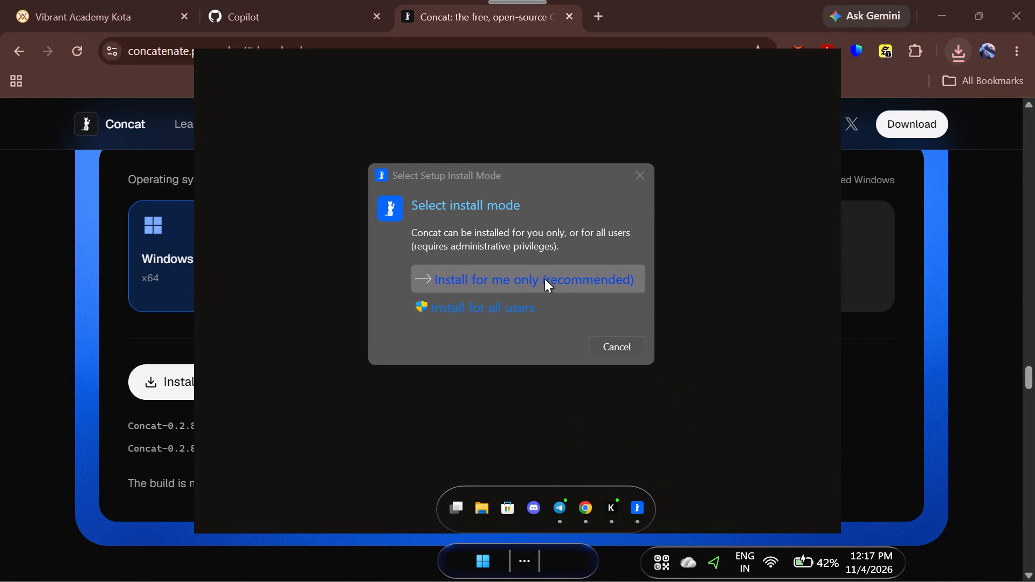
Choose to install Concat for all users in the setup's install mode selection.
click(498, 303)
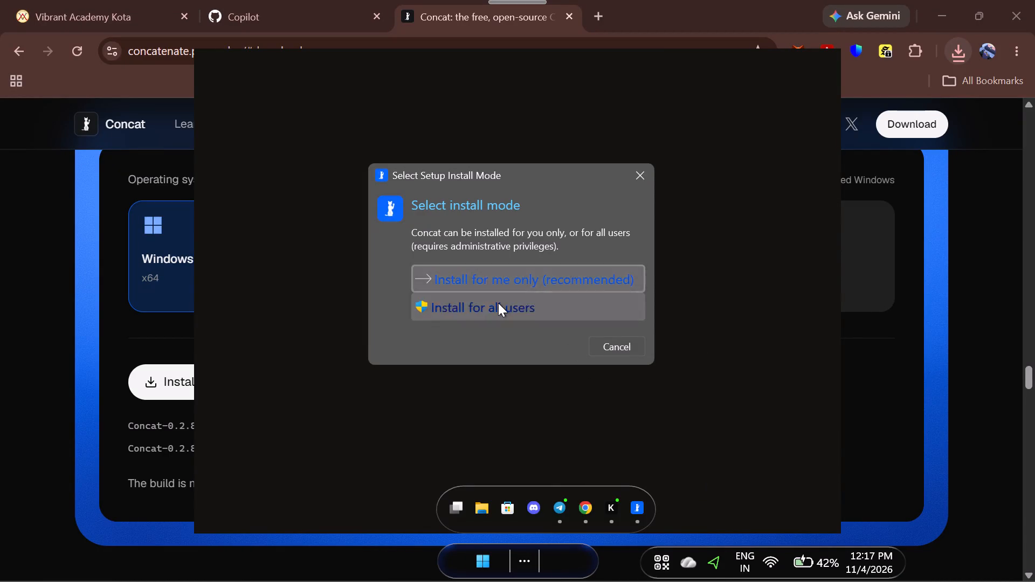
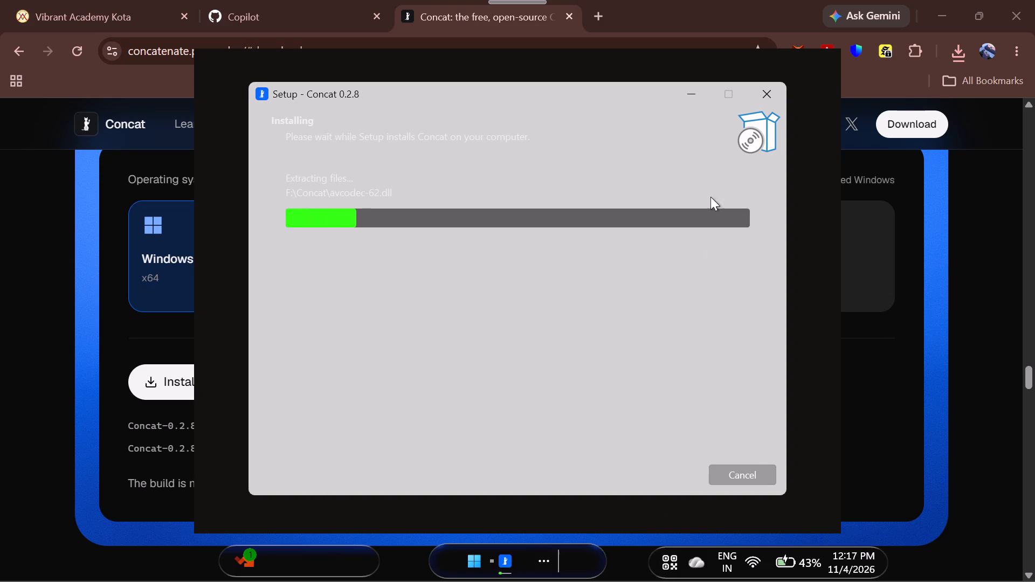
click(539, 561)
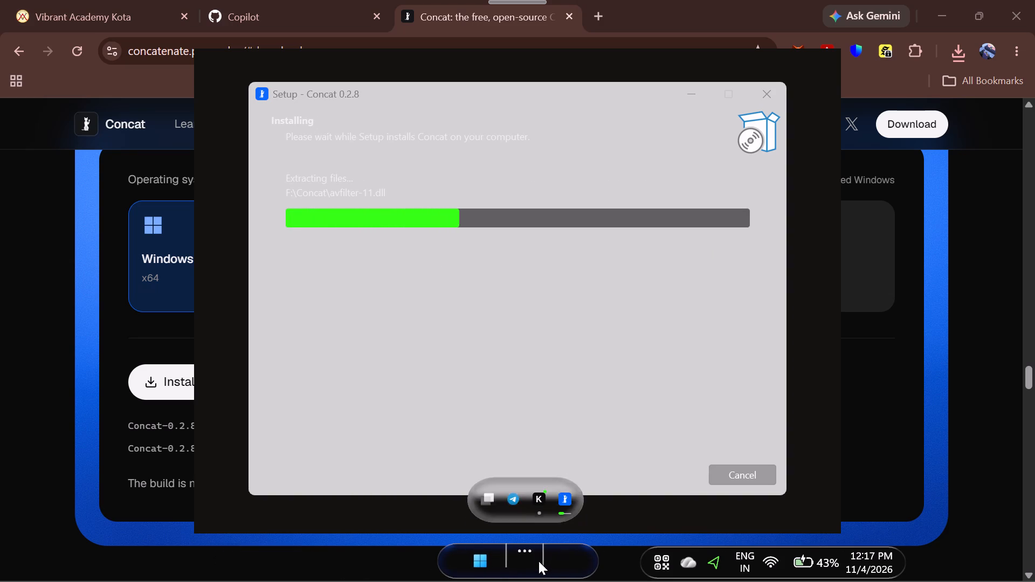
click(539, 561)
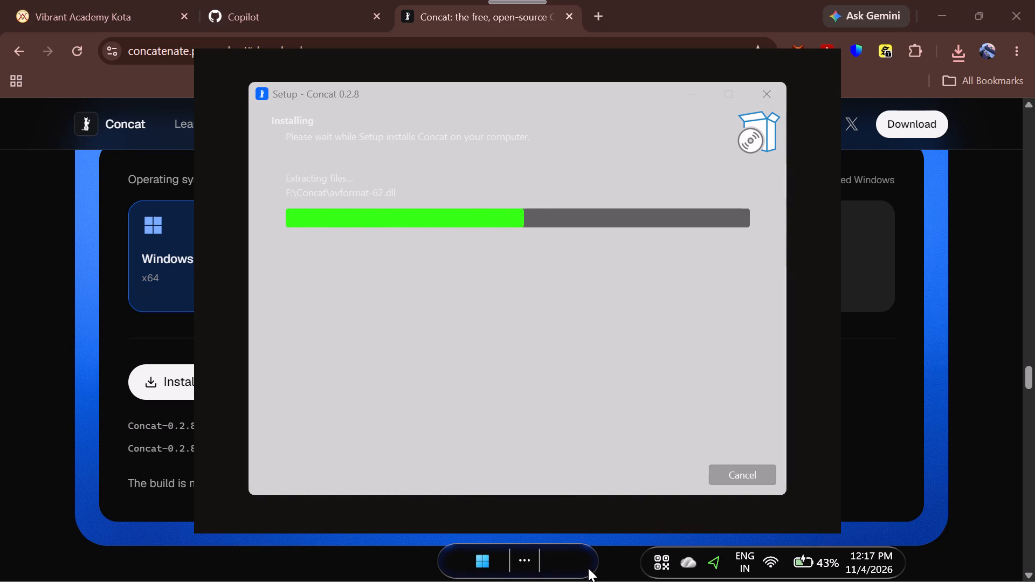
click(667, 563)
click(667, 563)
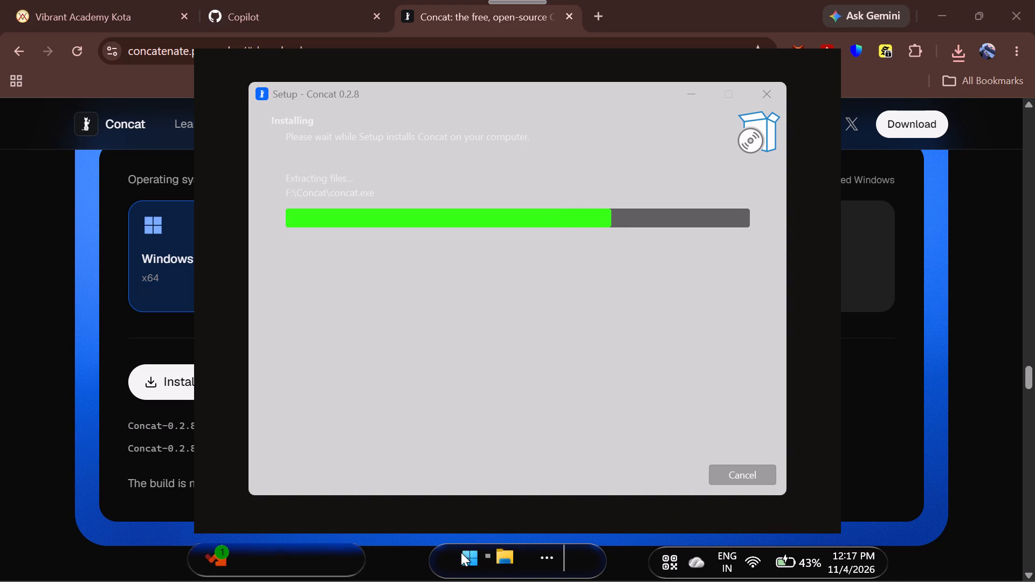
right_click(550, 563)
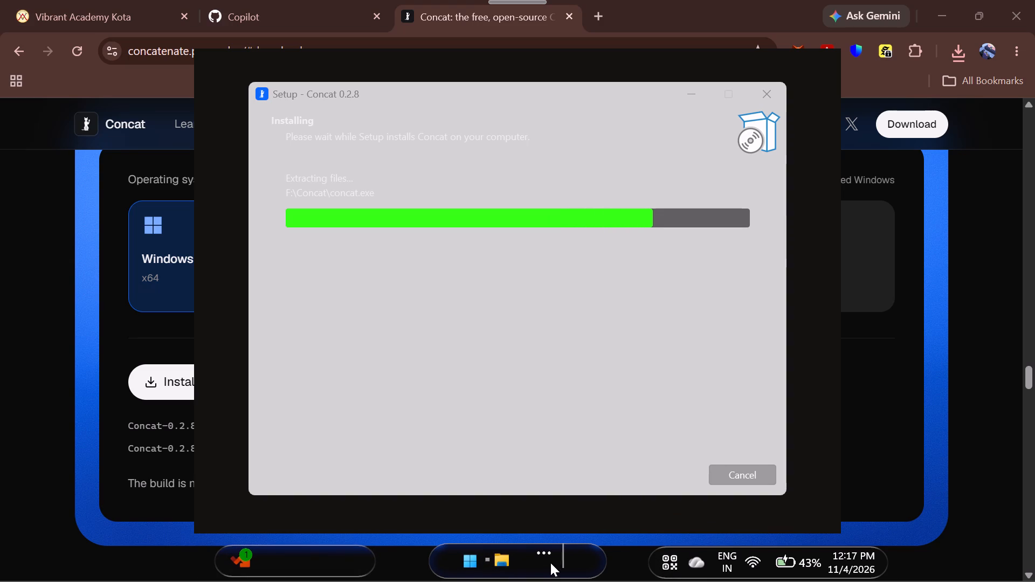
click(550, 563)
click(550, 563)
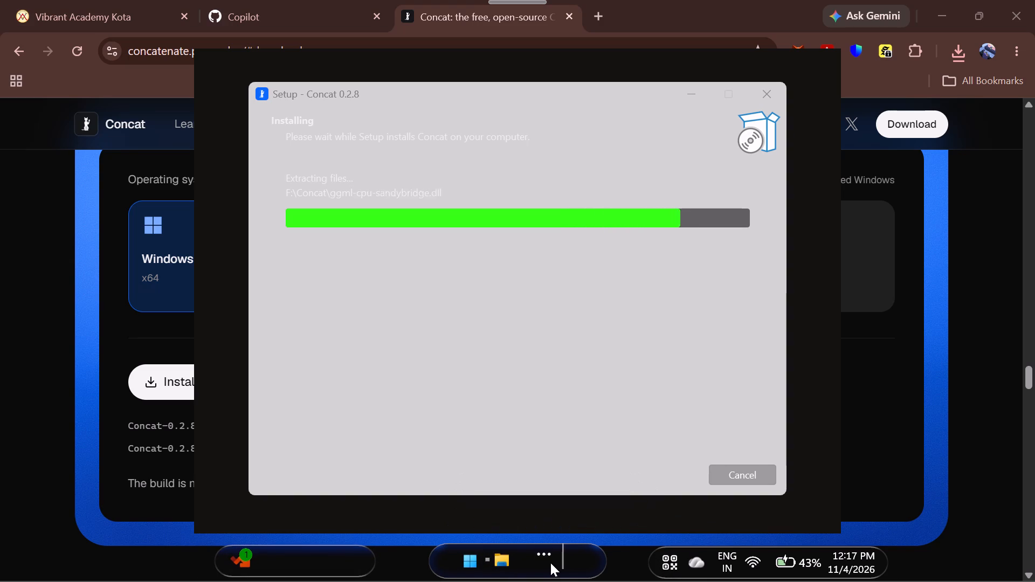
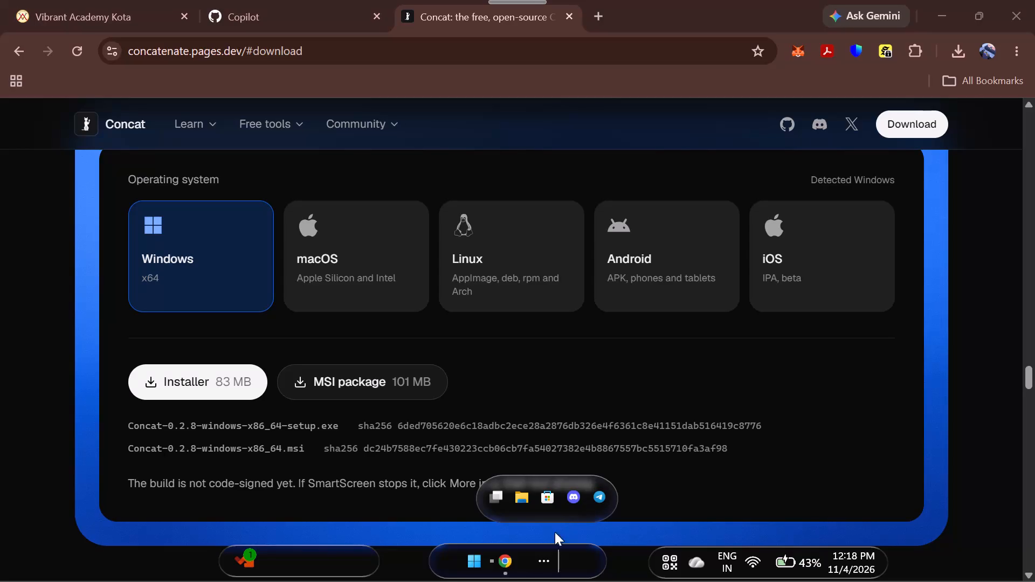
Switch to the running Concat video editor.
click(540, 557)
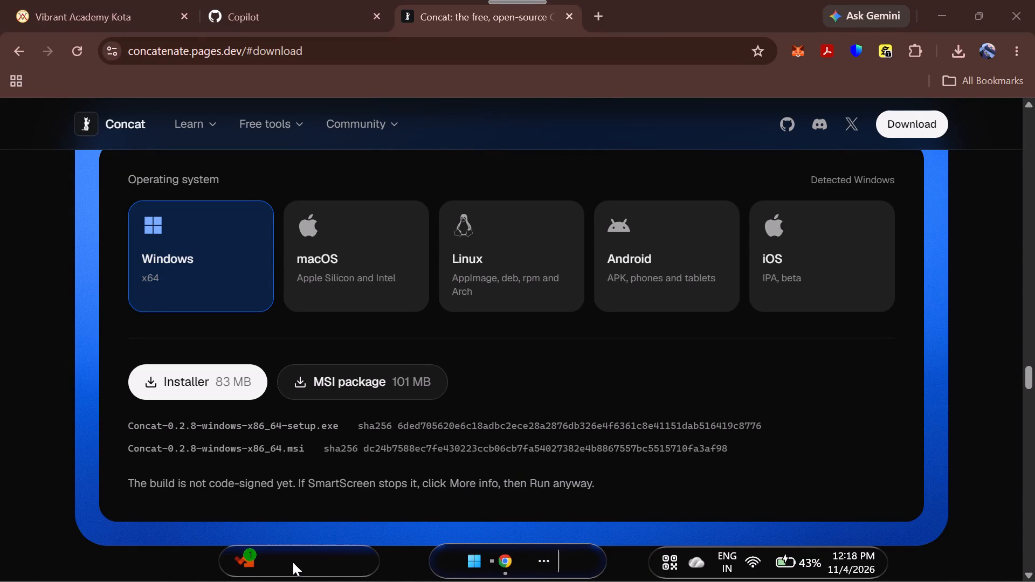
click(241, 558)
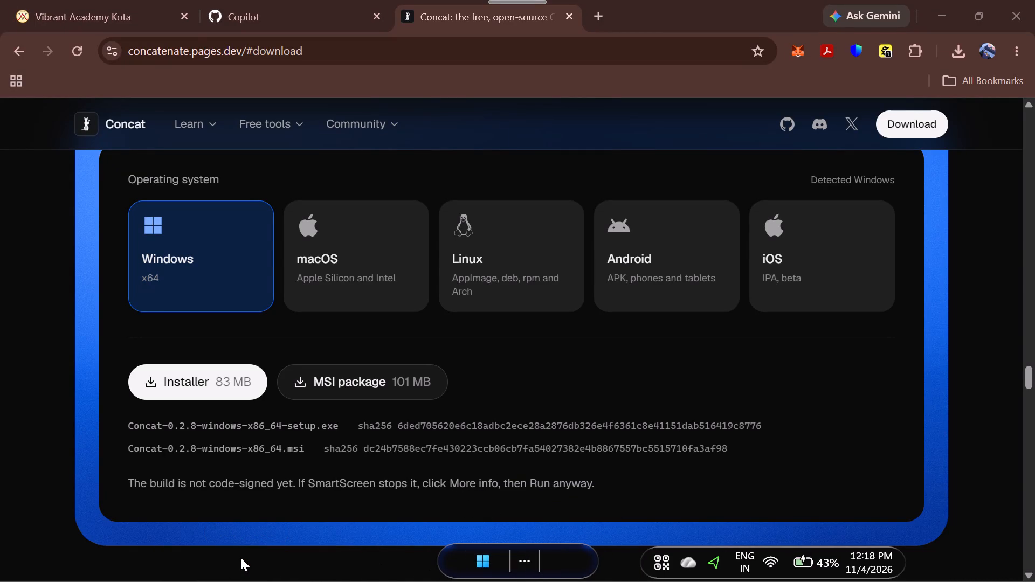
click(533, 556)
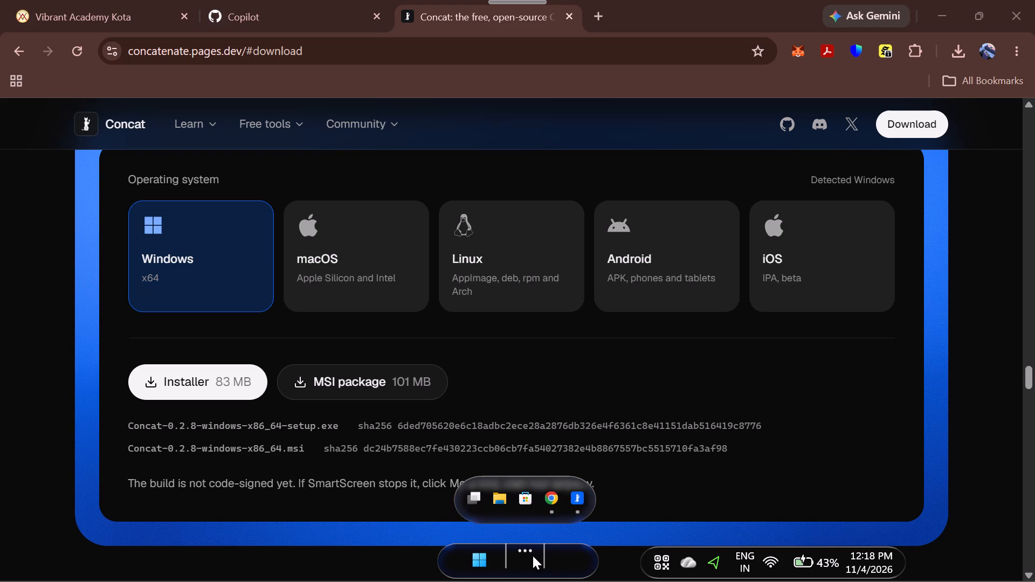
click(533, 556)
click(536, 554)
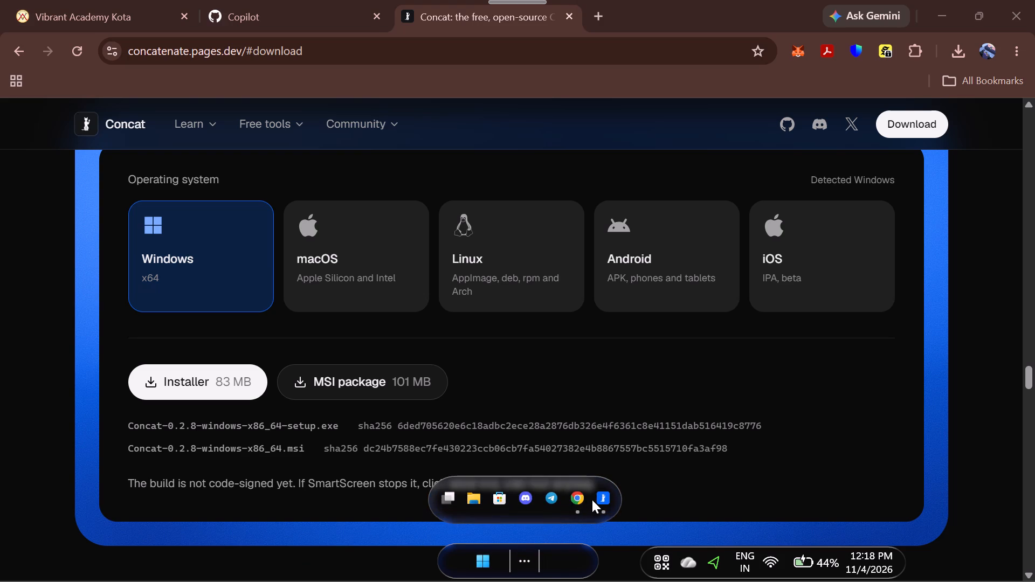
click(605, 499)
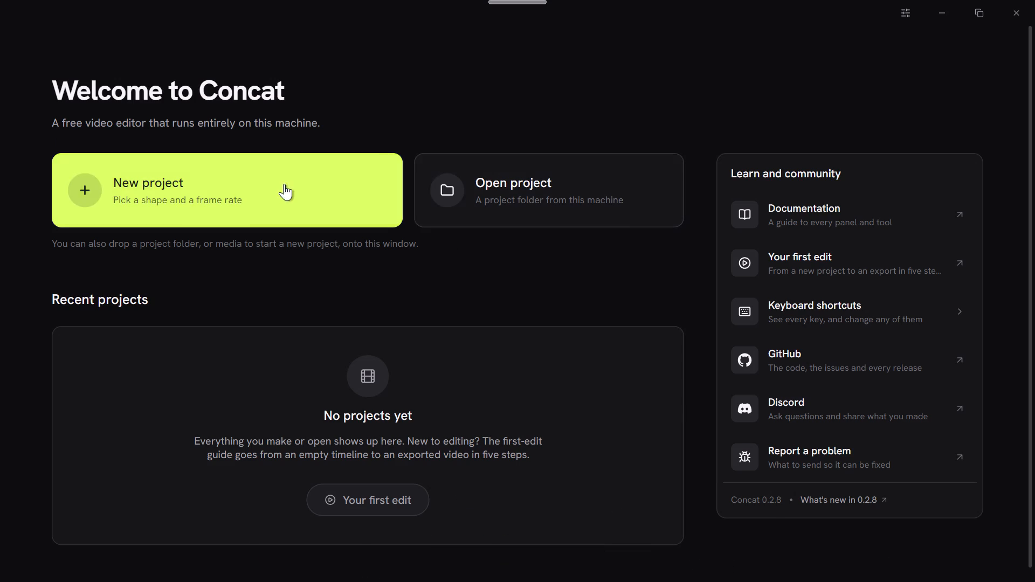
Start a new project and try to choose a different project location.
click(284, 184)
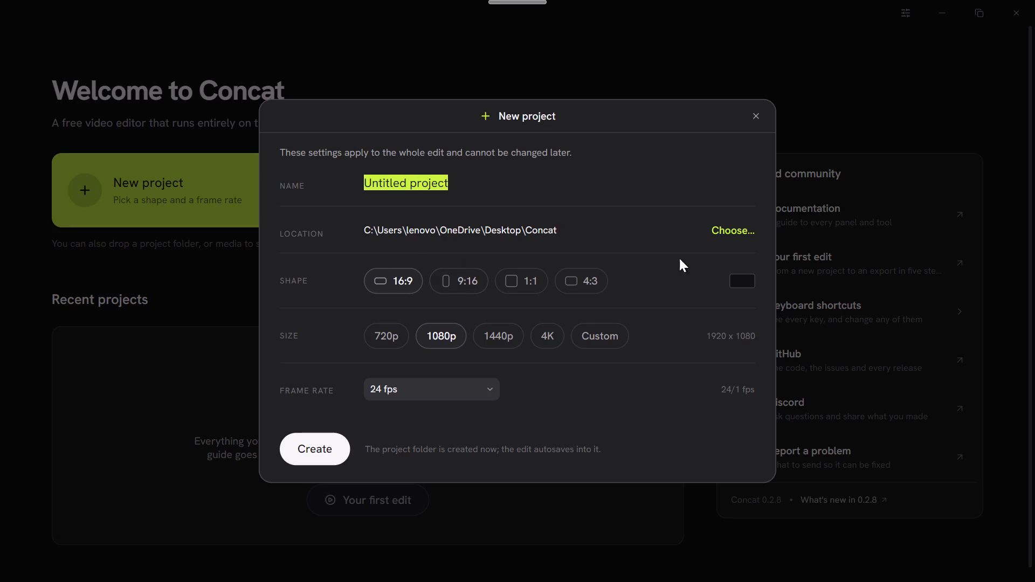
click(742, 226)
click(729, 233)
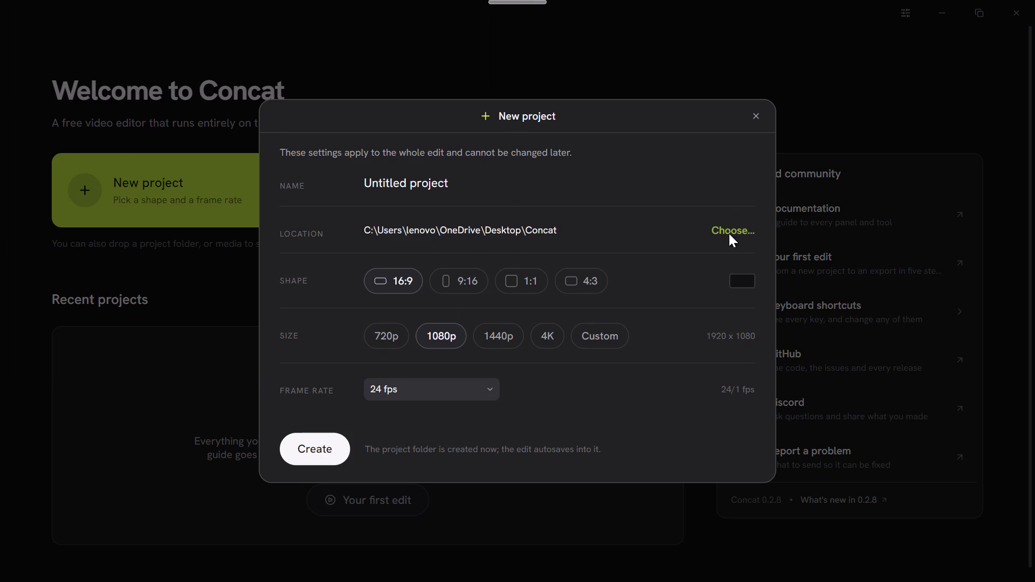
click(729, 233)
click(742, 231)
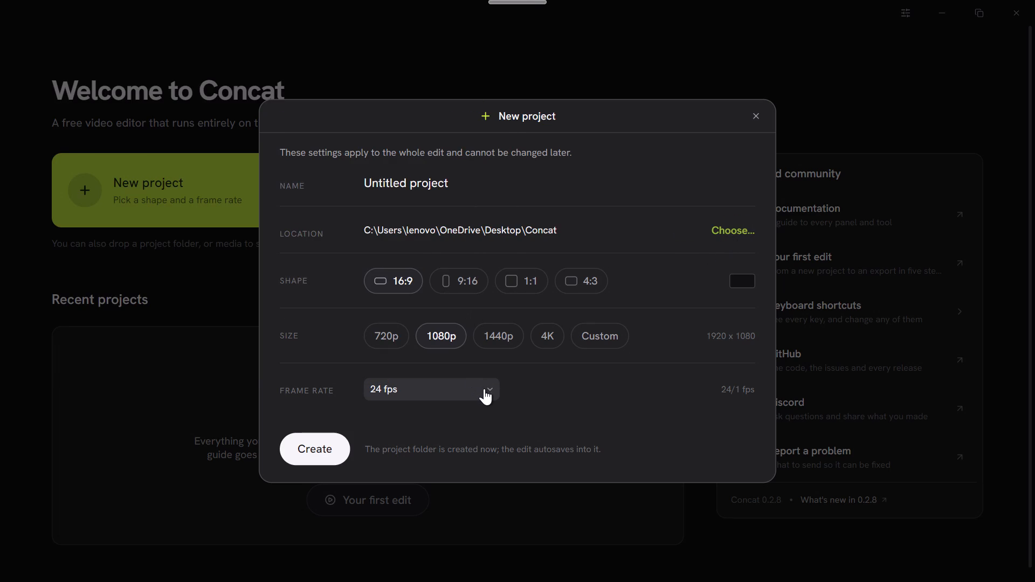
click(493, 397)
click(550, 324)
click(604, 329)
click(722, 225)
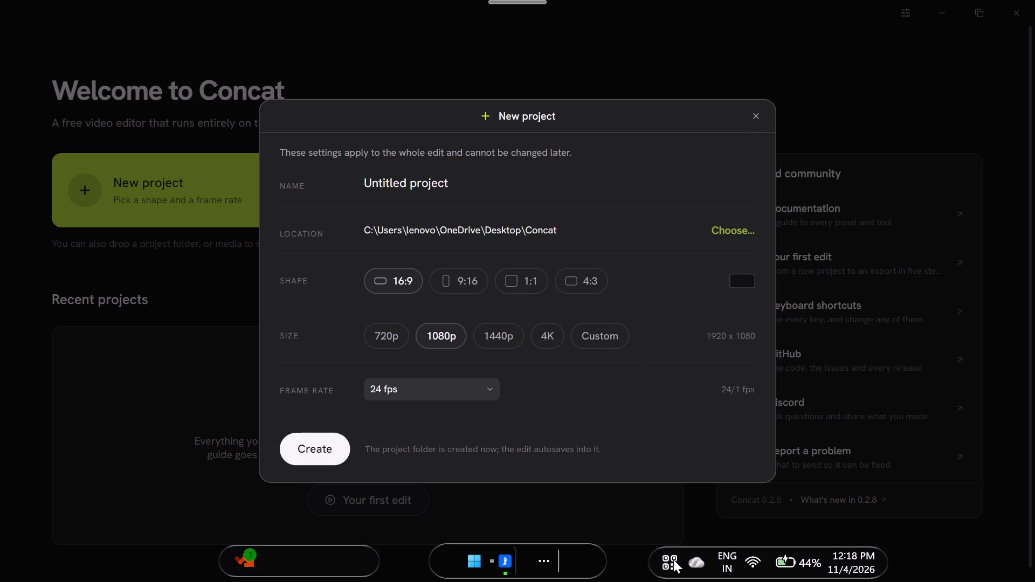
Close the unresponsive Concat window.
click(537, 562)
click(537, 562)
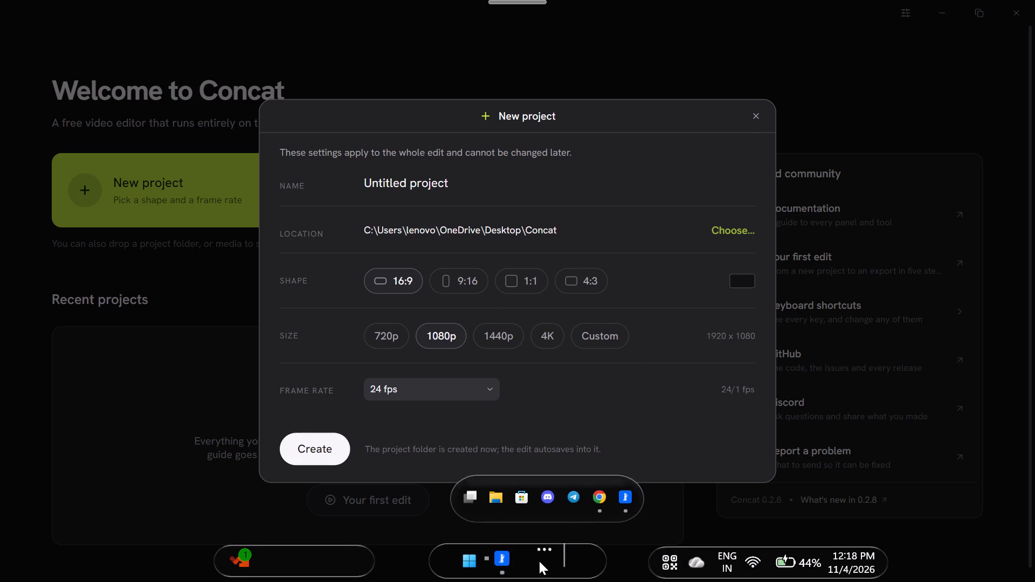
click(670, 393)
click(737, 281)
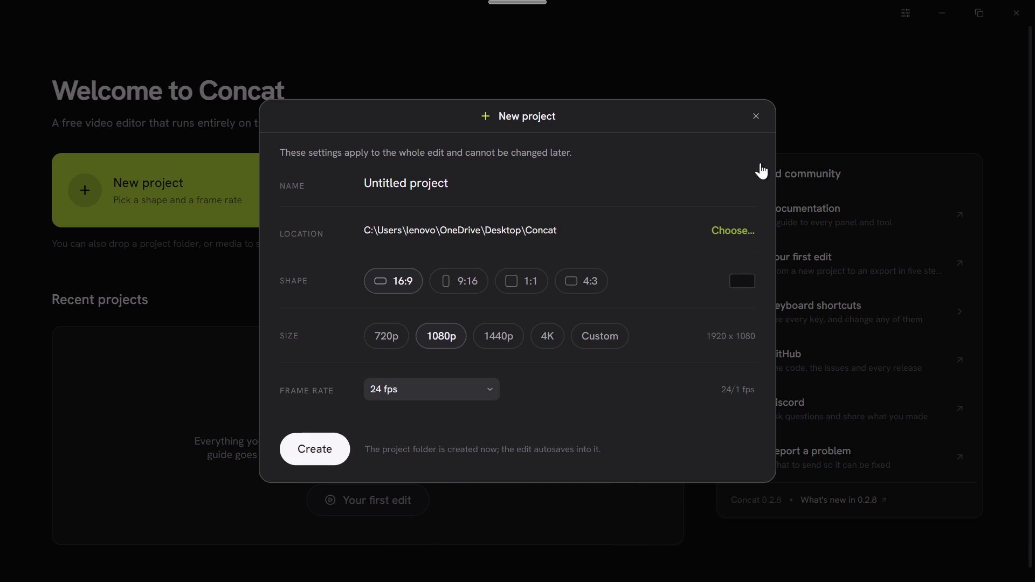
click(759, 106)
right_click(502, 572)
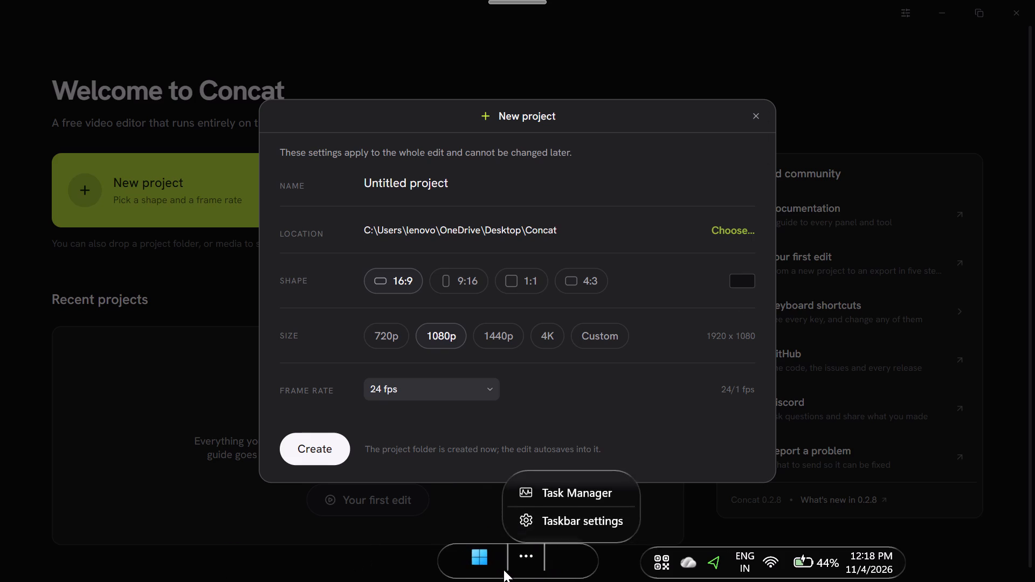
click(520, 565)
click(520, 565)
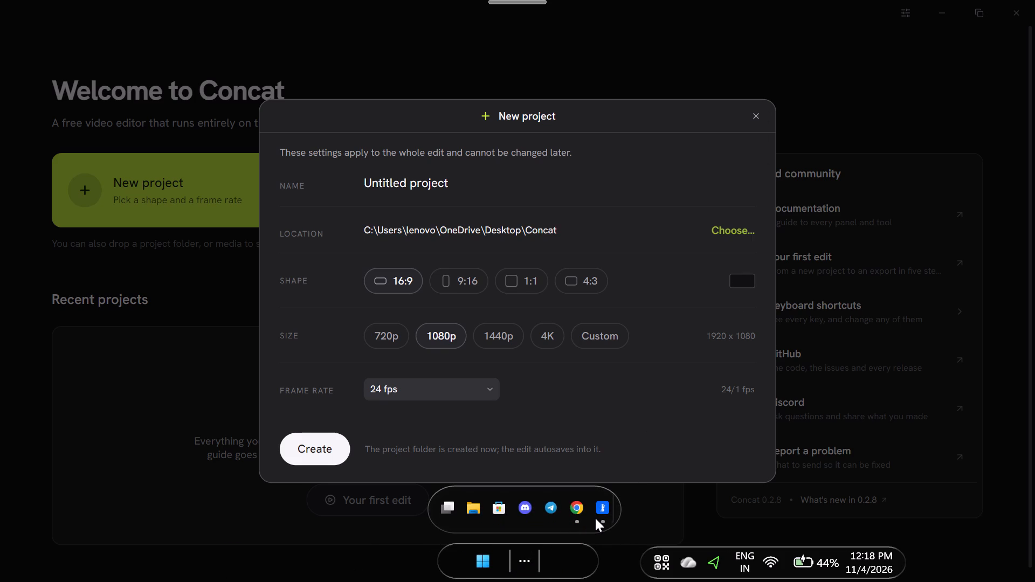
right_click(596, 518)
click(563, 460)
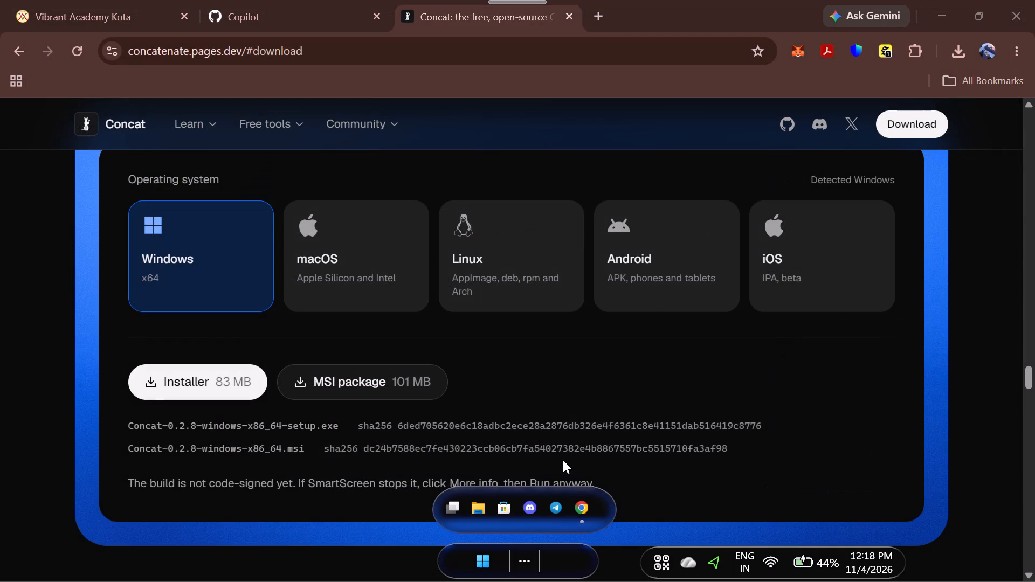
Launch Concat again.
click(457, 567)
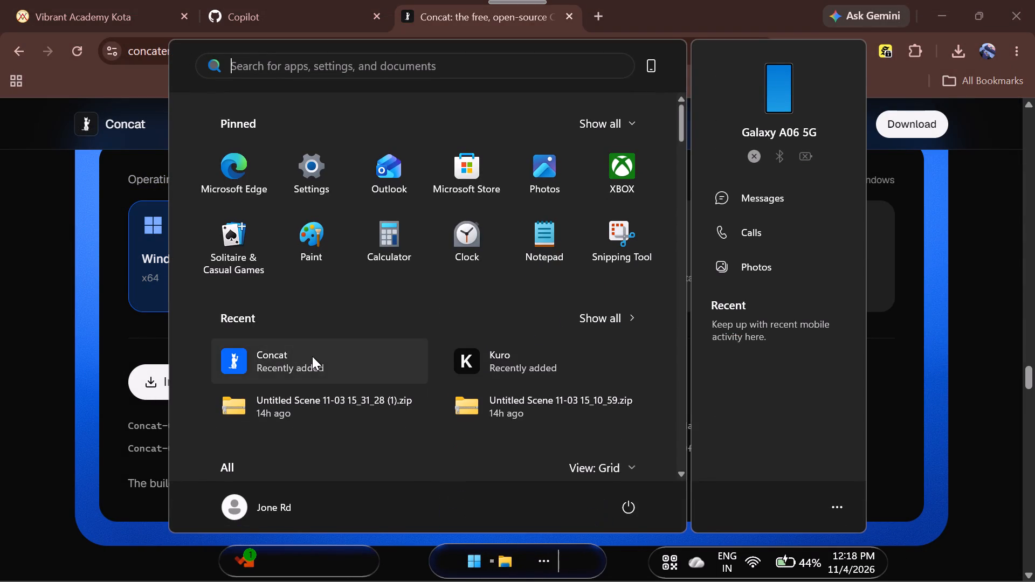
click(312, 356)
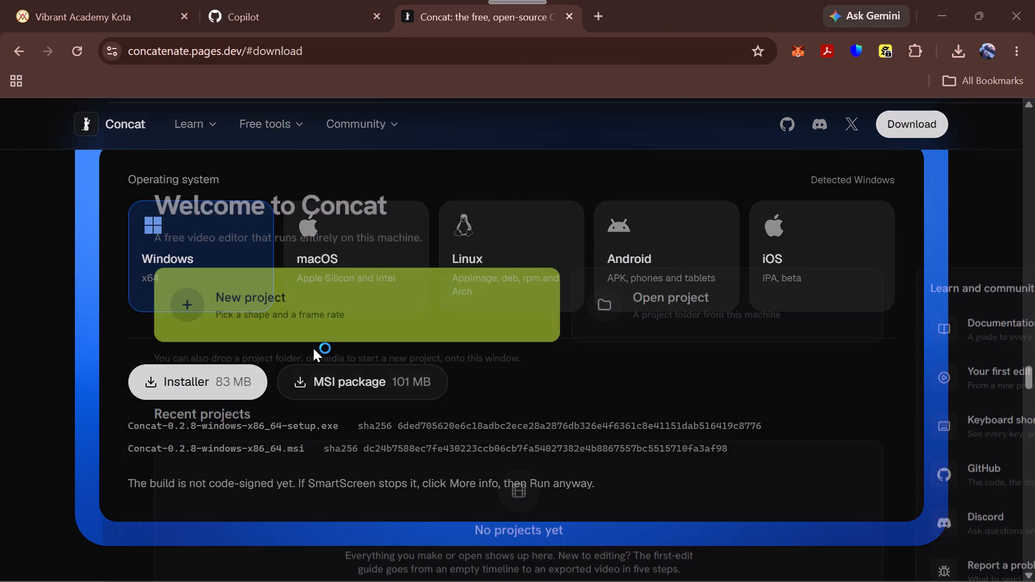
Start a new project and set its location to the New Volume (F:) drive.
click(252, 218)
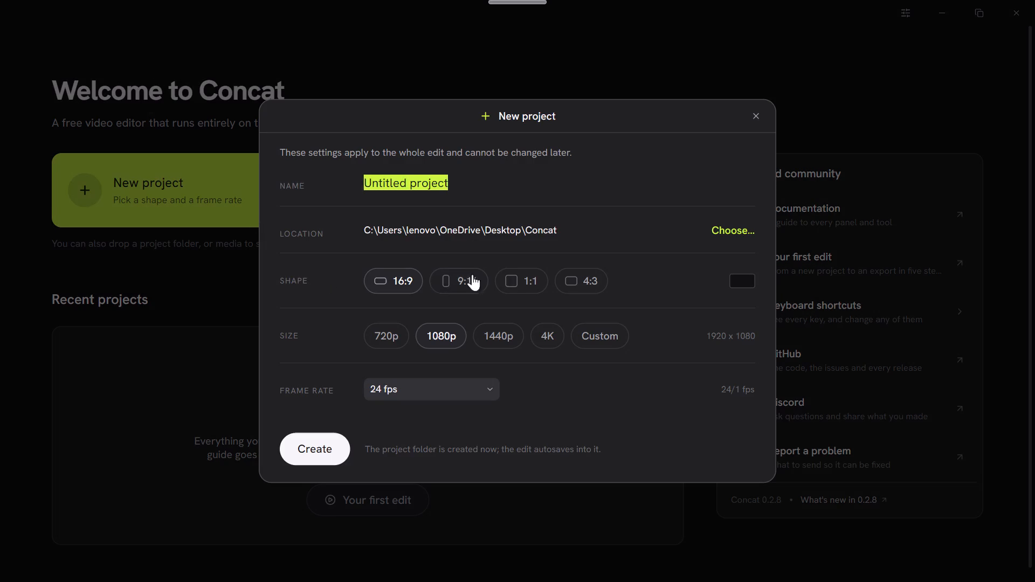
click(716, 230)
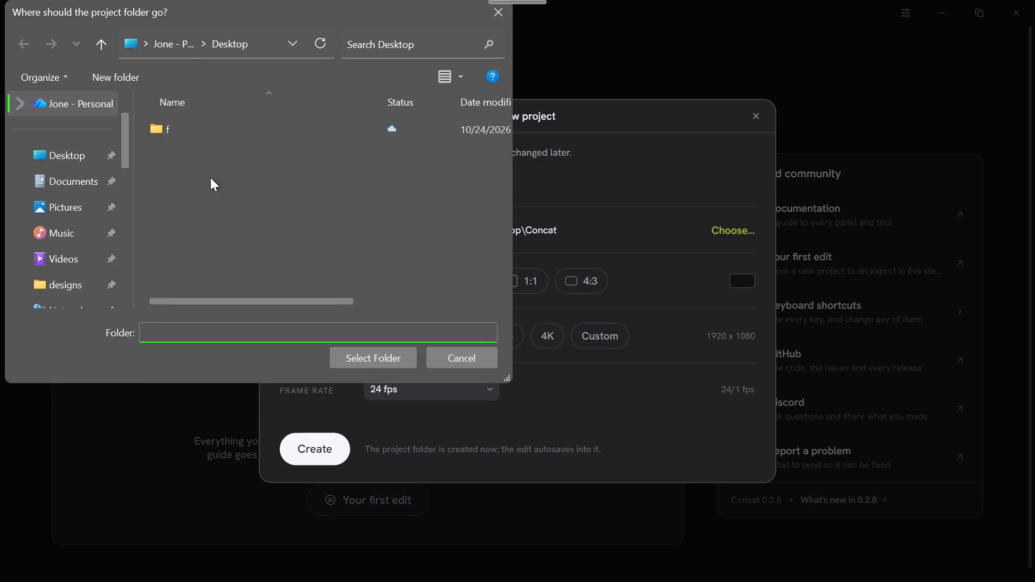
scroll(135, 164, down, 5)
scroll(62, 213, down, 1)
click(73, 210)
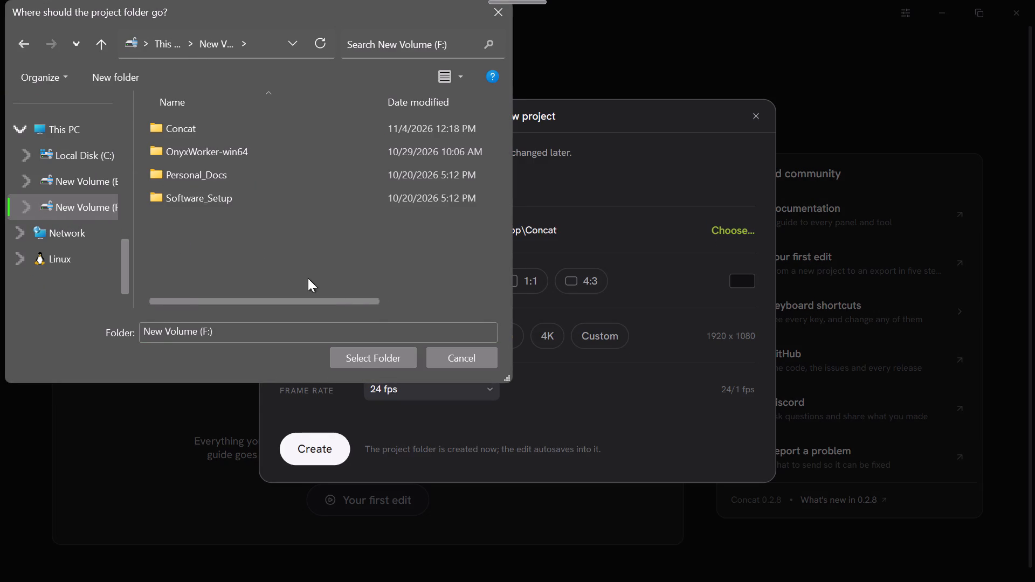
click(348, 360)
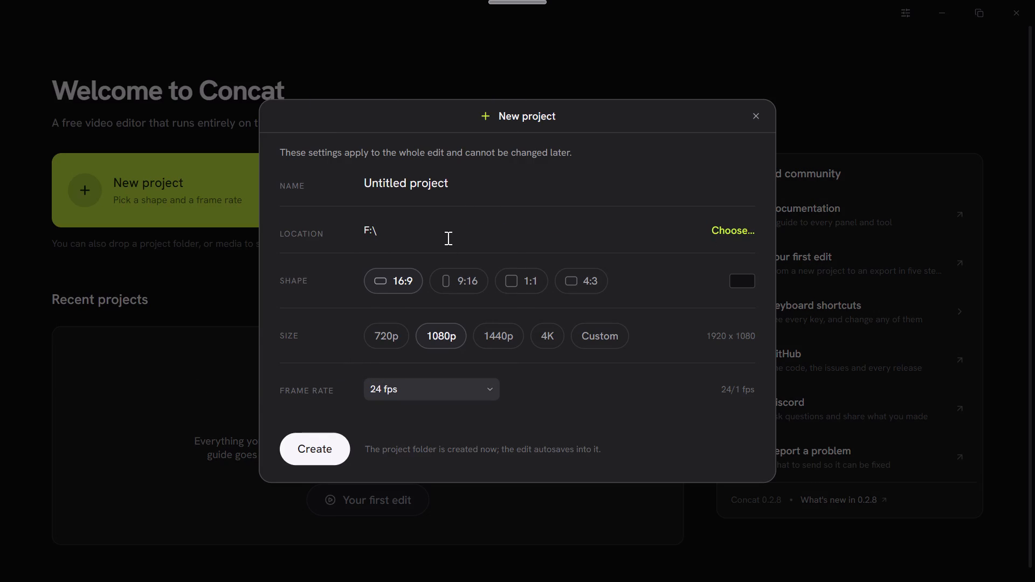
Create the project with a 16:9 shape, 4K size and 60 fps frame rate.
click(450, 283)
click(395, 281)
click(549, 338)
click(392, 382)
scroll(383, 462, down, 9)
click(396, 549)
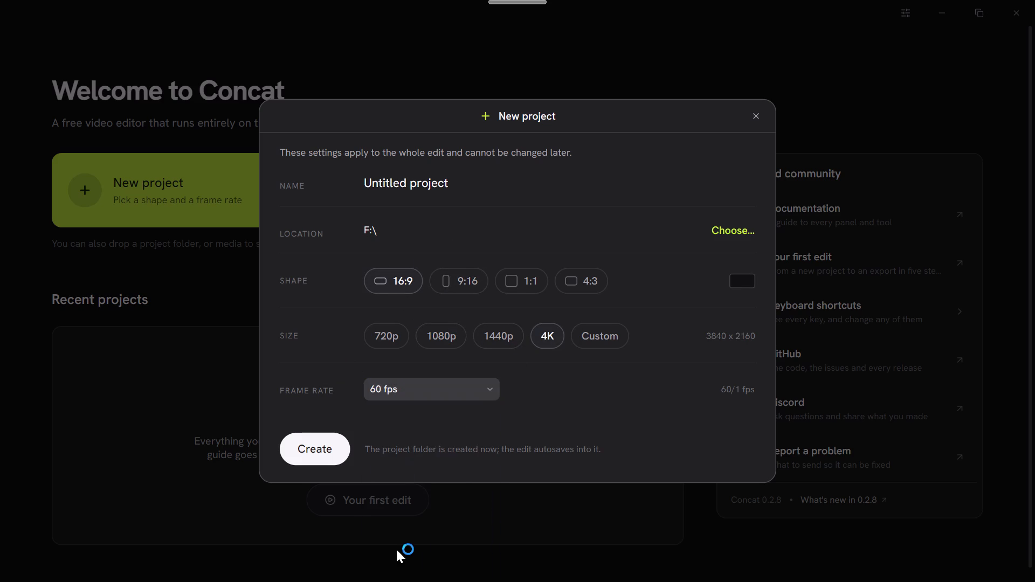
click(316, 455)
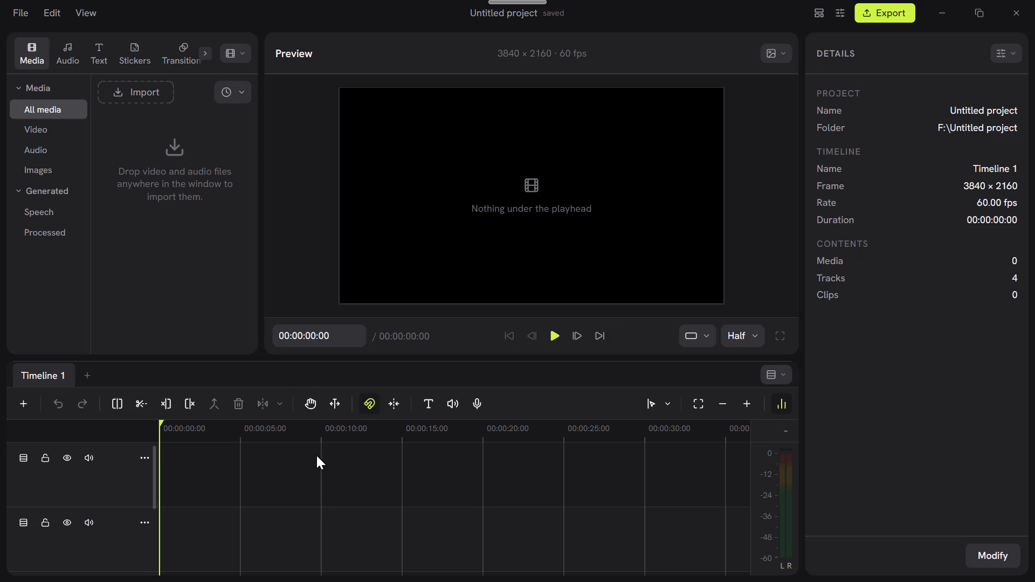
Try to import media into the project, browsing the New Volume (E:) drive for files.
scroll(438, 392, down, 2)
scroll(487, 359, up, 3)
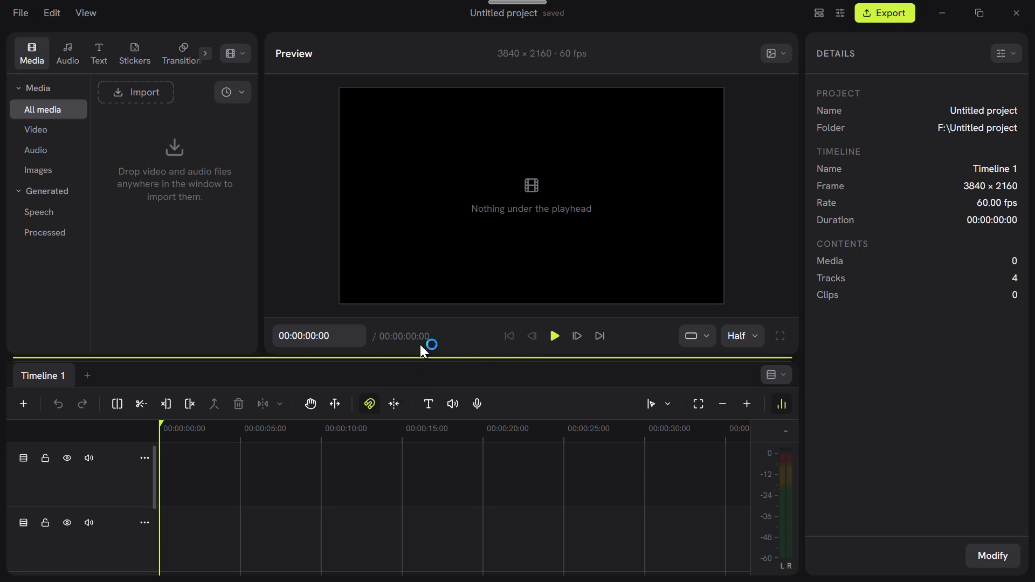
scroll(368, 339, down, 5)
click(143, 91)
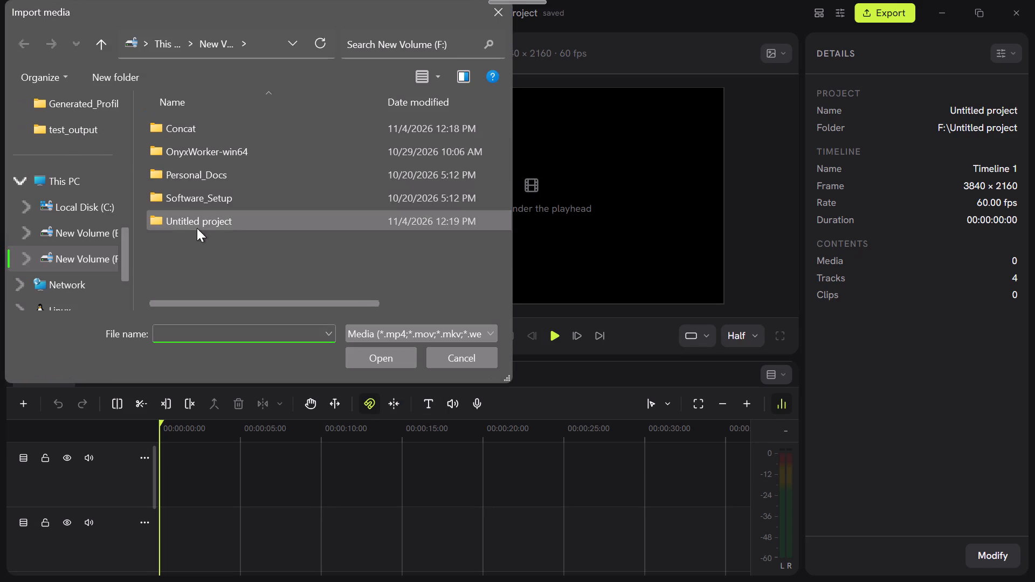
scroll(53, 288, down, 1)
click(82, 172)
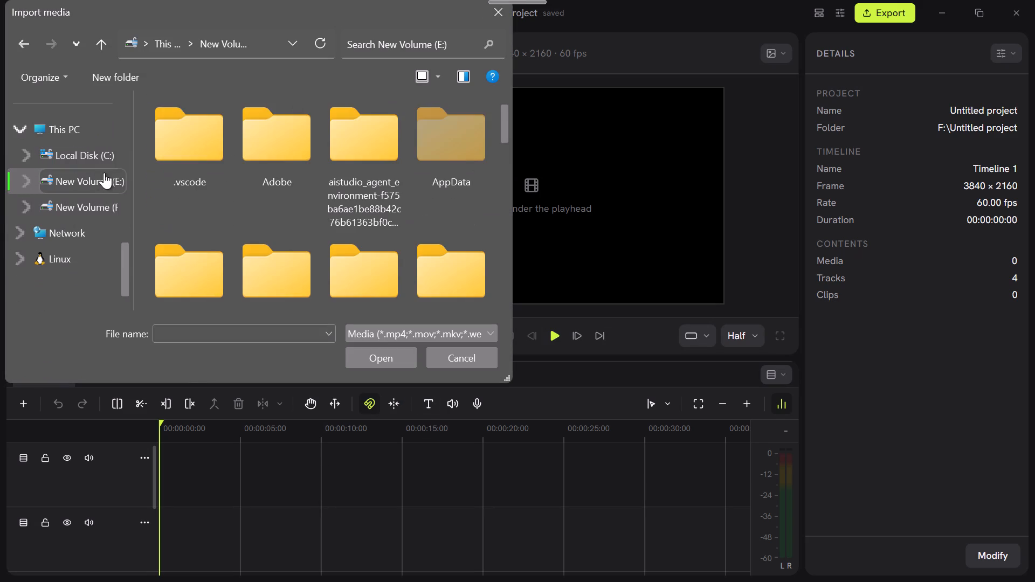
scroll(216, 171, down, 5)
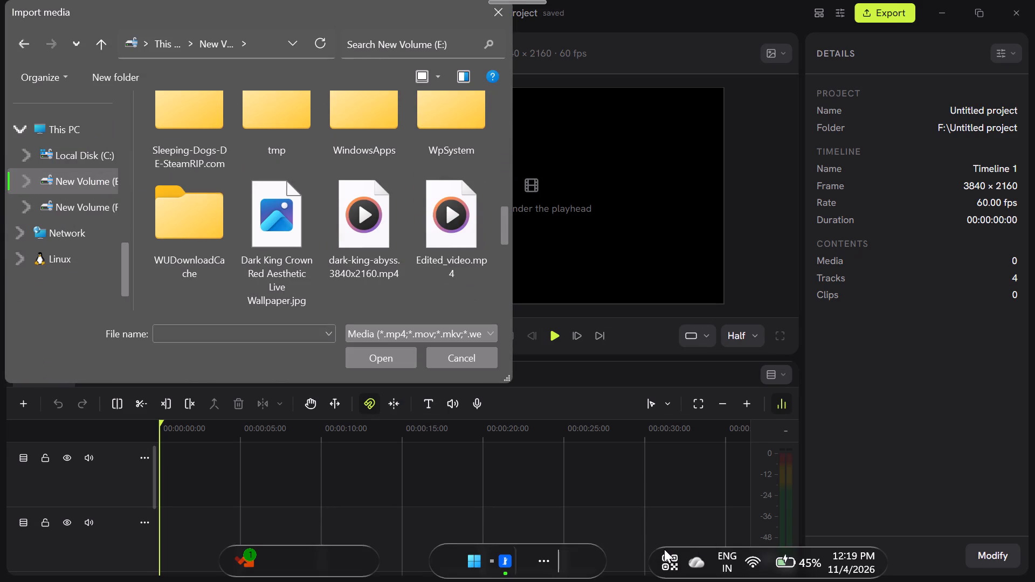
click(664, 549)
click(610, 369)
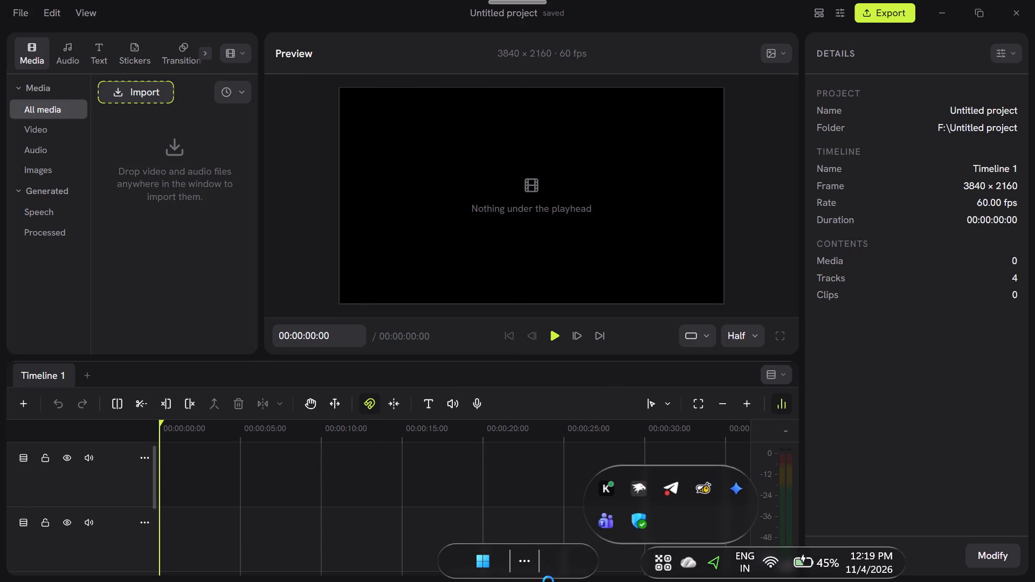
click(513, 566)
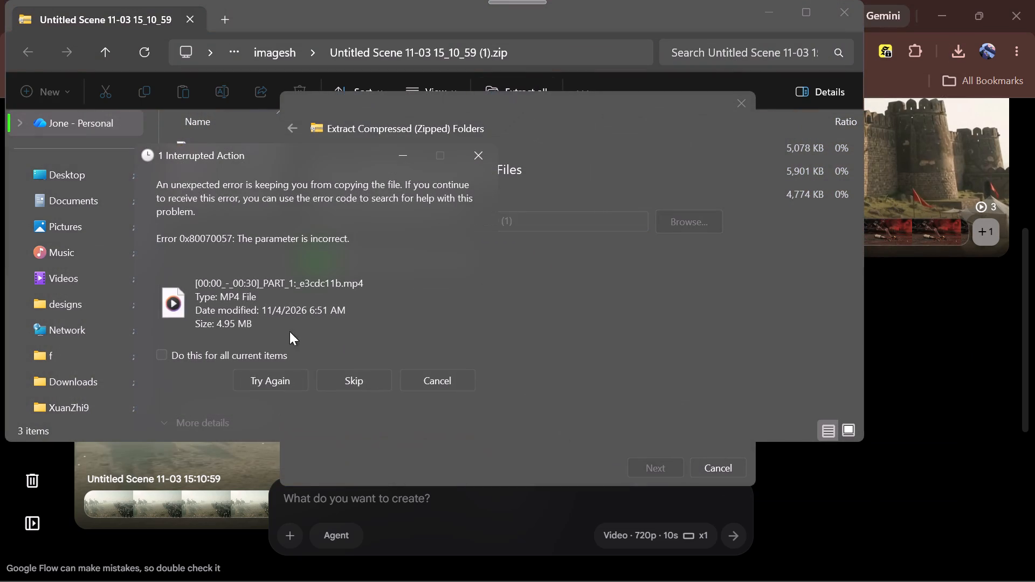
click(358, 378)
click(358, 378)
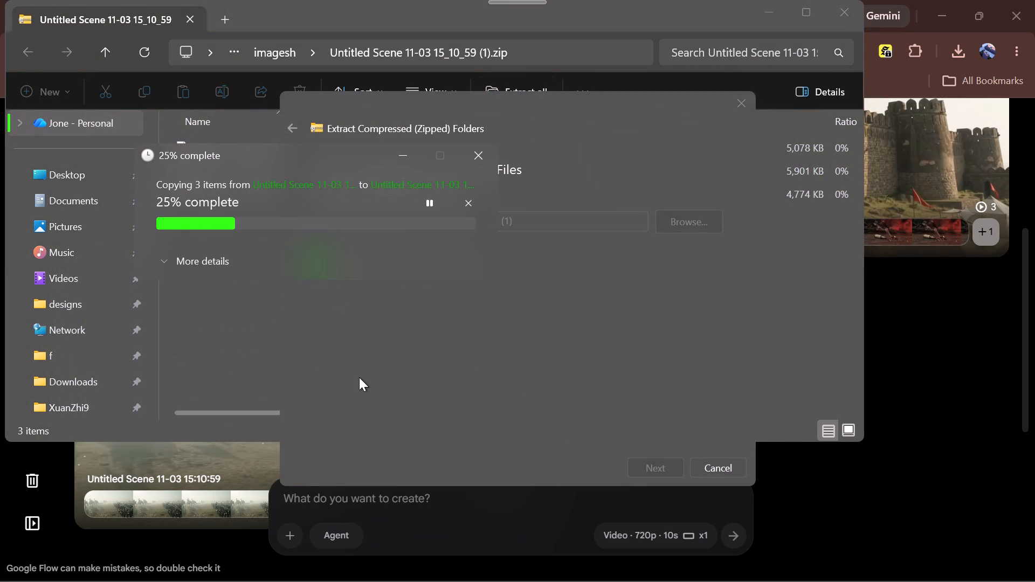
click(359, 377)
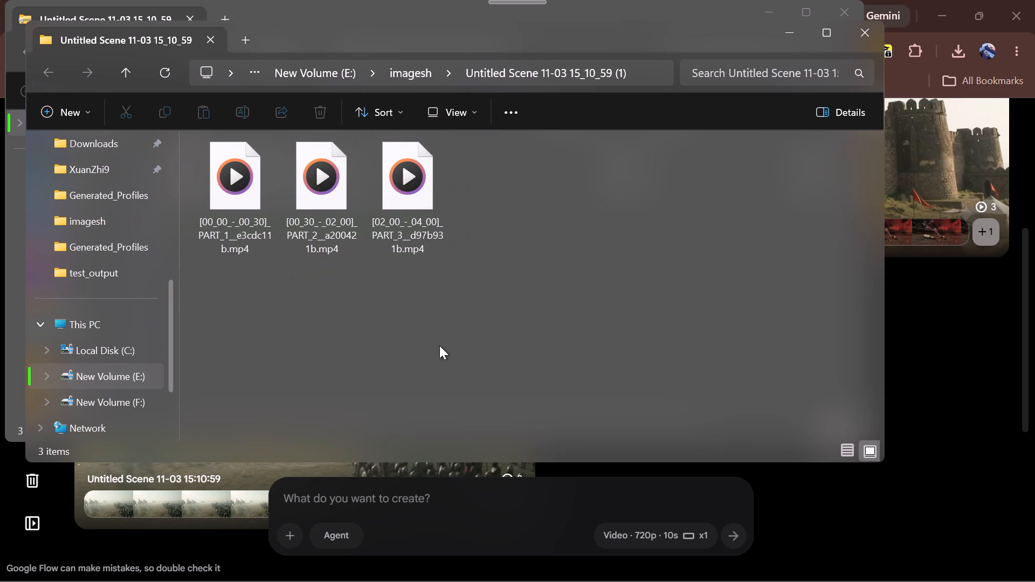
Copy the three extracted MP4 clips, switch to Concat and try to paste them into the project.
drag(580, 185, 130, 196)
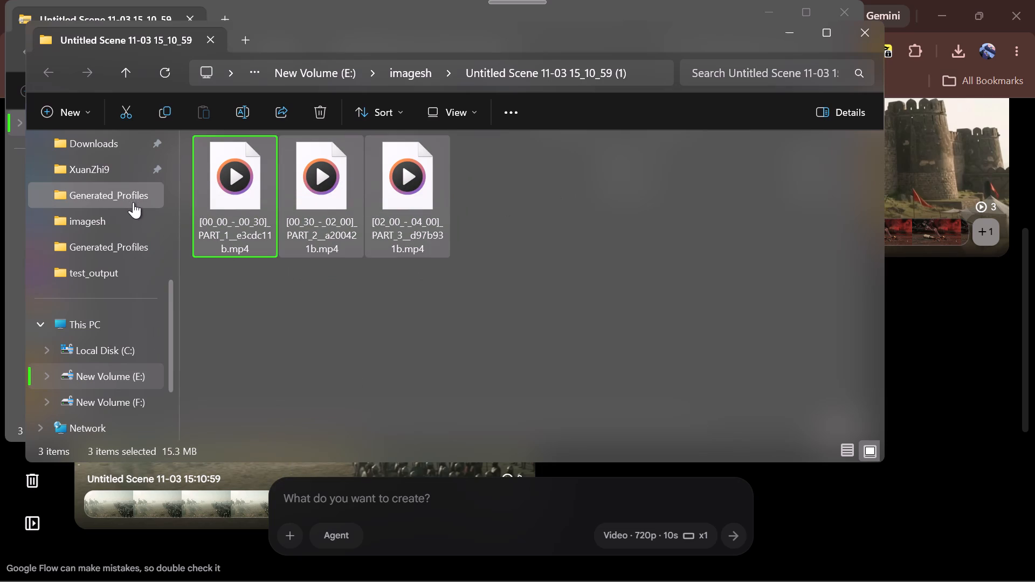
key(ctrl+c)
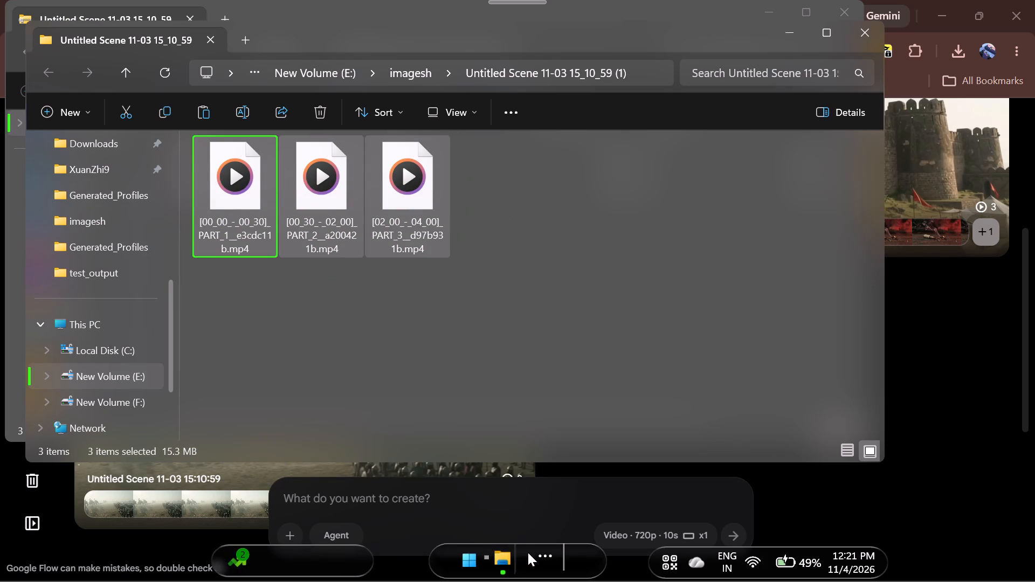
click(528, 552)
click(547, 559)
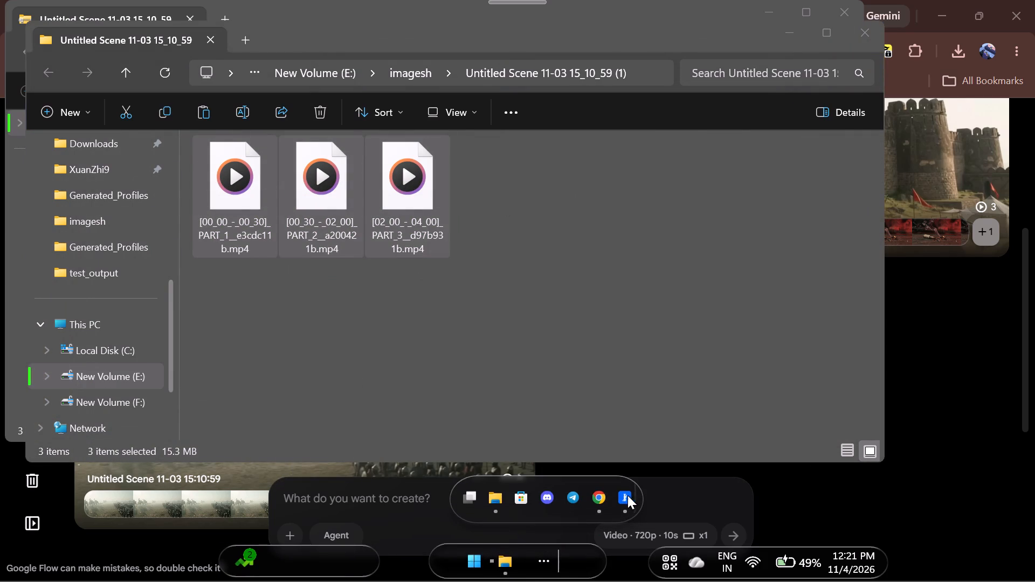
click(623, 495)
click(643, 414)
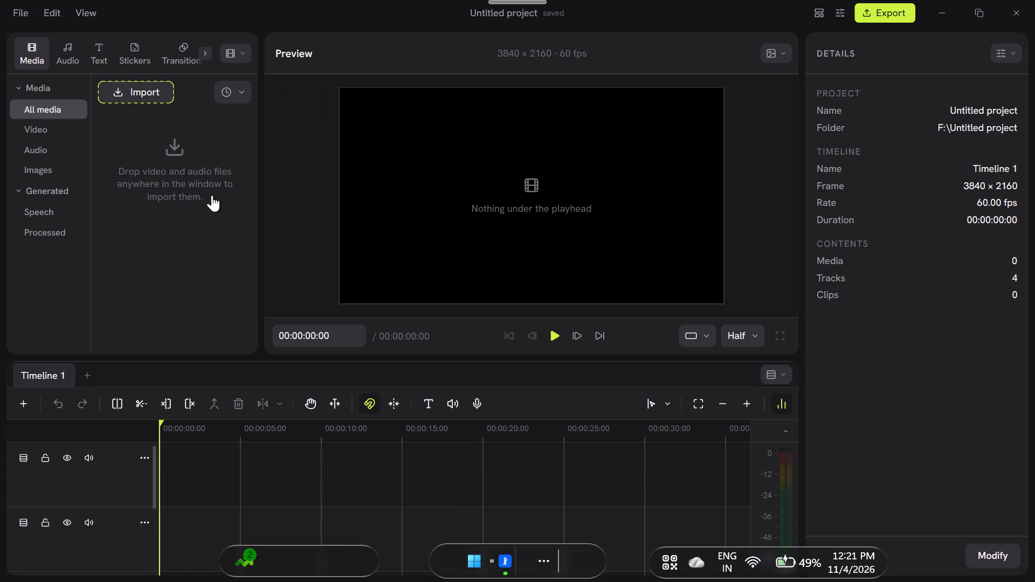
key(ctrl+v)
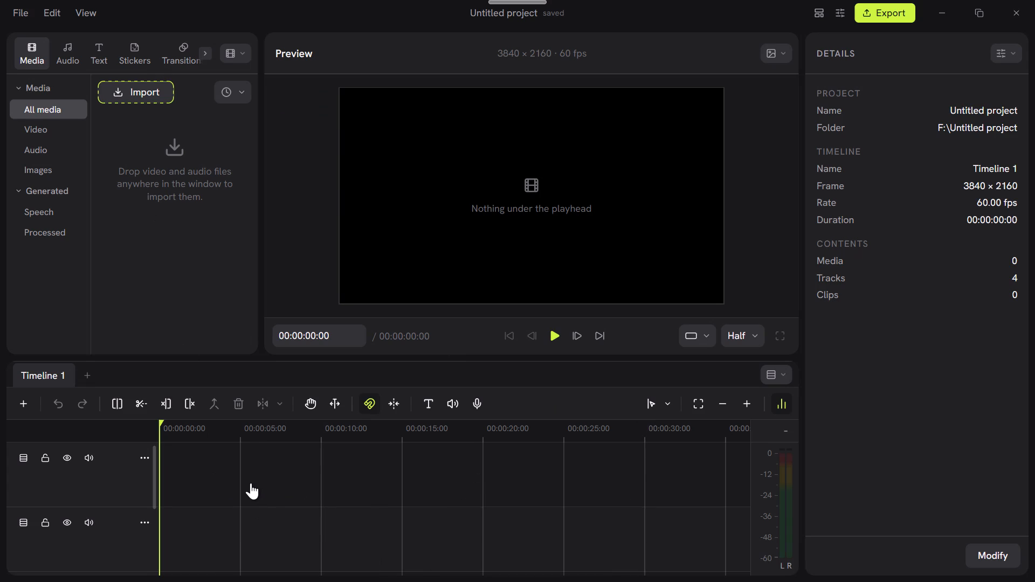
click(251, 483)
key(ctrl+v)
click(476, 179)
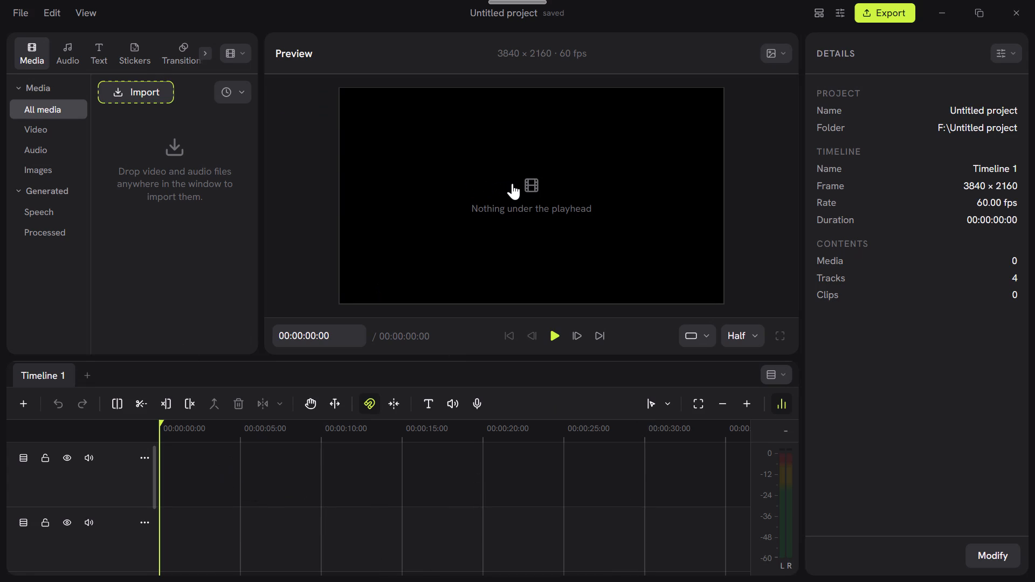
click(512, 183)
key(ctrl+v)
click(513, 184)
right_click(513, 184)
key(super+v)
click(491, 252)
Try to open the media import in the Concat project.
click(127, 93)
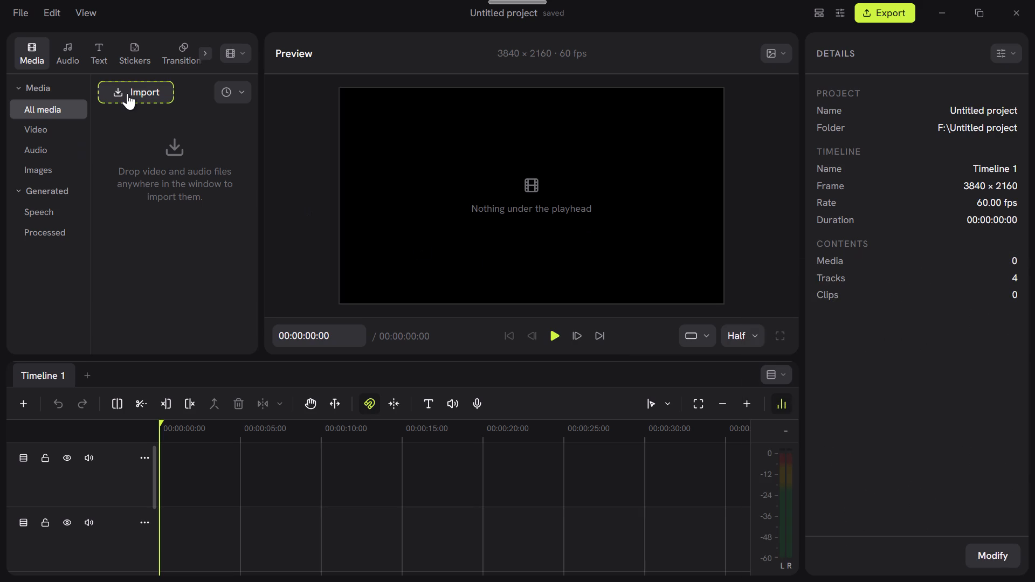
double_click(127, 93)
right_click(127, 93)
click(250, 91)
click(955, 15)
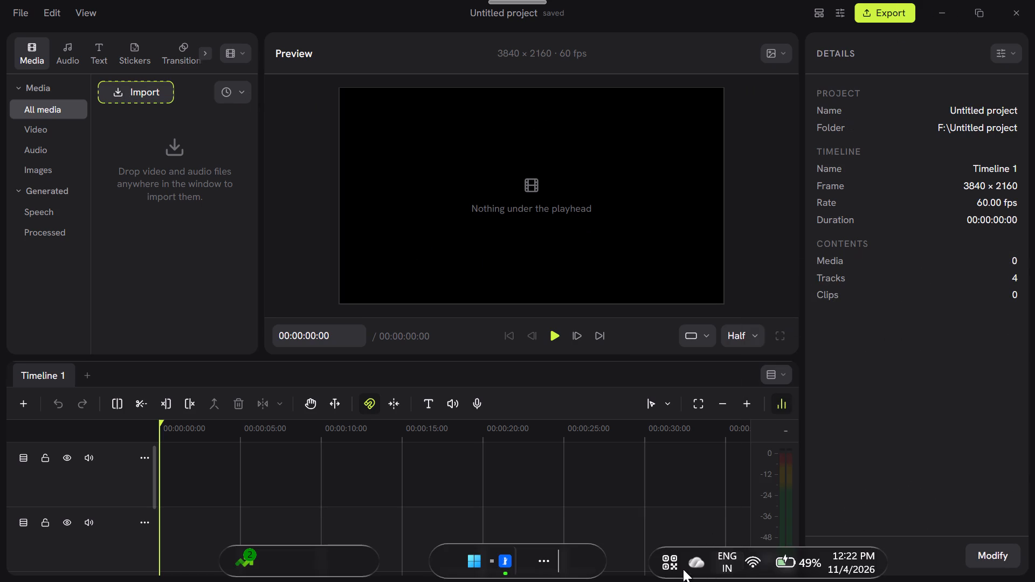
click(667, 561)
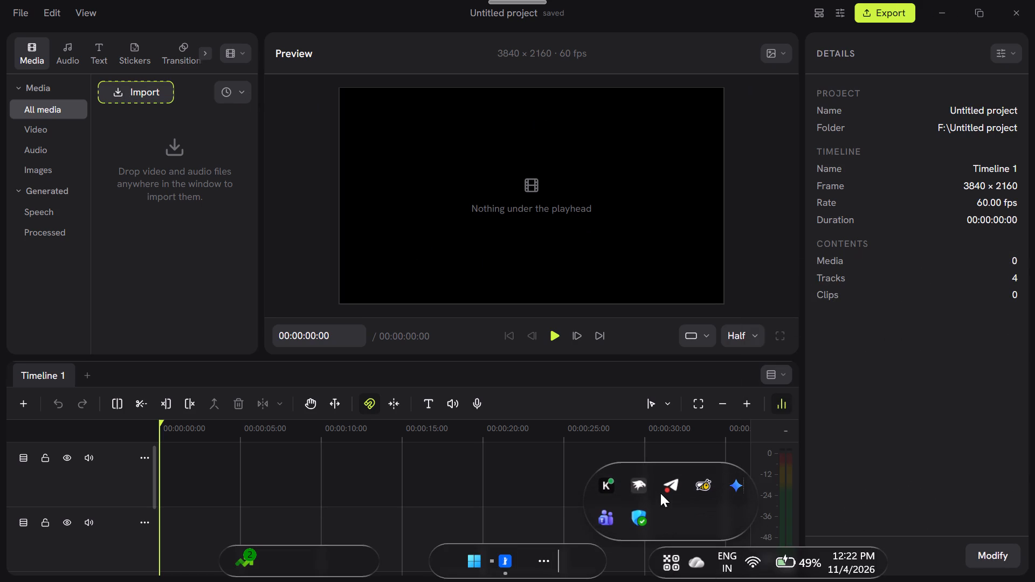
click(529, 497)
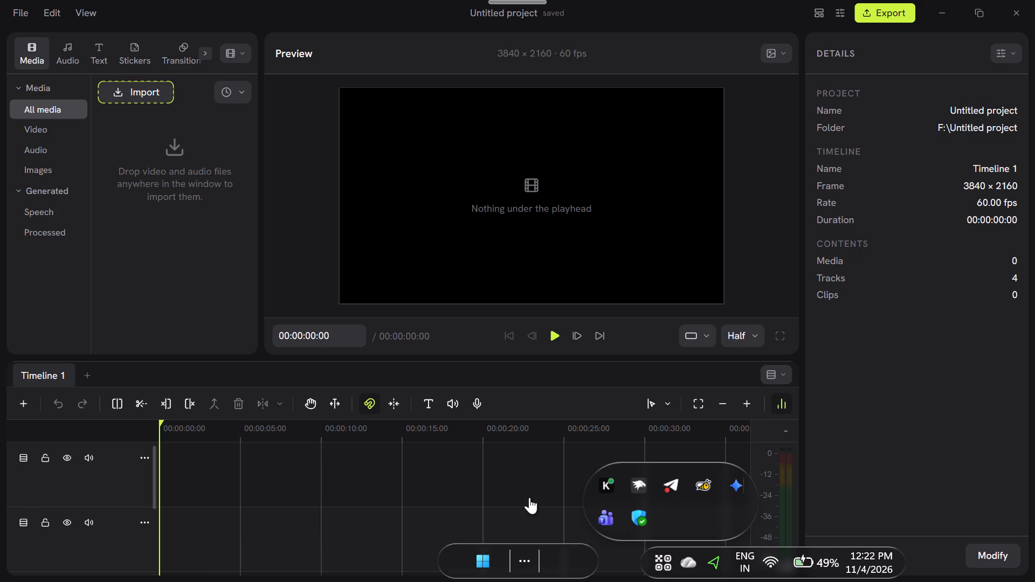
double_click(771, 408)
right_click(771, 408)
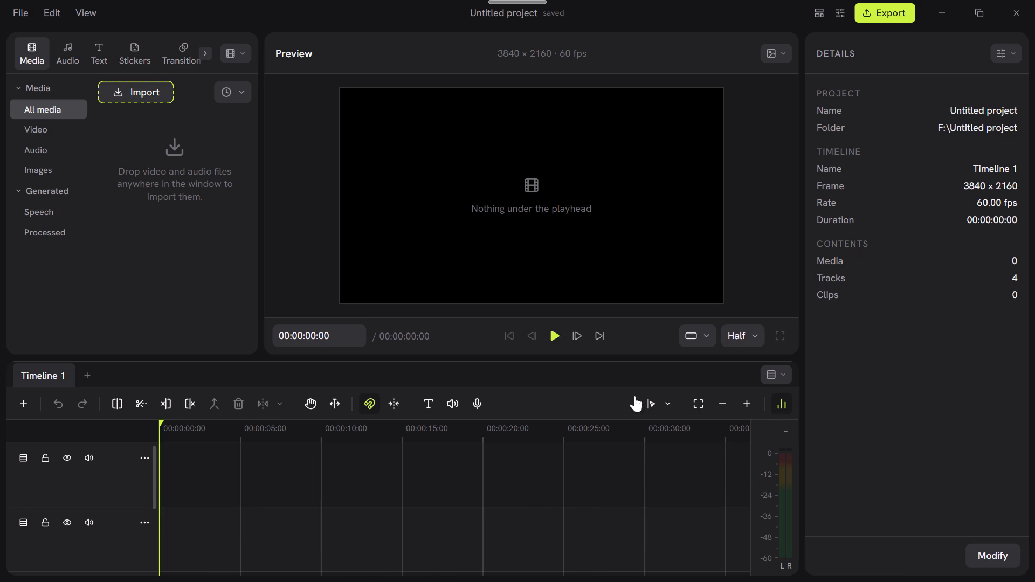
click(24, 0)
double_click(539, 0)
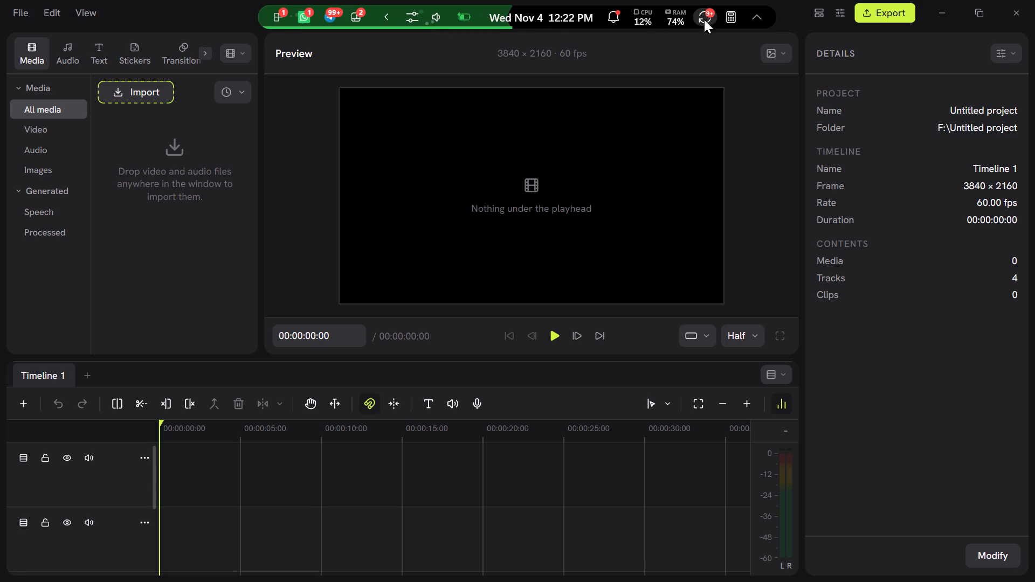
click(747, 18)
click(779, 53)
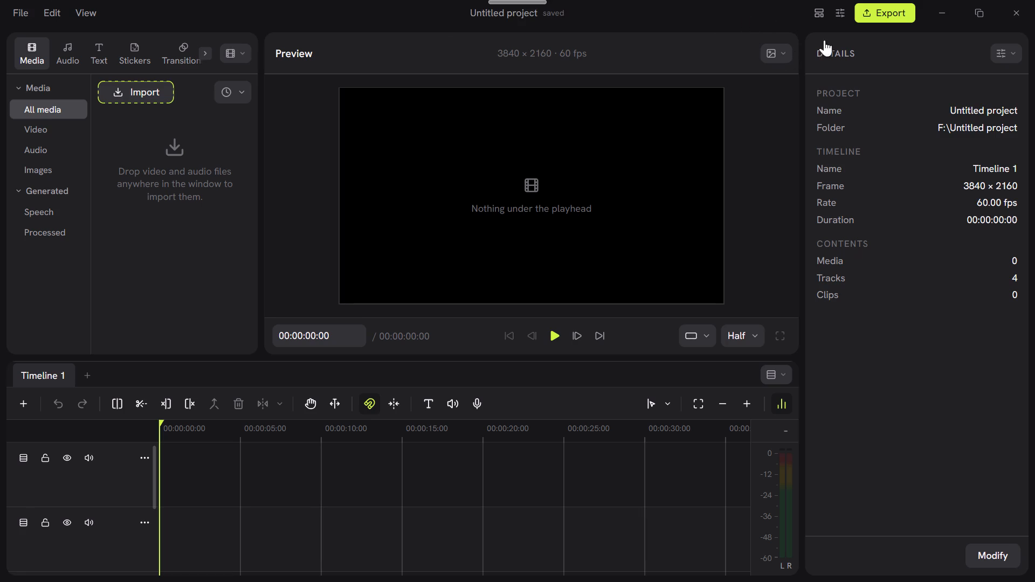
Close all Concat windows.
click(1013, 12)
click(554, 558)
right_click(511, 550)
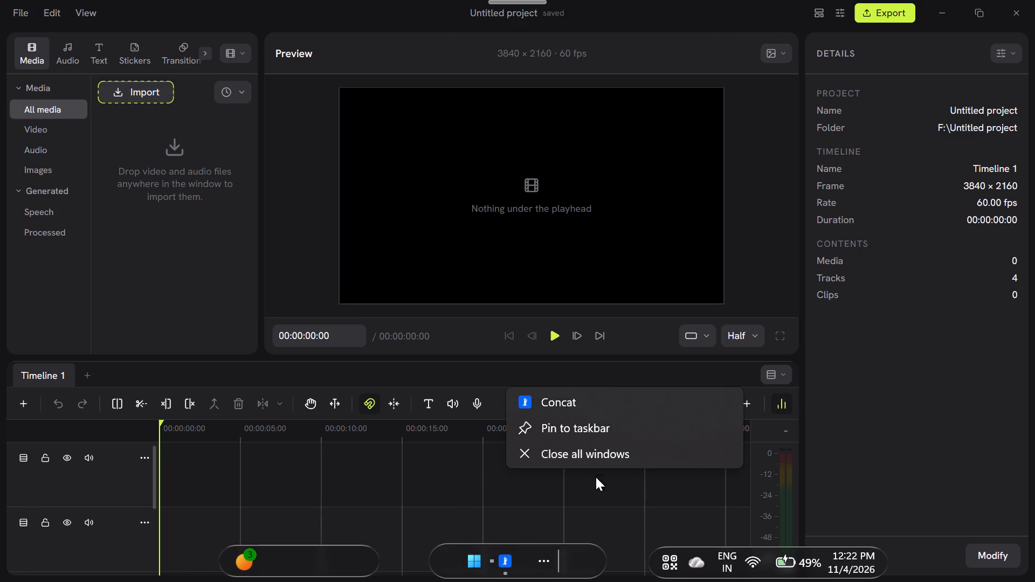
click(625, 454)
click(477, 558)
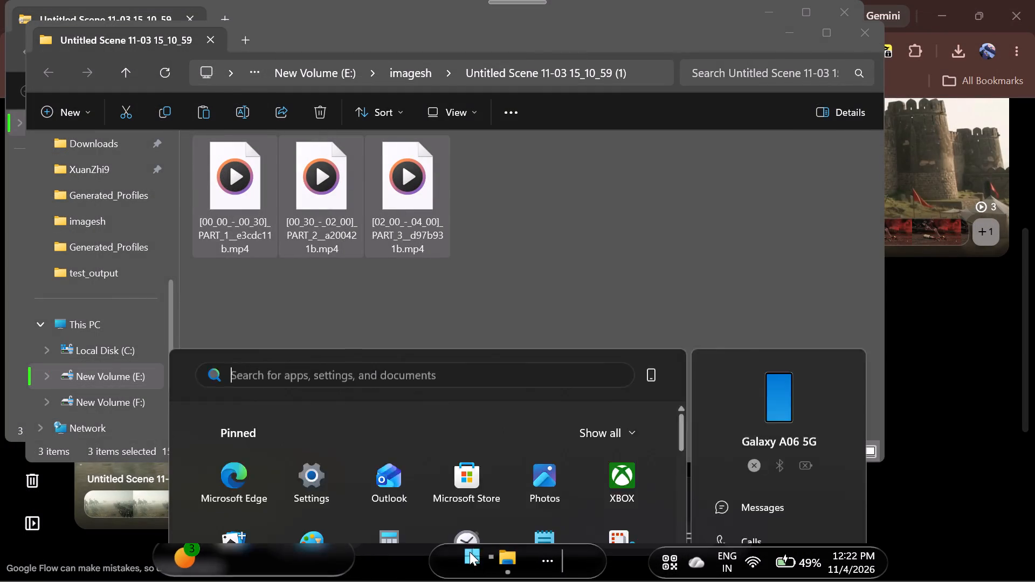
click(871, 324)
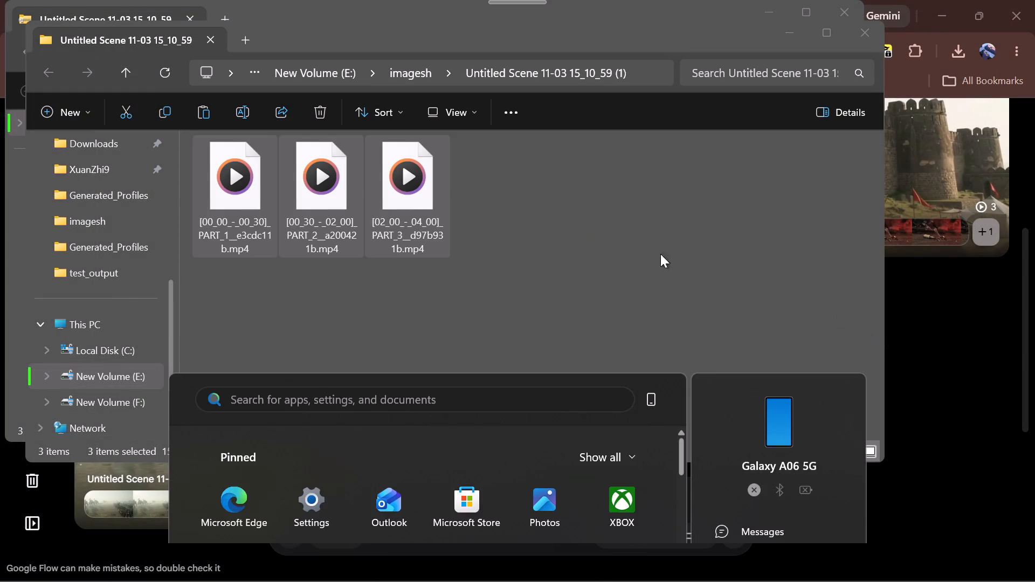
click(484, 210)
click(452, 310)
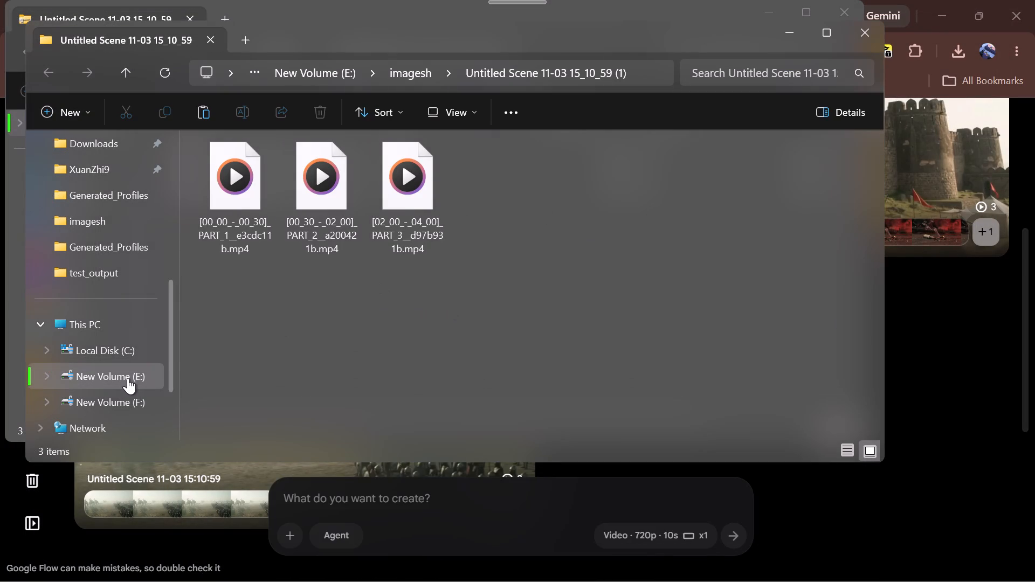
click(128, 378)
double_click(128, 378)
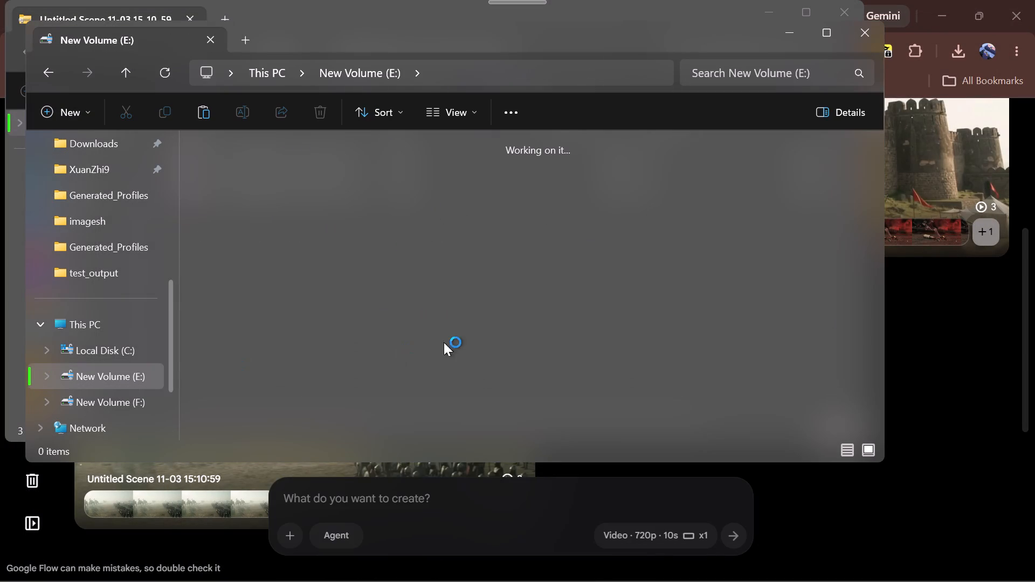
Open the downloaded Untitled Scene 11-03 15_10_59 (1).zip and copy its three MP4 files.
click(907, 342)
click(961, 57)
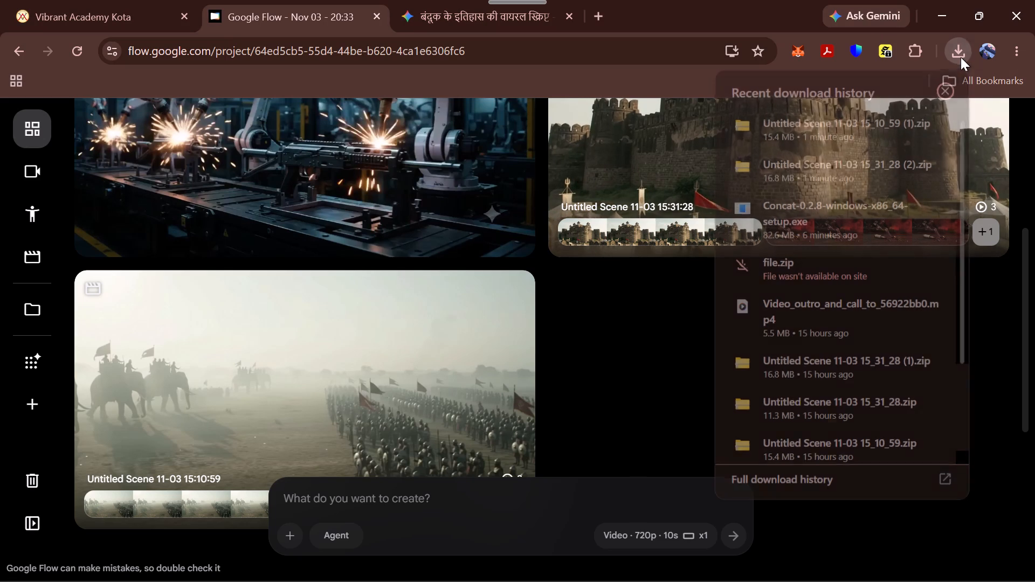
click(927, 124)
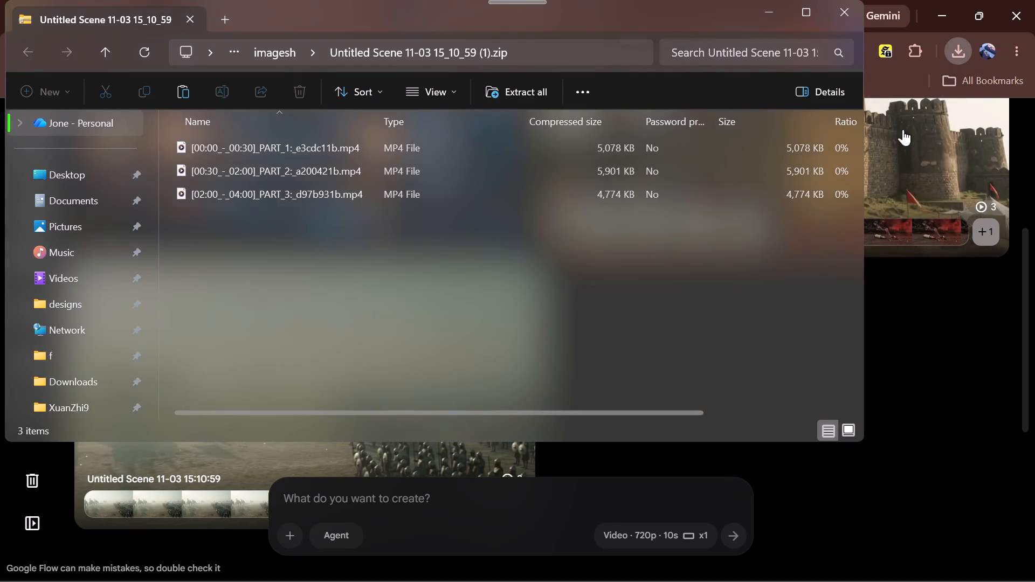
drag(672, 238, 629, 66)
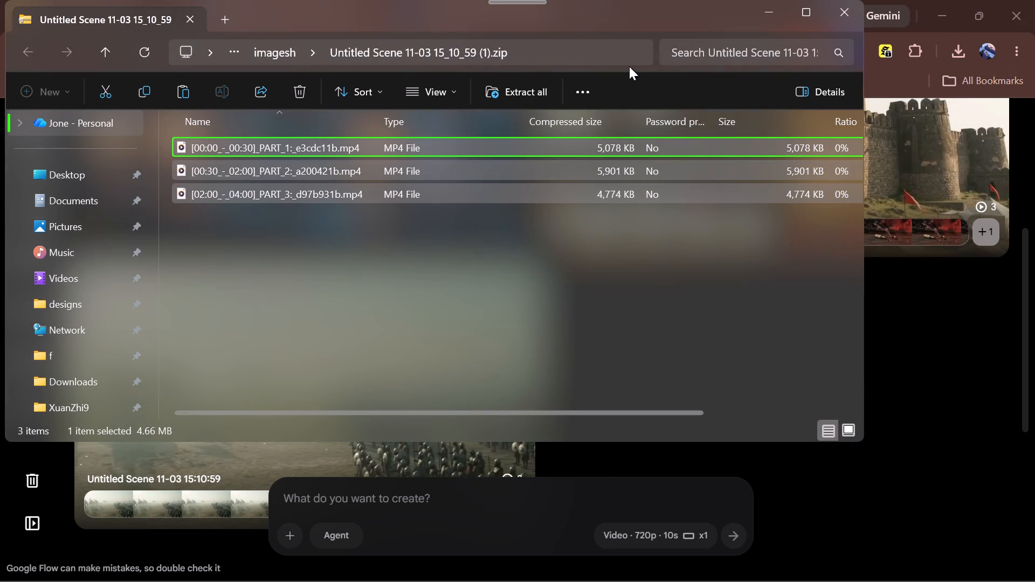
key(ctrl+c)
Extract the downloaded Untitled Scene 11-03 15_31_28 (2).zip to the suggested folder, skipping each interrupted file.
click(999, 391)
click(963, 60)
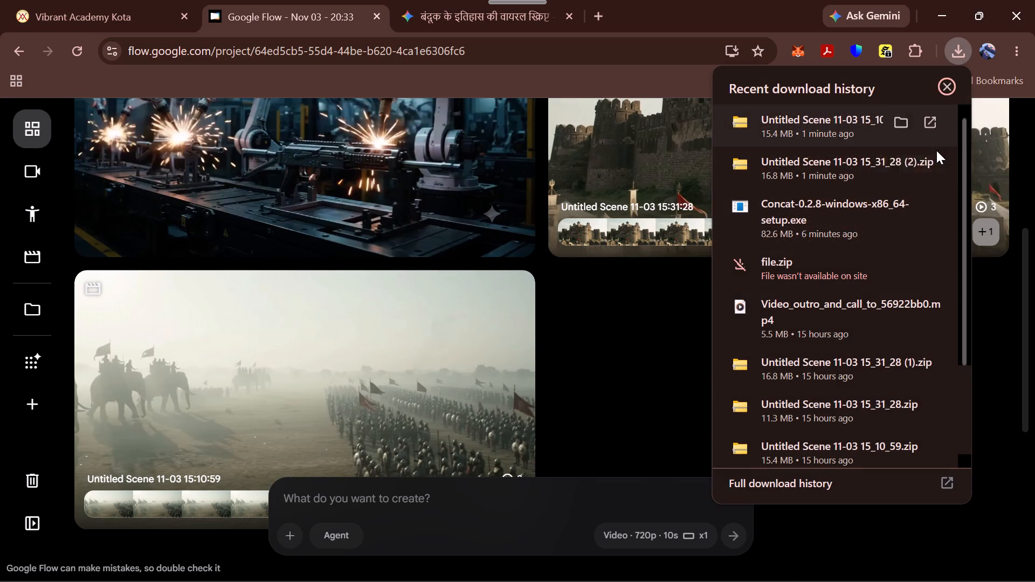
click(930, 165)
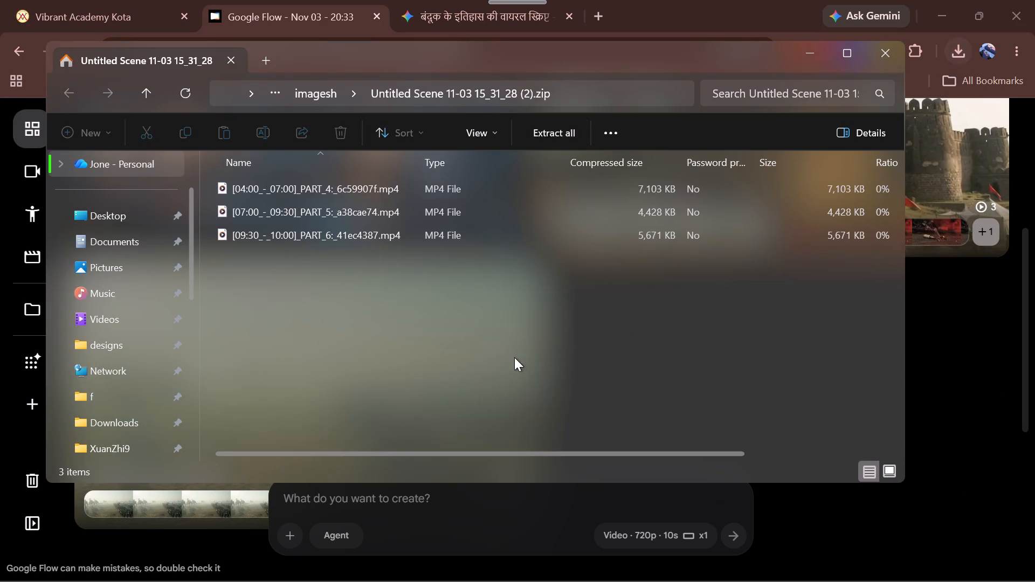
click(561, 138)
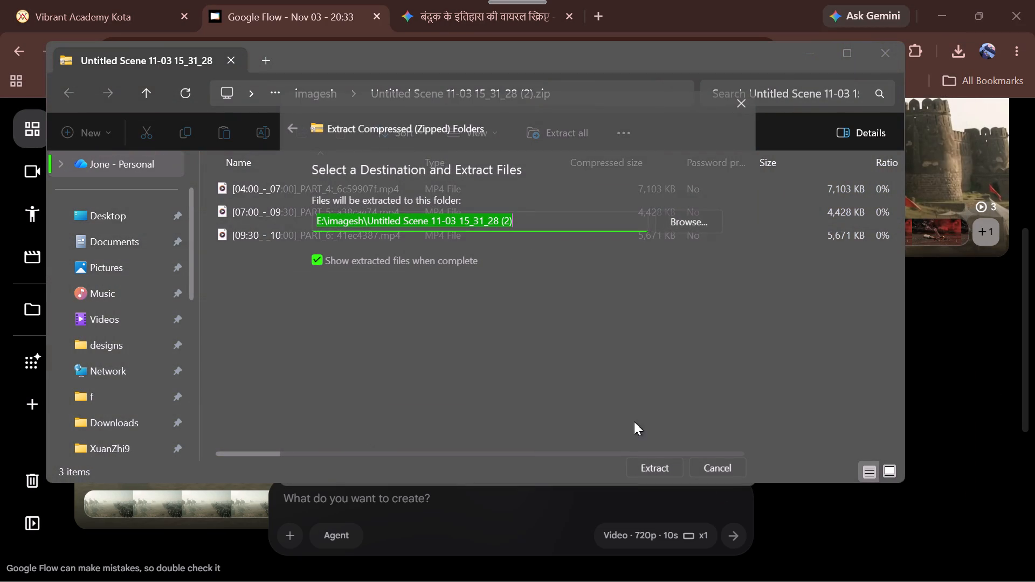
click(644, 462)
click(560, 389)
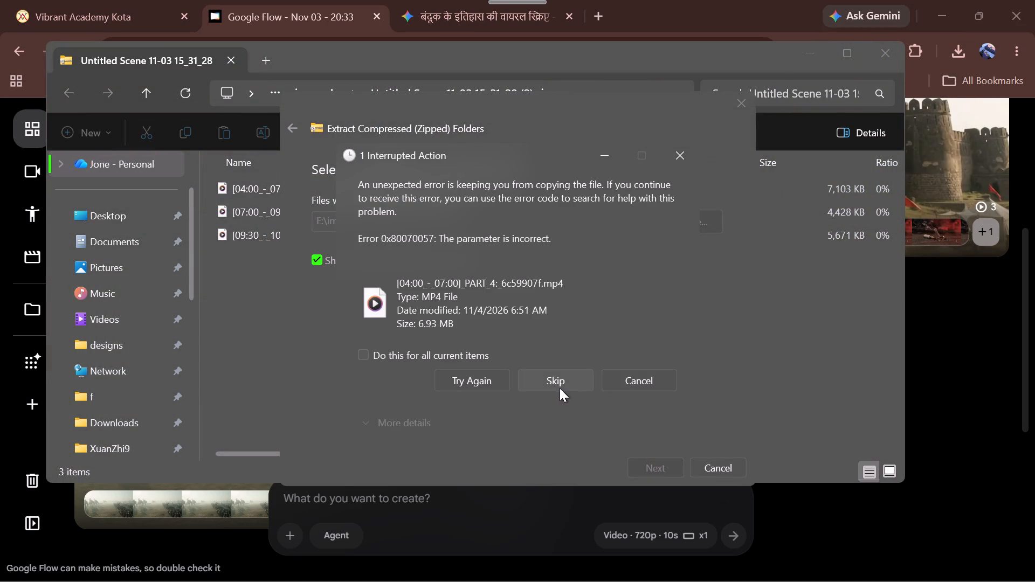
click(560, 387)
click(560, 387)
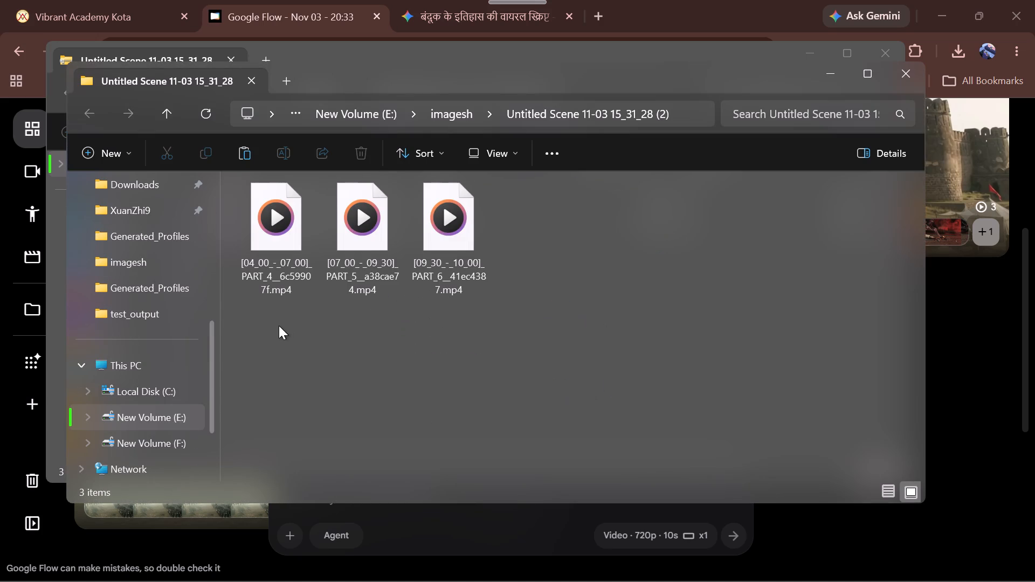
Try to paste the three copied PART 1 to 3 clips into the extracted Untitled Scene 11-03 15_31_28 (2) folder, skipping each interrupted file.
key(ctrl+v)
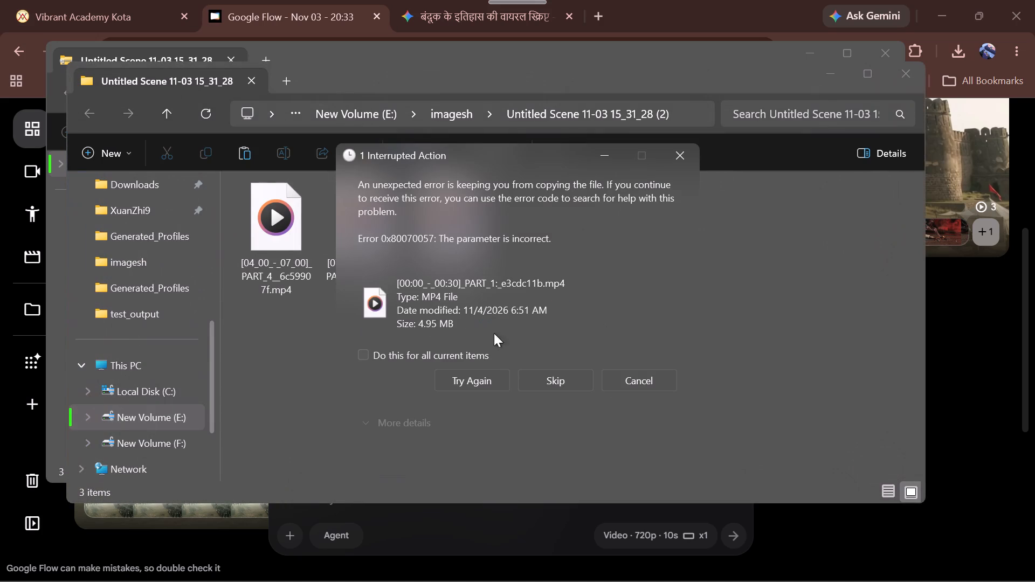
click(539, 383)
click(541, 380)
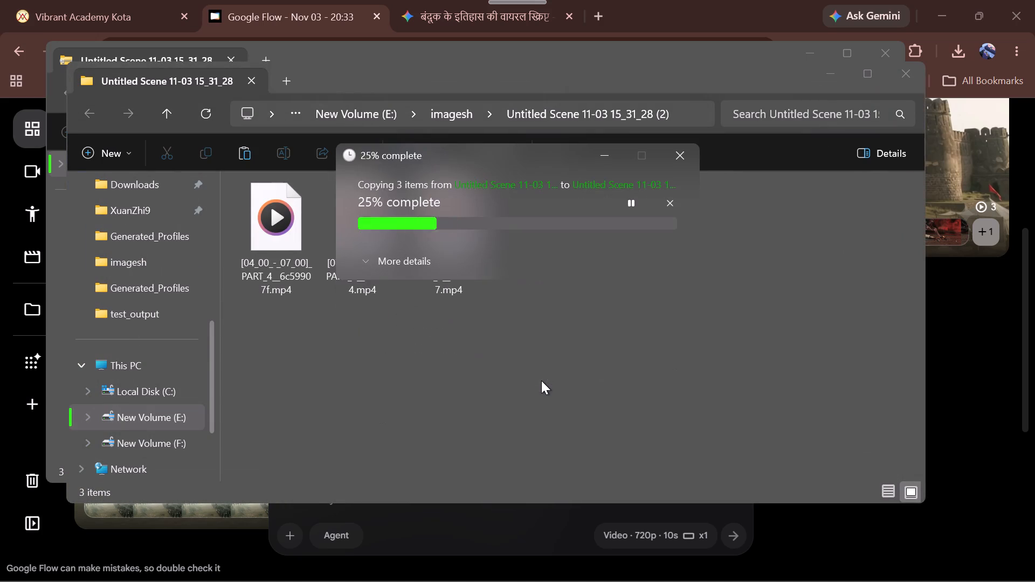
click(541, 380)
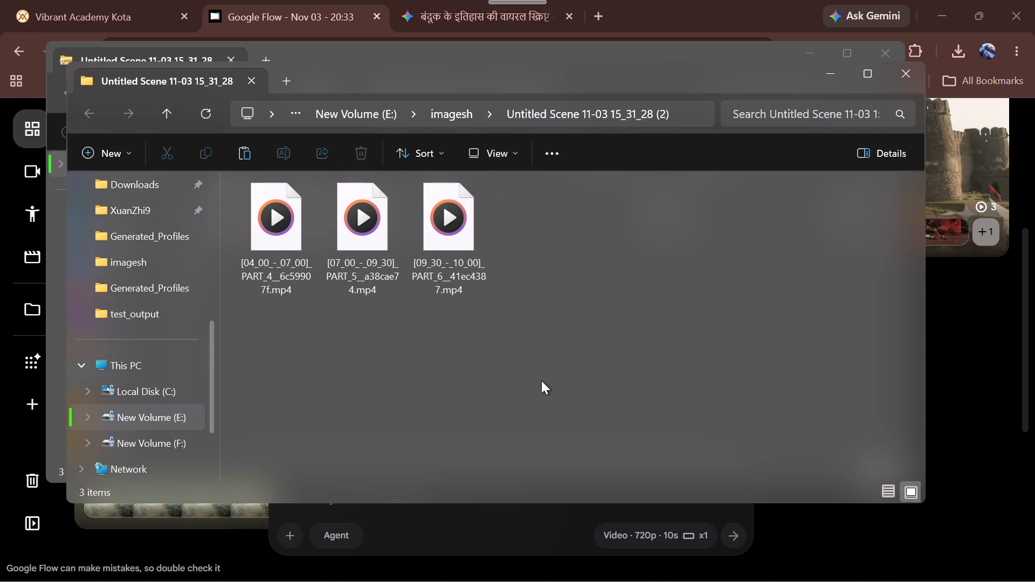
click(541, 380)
drag(564, 243, 330, 228)
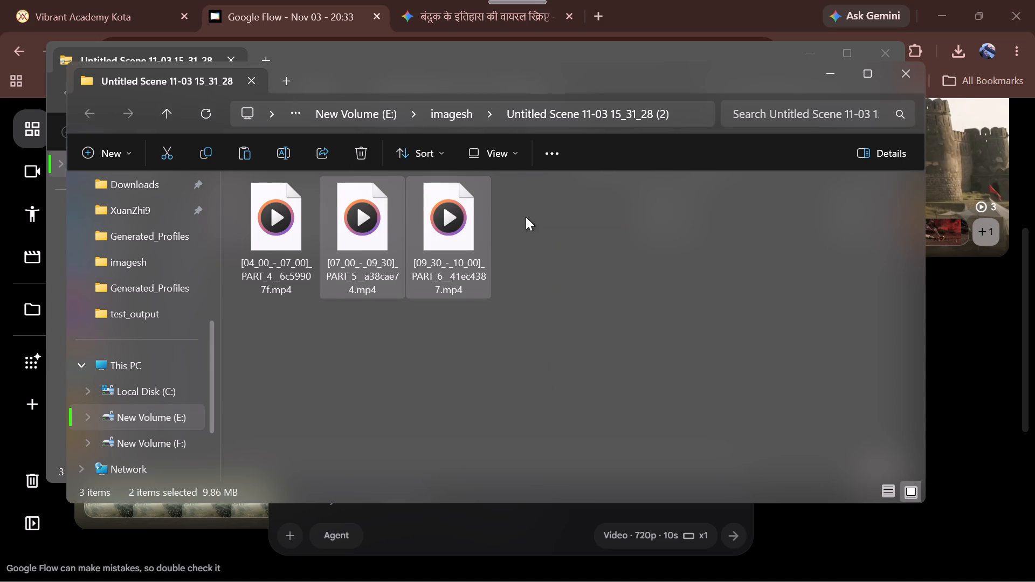
click(543, 219)
drag(542, 219, 267, 195)
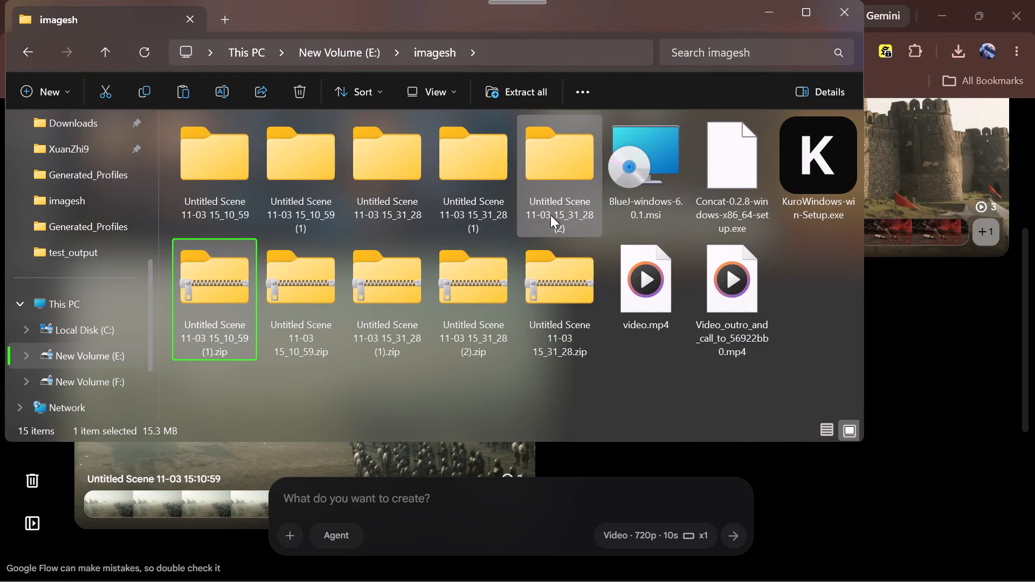
drag(590, 389, 540, 204)
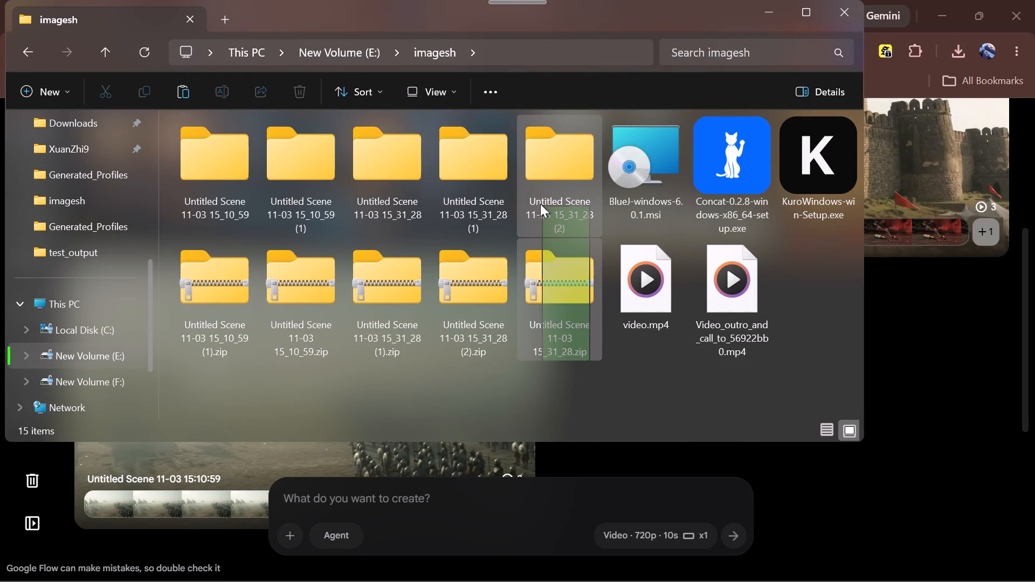
drag(540, 204, 224, 148)
key(ctrl+c)
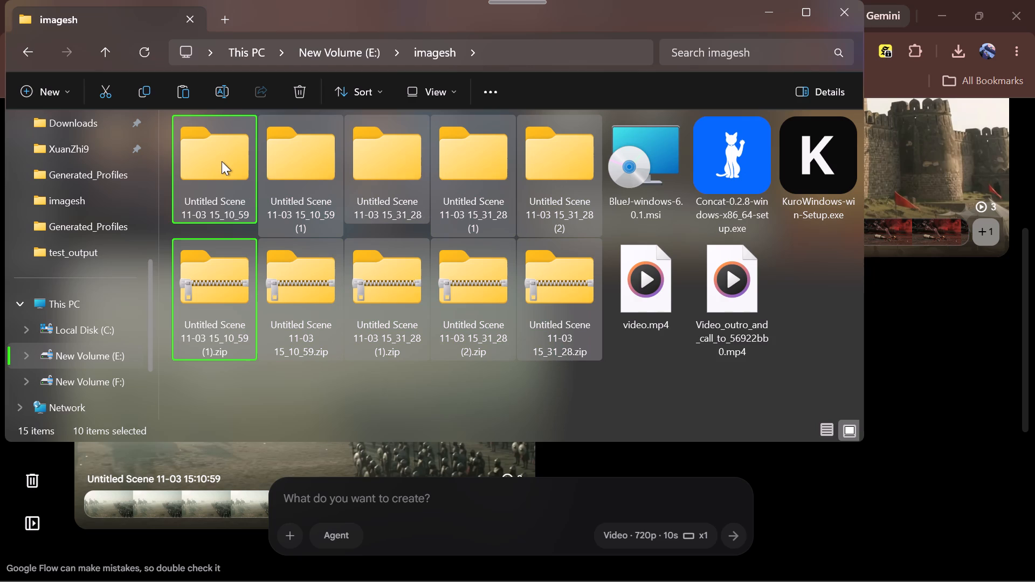
key(Delete)
Delete video.mp4 and Video_outro_and_call_to_56922bb0.mp4 from the imagesh folder.
drag(682, 199, 454, 128)
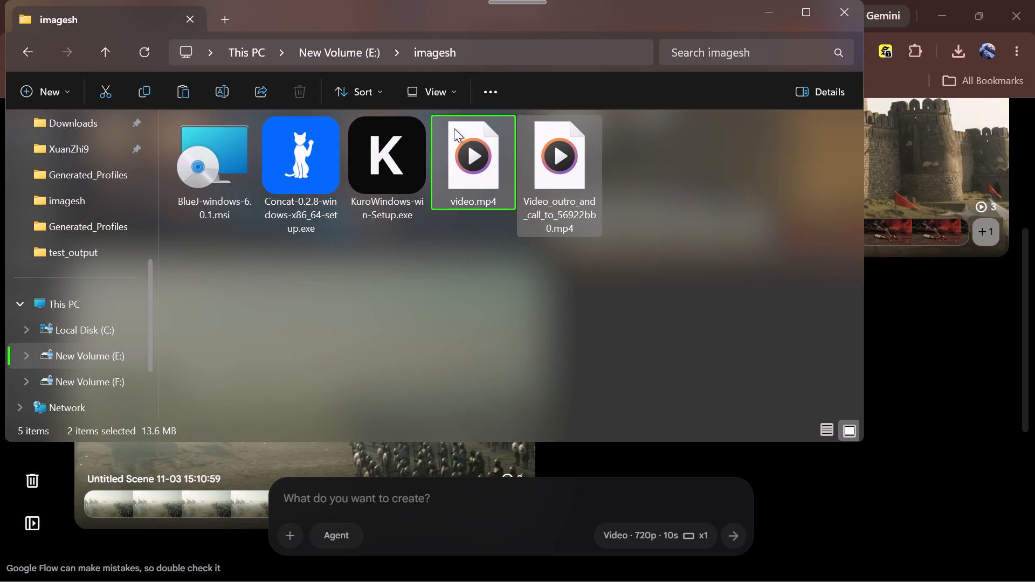
key(Delete)
Copy the BlueJ, Concat and Kuro installers from the imagesh folder to the root of New Volume (F:).
drag(464, 139, 106, 146)
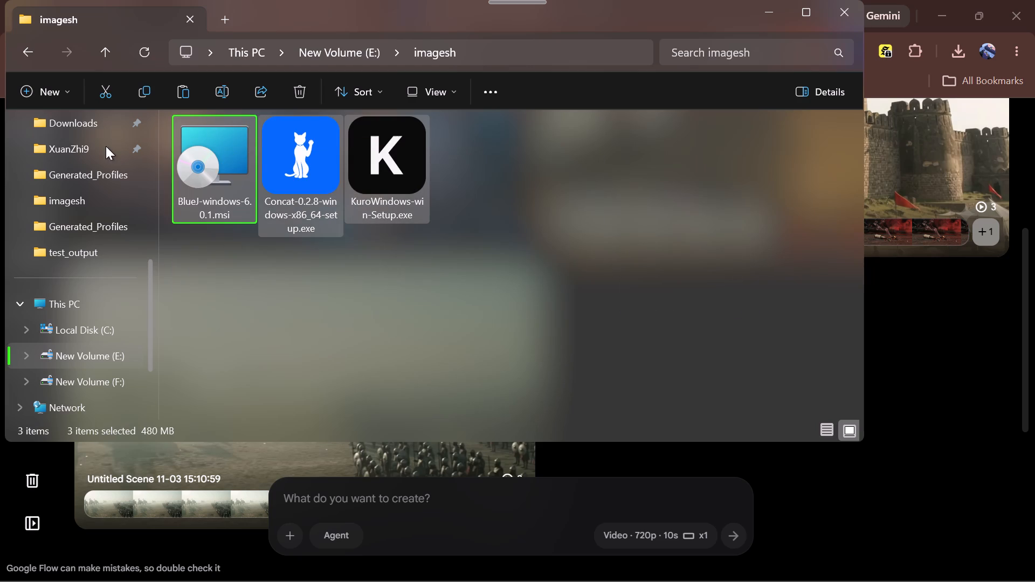
key(ctrl+c)
click(85, 390)
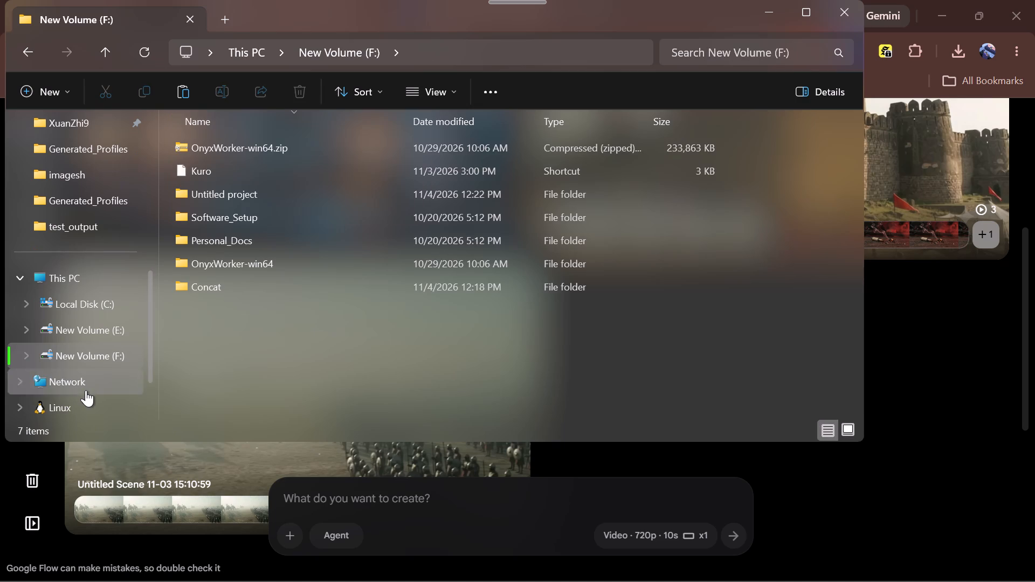
click(343, 362)
key(ctrl+v)
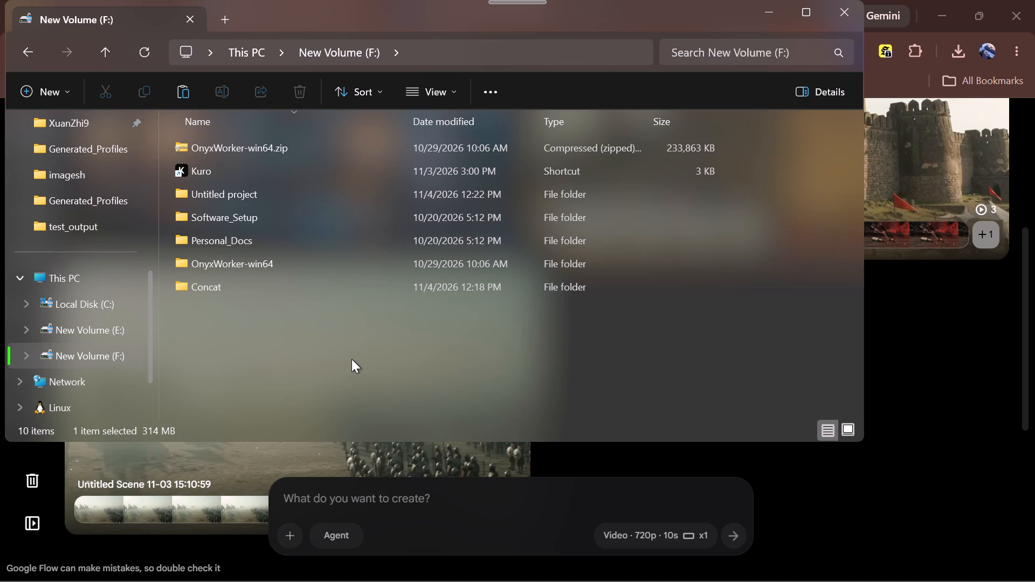
Return to the imagesh folder on New Volume (E:) and delete the three original installer files.
click(84, 329)
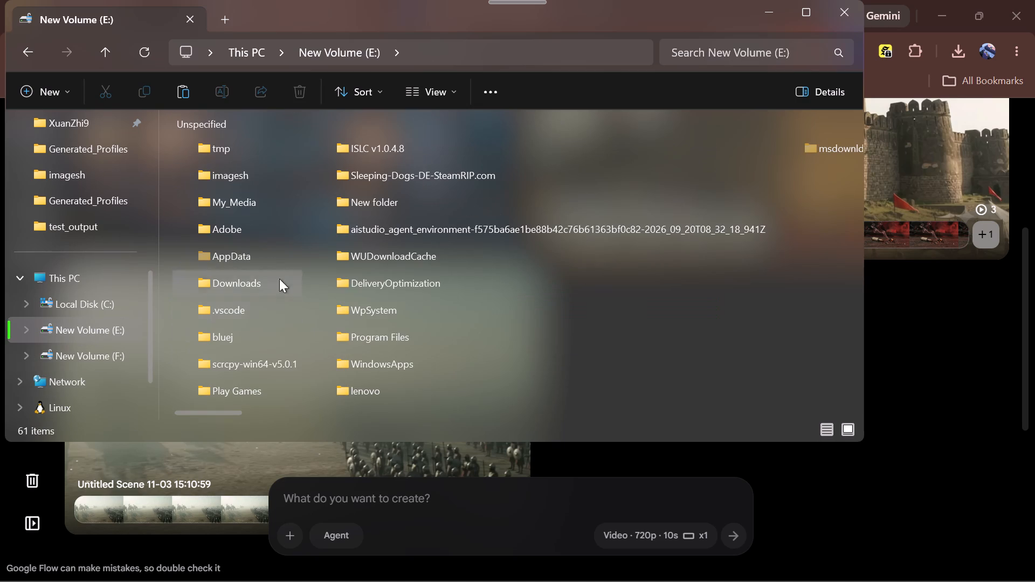
double_click(239, 184)
drag(504, 182, 355, 153)
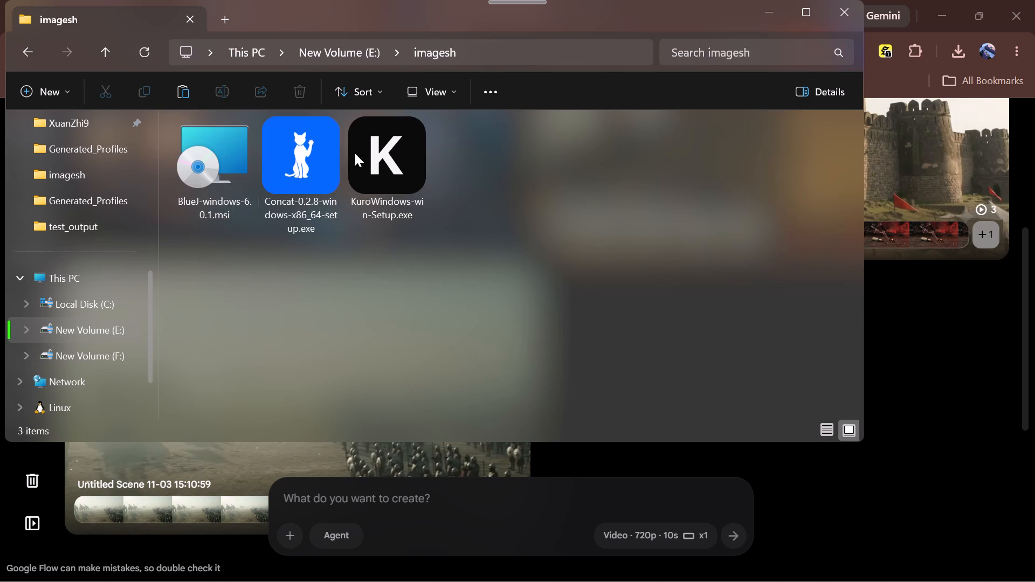
drag(355, 153, 148, 137)
click(289, 85)
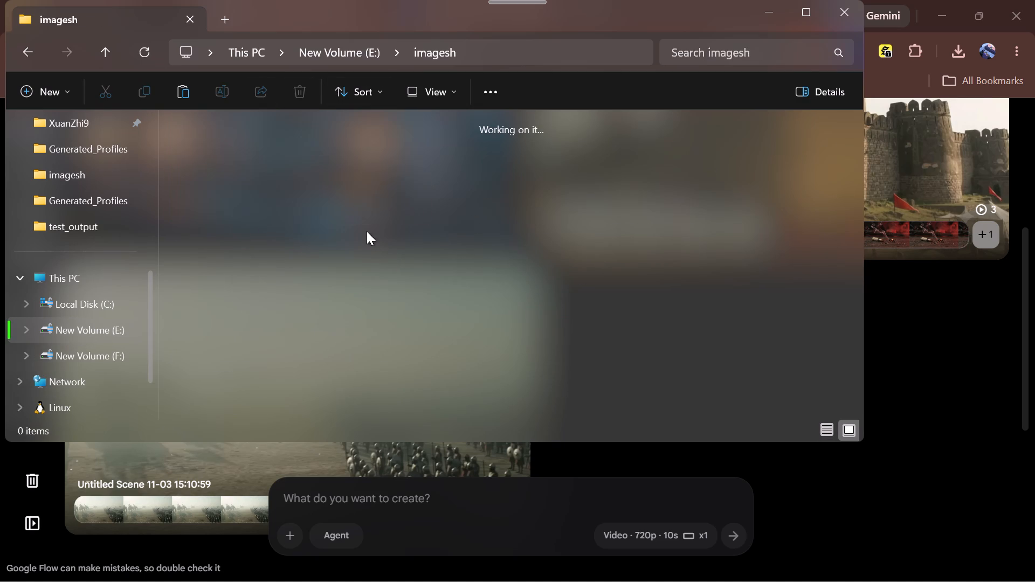
Open the Recycle Bin, permanently delete all of its items and close its window.
click(461, 558)
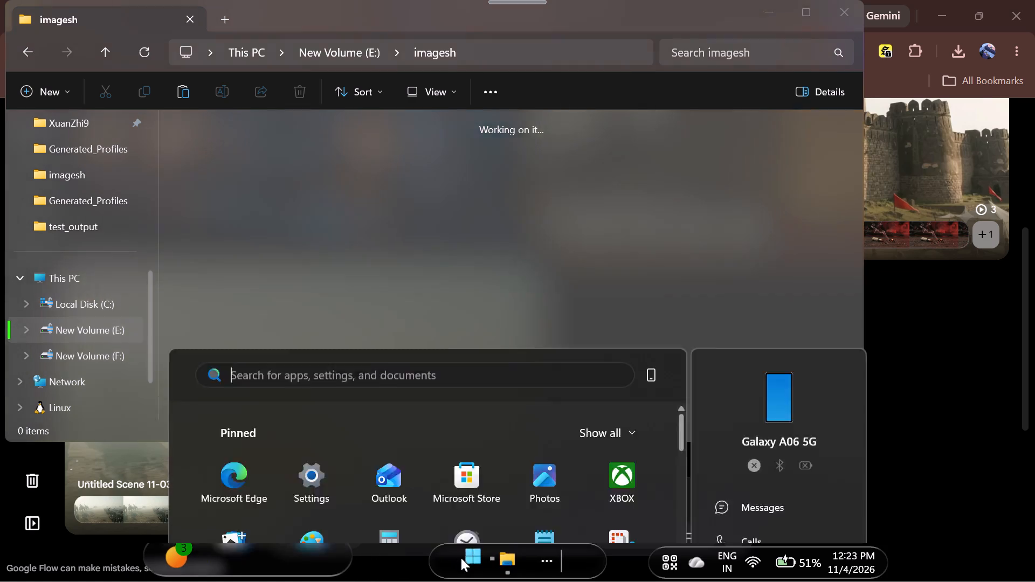
click(395, 71)
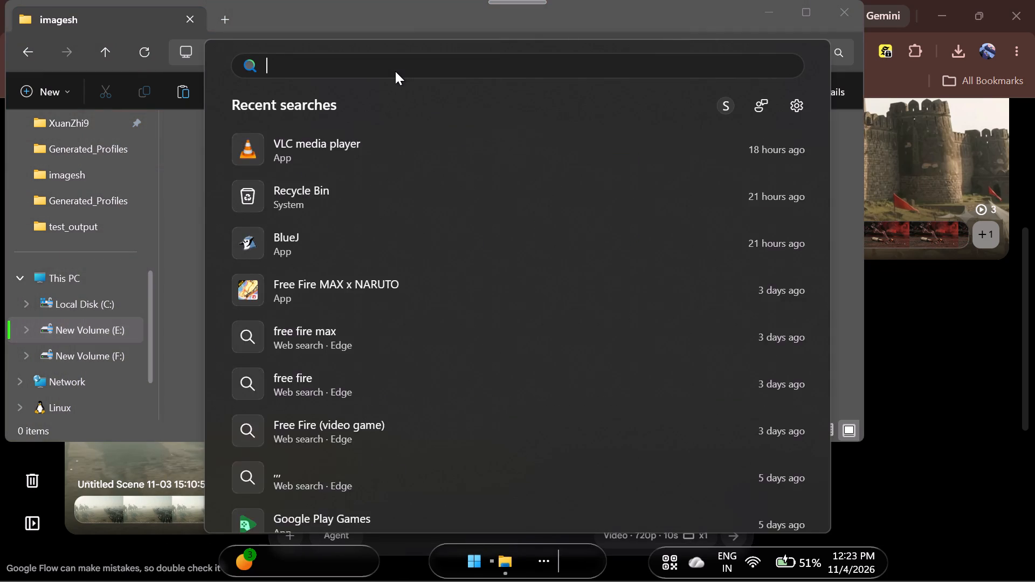
key(r)
key(Return)
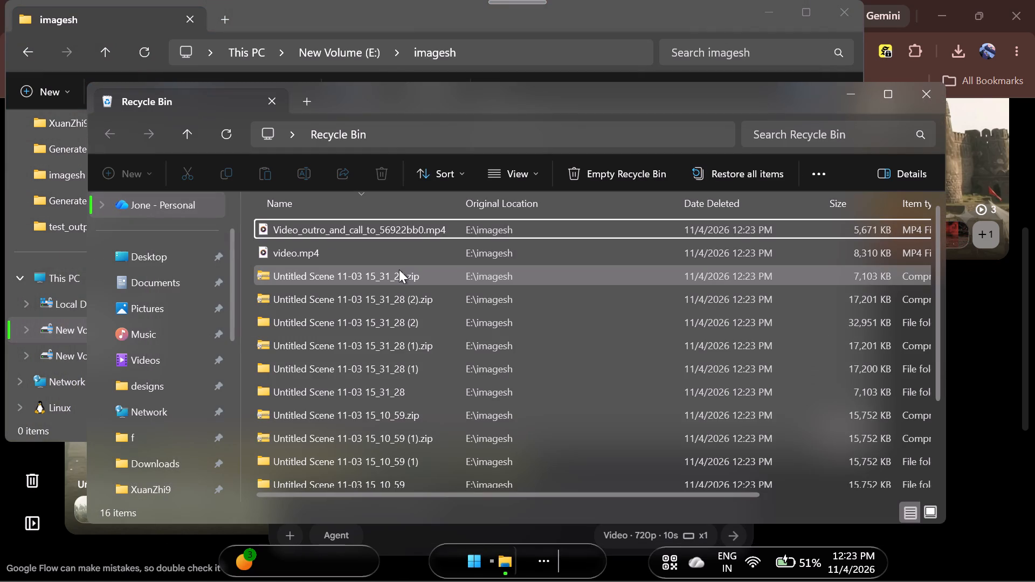
key(ctrl+a)
key(Delete)
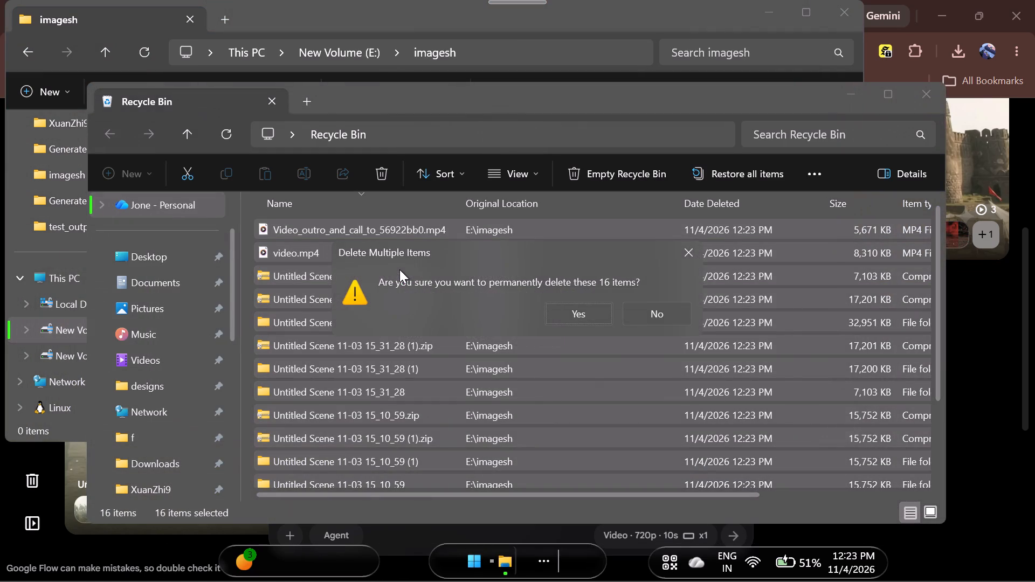
key(Return)
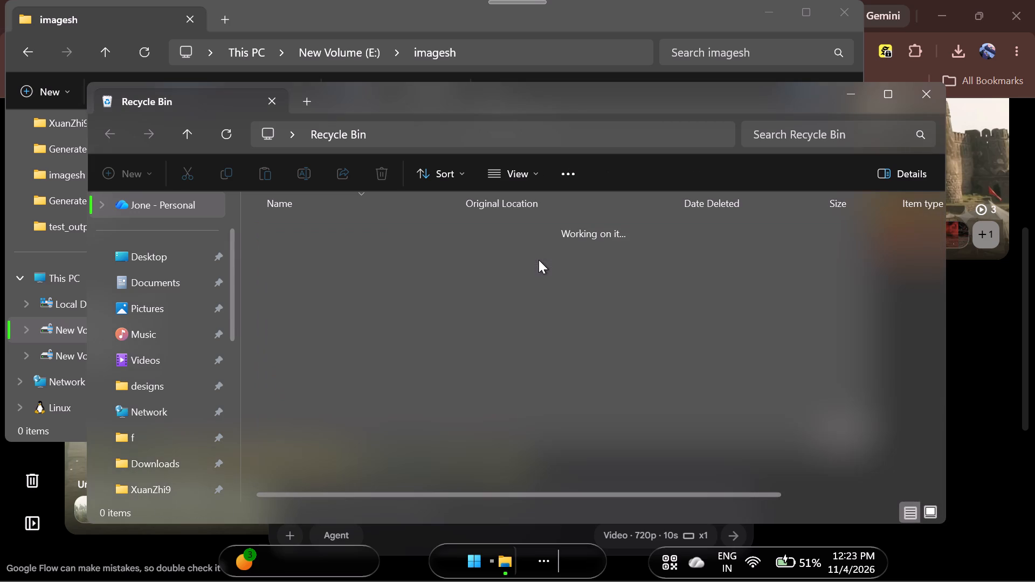
click(937, 85)
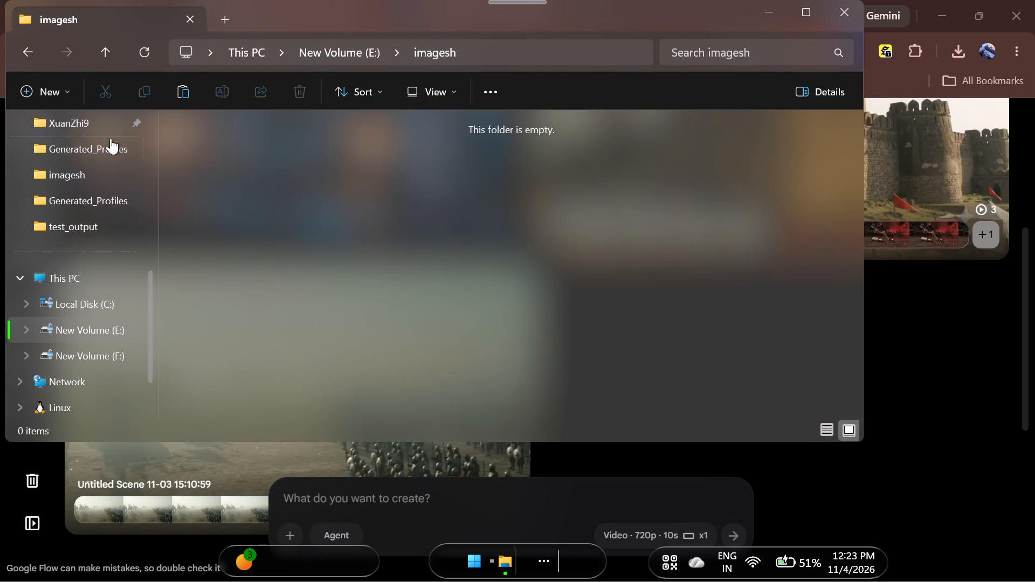
Open New Volume (F:) and launch the Kuro shortcut.
click(79, 358)
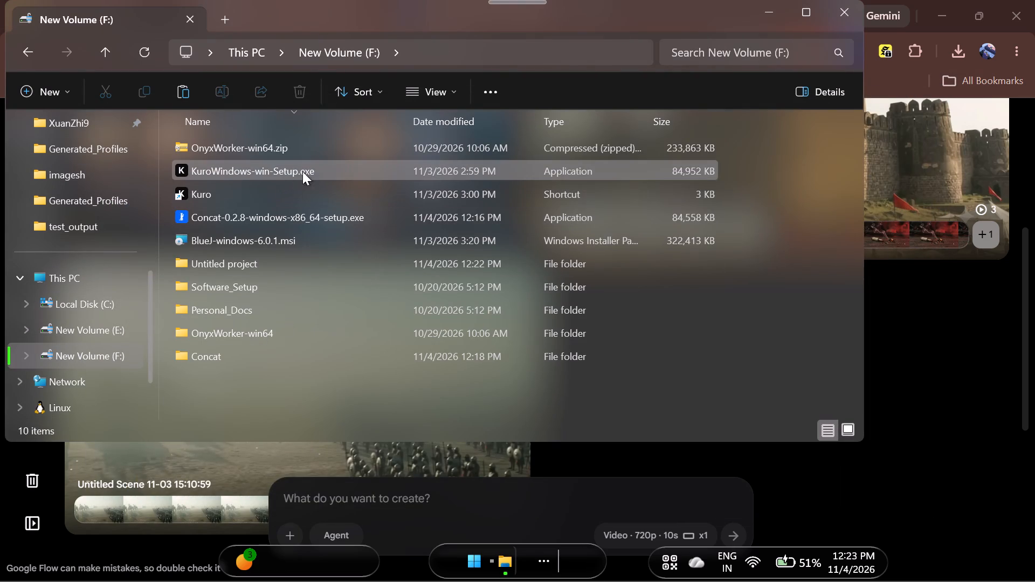
double_click(654, 193)
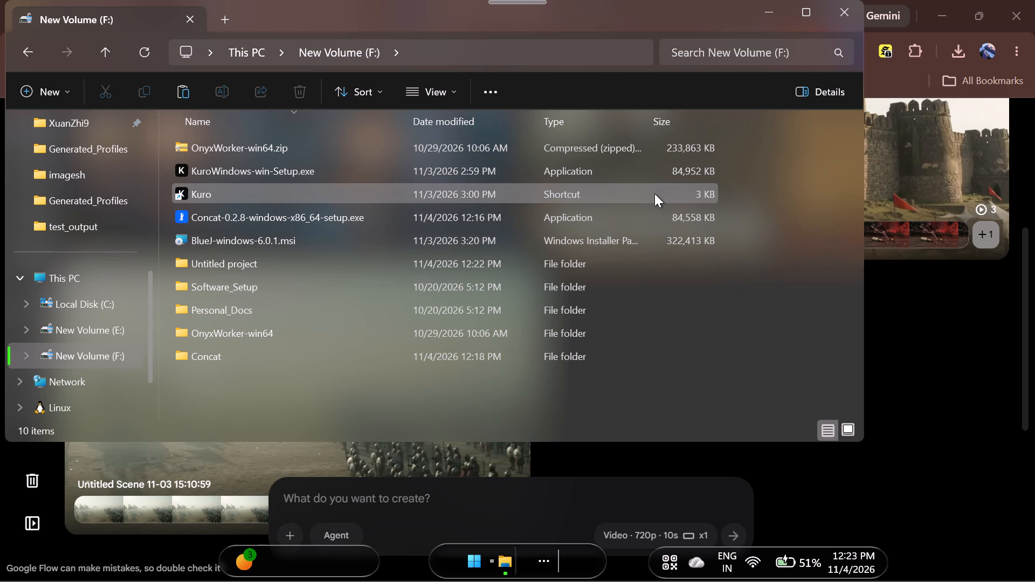
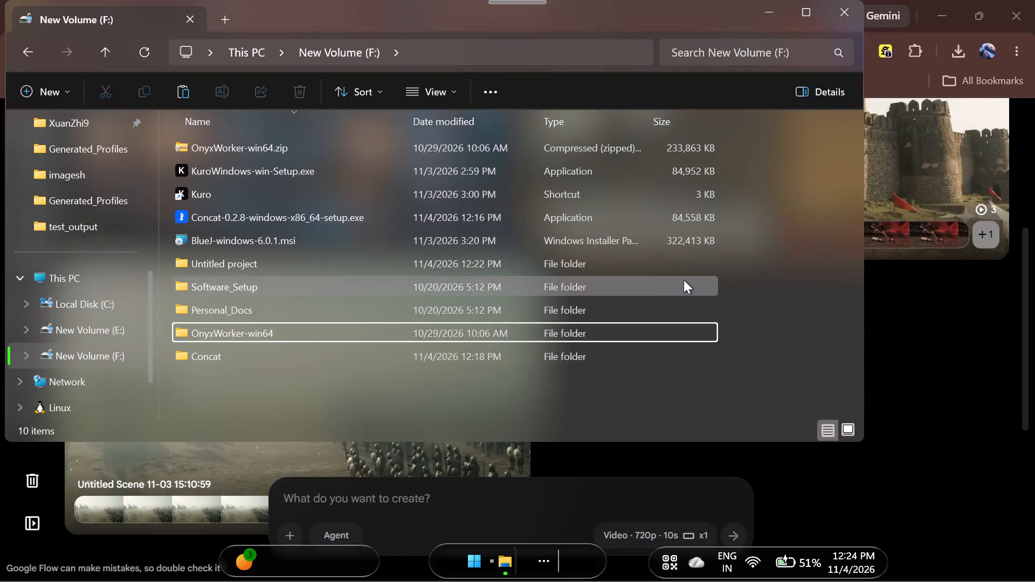
Open the Concat folder on New Volume (F:) and launch concat.exe.
double_click(378, 349)
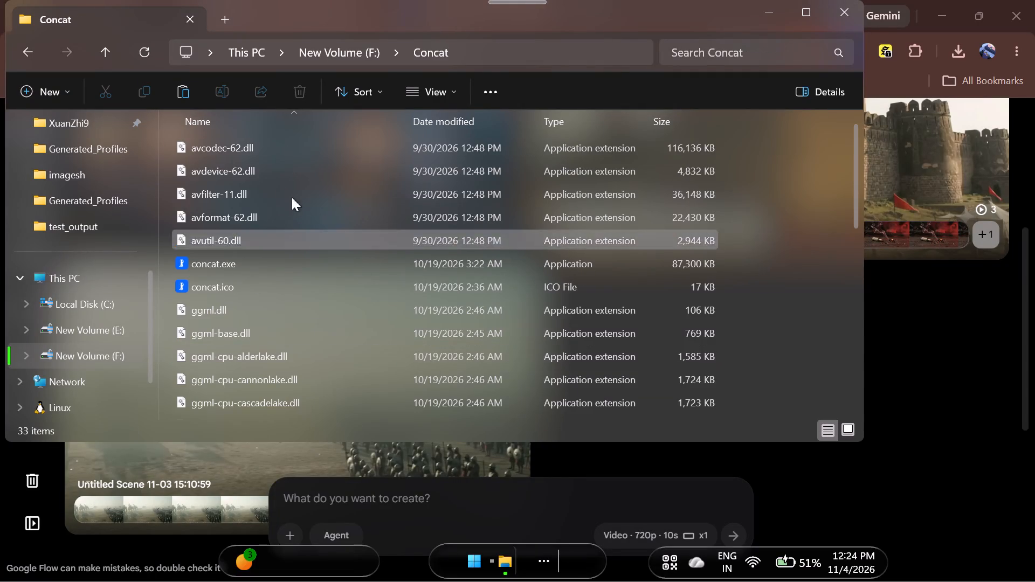
scroll(267, 282, down, 2)
scroll(275, 286, up, 4)
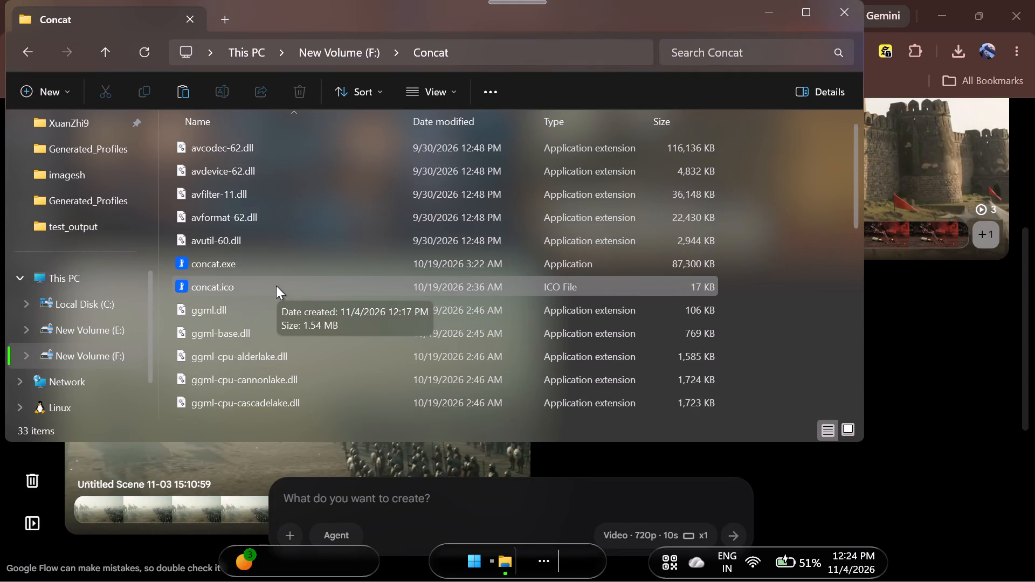
scroll(301, 315, down, 7)
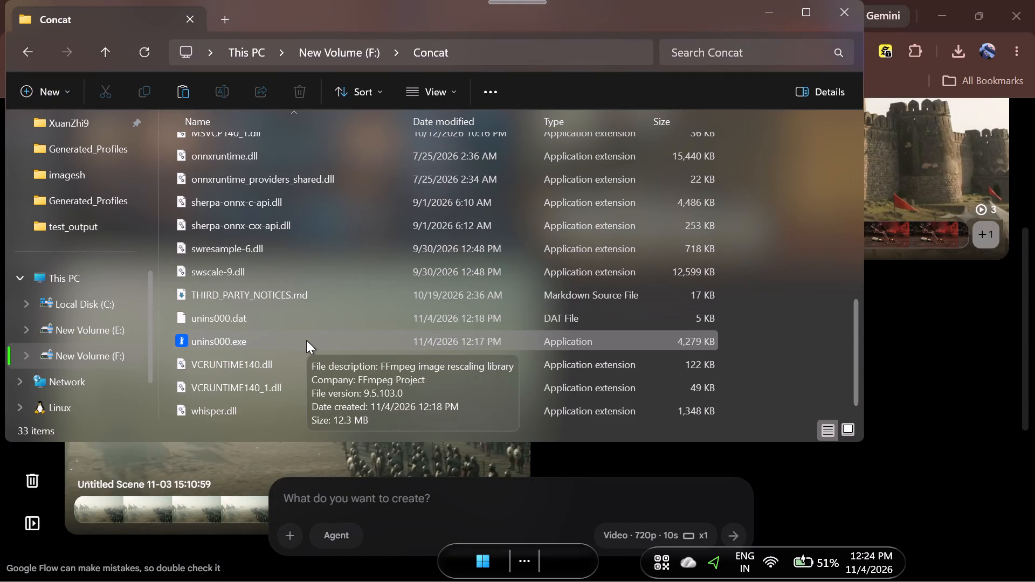
scroll(306, 340, up, 5)
scroll(306, 340, down, 8)
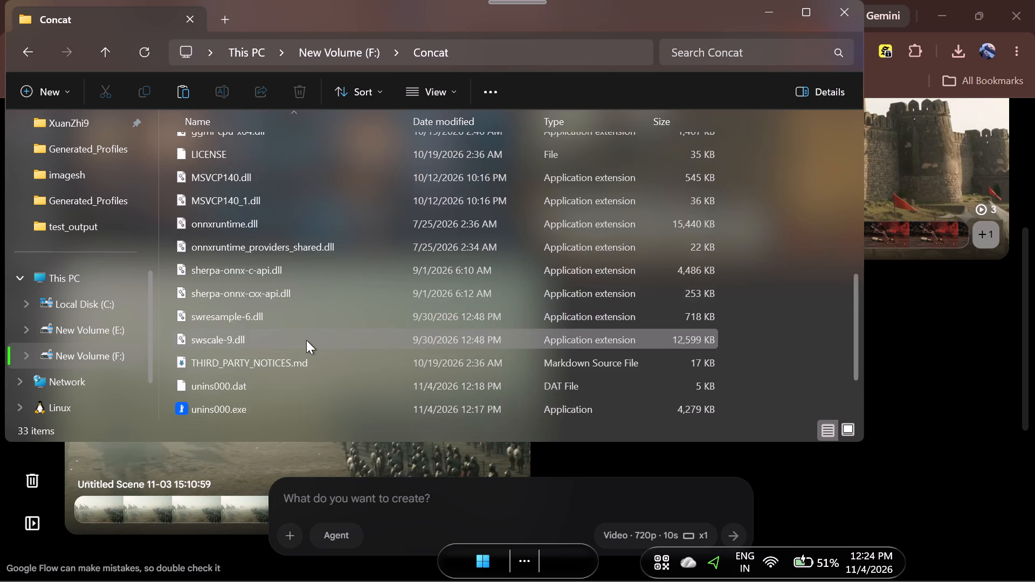
scroll(306, 340, up, 1)
scroll(306, 340, down, 2)
scroll(306, 340, up, 5)
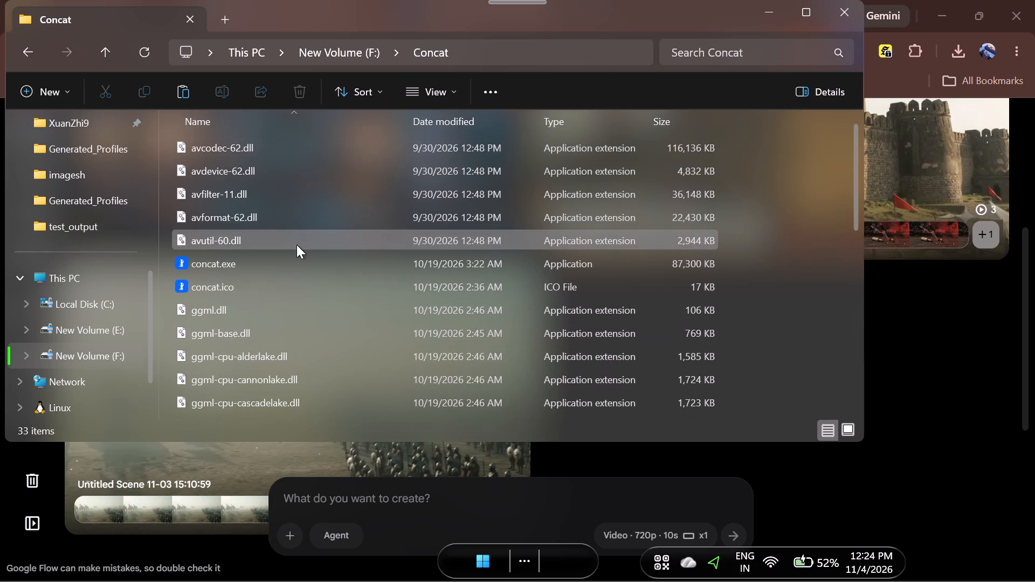
double_click(293, 269)
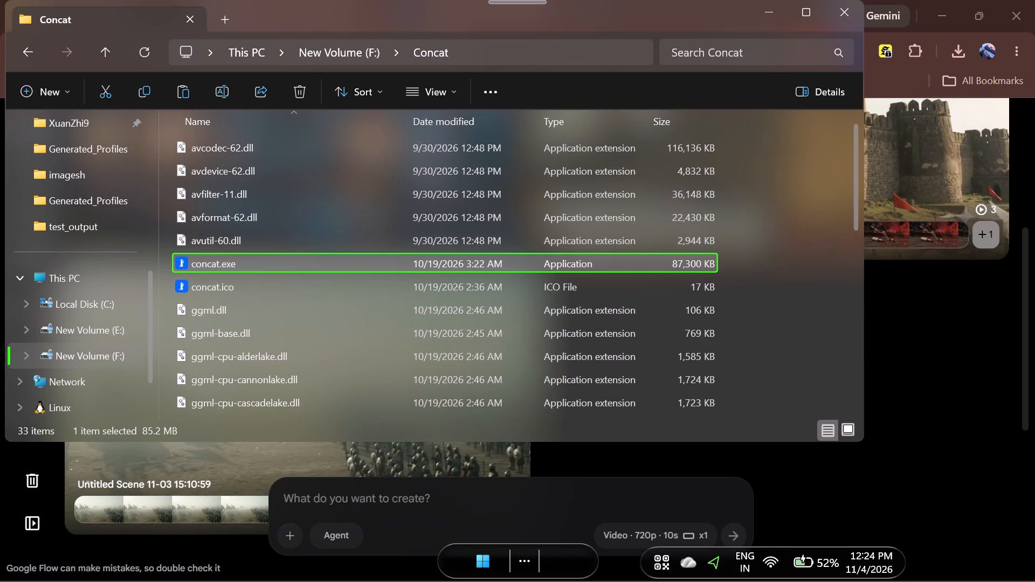
Open Untitled project from Concat's recent projects.
click(525, 565)
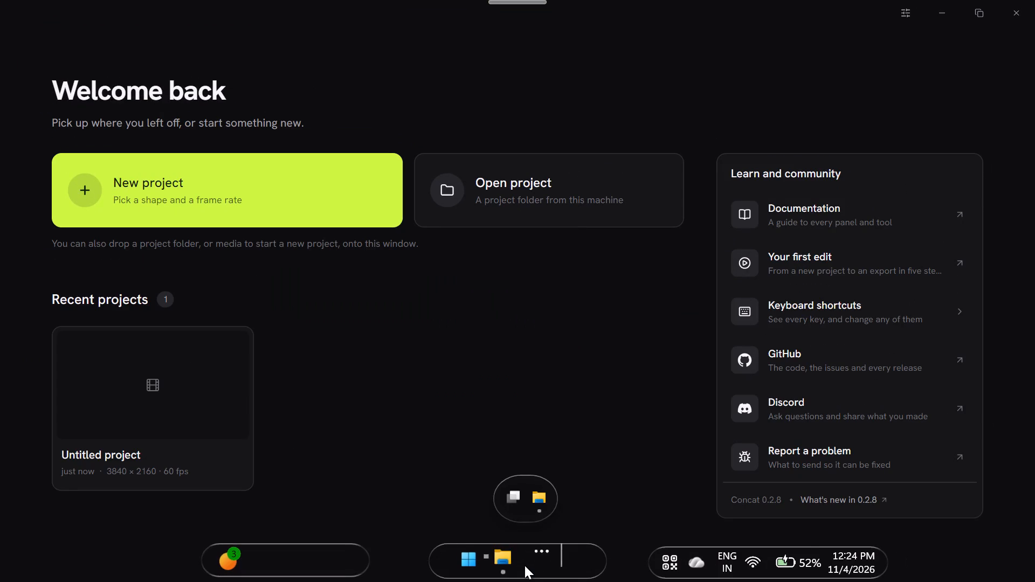
click(525, 565)
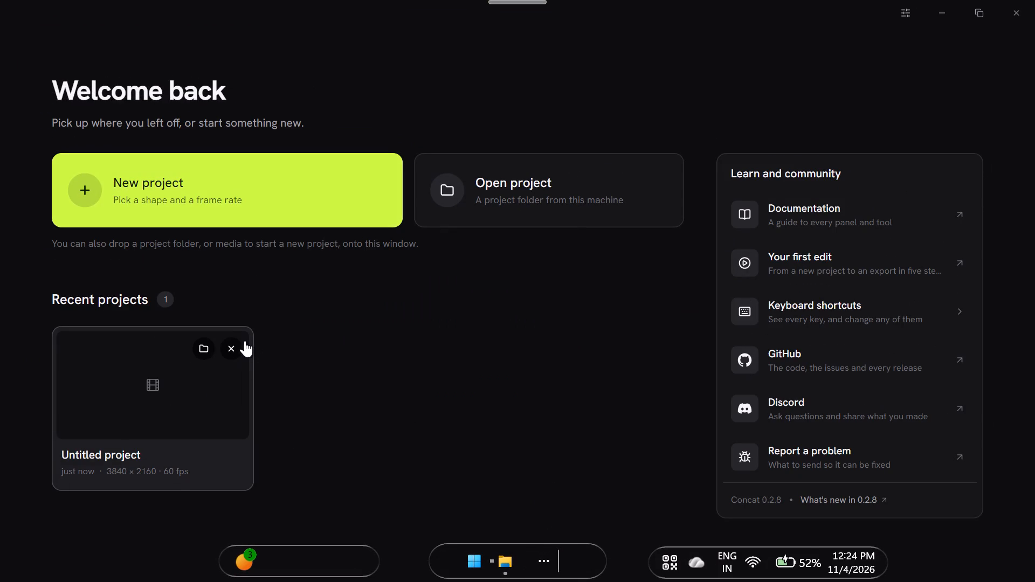
click(237, 344)
click(229, 347)
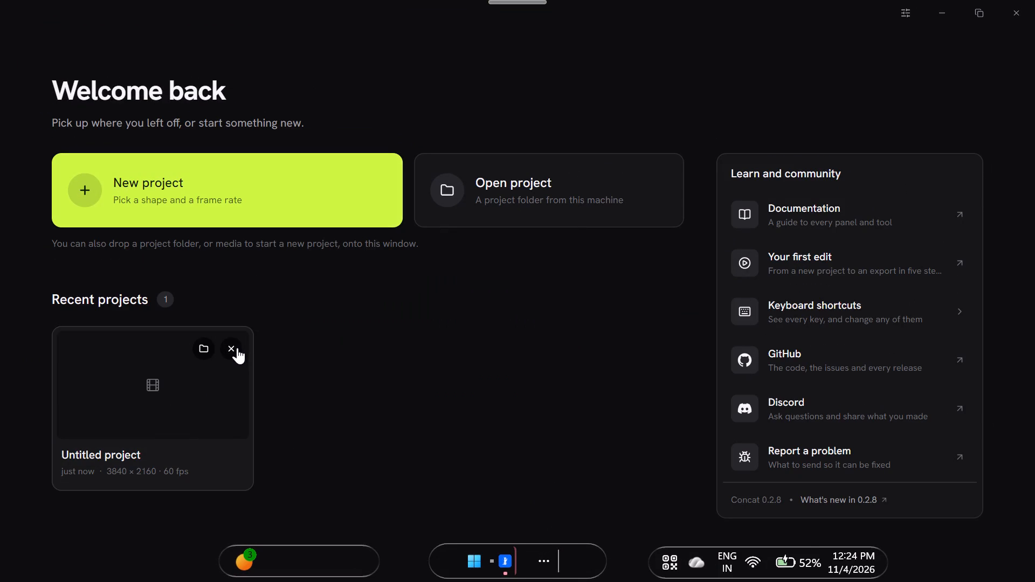
right_click(236, 348)
click(229, 348)
right_click(229, 348)
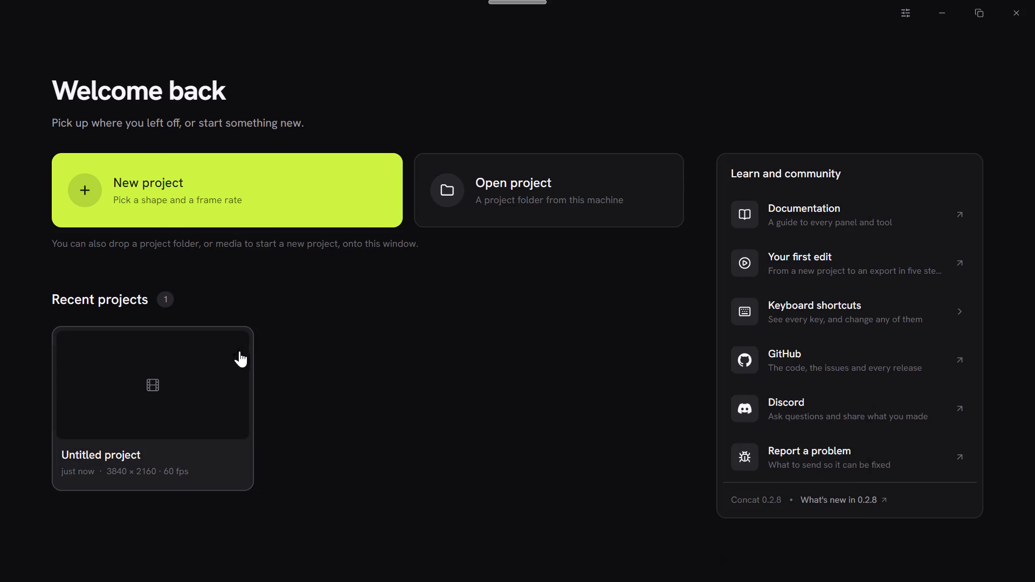
click(236, 348)
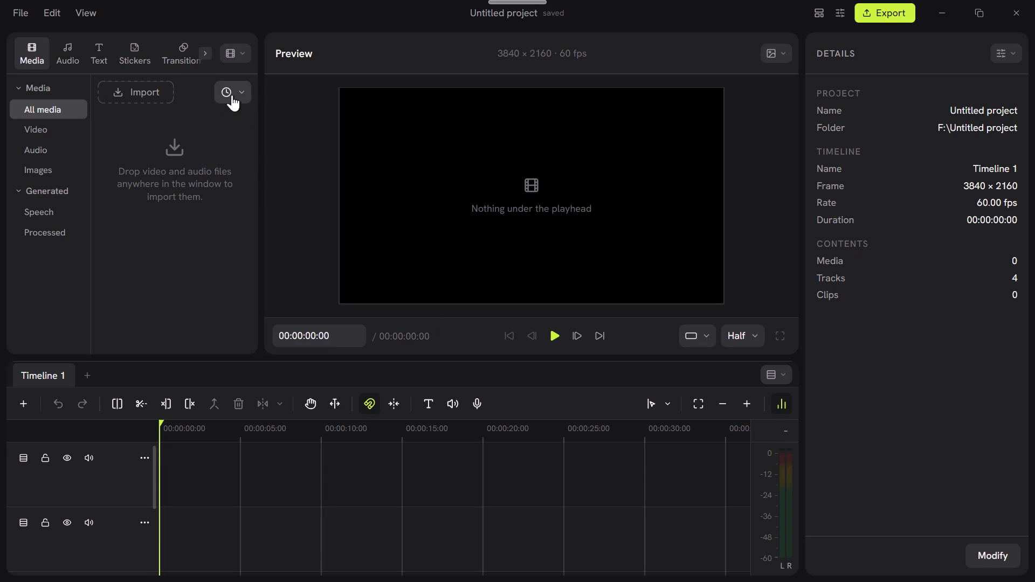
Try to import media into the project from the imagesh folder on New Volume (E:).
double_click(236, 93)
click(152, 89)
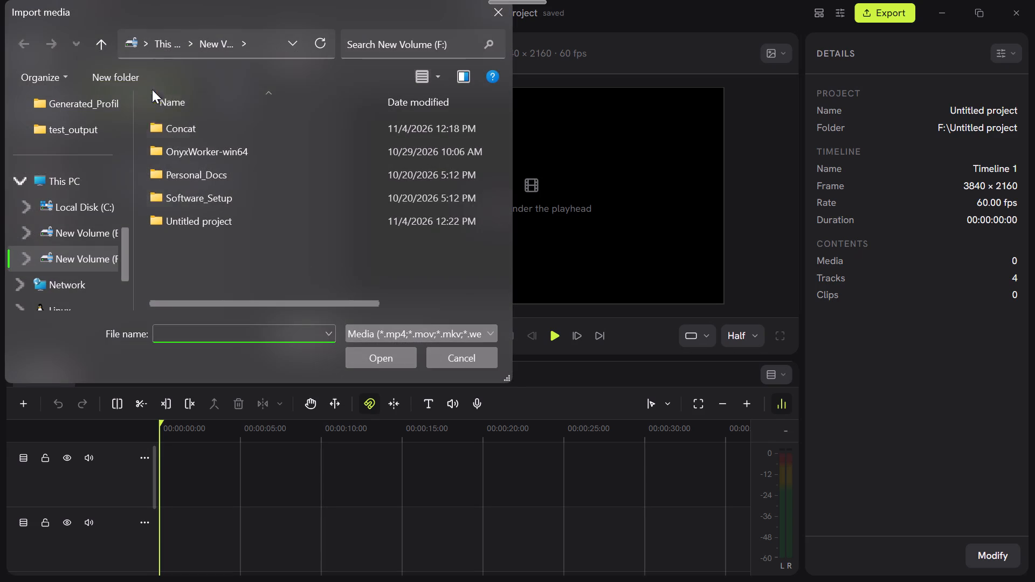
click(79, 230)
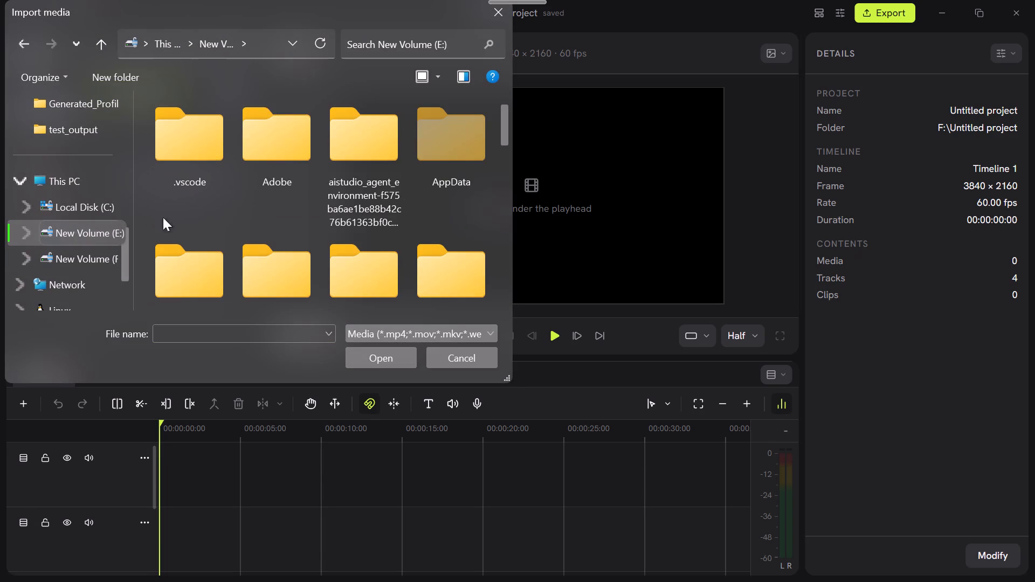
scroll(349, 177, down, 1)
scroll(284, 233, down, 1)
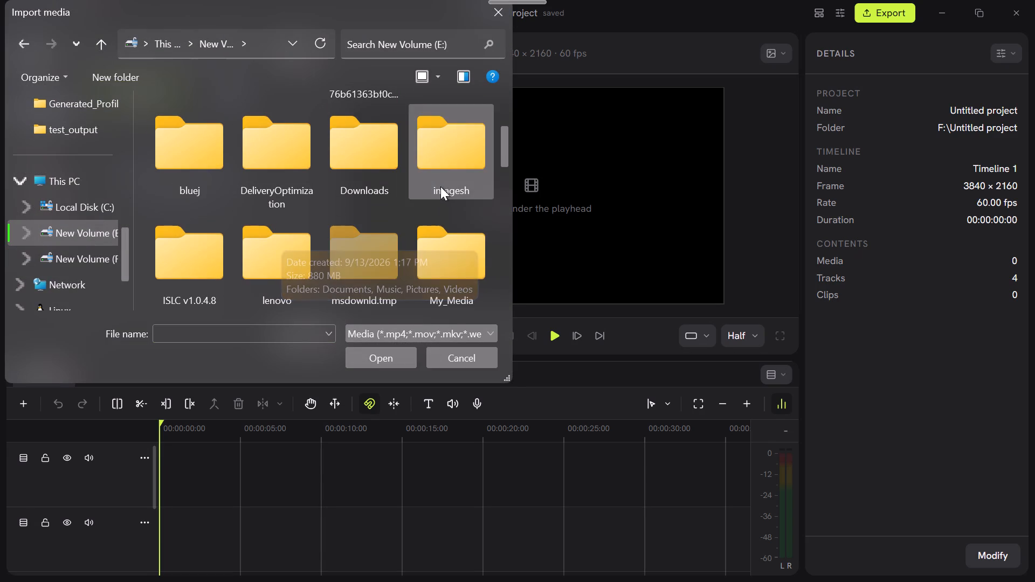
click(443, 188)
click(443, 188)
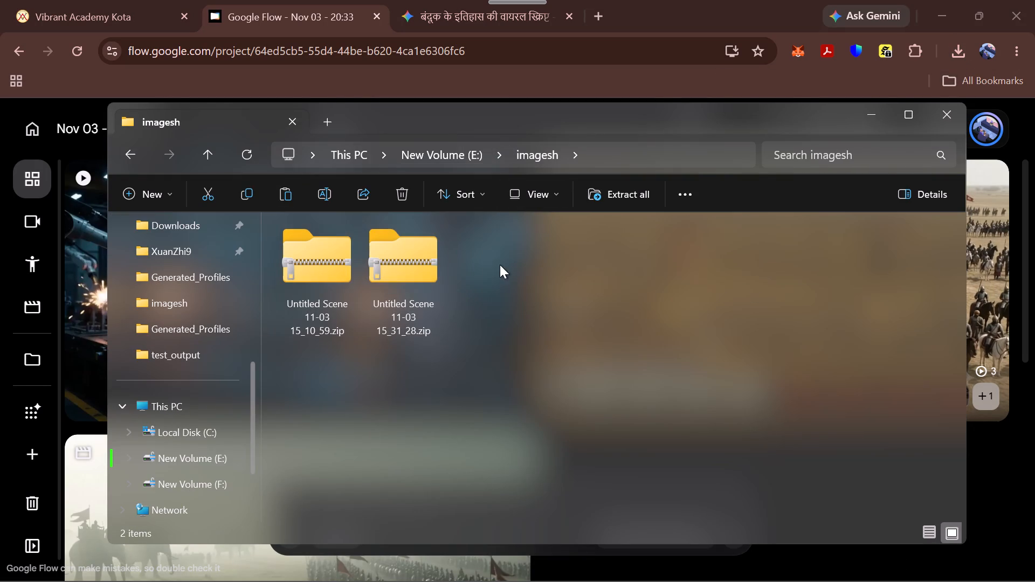
Extract Untitled Scene 11-03 15_10_59.zip to E:\imagesh\Untitled Scene 11-03 15_10_59 and return to the imagesh folder.
drag(510, 250, 307, 251)
click(601, 195)
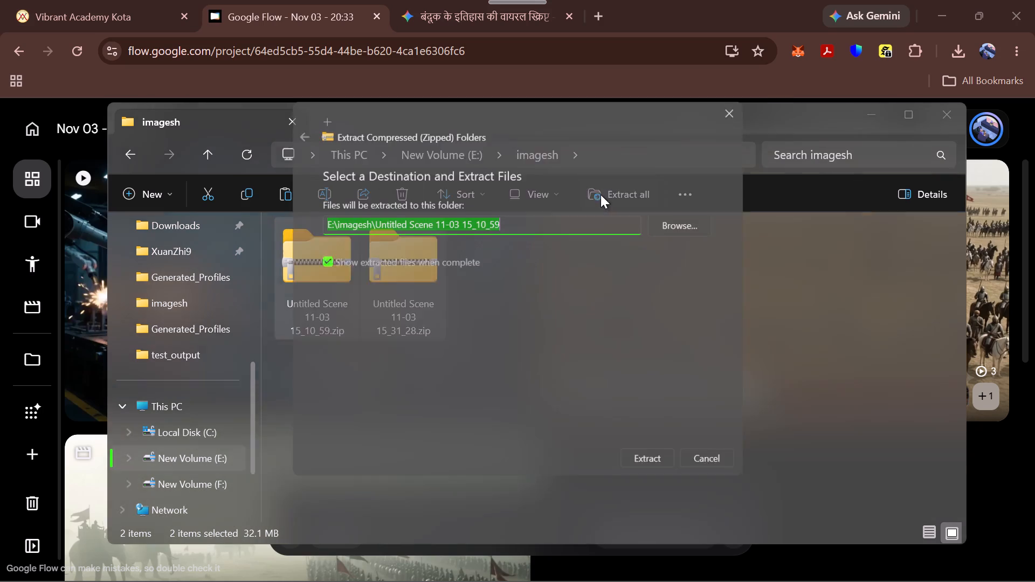
click(648, 473)
click(573, 377)
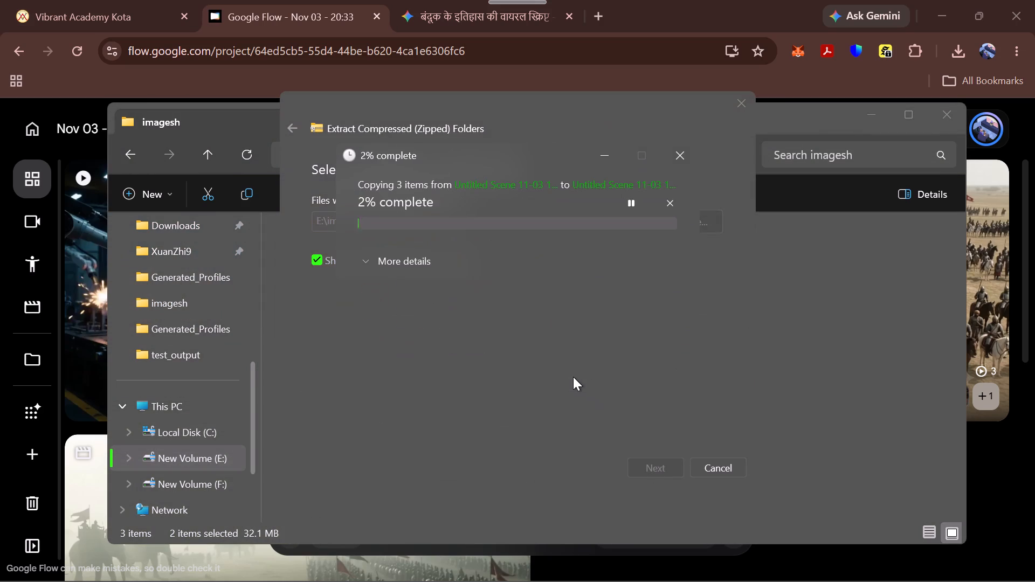
click(573, 377)
click(573, 377)
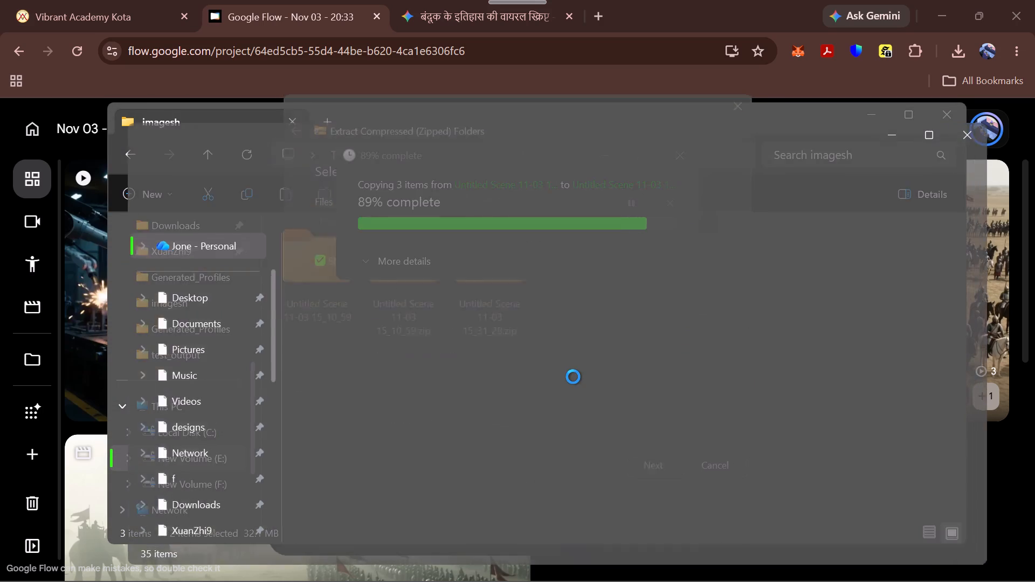
click(526, 174)
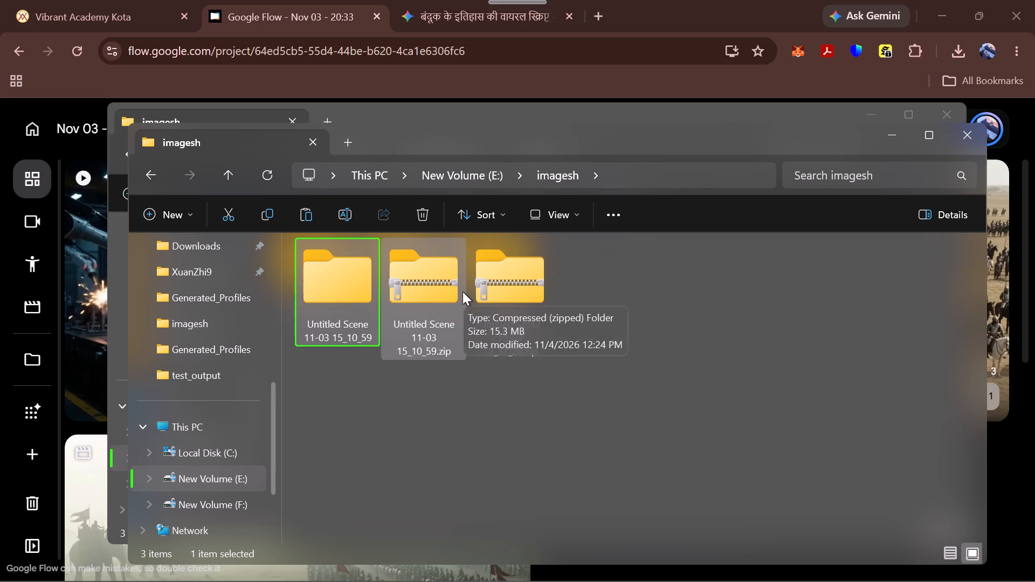
Extract Untitled Scene 11-03 15_31_28.zip into its own folder inside imagesh and return to the imagesh folder.
double_click(541, 300)
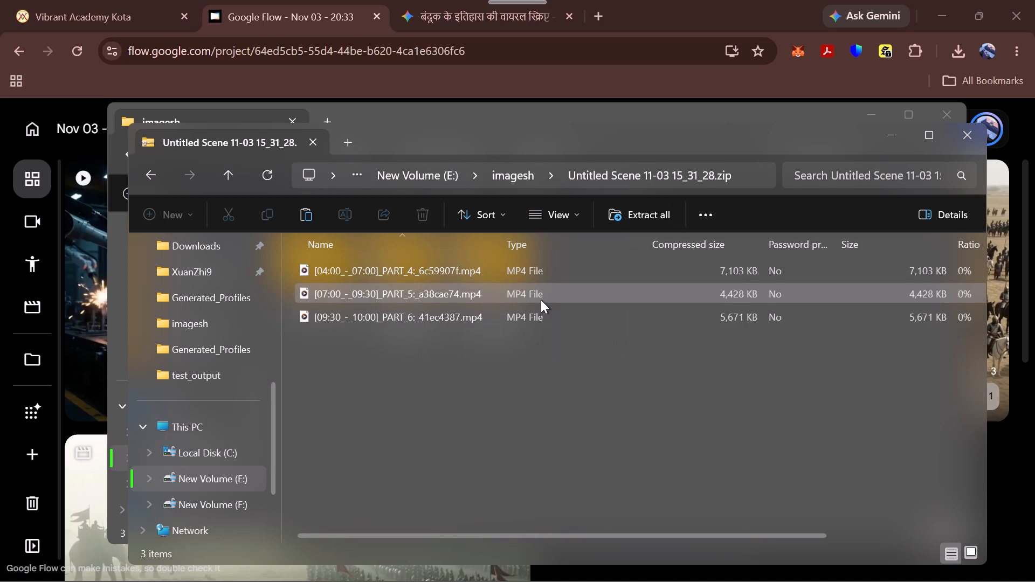
click(136, 176)
click(144, 177)
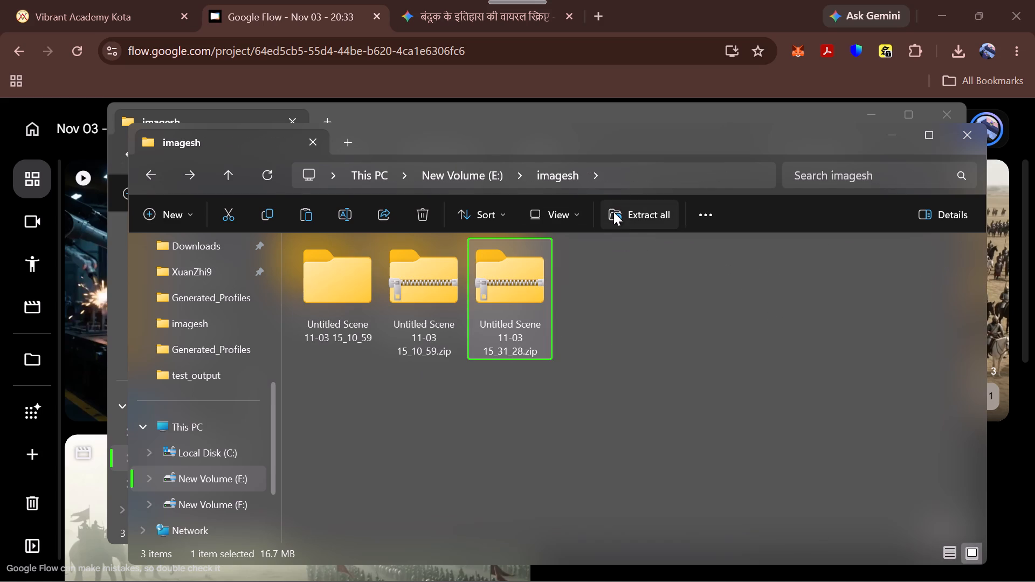
click(620, 225)
click(647, 465)
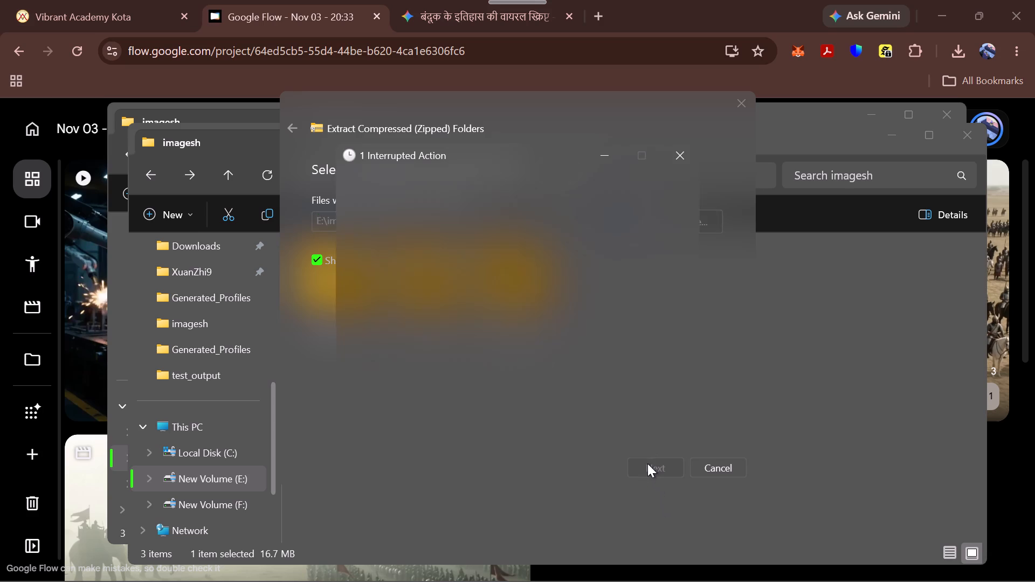
click(550, 382)
click(550, 382)
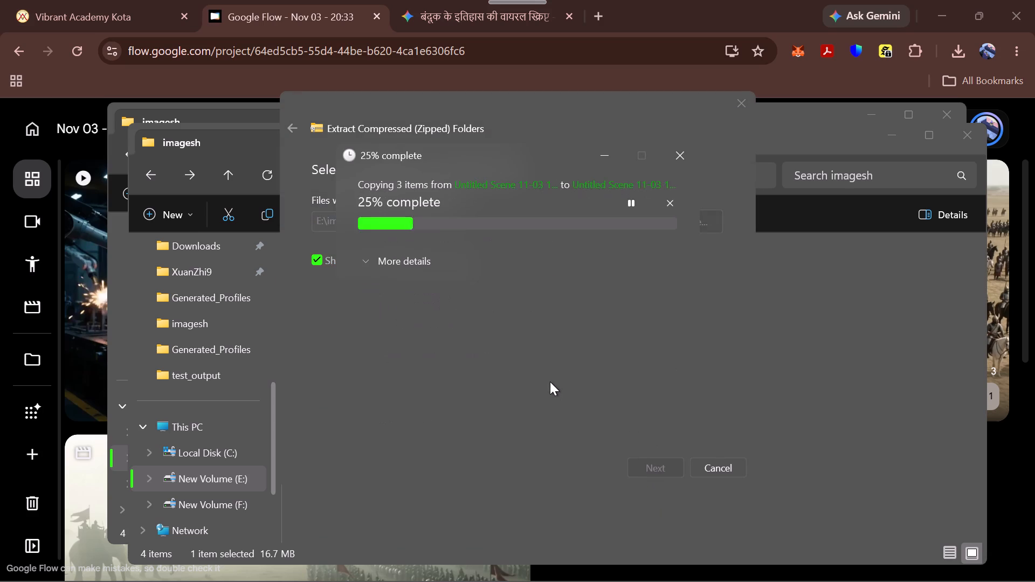
click(550, 382)
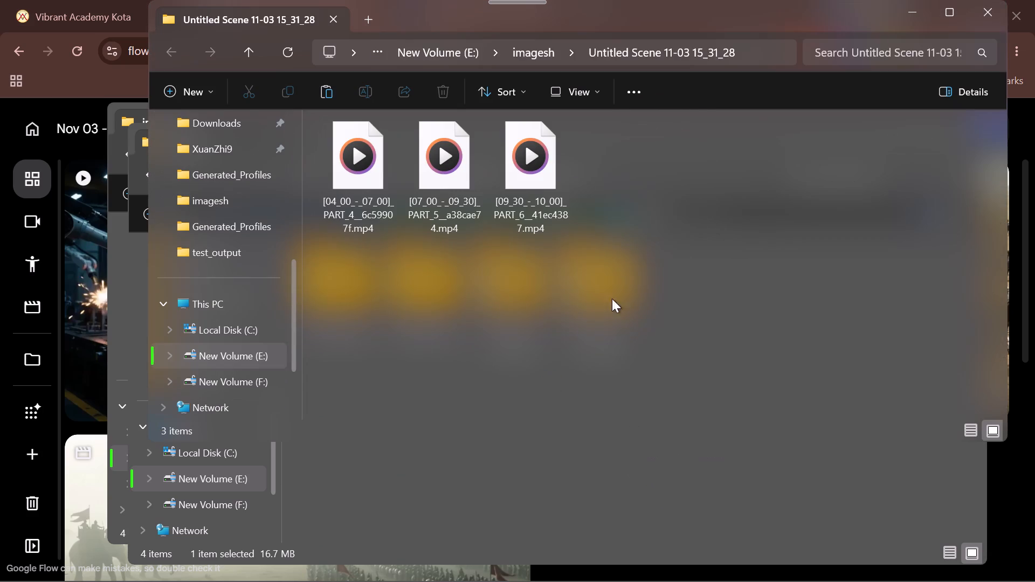
click(535, 48)
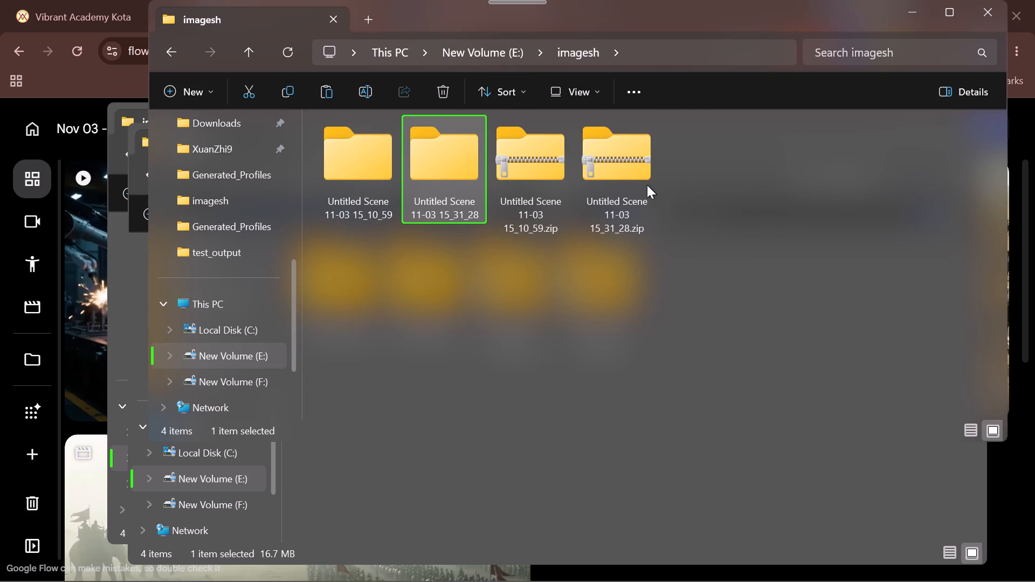
Delete the two Untitled Scene zip archives from the imagesh folder.
drag(691, 182, 529, 170)
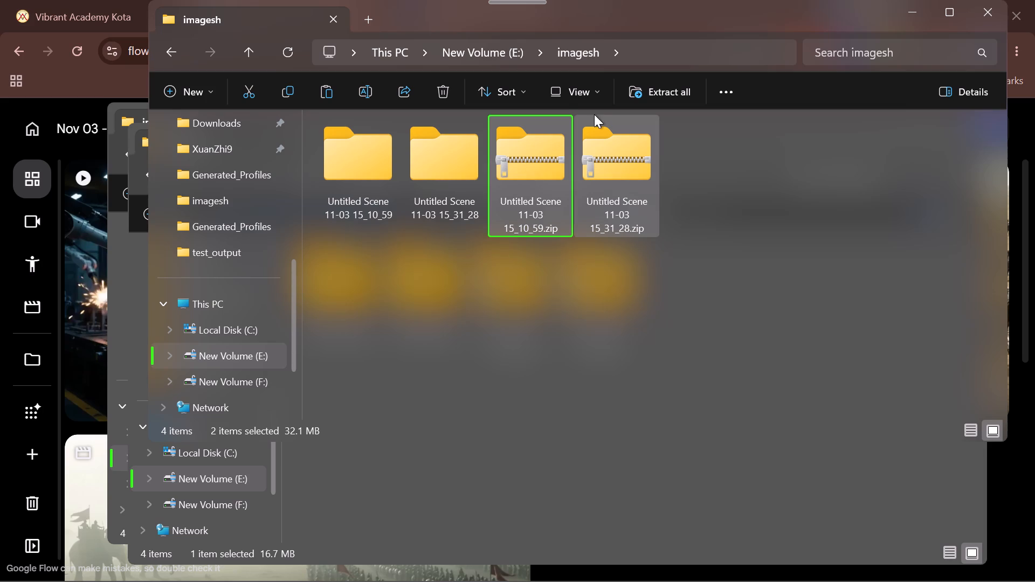
key(Delete)
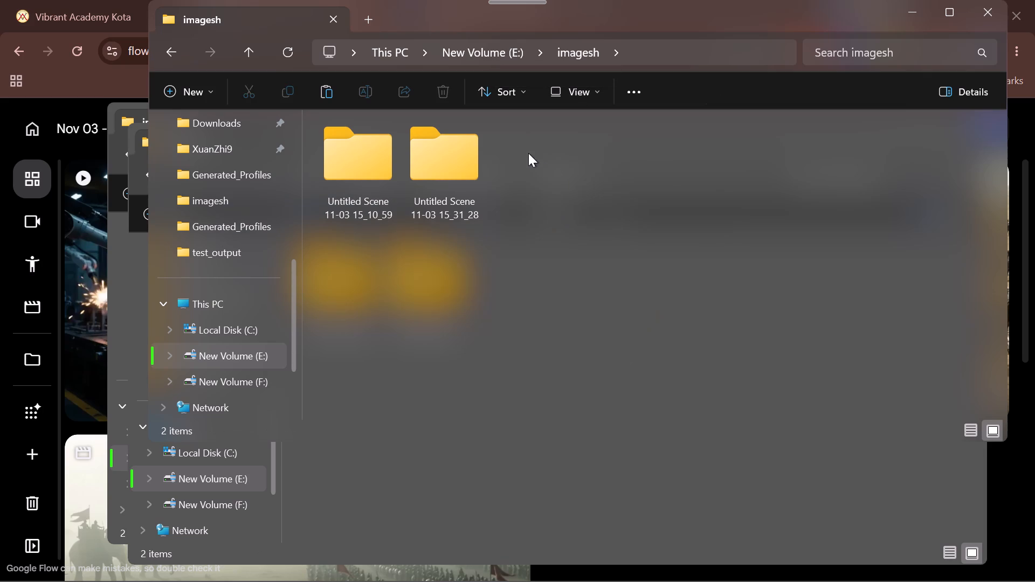
Copy the PART_1, PART_2 and PART_3 clips from the Untitled Scene 11-03 15_10_59 folder into the imagesh folder.
drag(549, 225, 392, 189)
click(556, 203)
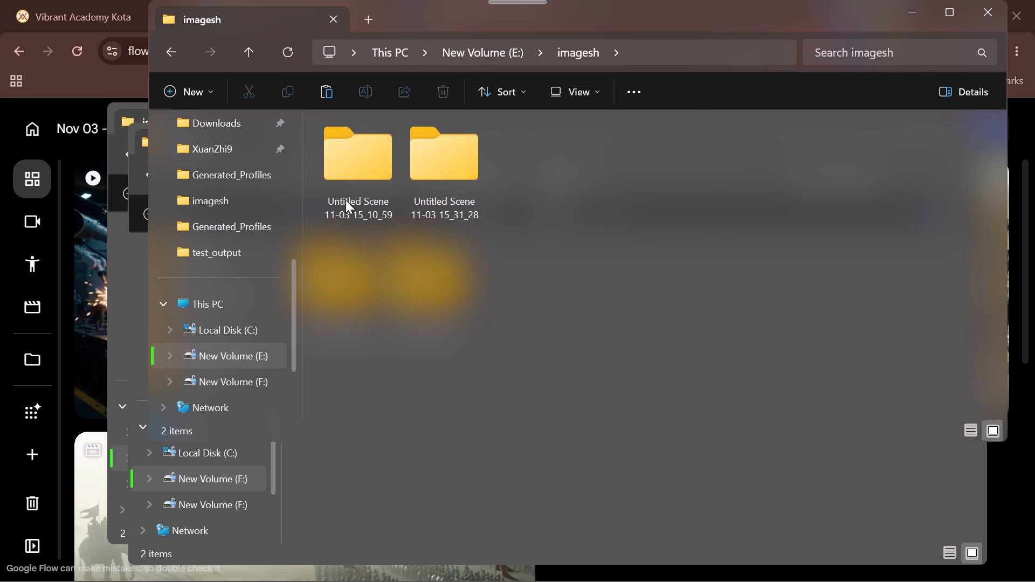
click(398, 130)
double_click(398, 140)
drag(641, 164, 361, 131)
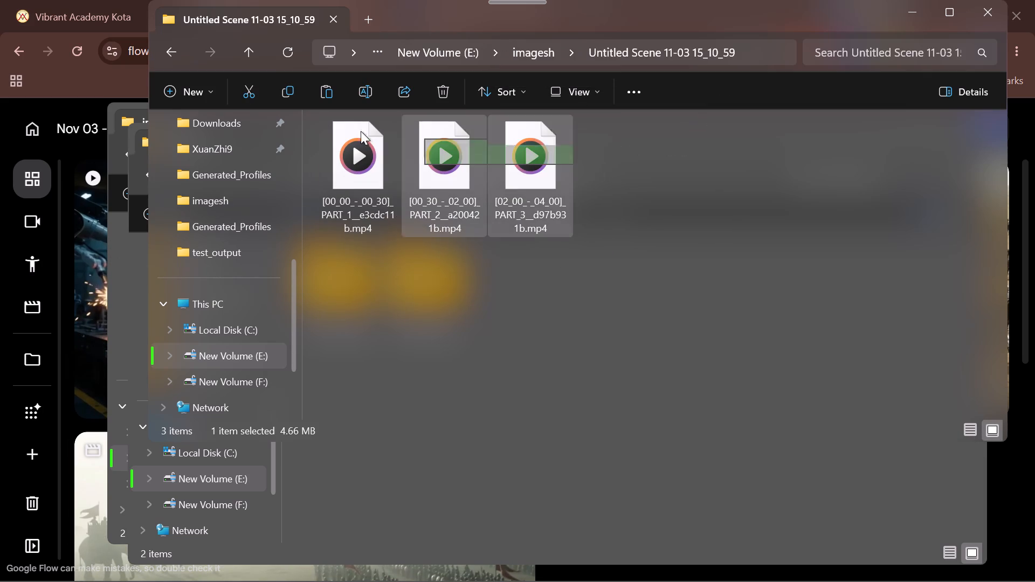
drag(361, 131, 328, 131)
key(ctrl+c)
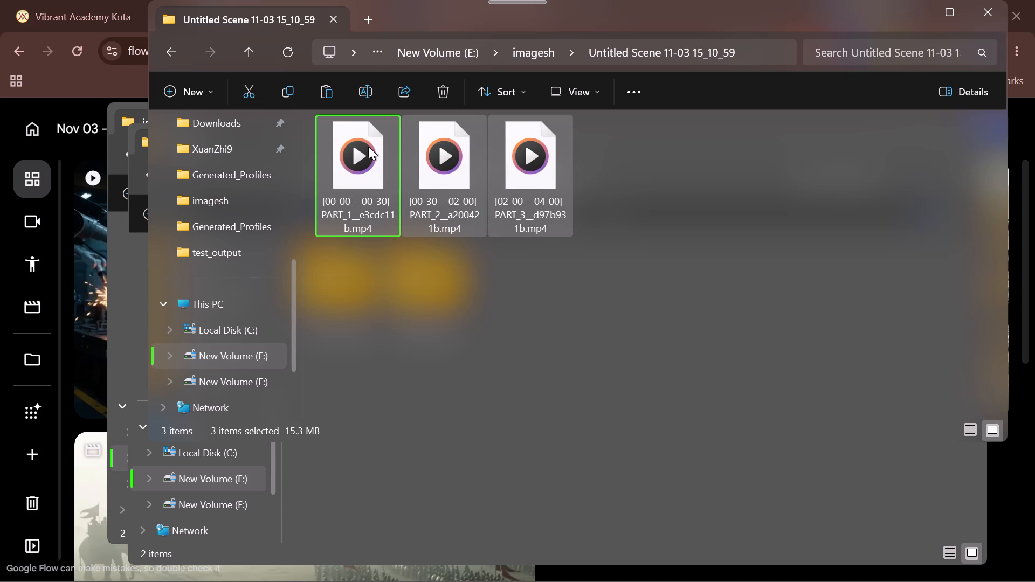
click(527, 40)
click(529, 49)
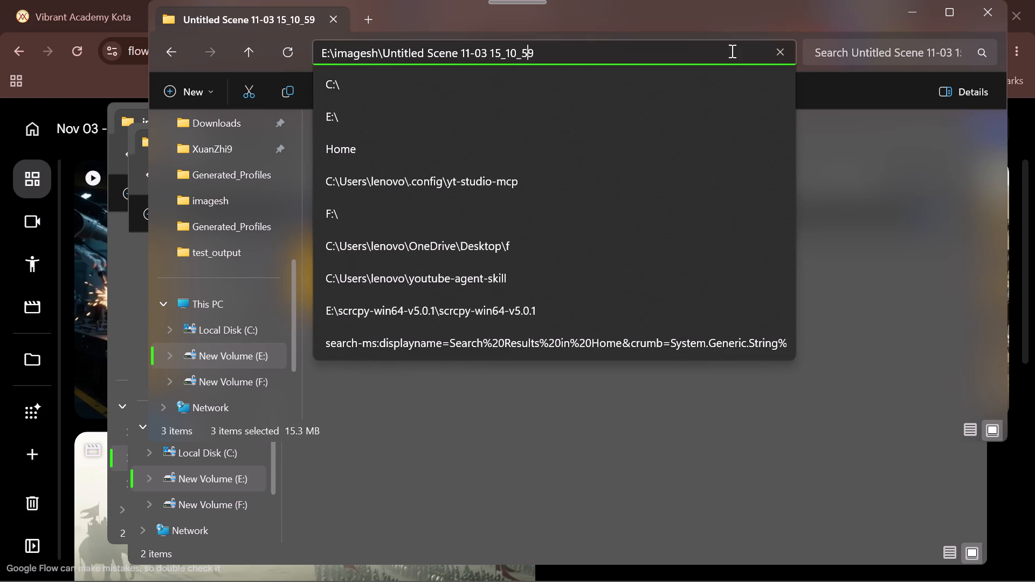
click(777, 54)
click(178, 60)
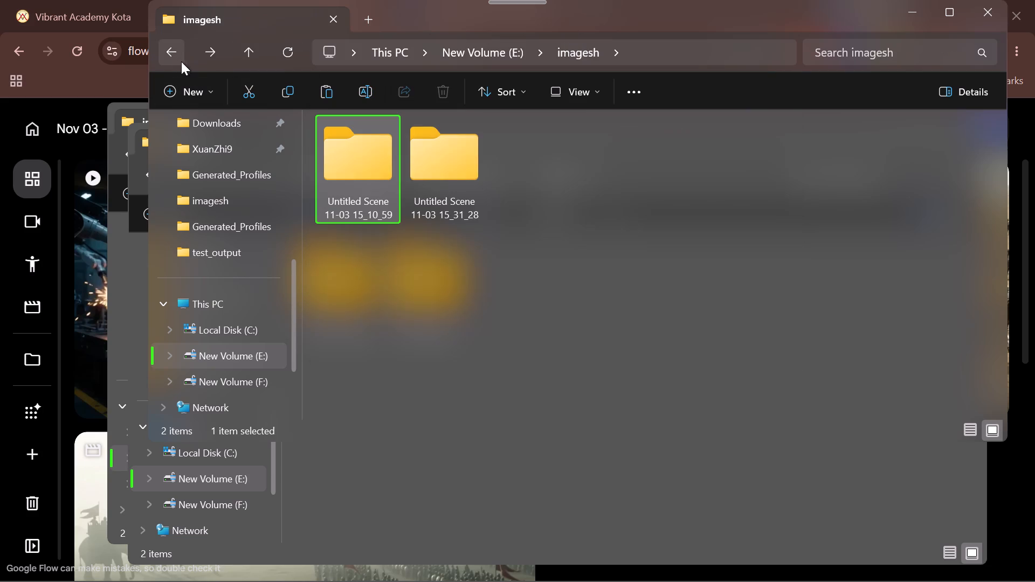
click(560, 54)
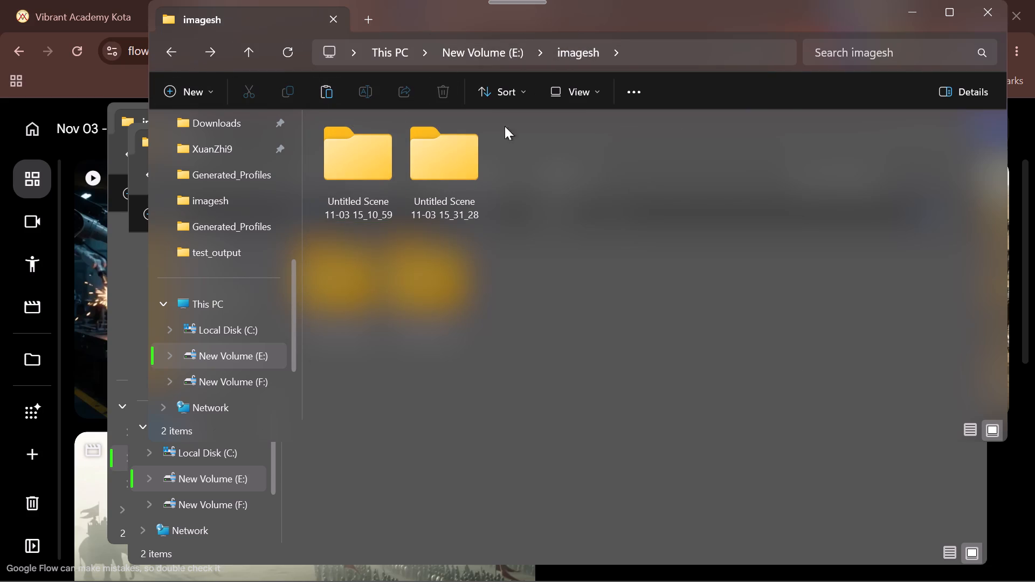
click(537, 181)
key(ctrl+v)
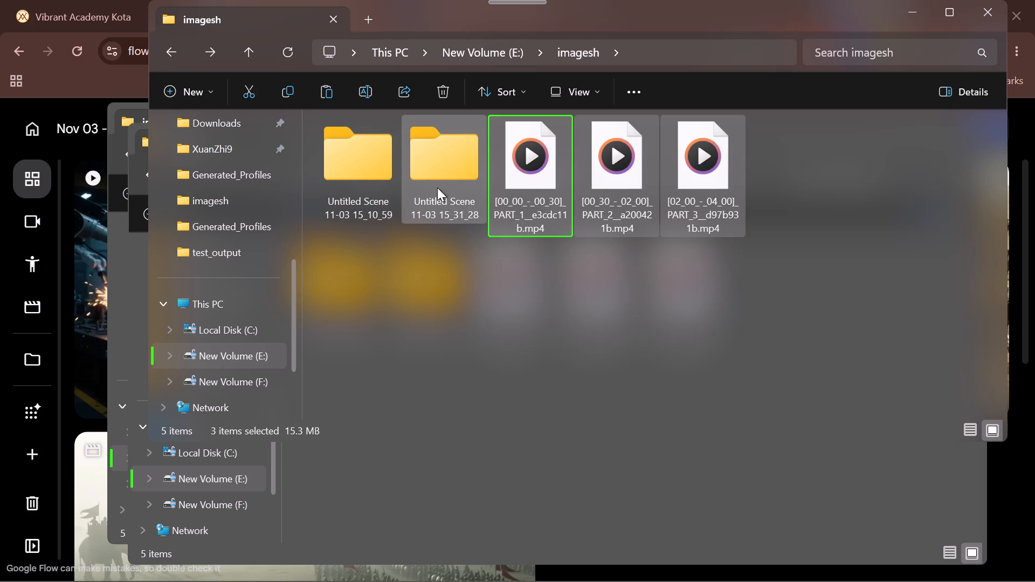
Copy the PART_4, PART_5 and PART_6 clips from the Untitled Scene 11-03 15_31_28 folder into the imagesh folder.
double_click(438, 184)
drag(644, 213, 338, 167)
key(ctrl+c)
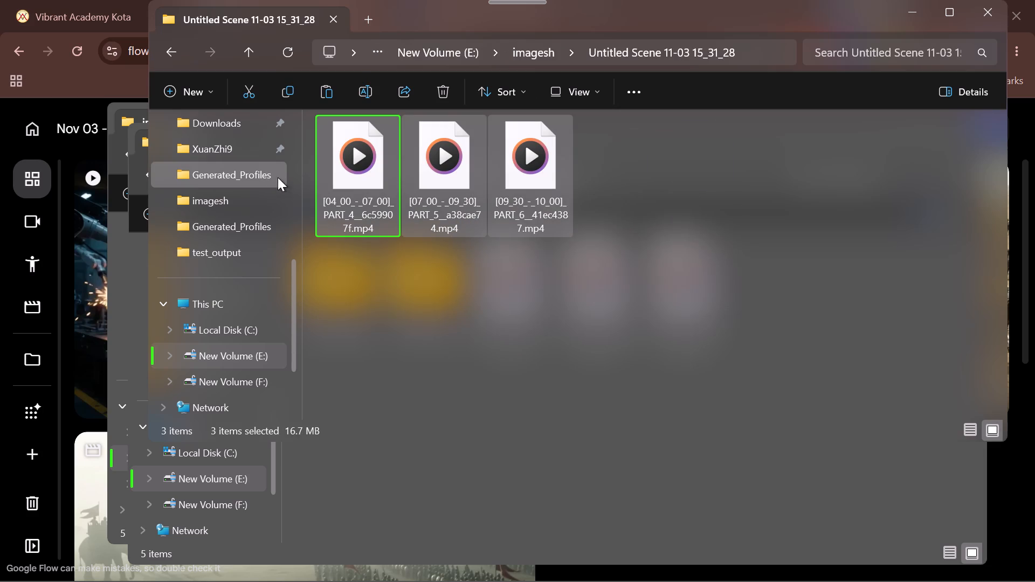
click(526, 60)
click(818, 176)
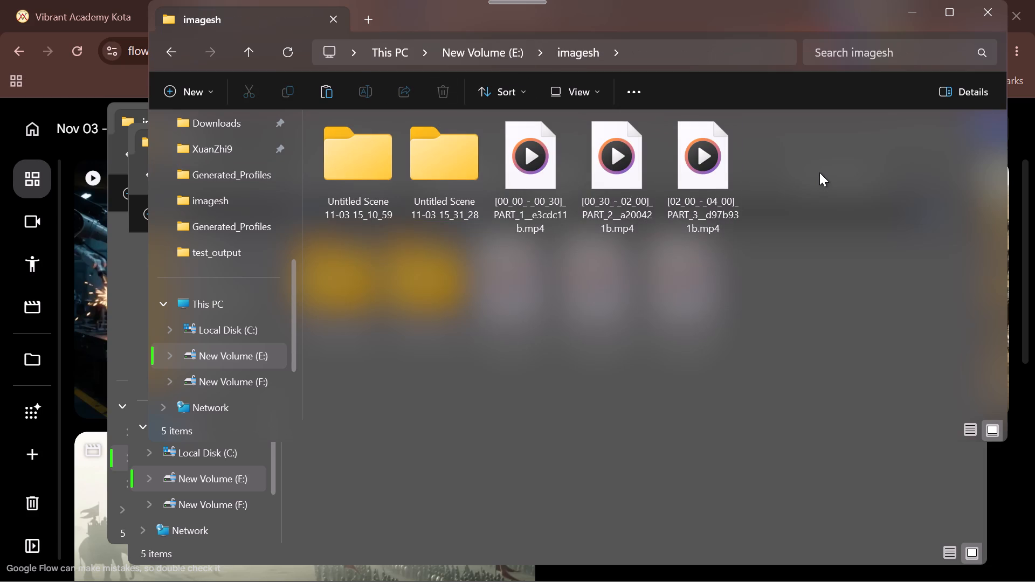
key(ctrl+v)
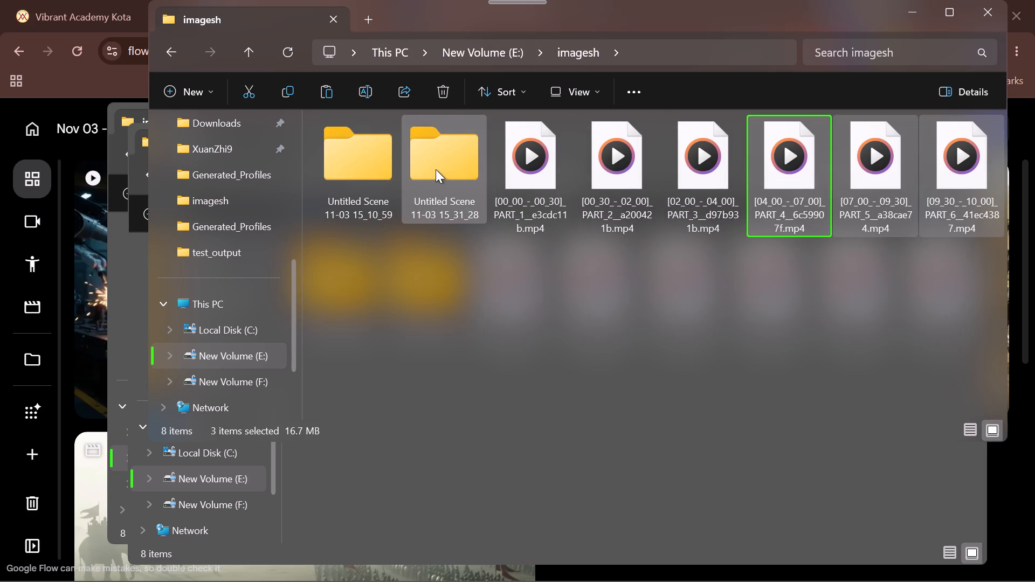
Delete the two extracted Untitled Scene folders from imagesh, keeping only the loose clips.
click(453, 167)
drag(458, 266, 308, 196)
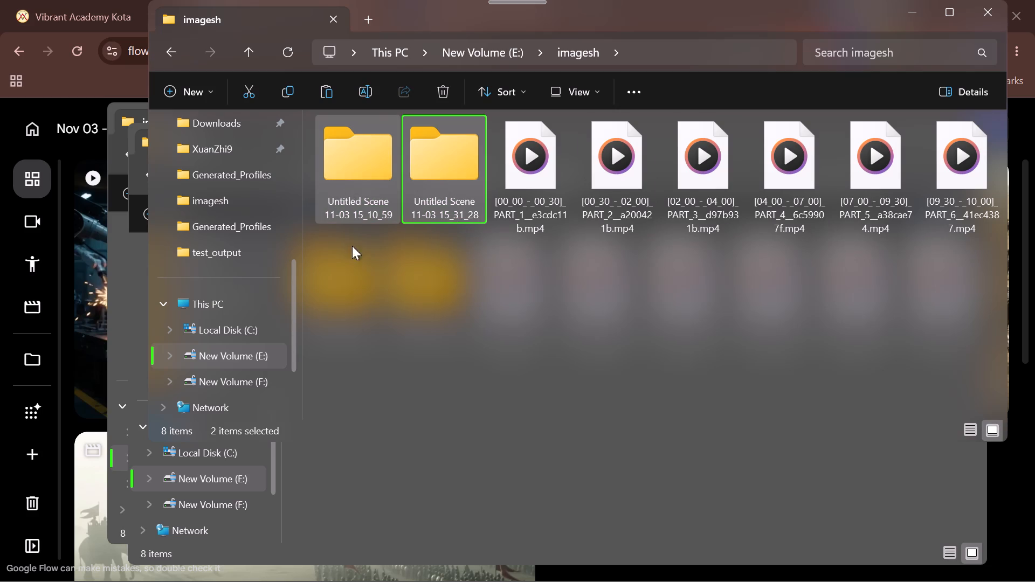
key(Delete)
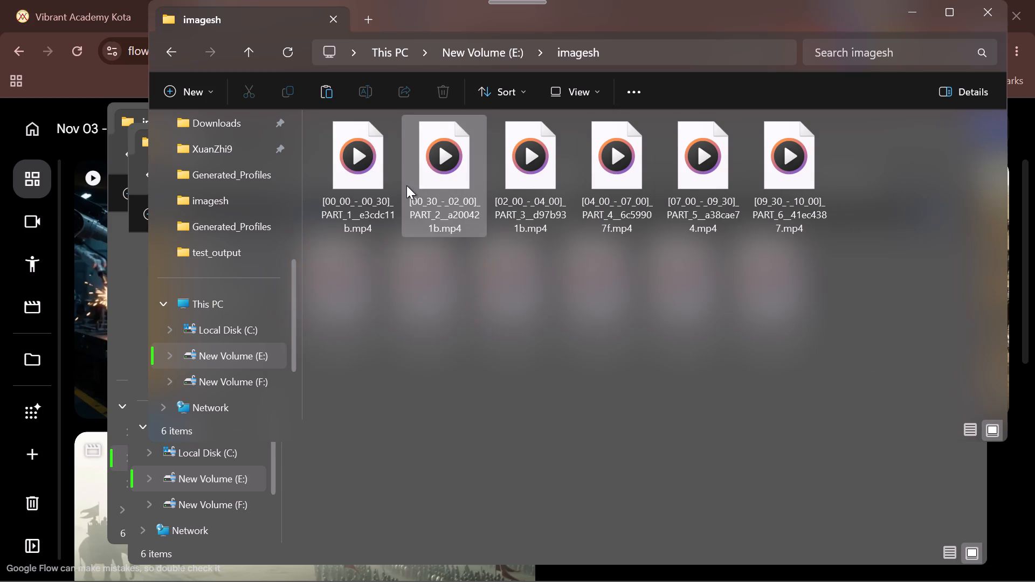
click(533, 551)
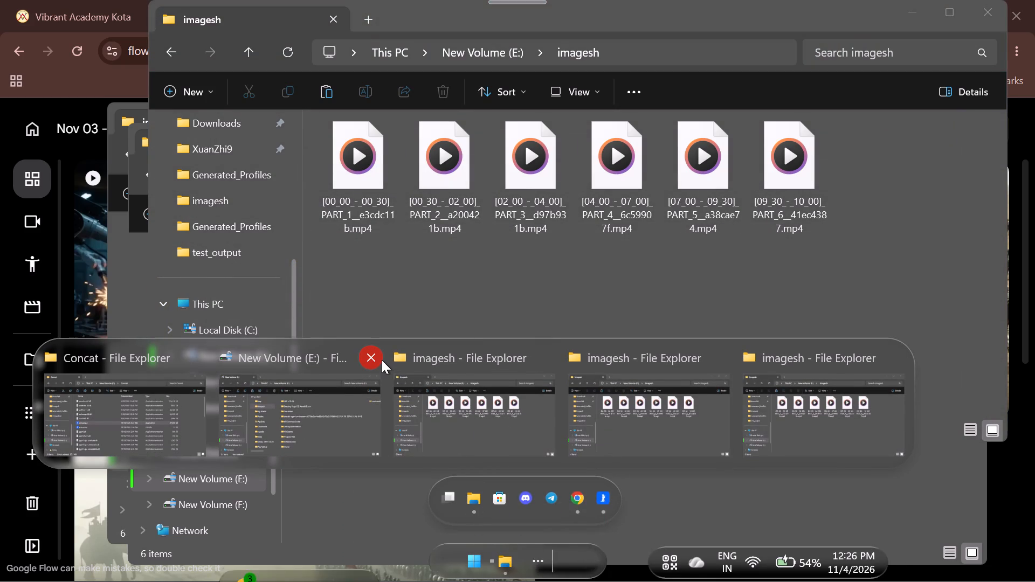
click(382, 360)
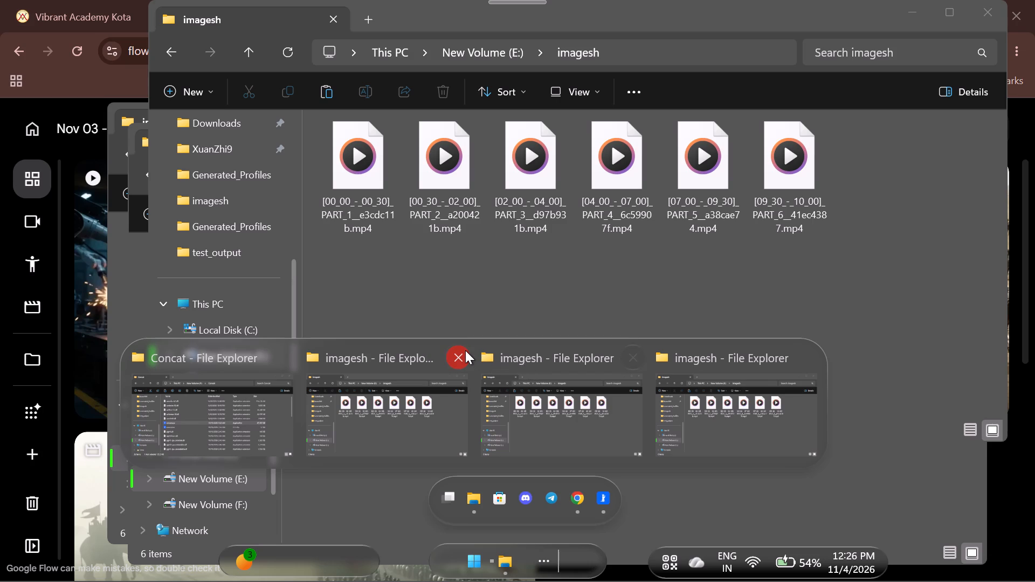
click(465, 350)
click(544, 357)
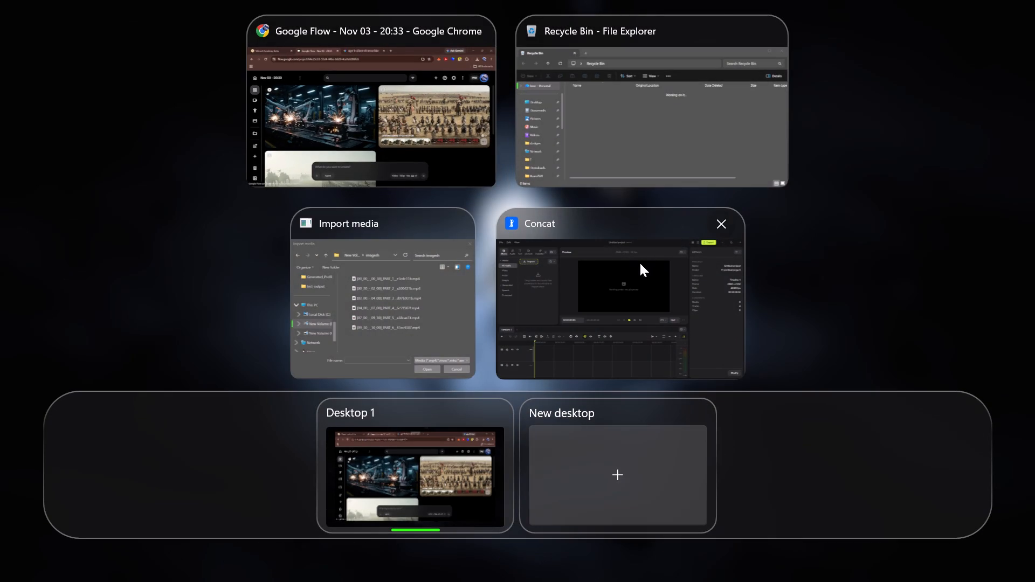
click(450, 221)
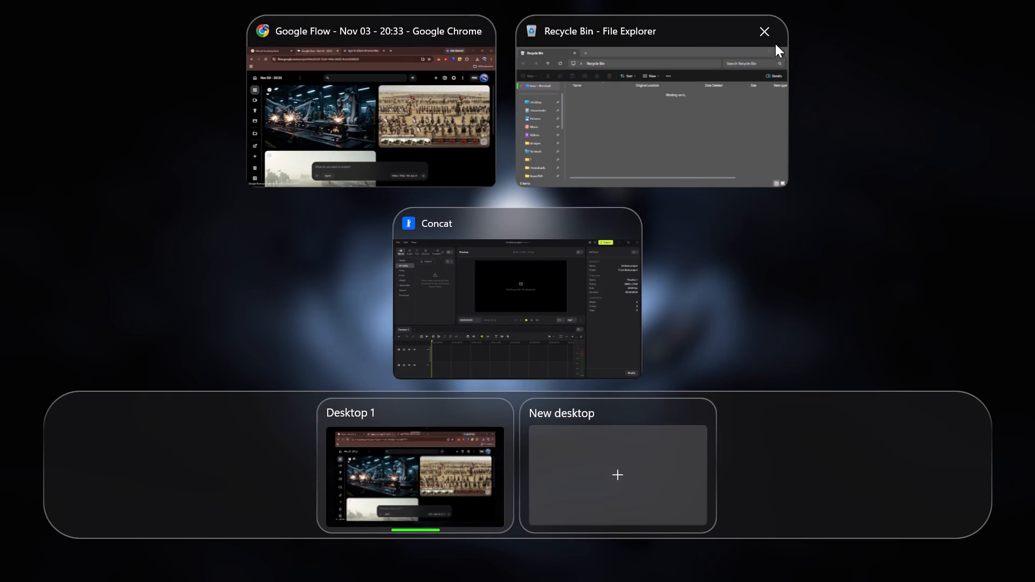
click(764, 28)
click(487, 344)
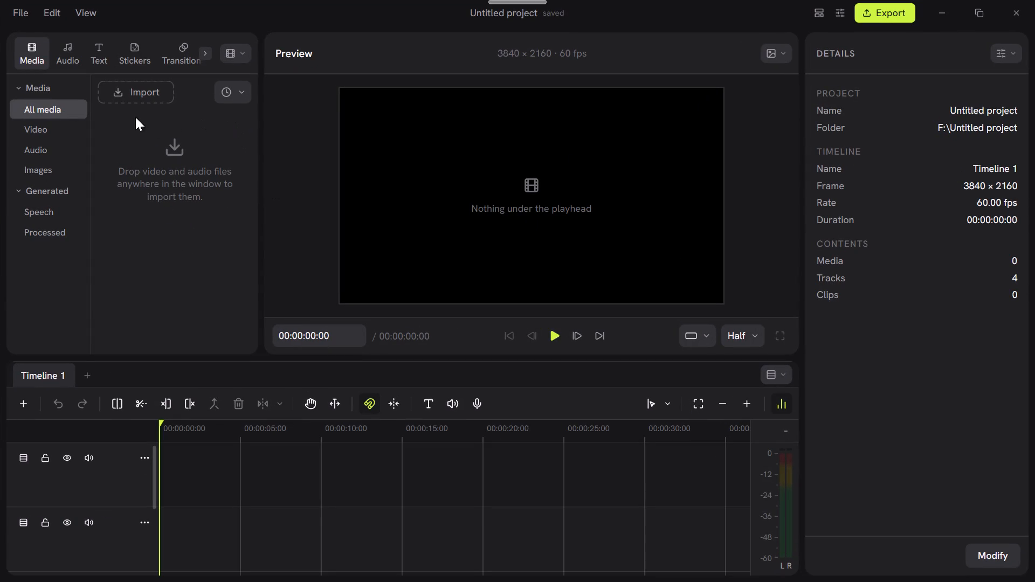
Import the six clips PART_1 to PART_6 from the imagesh folder on New Volume (E:).
click(133, 86)
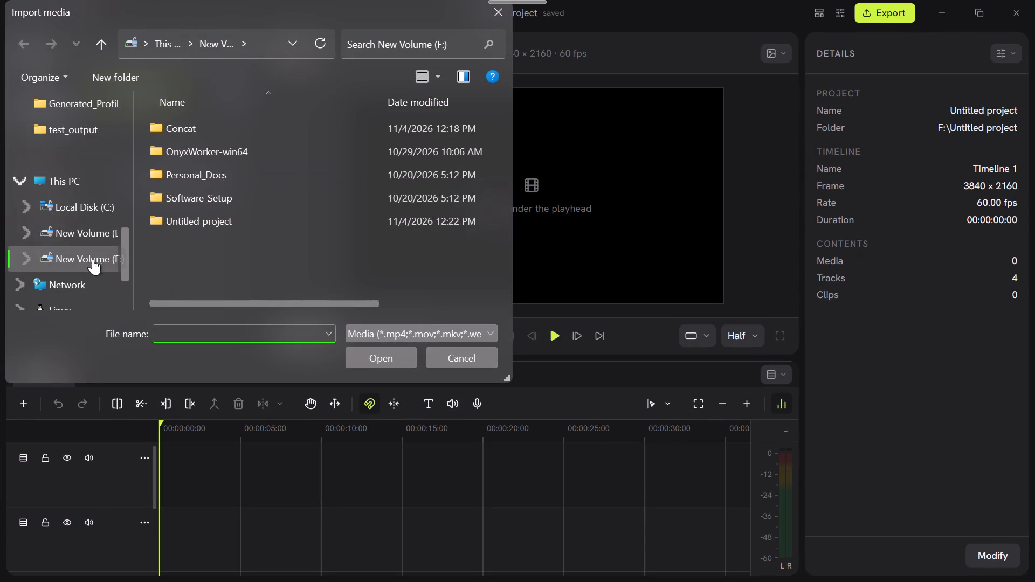
click(105, 234)
scroll(422, 192, down, 1)
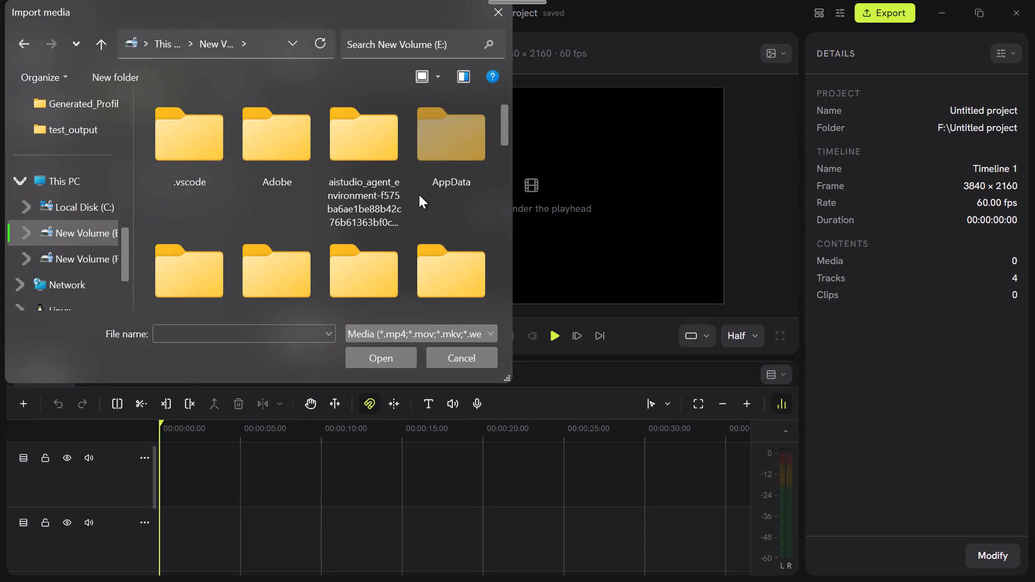
scroll(411, 207, down, 1)
scroll(436, 194, up, 1)
double_click(436, 264)
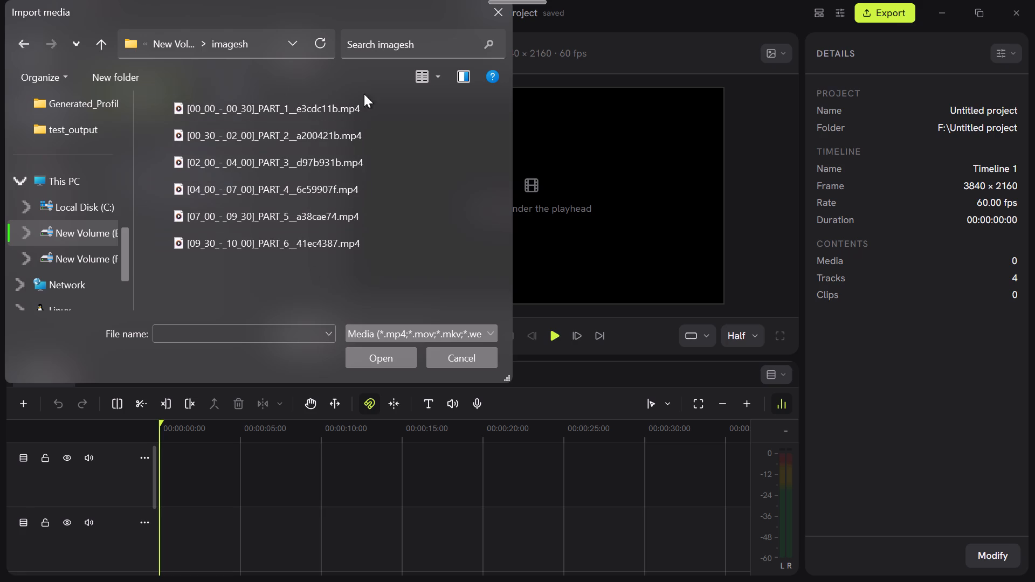
drag(385, 95, 335, 252)
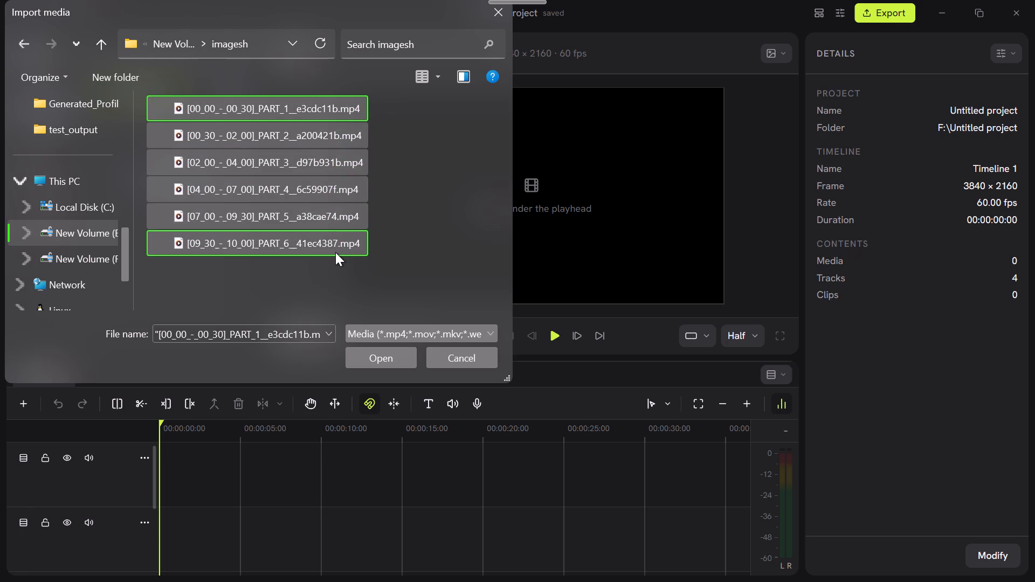
click(387, 365)
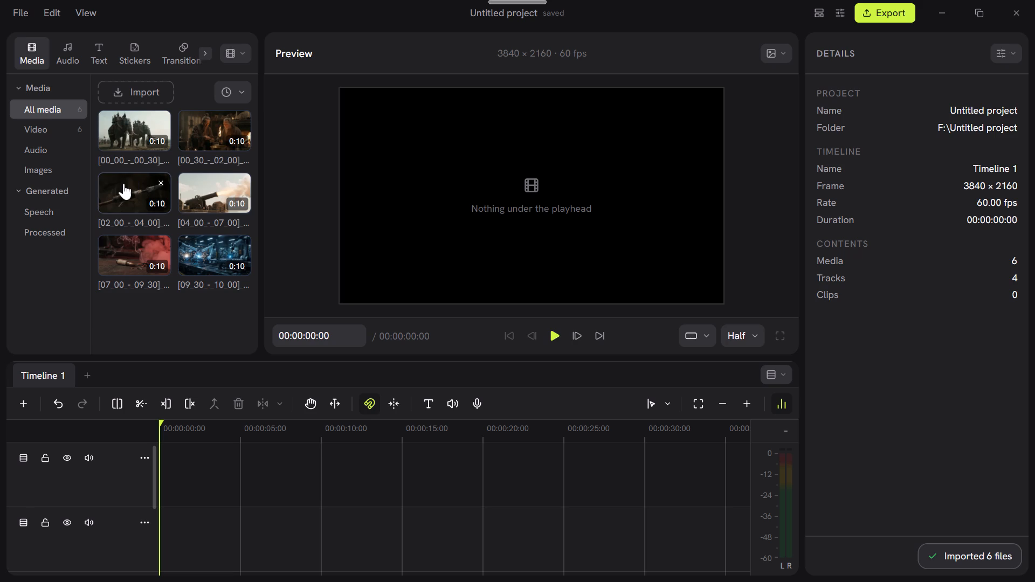
Place the PART_1, PART_2, PART_3 and PART_4 clips end to end on the first timeline track, starting about 1 s in.
click(124, 142)
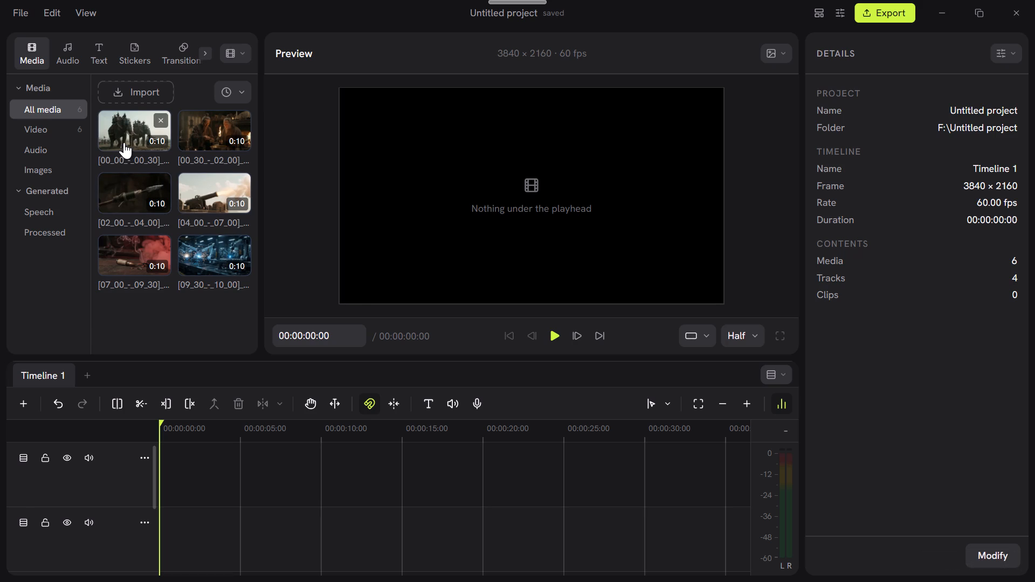
drag(124, 141, 175, 456)
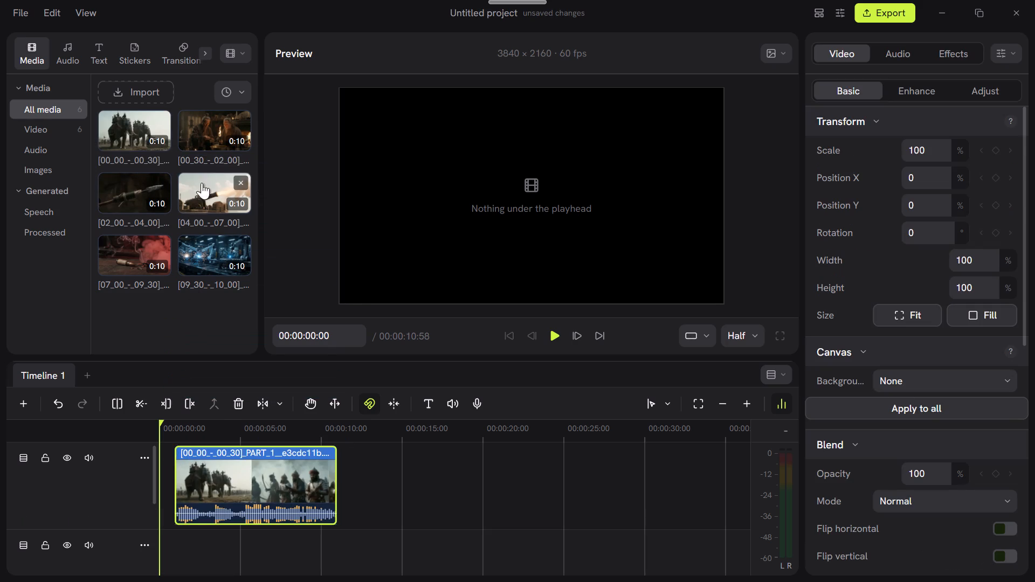
drag(203, 135, 334, 496)
drag(139, 210, 499, 477)
drag(223, 200, 347, 303)
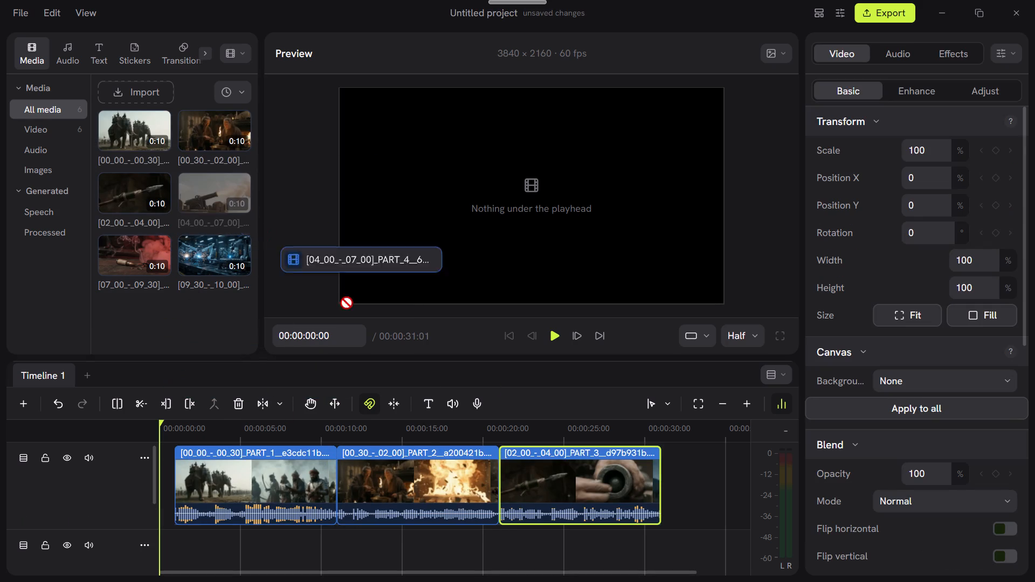
drag(347, 303, 639, 481)
Add the PART_5 clip to the first track directly after PART_4.
drag(142, 252, 725, 474)
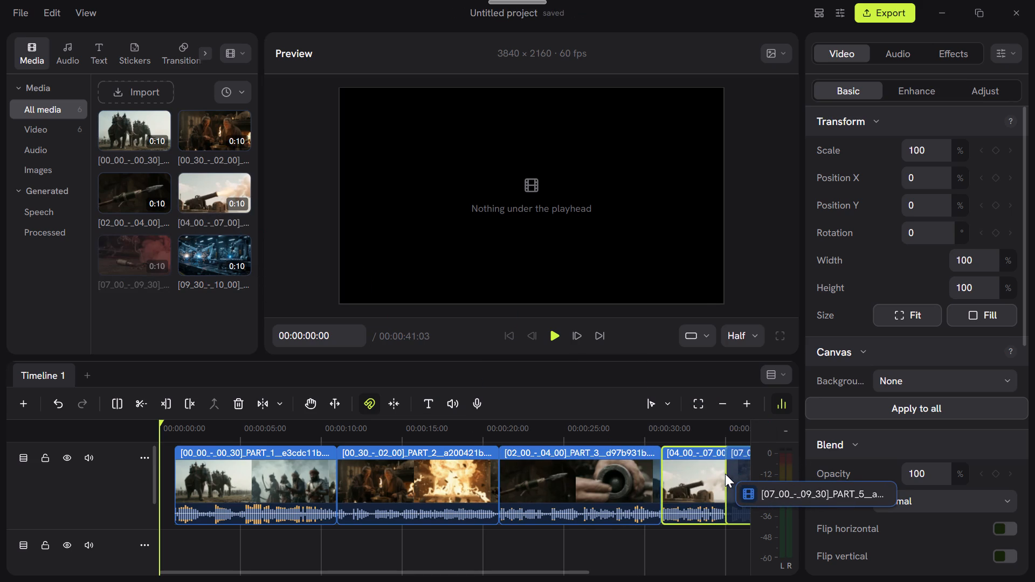
drag(725, 474, 500, 476)
scroll(725, 474, left, 1)
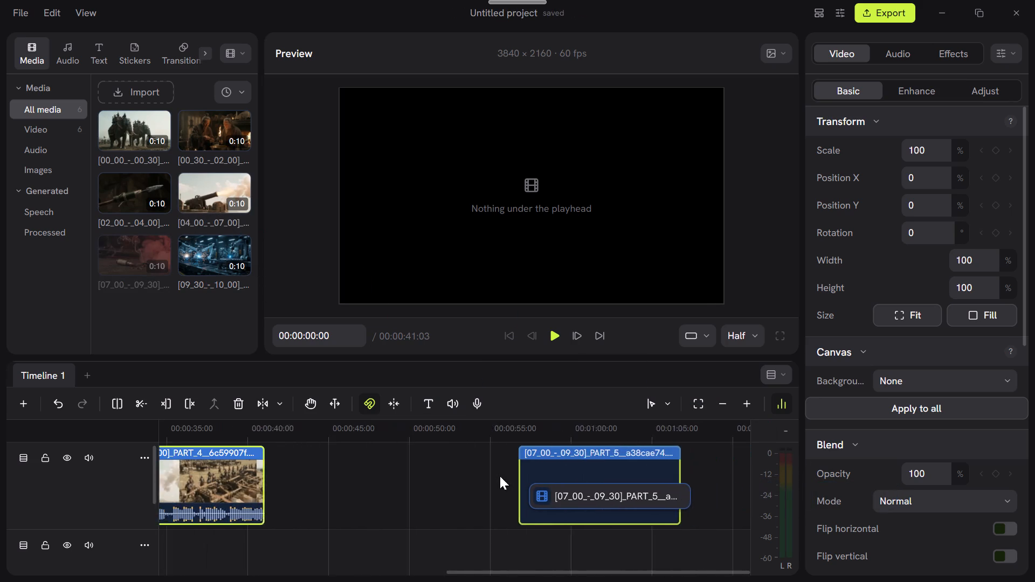
drag(500, 476, 394, 476)
drag(431, 472, 339, 462)
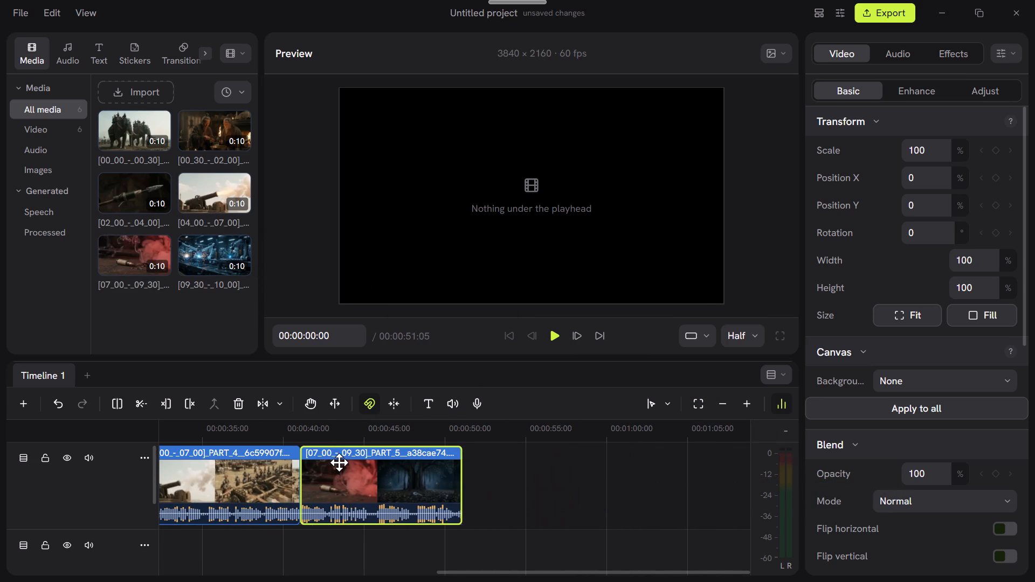
drag(339, 462, 340, 461)
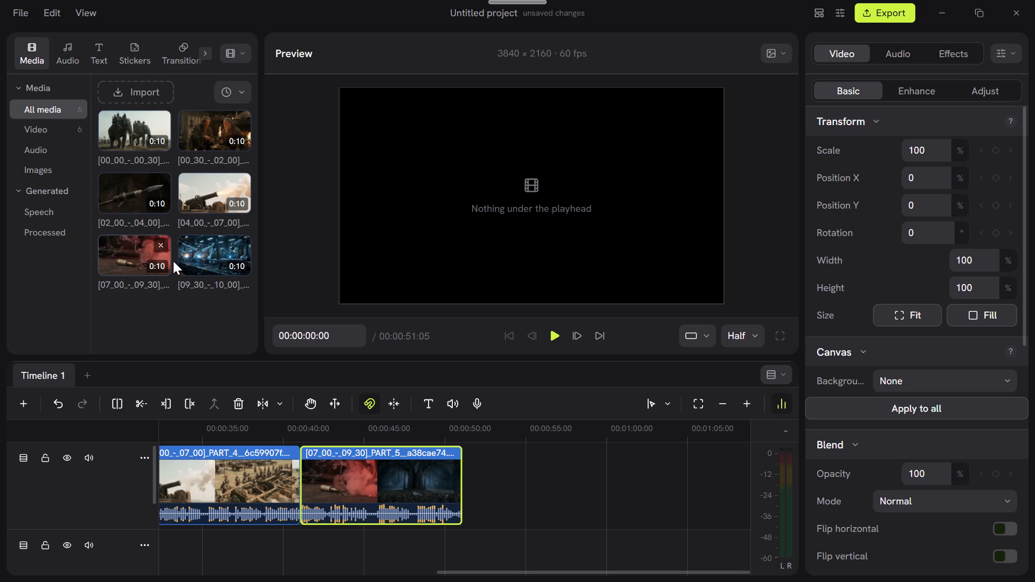
Add the PART_6 clip to the first track directly after PART_5.
click(231, 259)
drag(211, 256, 214, 256)
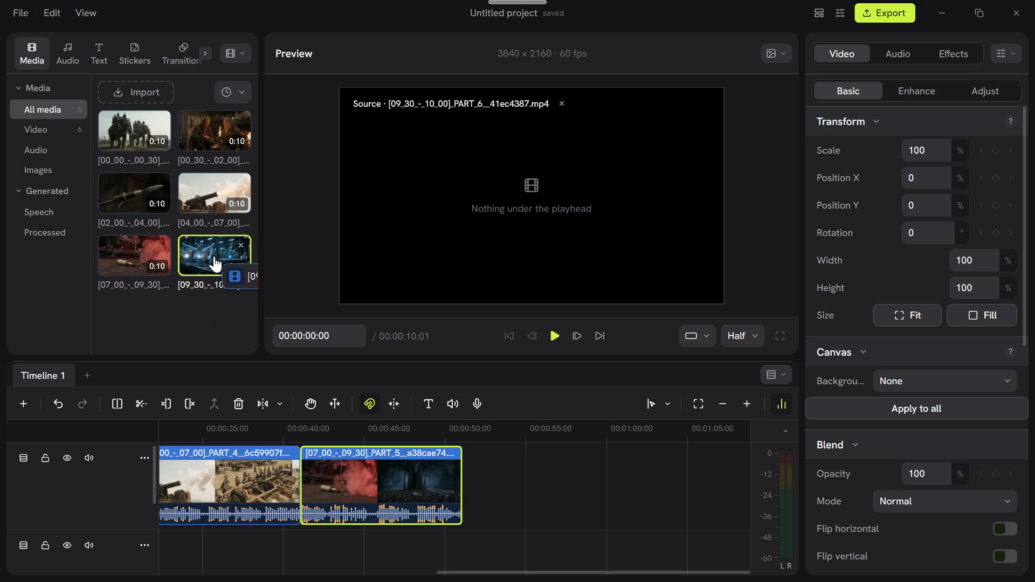
drag(214, 256, 468, 455)
scroll(441, 538, down, 3)
scroll(429, 537, up, 5)
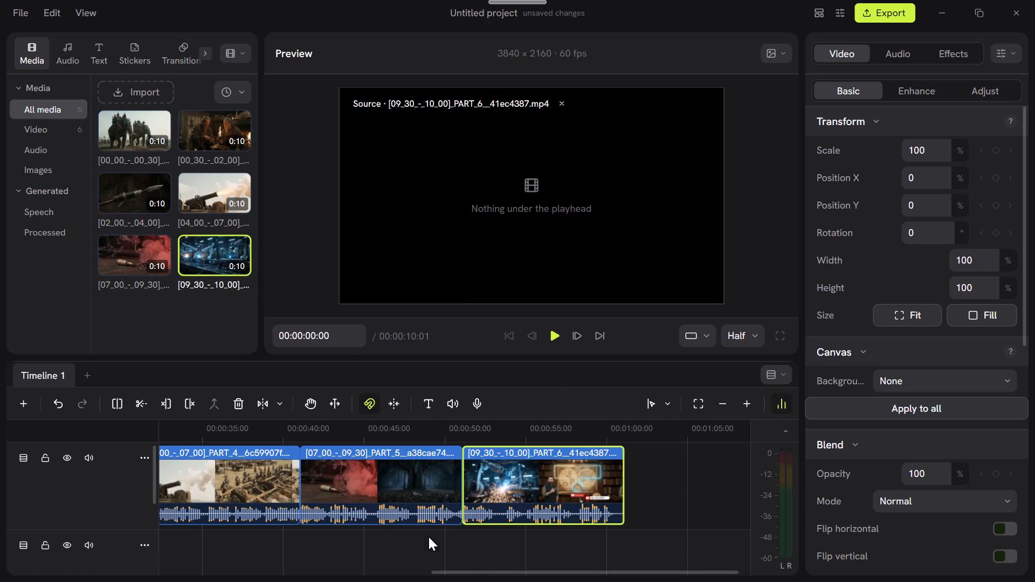
Play the PART_6 source clip, and preview the timeline from within PART_1 into PART_2.
click(401, 510)
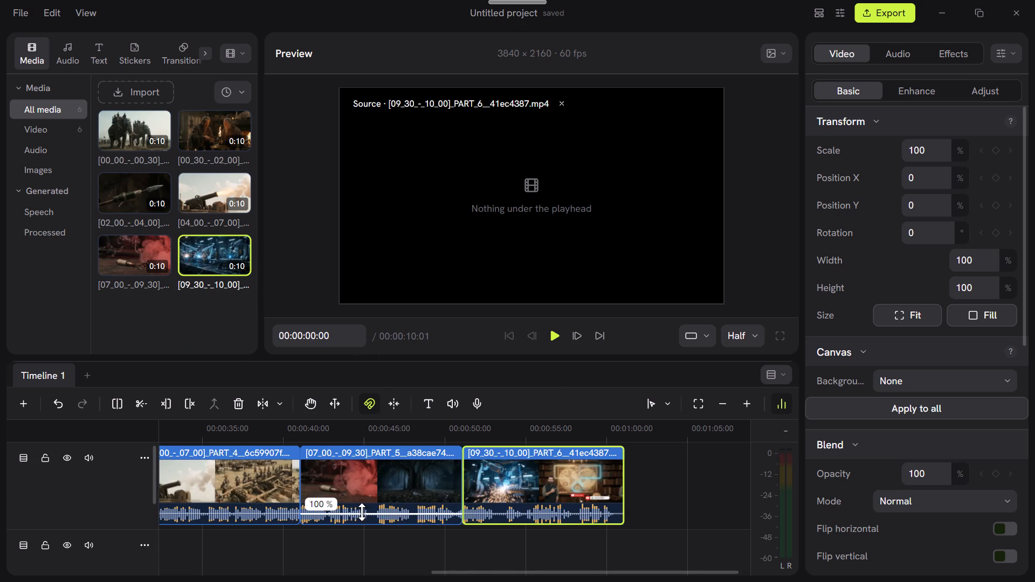
scroll(362, 512, right, 17)
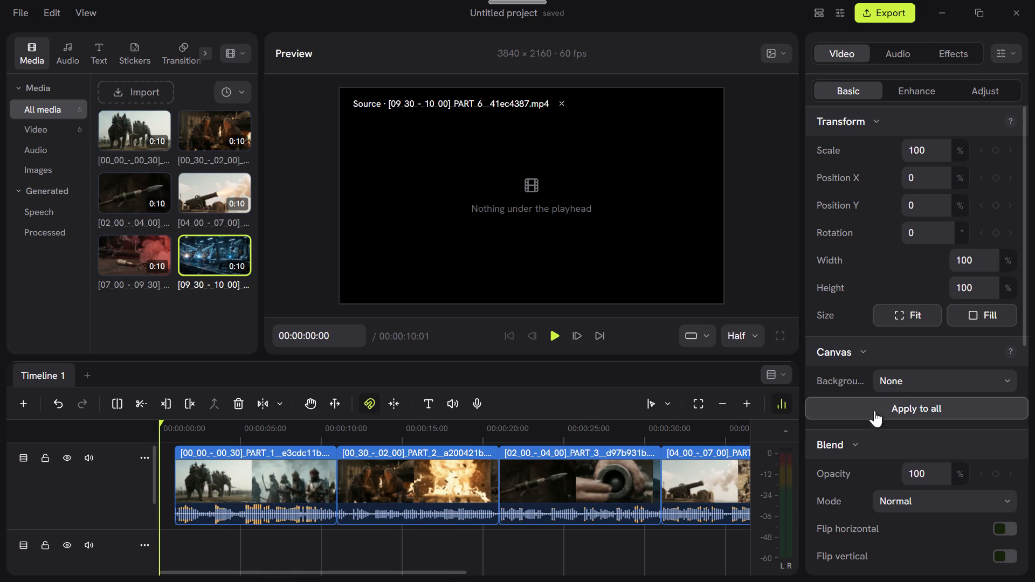
click(896, 385)
click(896, 385)
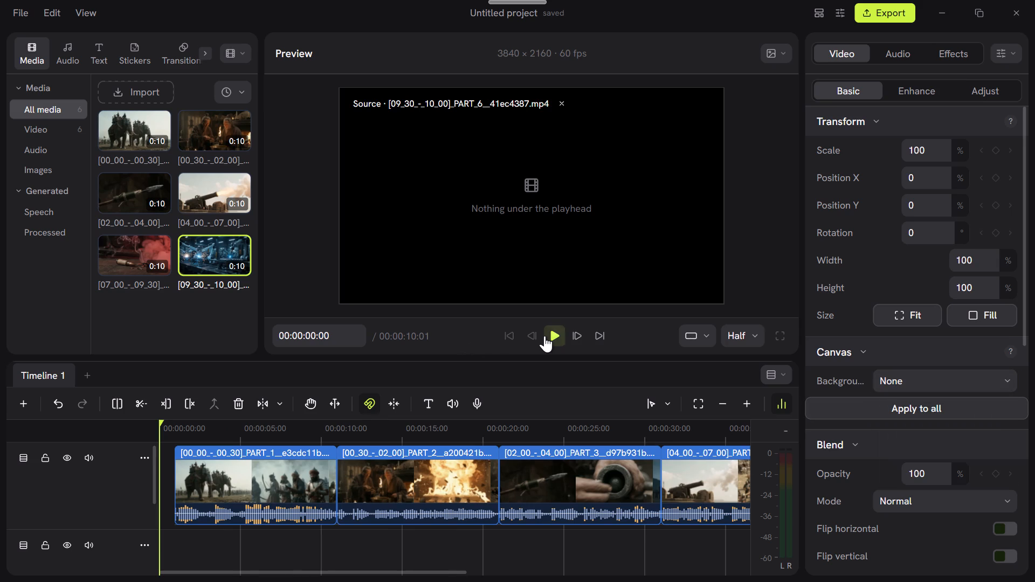
click(544, 336)
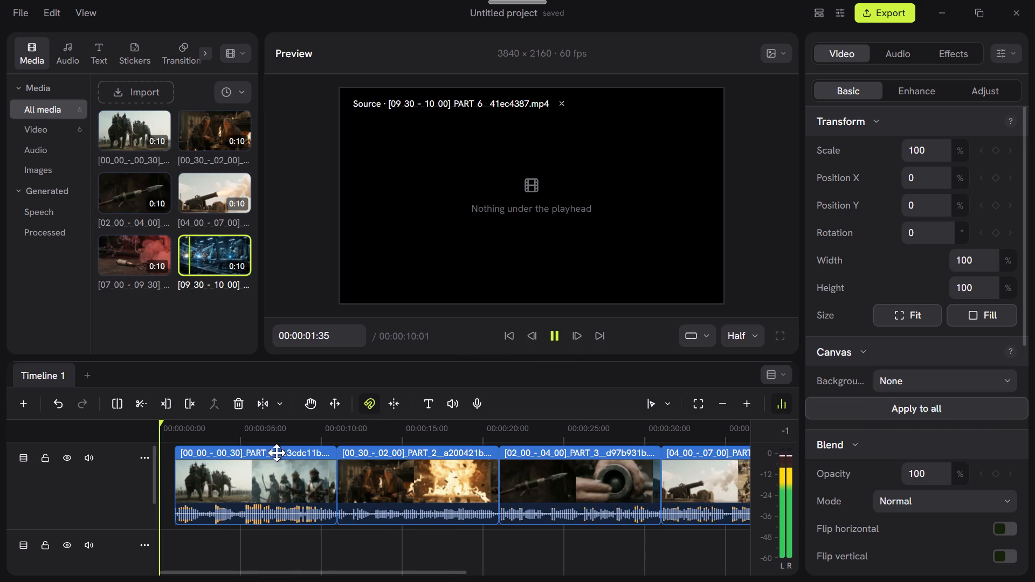
click(267, 482)
click(557, 336)
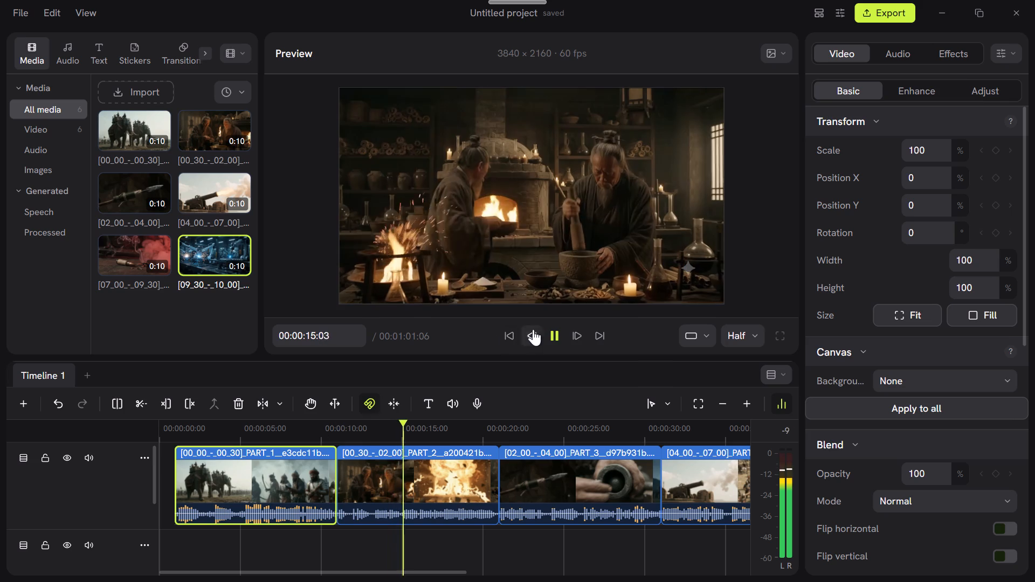
click(552, 336)
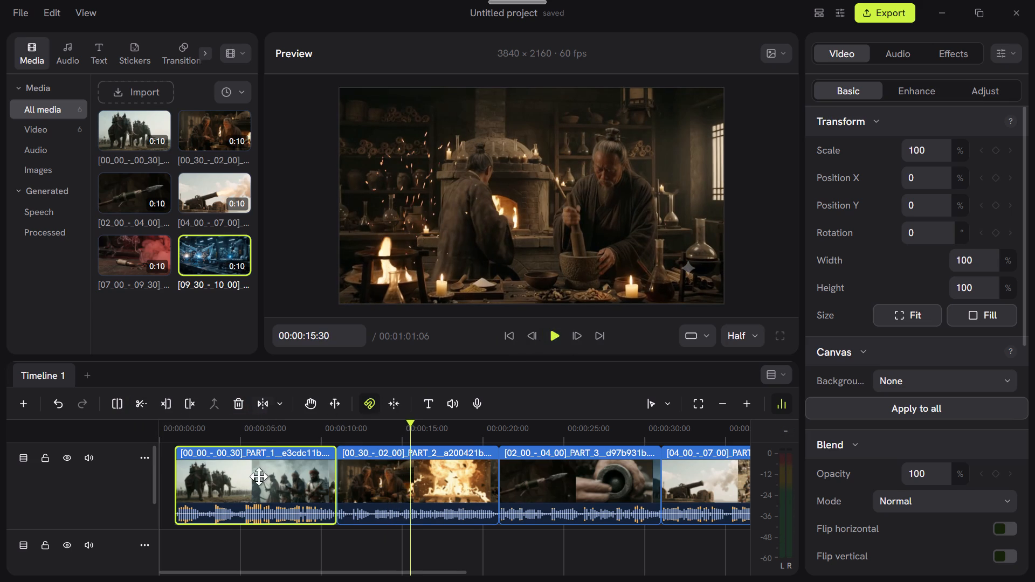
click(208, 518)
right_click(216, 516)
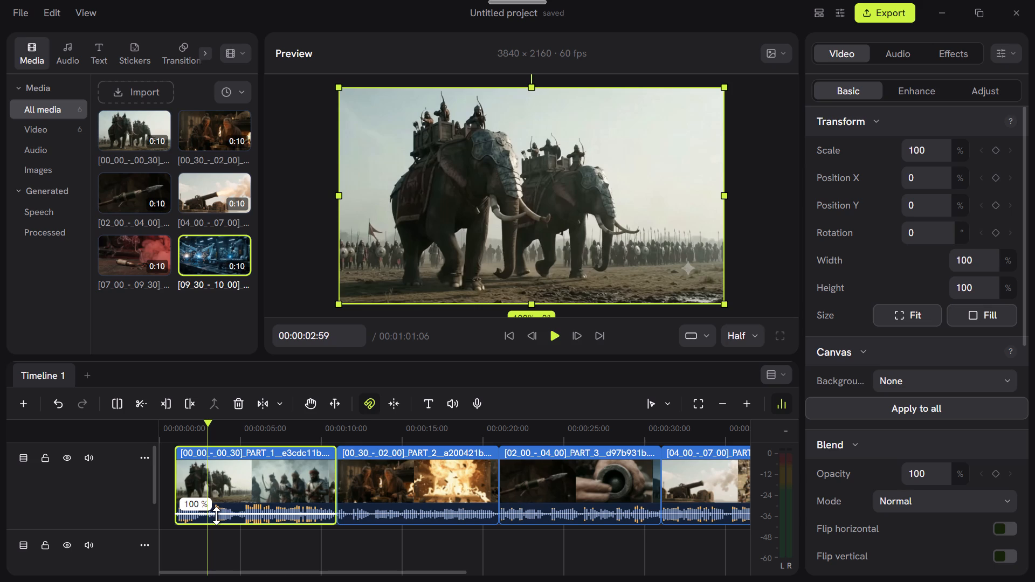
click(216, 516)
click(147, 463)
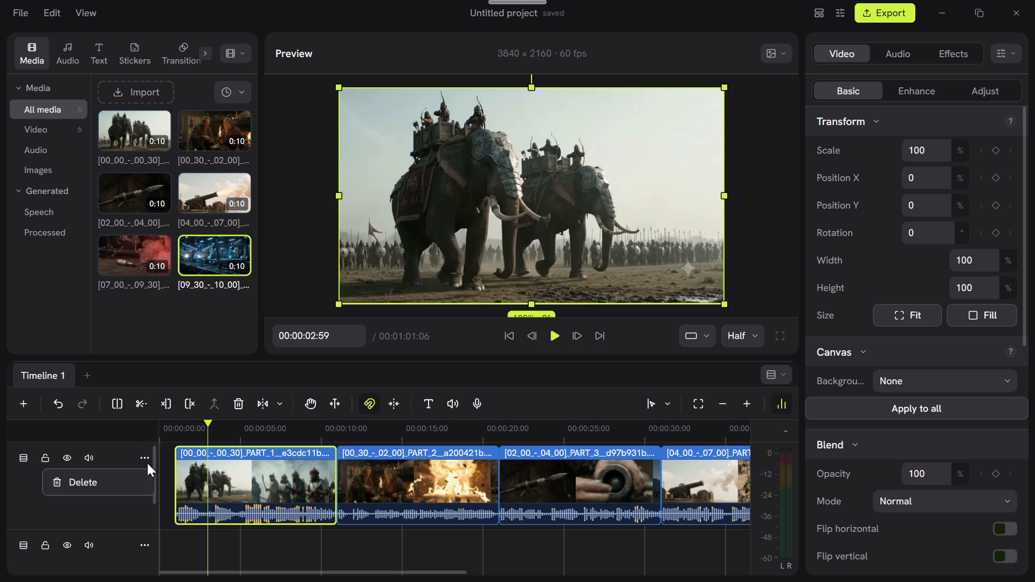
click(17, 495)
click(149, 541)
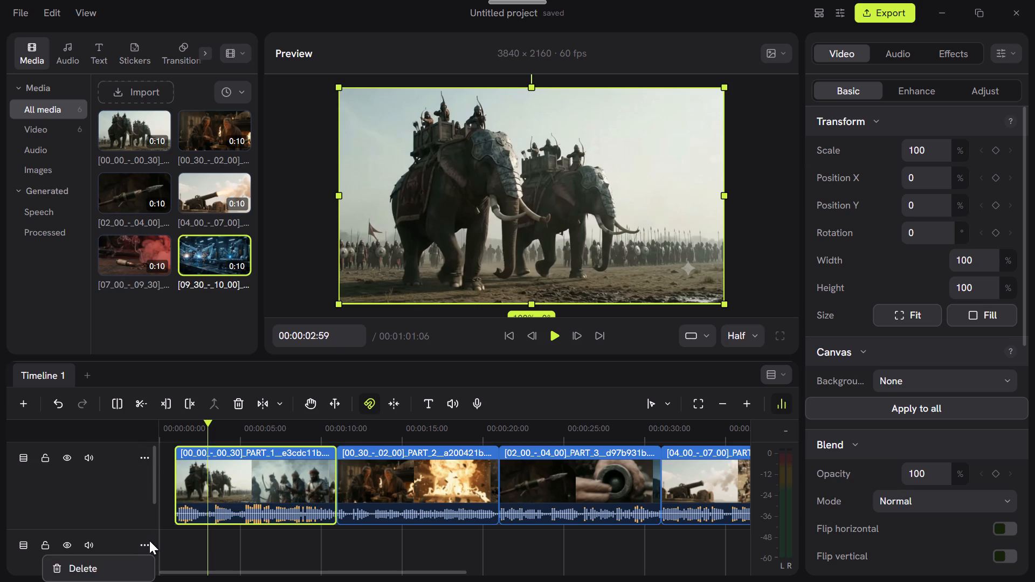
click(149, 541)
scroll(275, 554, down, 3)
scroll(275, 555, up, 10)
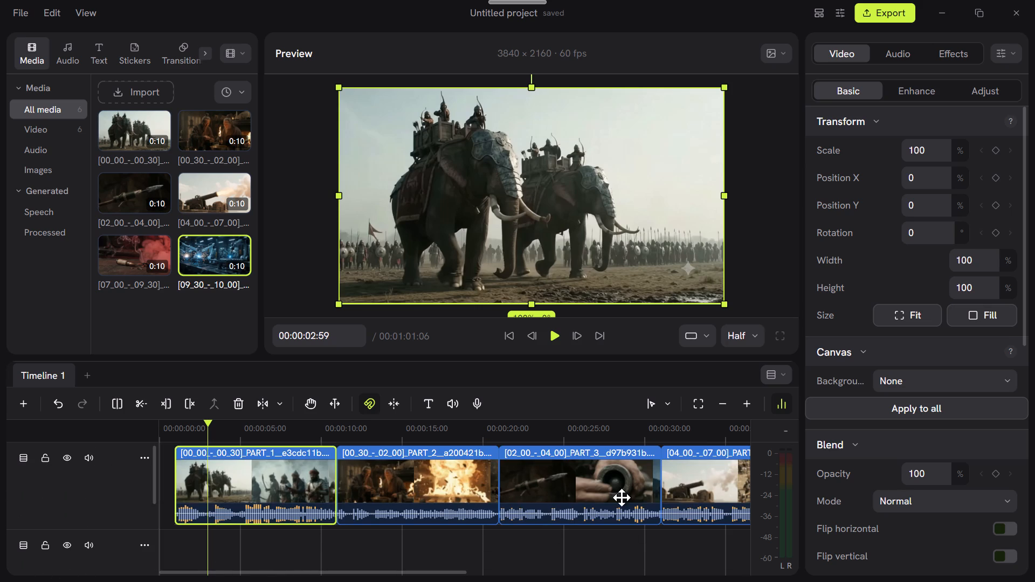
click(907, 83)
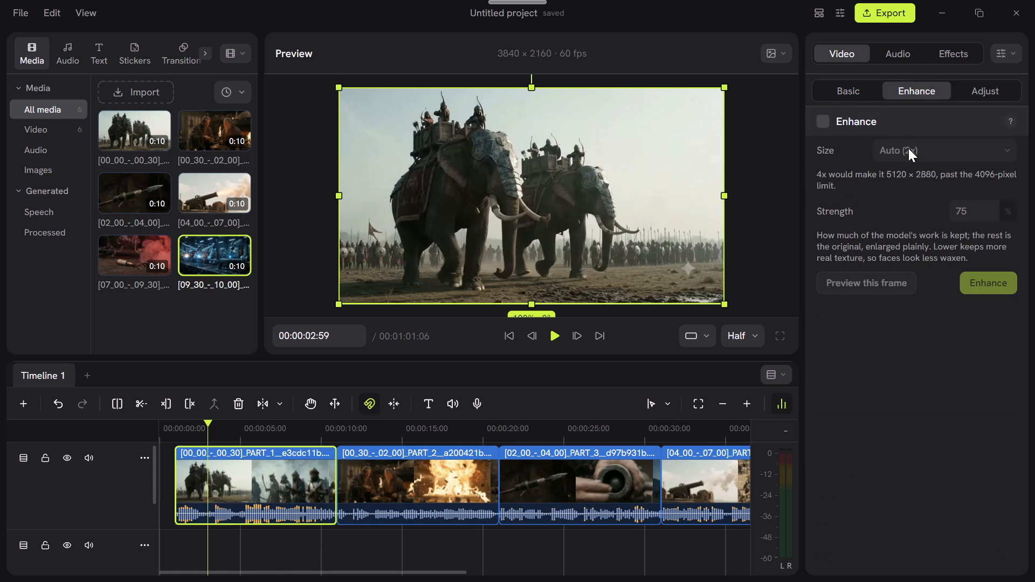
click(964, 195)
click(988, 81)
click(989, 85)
Turn on Change pitch with speed and set the audio fade-in and fade-out to 5 s for the PART_1 clip.
click(910, 59)
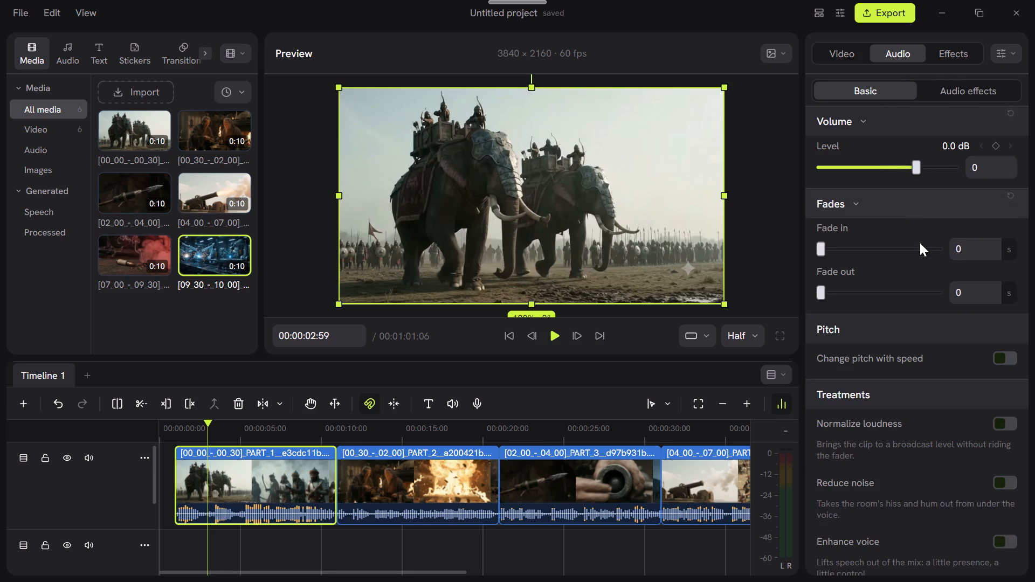
scroll(926, 251, down, 1)
click(1005, 357)
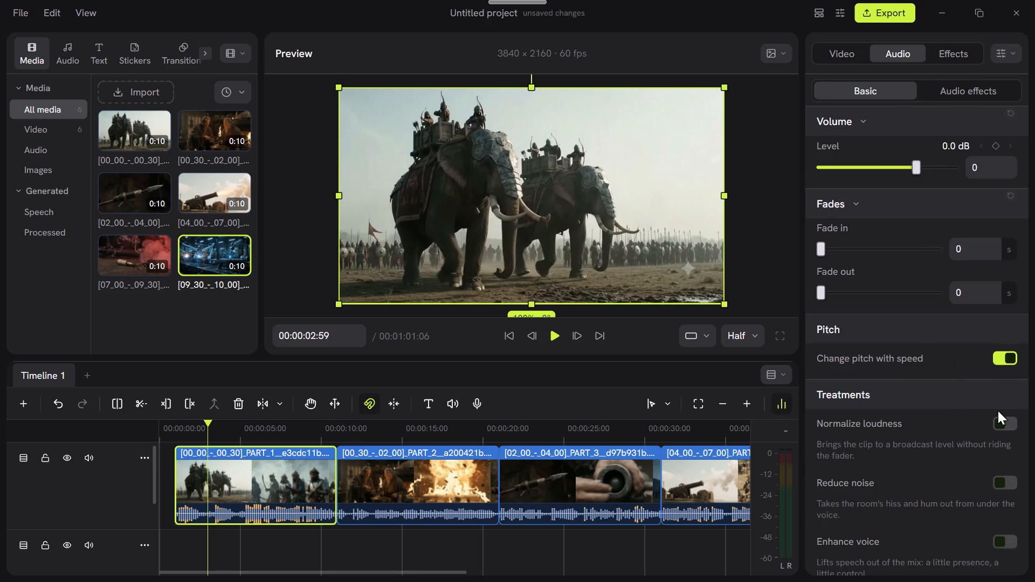
drag(823, 250, 1011, 261)
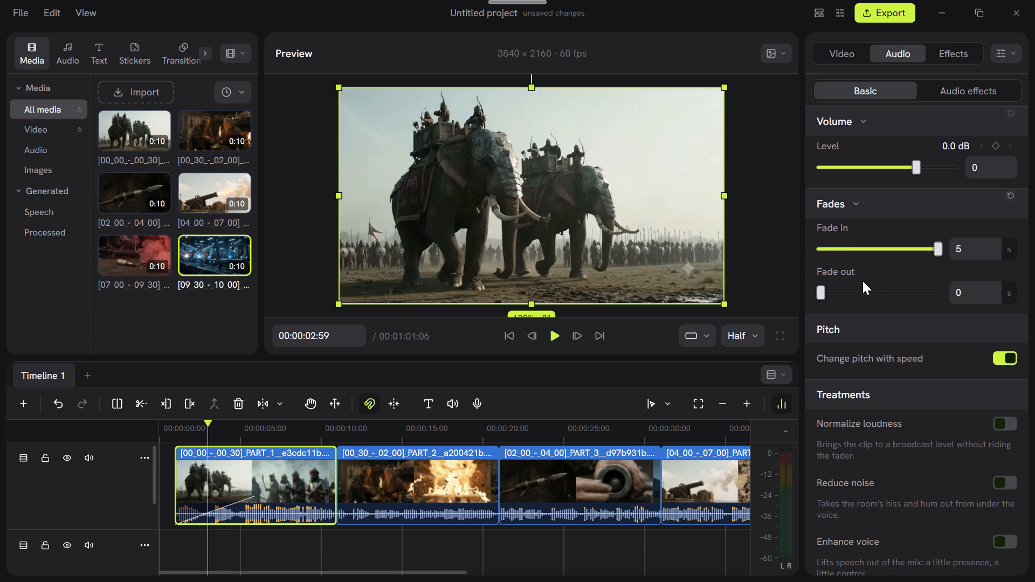
drag(825, 297, 1034, 296)
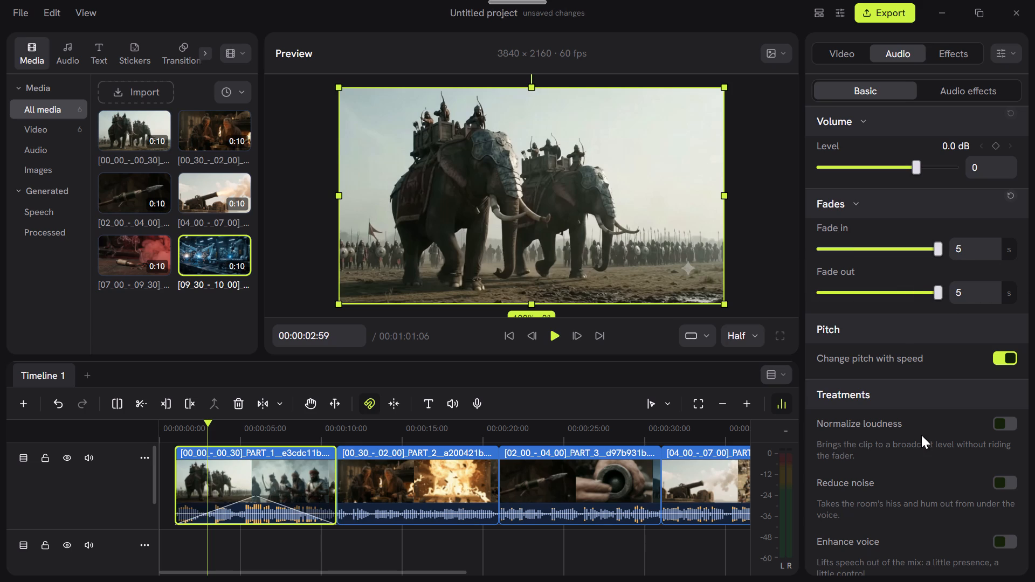
Reset the PART_1 clip's audio fade-out and fade-in to 0 s and lower its volume level to -60 dB.
drag(940, 299, 936, 299)
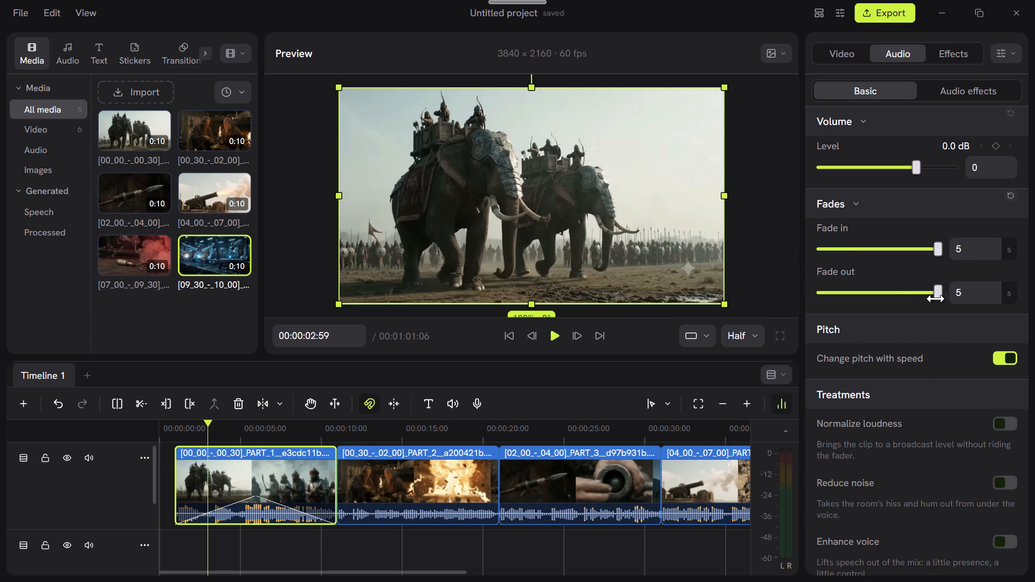
drag(936, 299, 679, 330)
drag(918, 165, 728, 171)
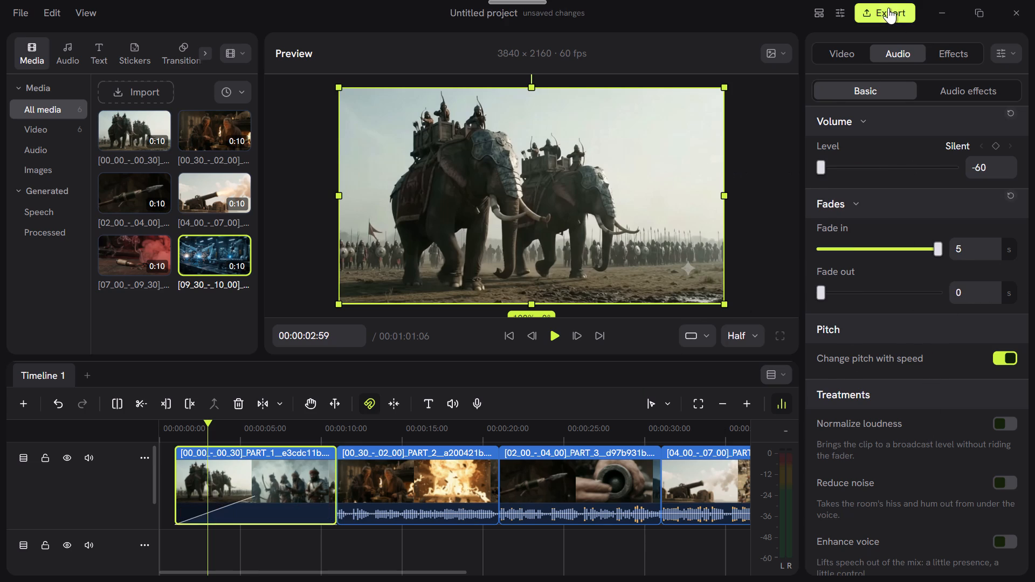
click(543, 531)
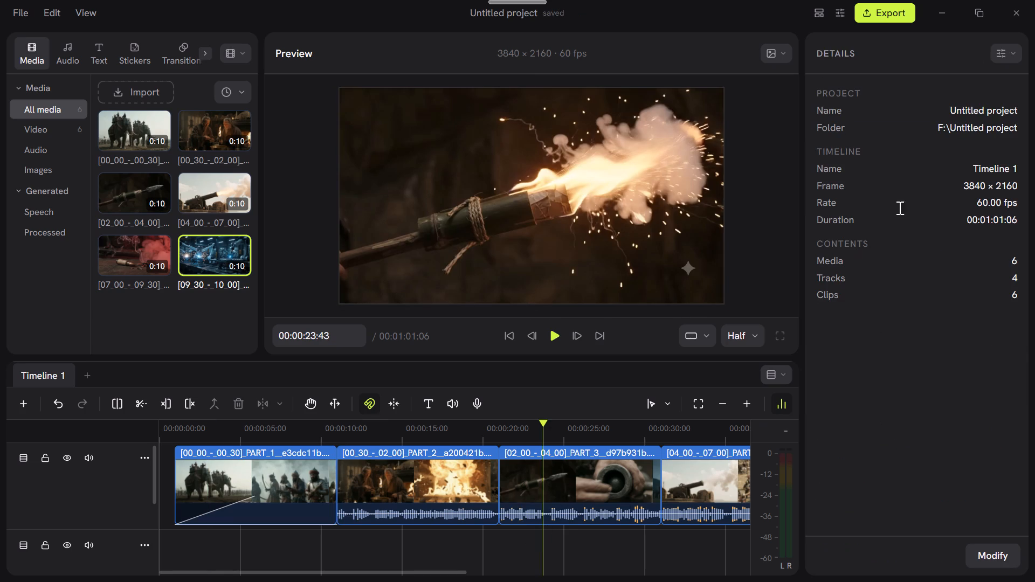
click(240, 491)
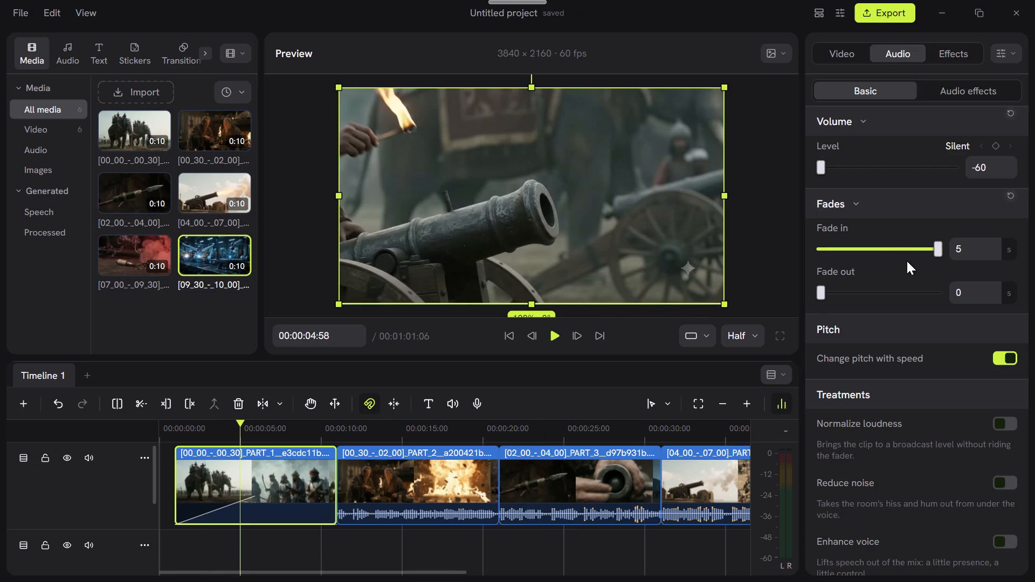
drag(938, 248, 667, 322)
scroll(461, 570, down, 1)
scroll(493, 538, up, 2)
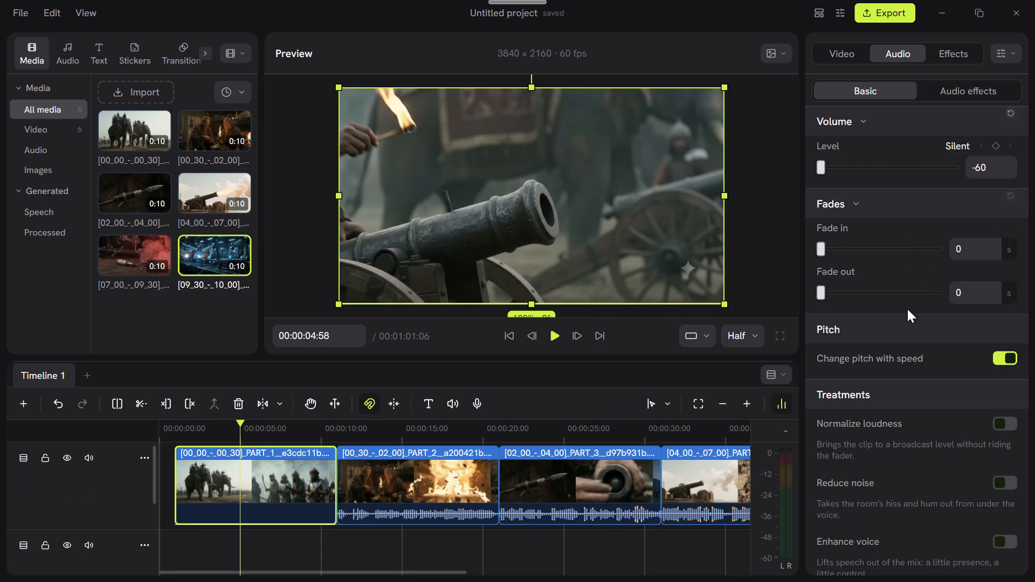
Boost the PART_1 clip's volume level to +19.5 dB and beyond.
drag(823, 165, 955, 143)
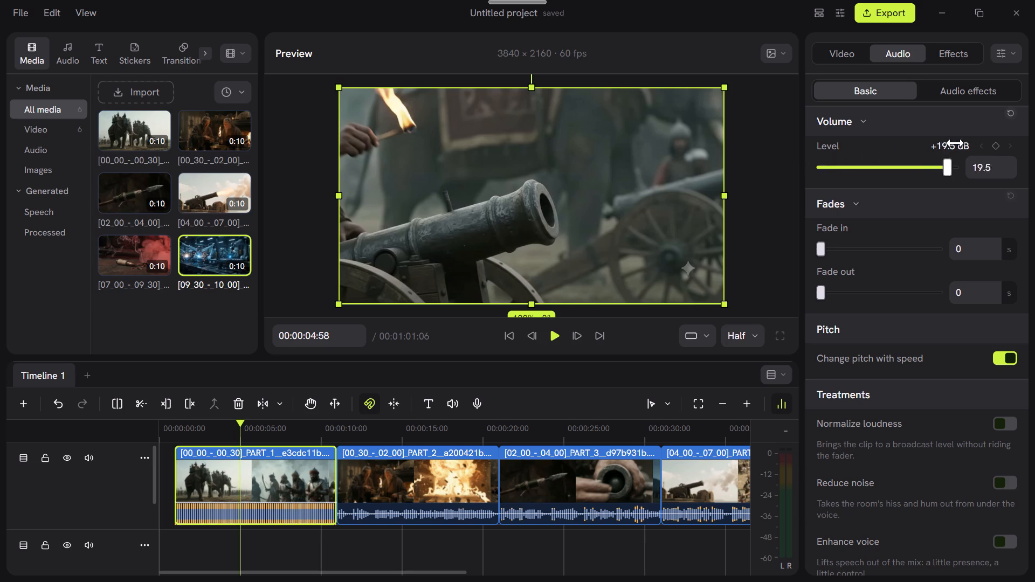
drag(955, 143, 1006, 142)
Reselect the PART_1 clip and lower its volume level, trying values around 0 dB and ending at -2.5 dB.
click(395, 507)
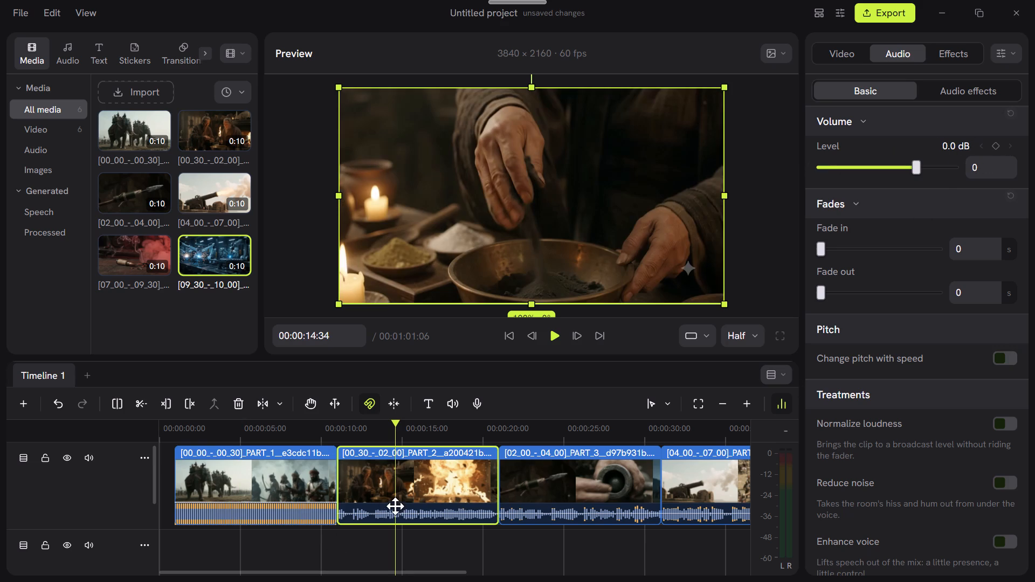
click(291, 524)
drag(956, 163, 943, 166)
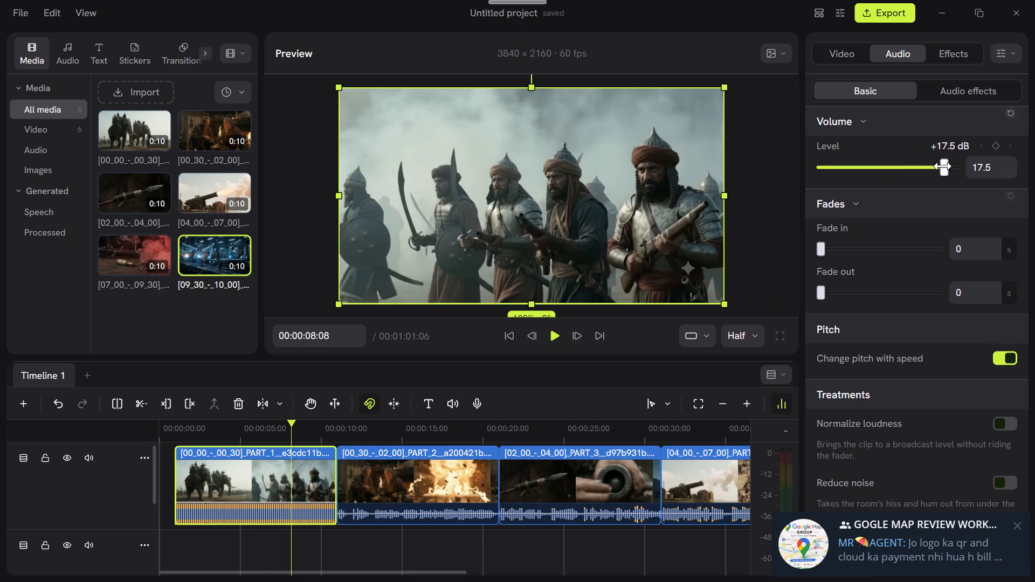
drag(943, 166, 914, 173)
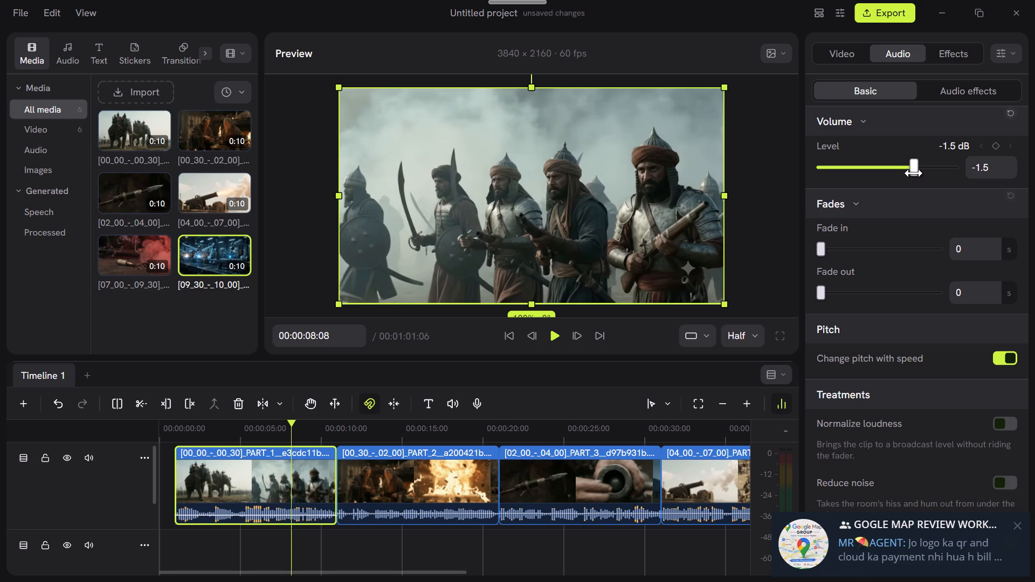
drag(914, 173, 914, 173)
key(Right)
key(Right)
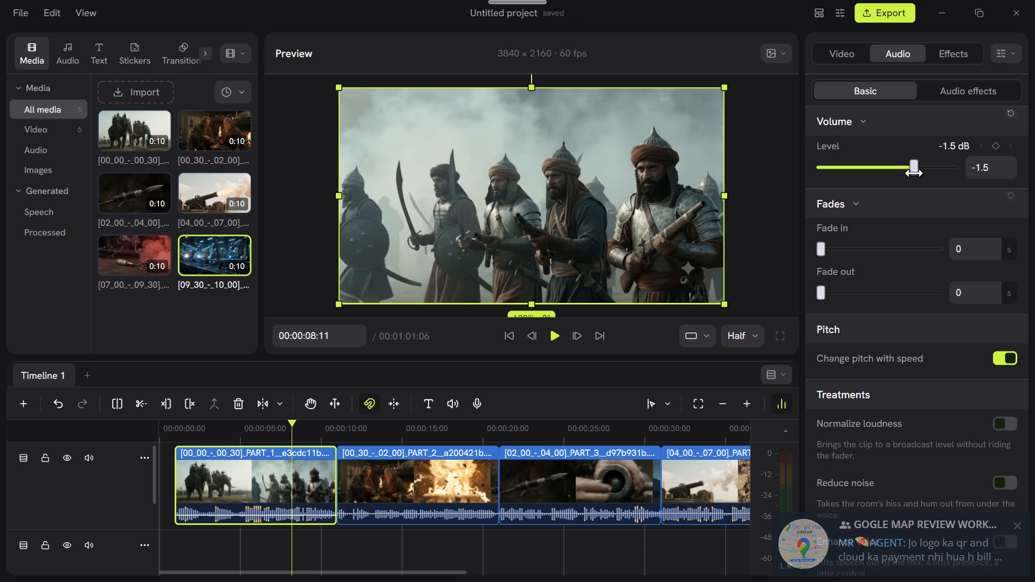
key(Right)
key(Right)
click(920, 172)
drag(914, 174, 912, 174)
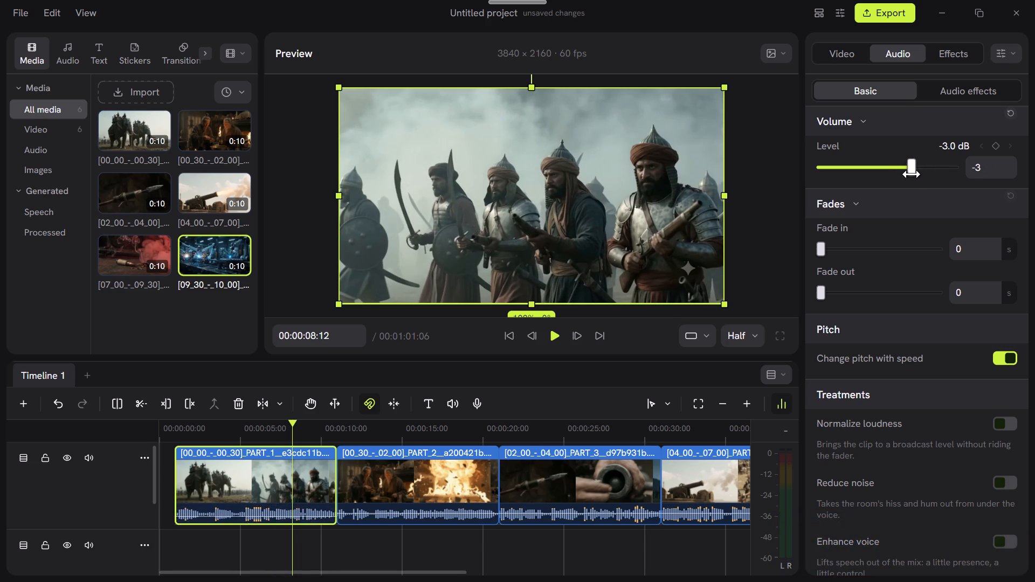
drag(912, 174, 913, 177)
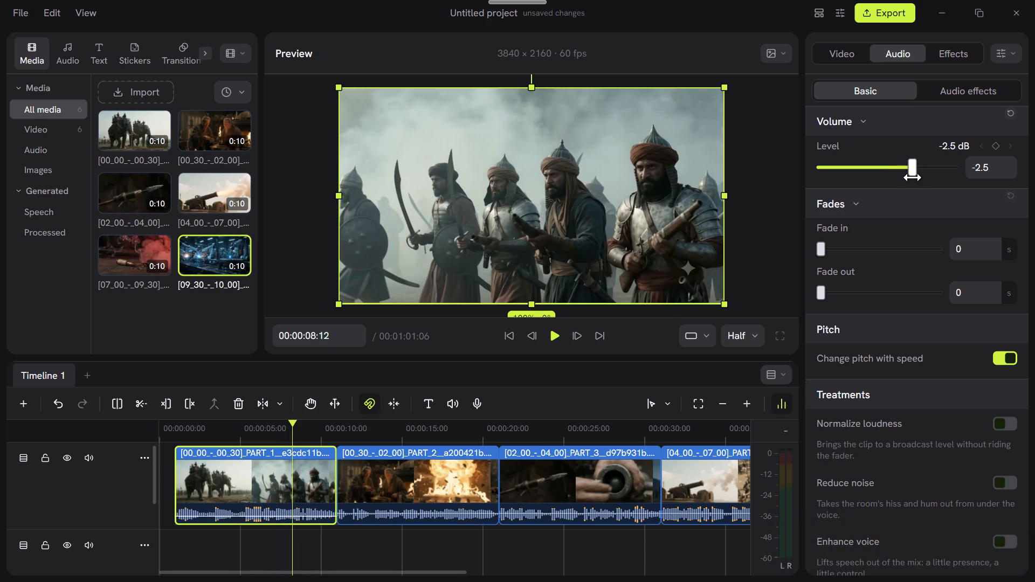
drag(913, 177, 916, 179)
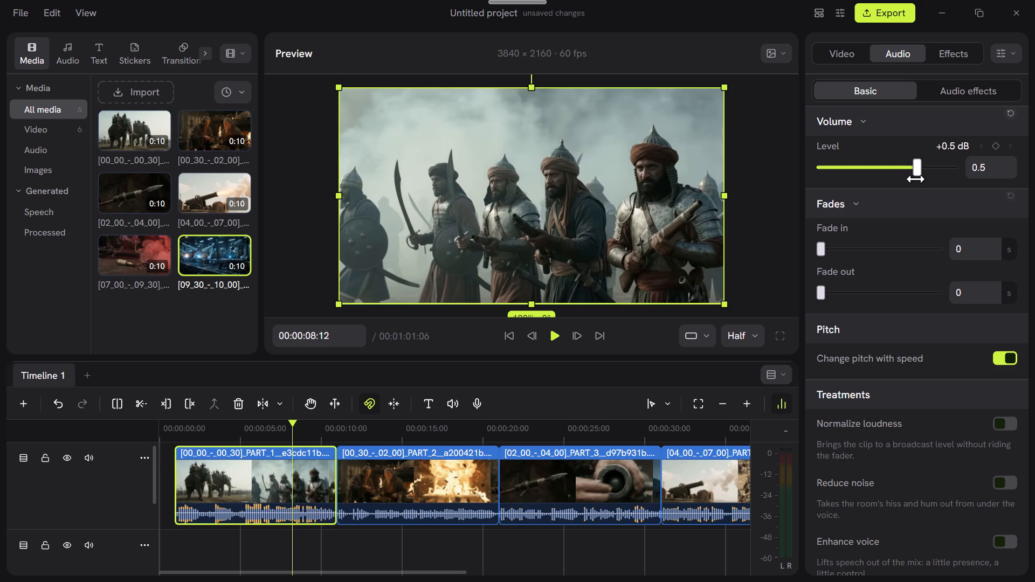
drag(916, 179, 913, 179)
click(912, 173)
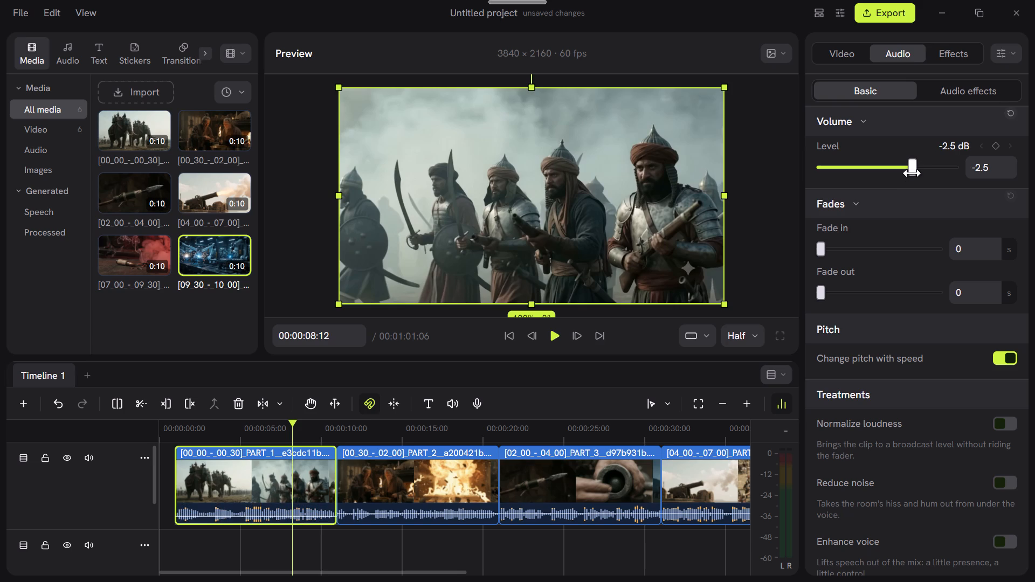
Set the PART_1 clip's volume level to exactly 0 dB.
click(984, 169)
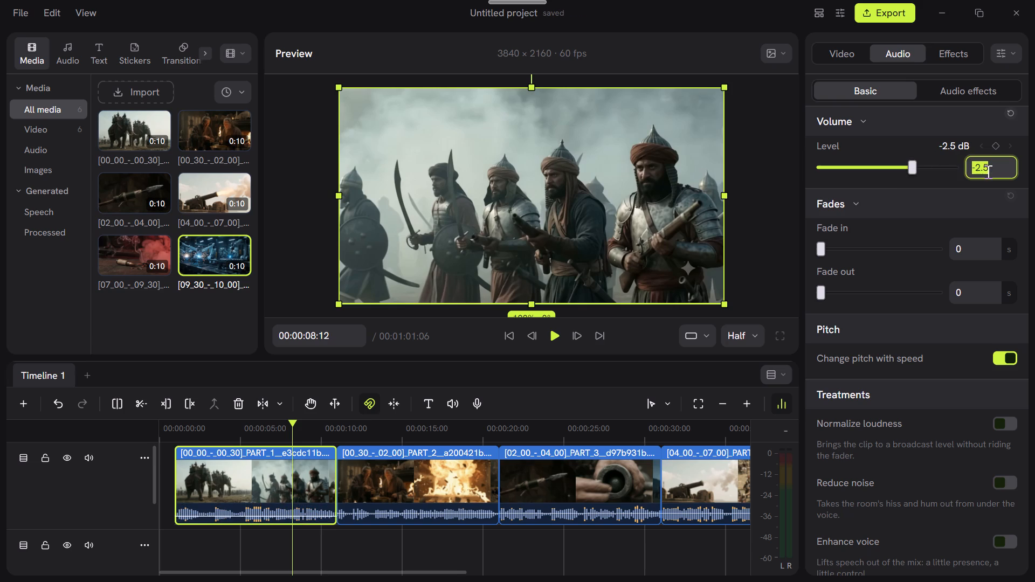
key(Delete)
key(0)
key(Return)
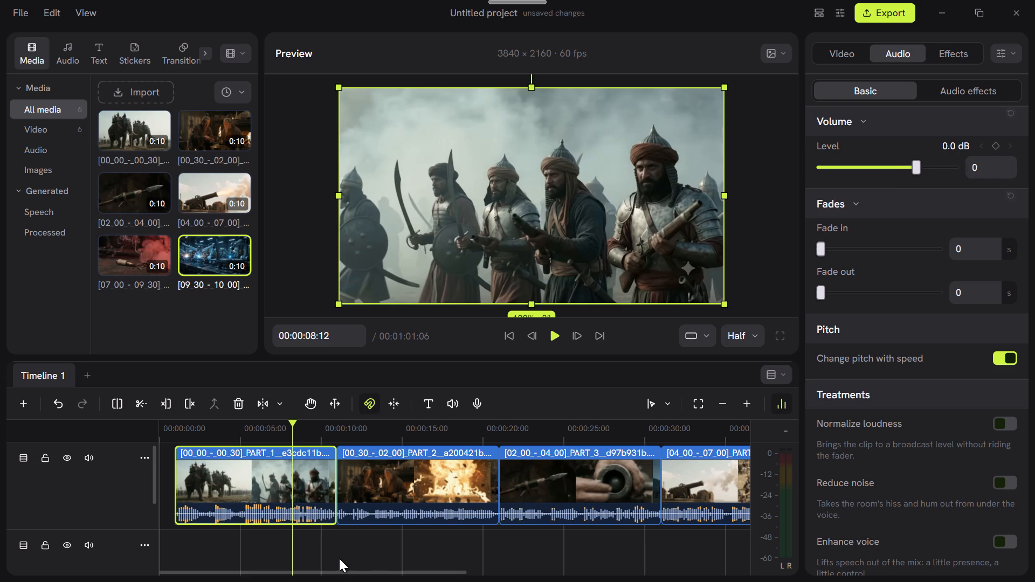
Check the audio settings of the PART_2, PART_3 and PART_1 clips on the timeline.
click(339, 553)
click(440, 510)
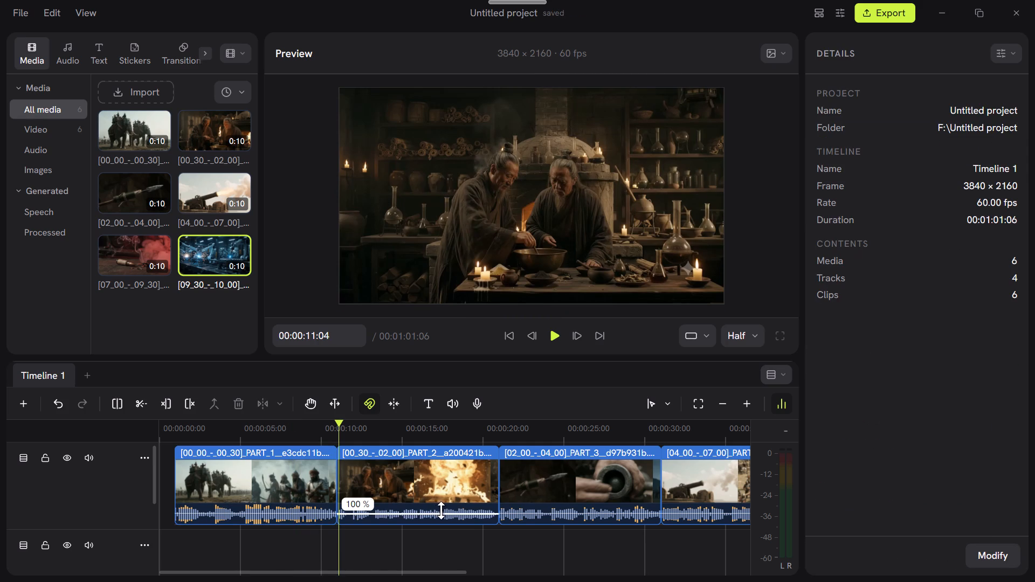
click(432, 484)
click(558, 490)
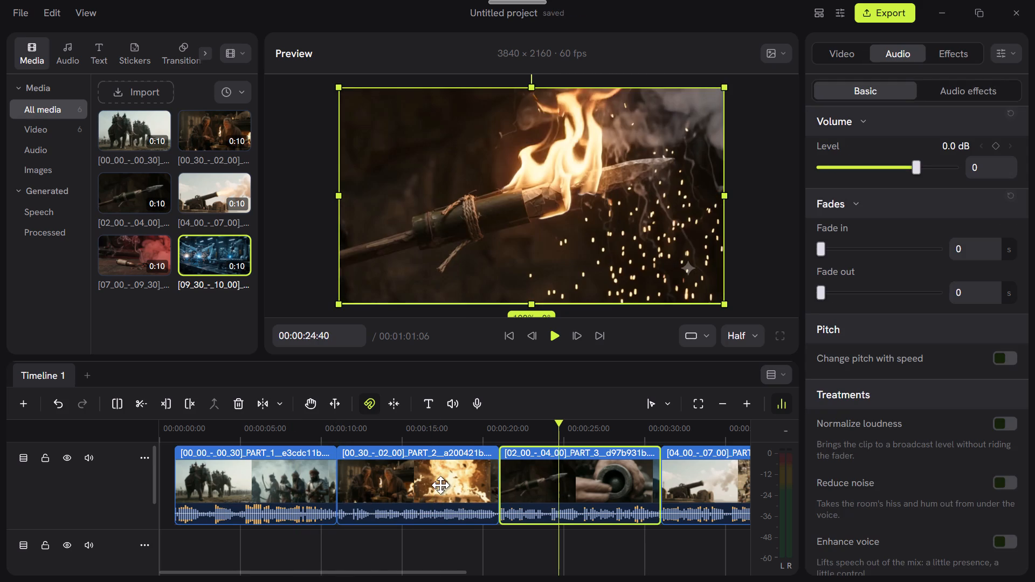
click(440, 485)
click(251, 501)
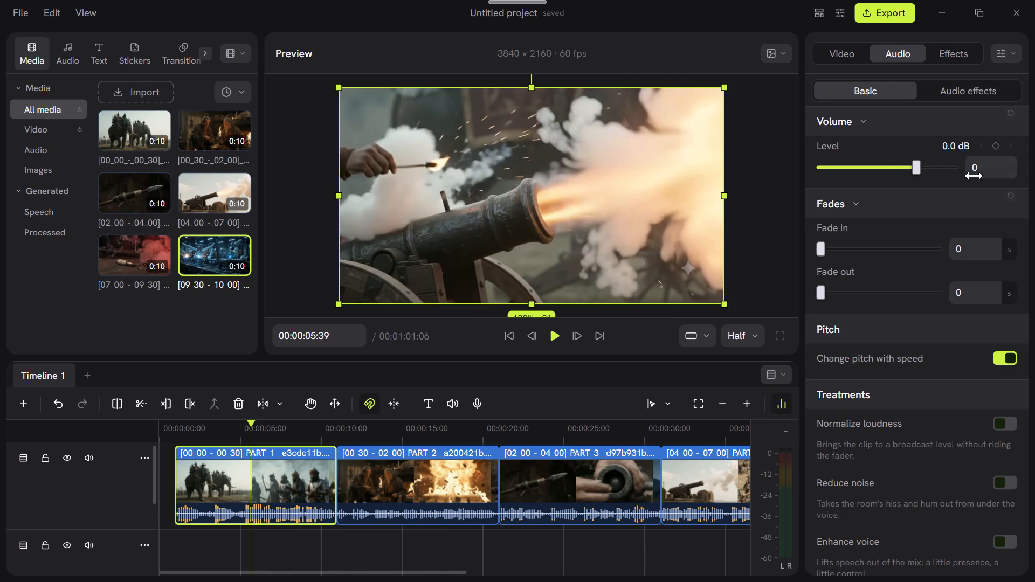
scroll(562, 507, down, 3)
scroll(612, 515, up, 7)
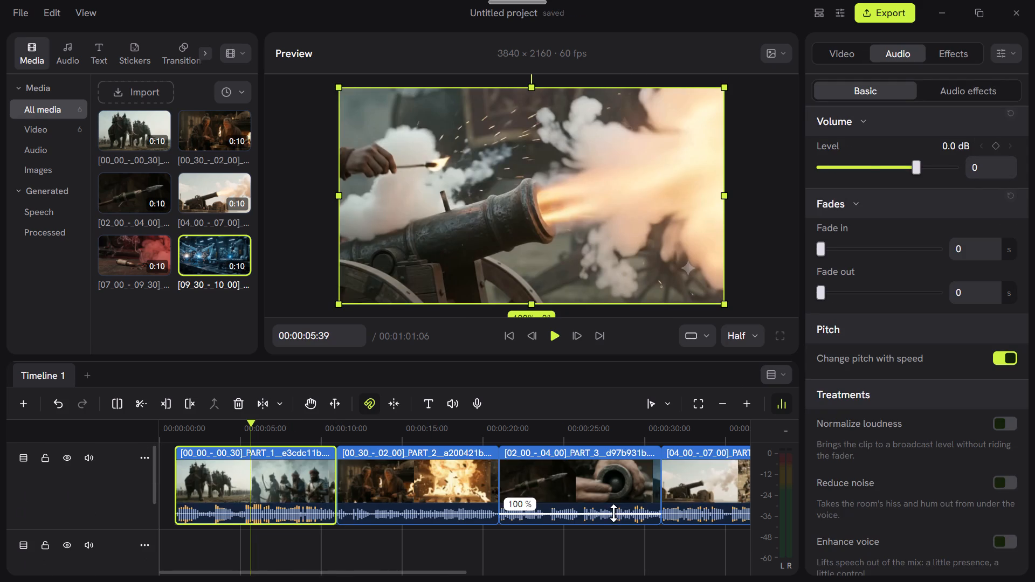
scroll(613, 513, up, 1)
Open the export settings for the finished timeline.
click(880, 10)
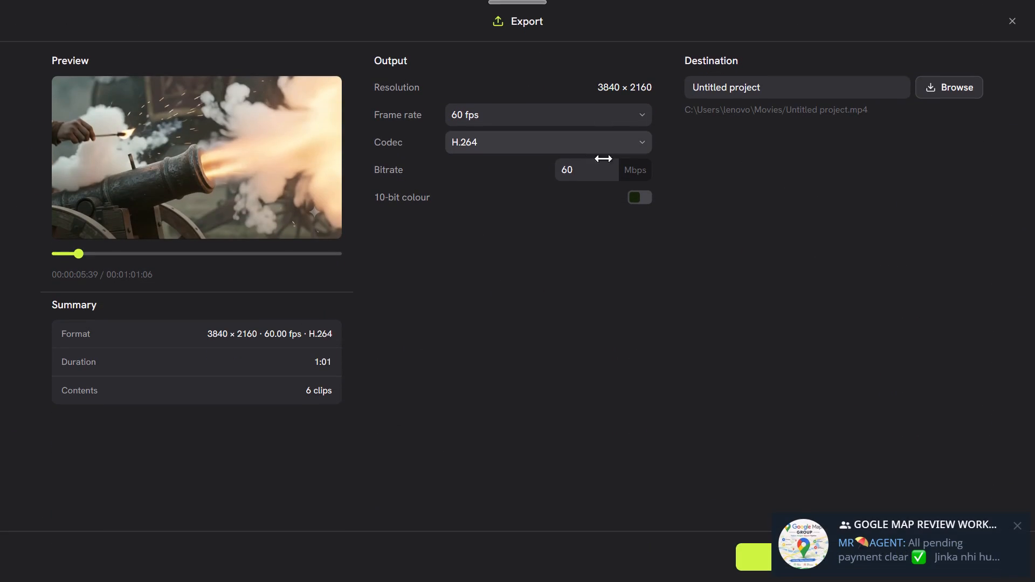
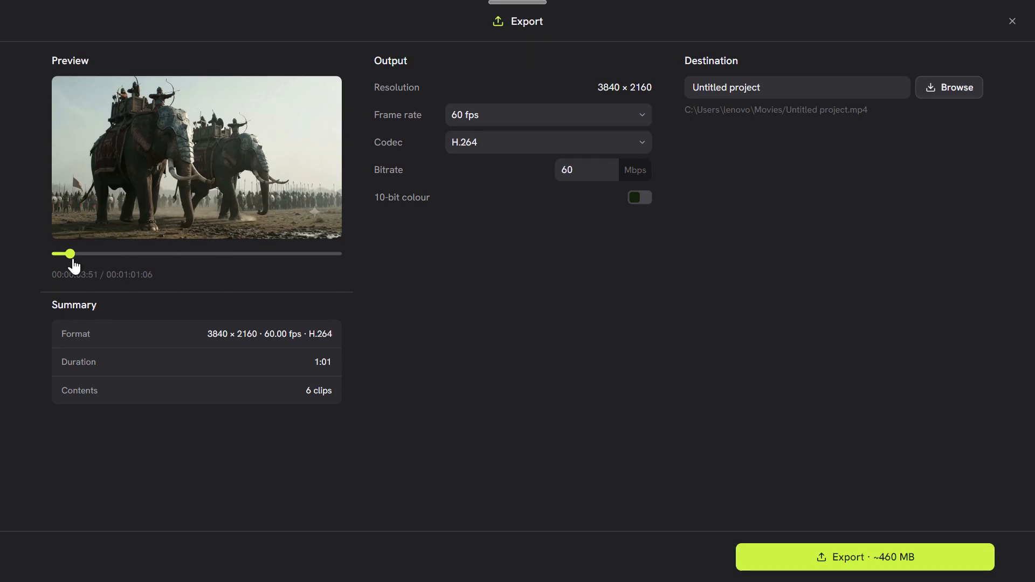
Move the export preview back to the start of the video and check the codec options.
drag(66, 252, 0, 252)
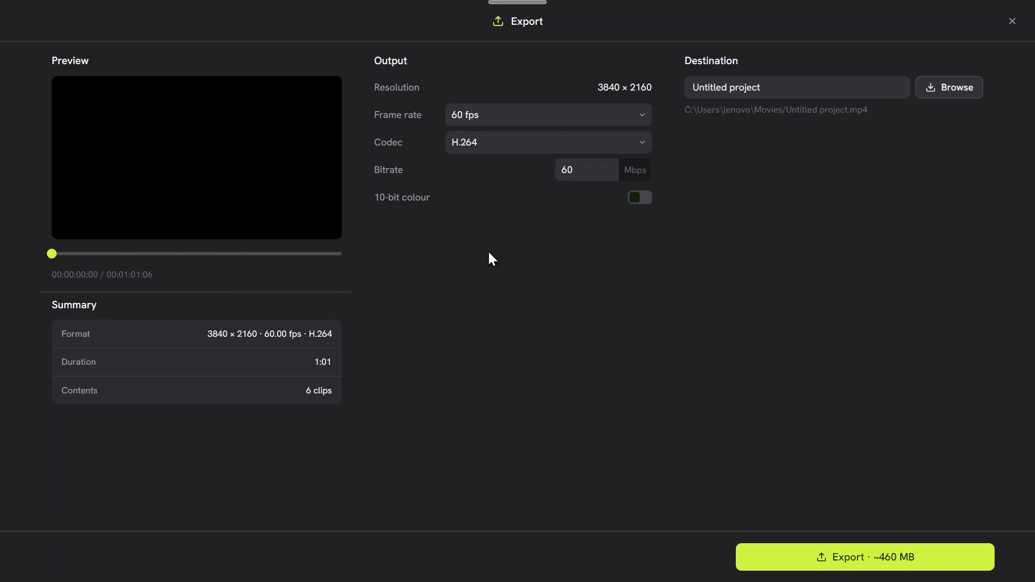
click(562, 140)
click(562, 140)
Browse for an export destination on New Volume (F:) and create a folder named editz there.
click(936, 90)
scroll(119, 118, down, 3)
scroll(107, 220, down, 2)
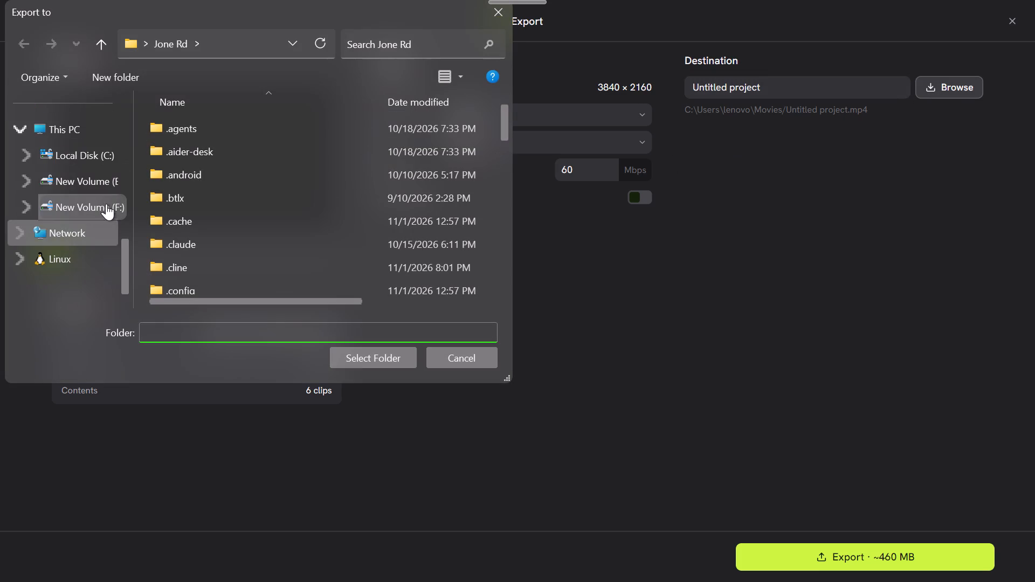
click(106, 204)
click(73, 182)
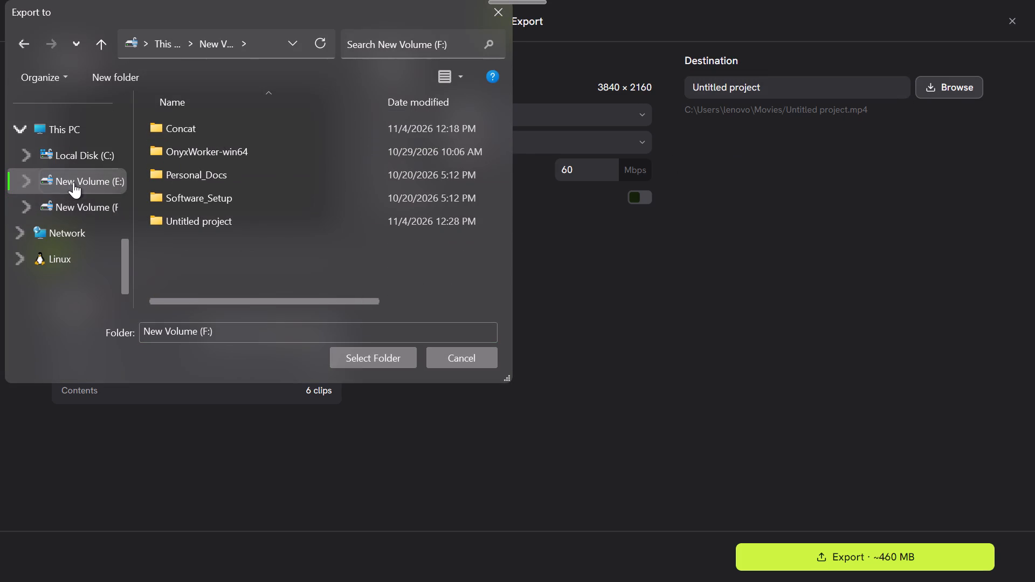
scroll(477, 147, down, 3)
click(85, 212)
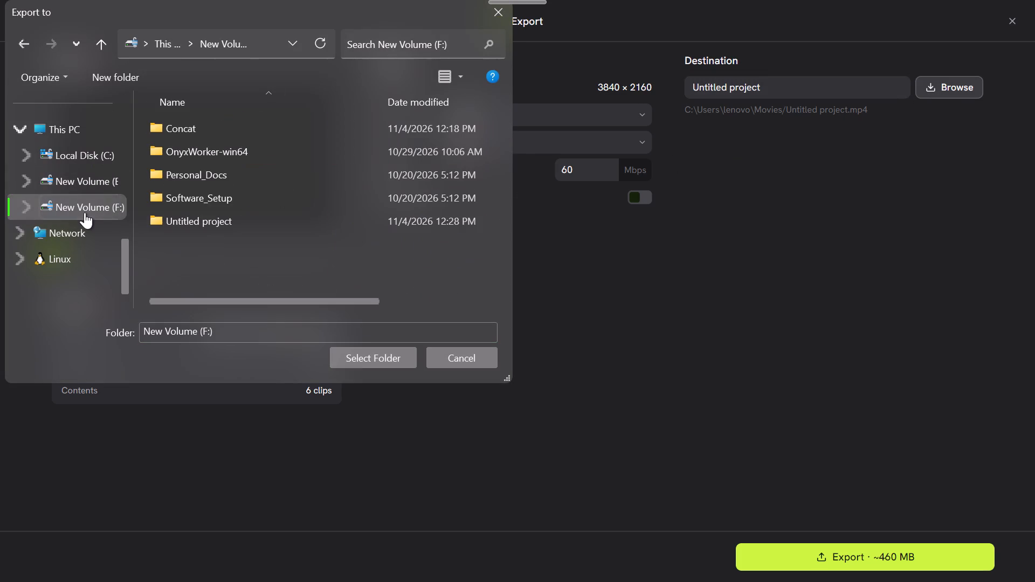
right_click(244, 262)
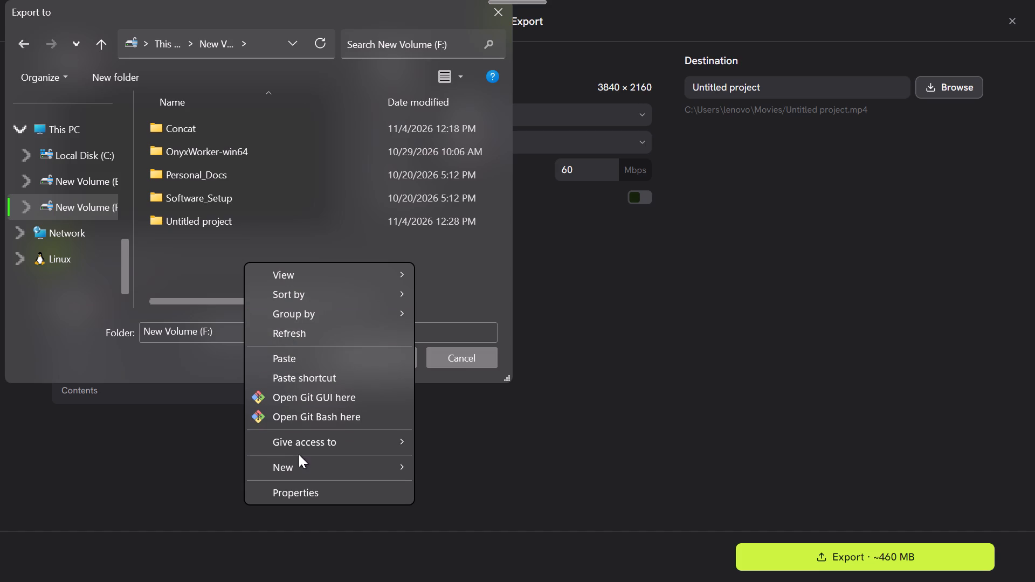
click(301, 459)
click(459, 251)
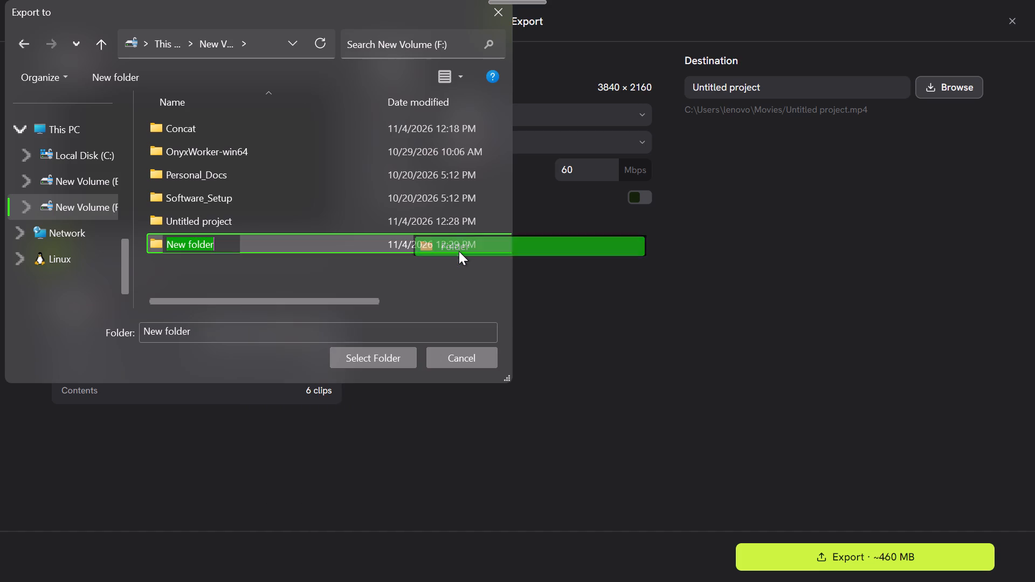
key(BackSpace)
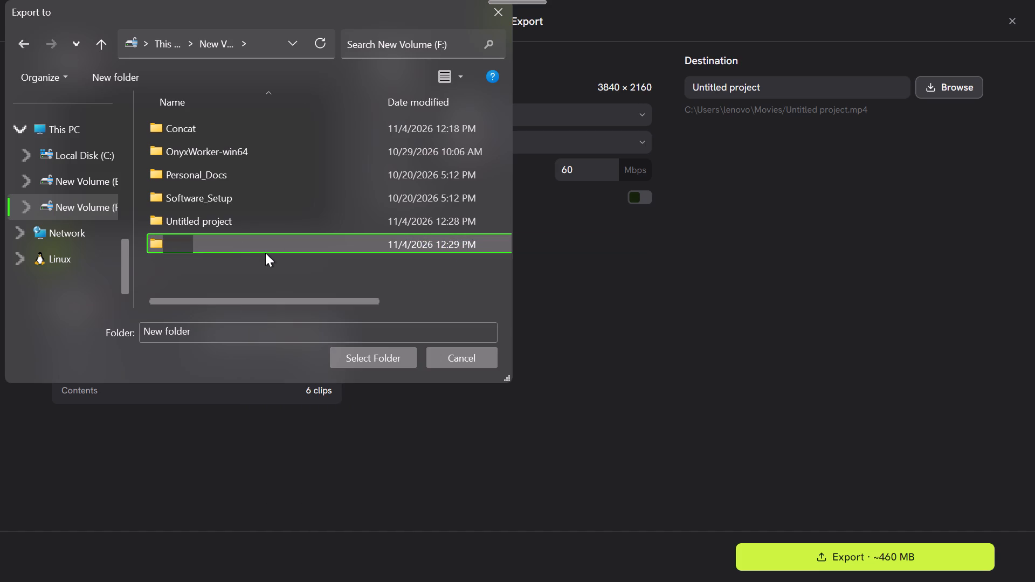
text(editz)
key(Return)
Set the new editz folder as the export destination.
double_click(220, 241)
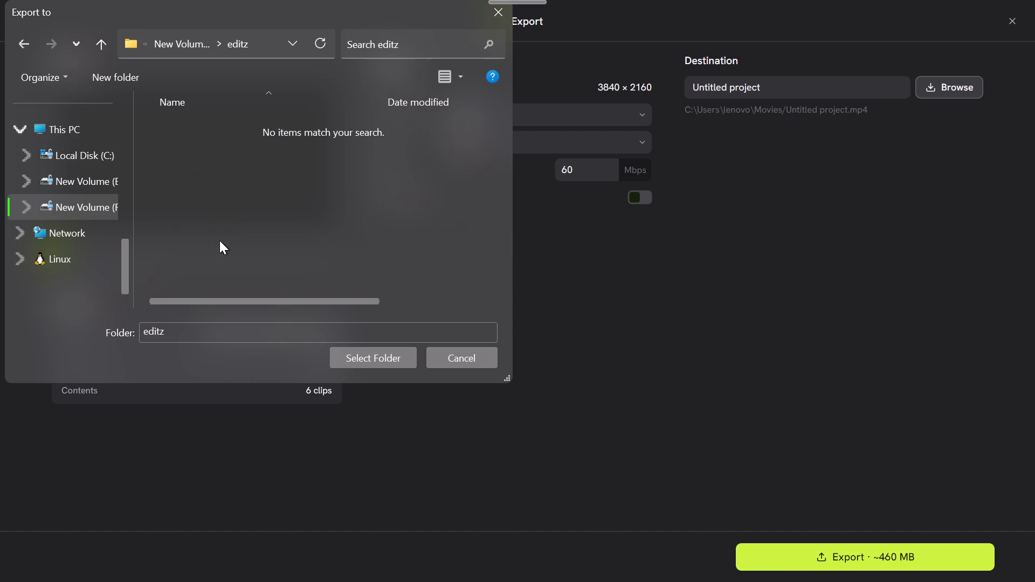
click(371, 356)
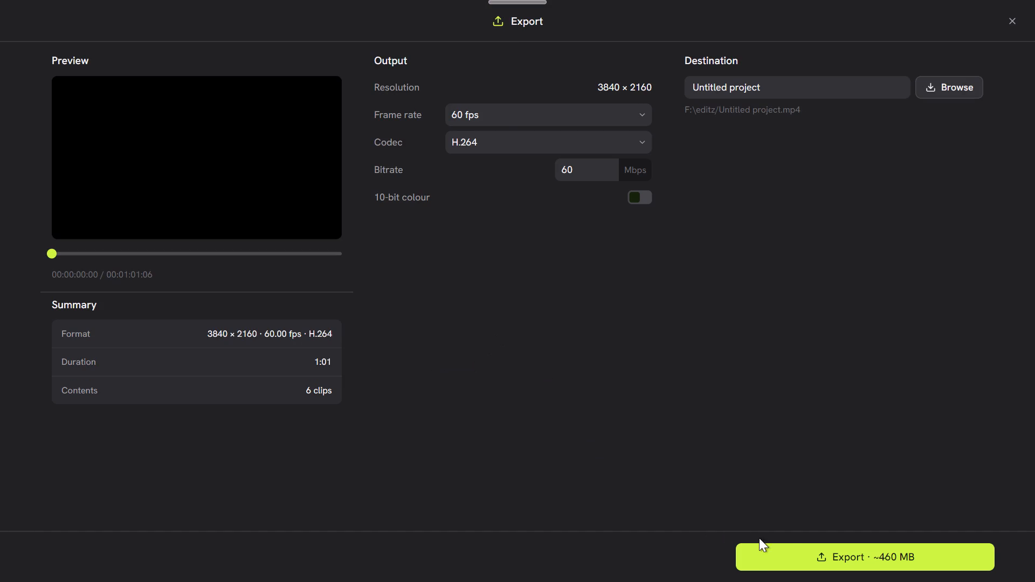
Start exporting the video at 3840 × 2160, 60 fps, H.264 with a 60 Mbps bitrate.
click(815, 551)
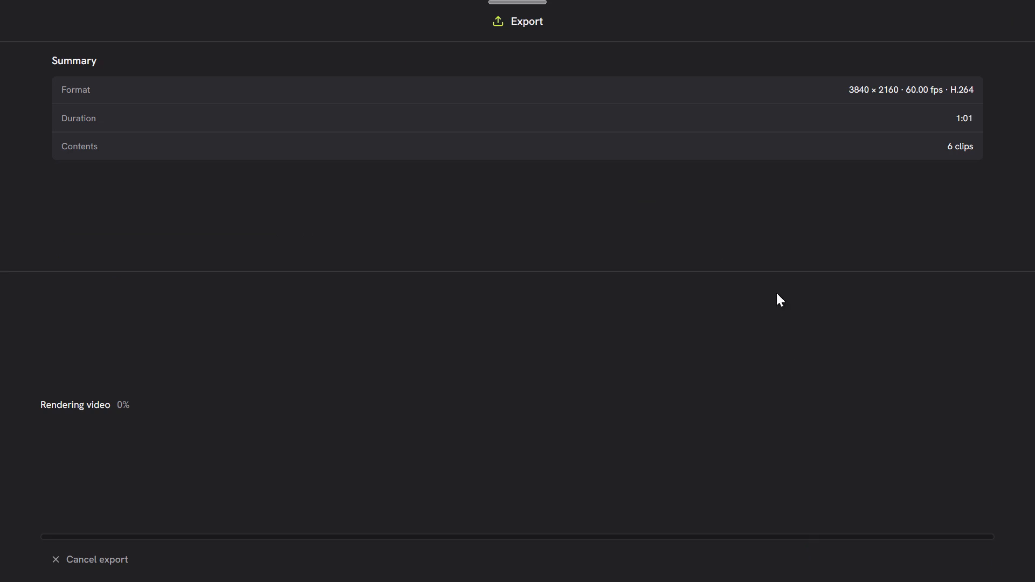
click(503, 24)
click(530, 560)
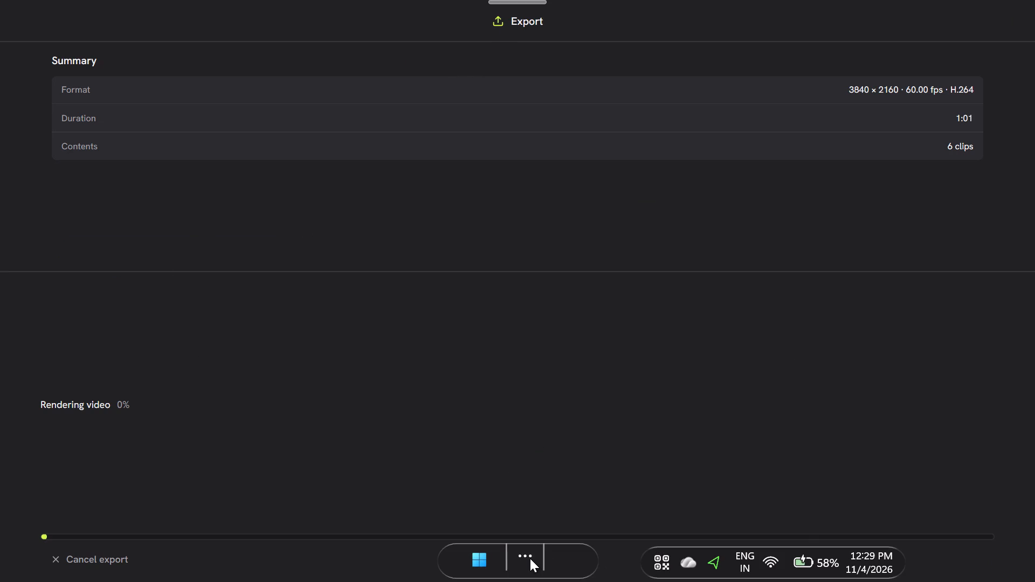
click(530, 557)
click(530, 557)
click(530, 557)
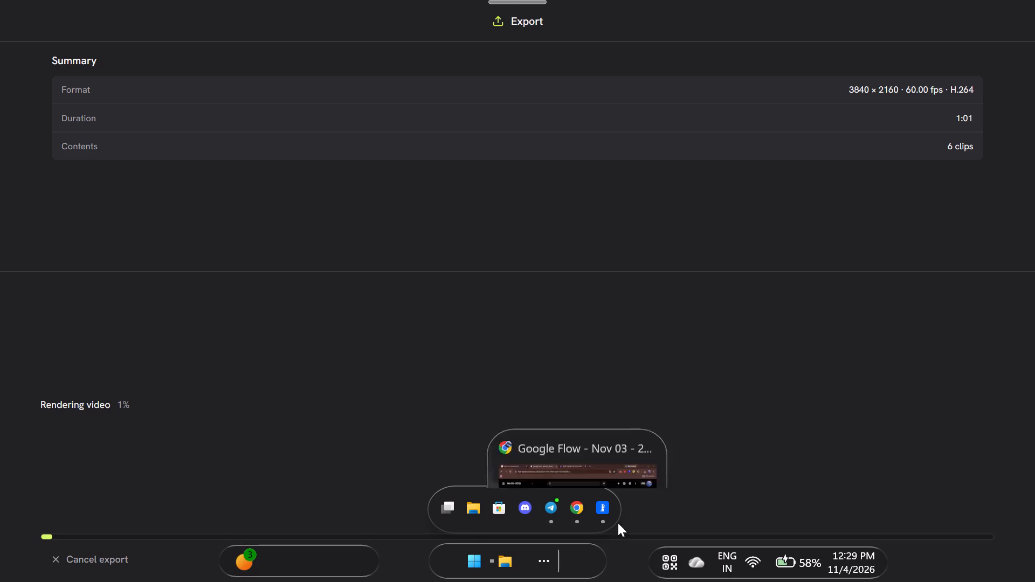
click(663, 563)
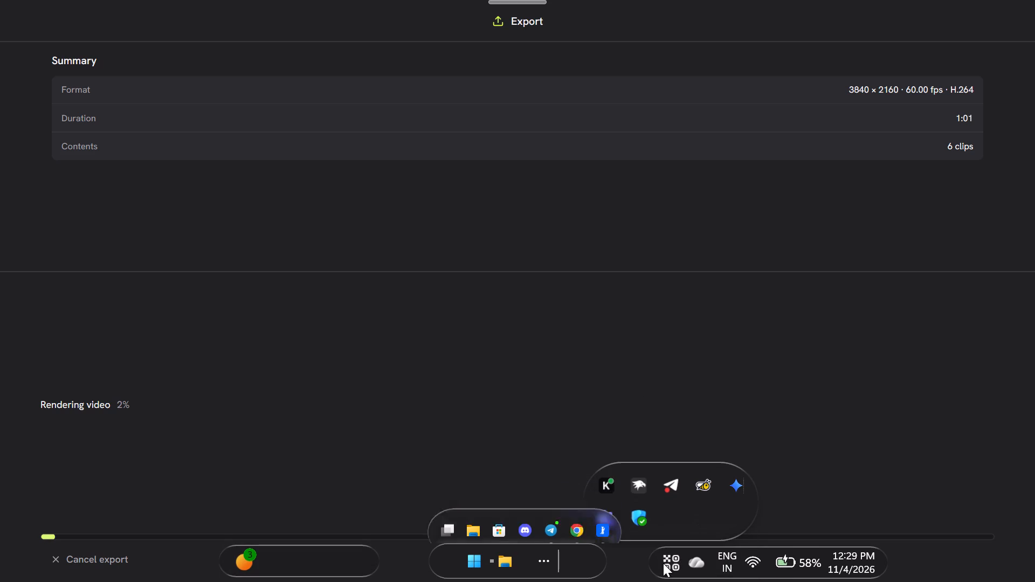
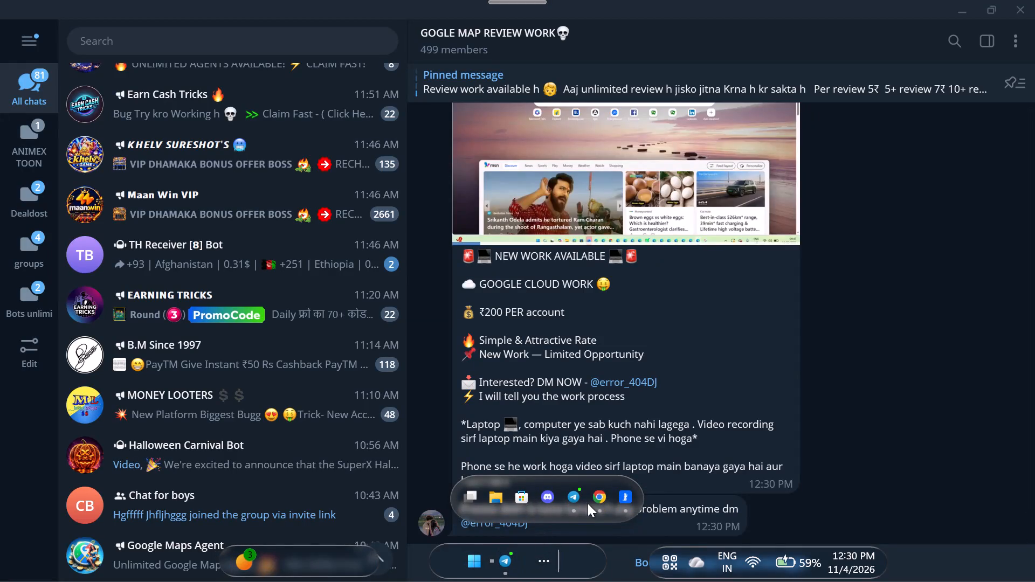
Switch from Telegram to the Concat window to check the export's progress.
click(601, 500)
click(631, 493)
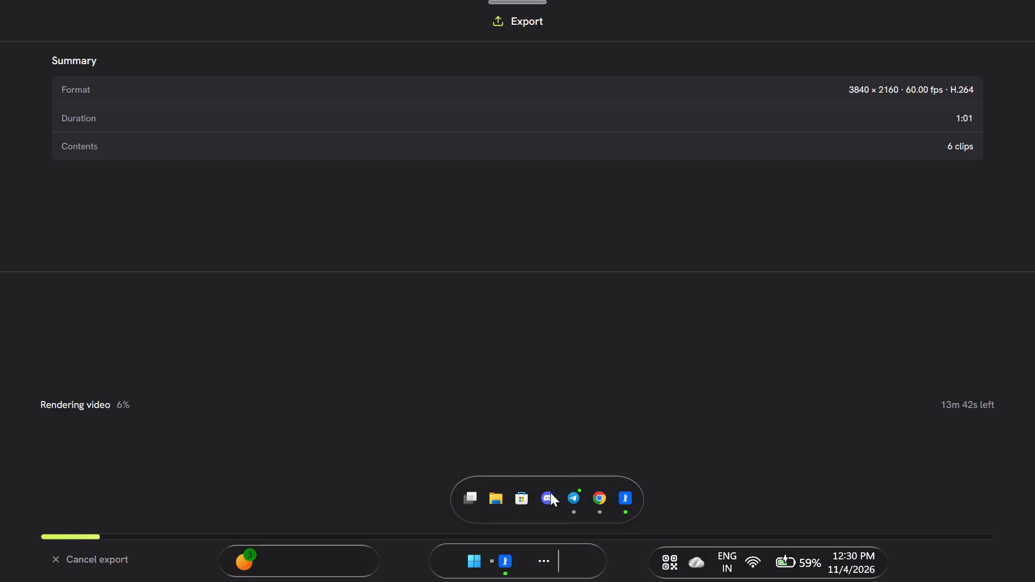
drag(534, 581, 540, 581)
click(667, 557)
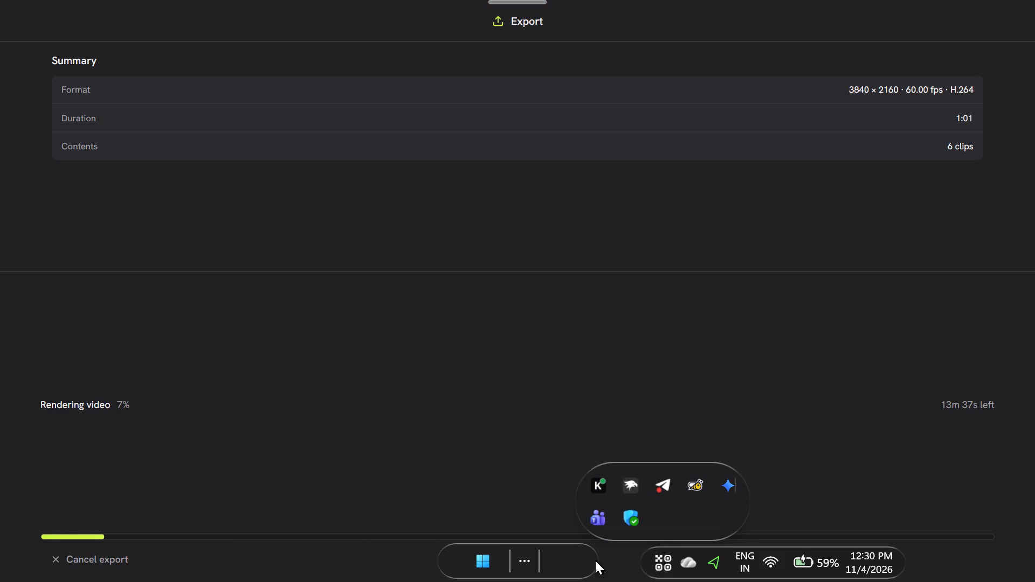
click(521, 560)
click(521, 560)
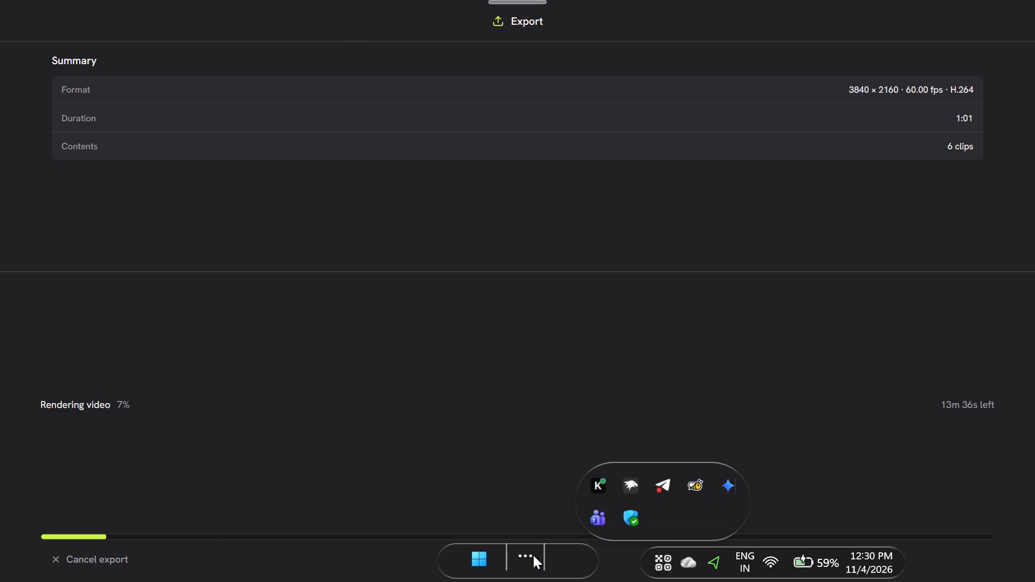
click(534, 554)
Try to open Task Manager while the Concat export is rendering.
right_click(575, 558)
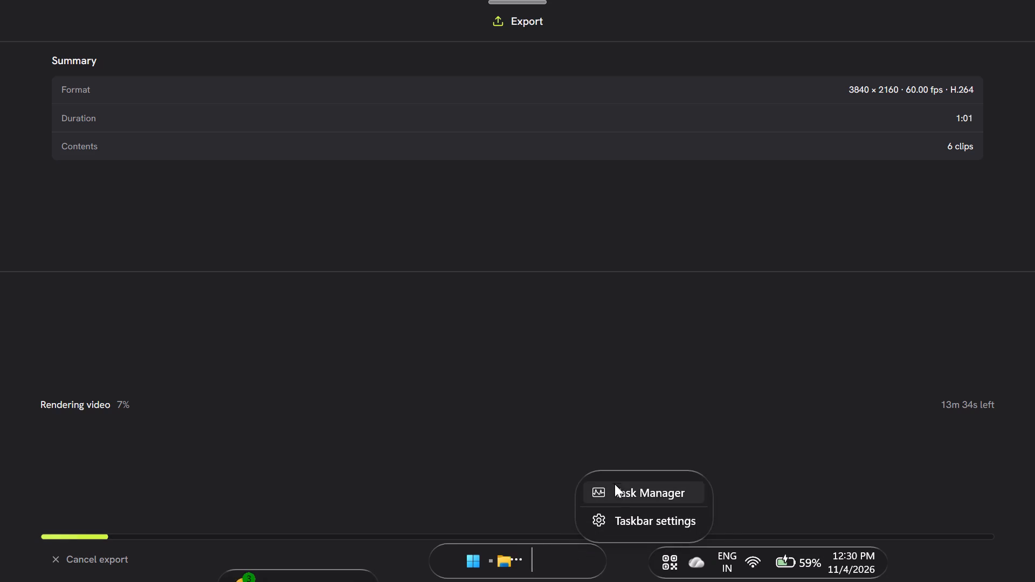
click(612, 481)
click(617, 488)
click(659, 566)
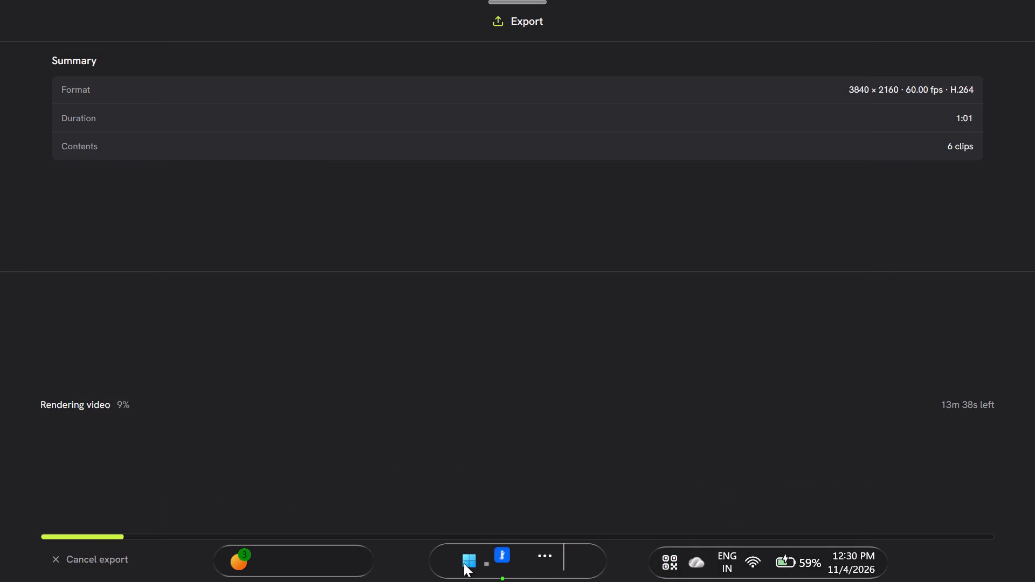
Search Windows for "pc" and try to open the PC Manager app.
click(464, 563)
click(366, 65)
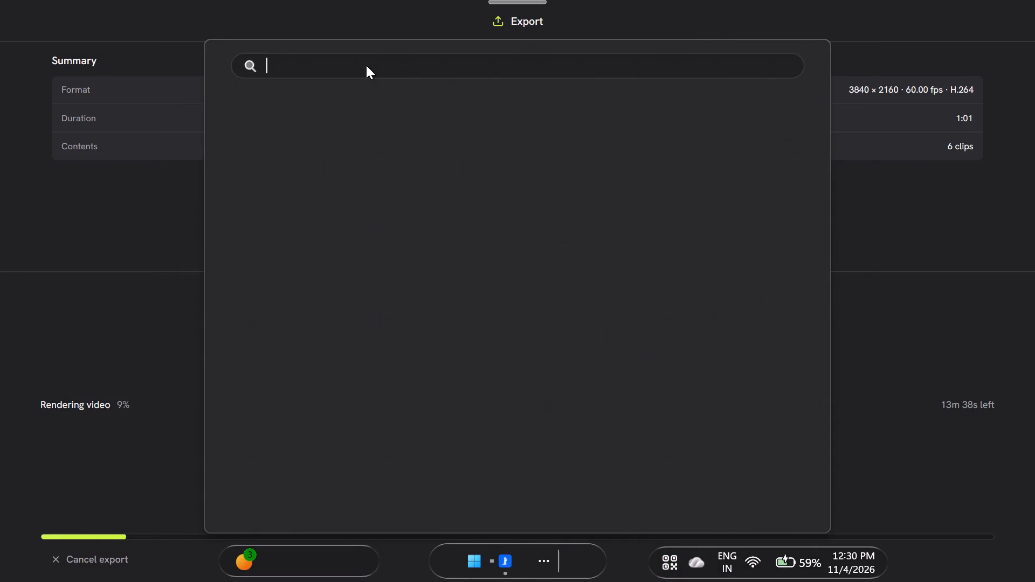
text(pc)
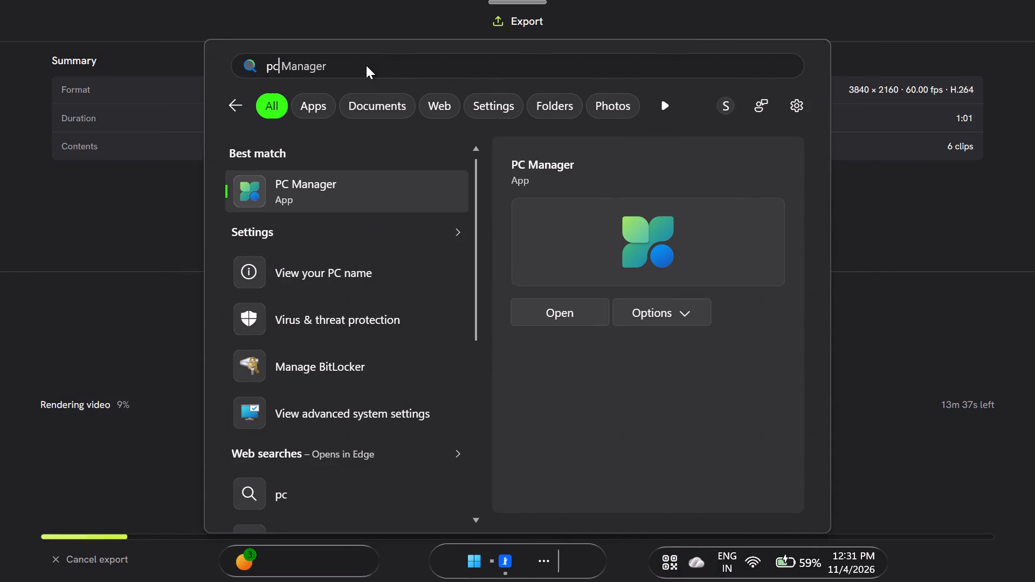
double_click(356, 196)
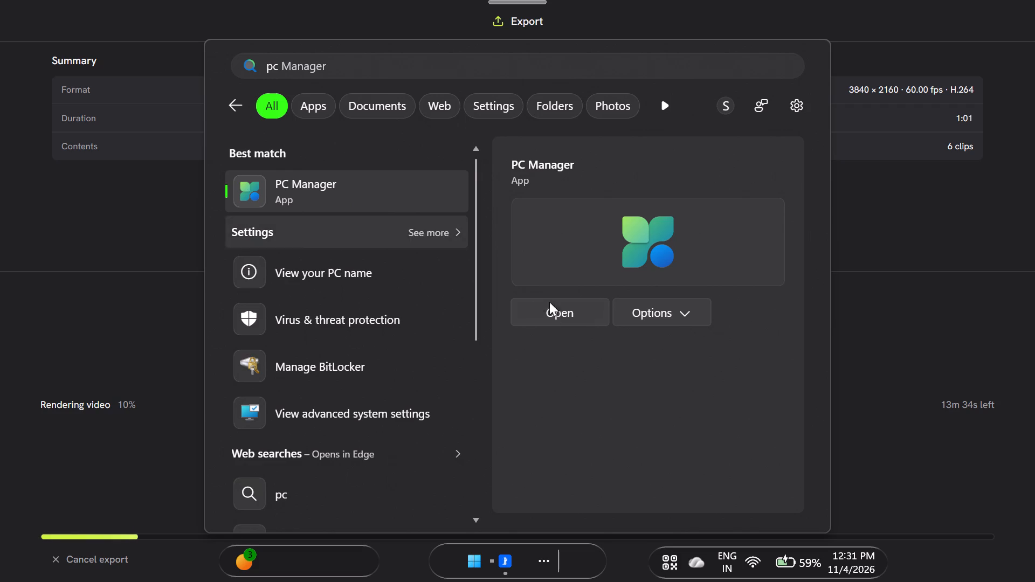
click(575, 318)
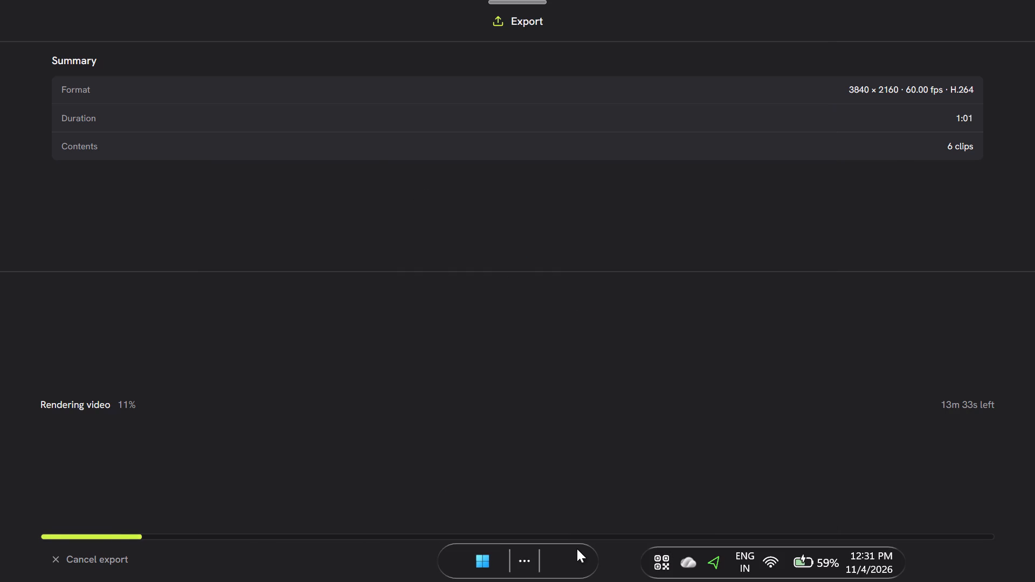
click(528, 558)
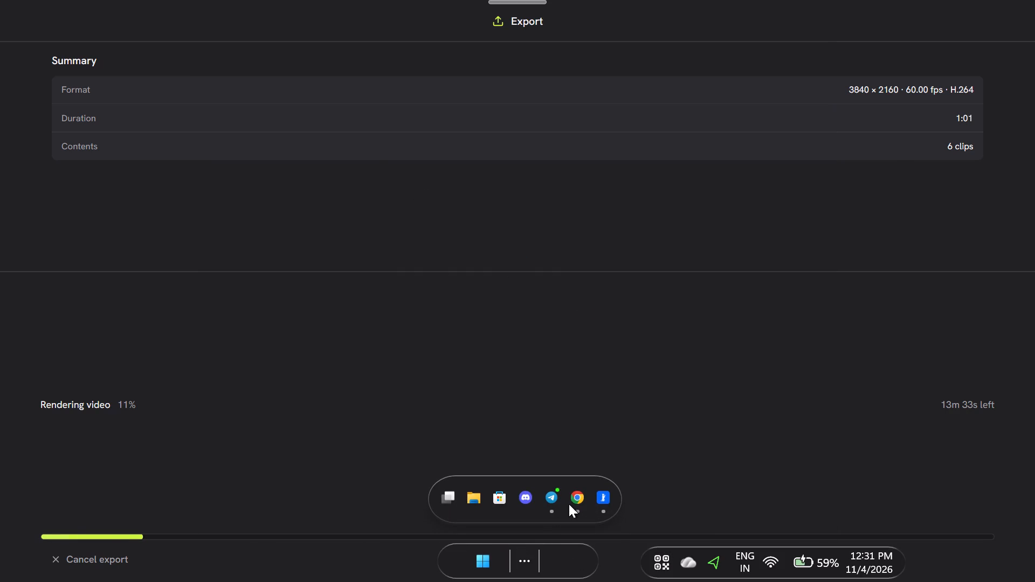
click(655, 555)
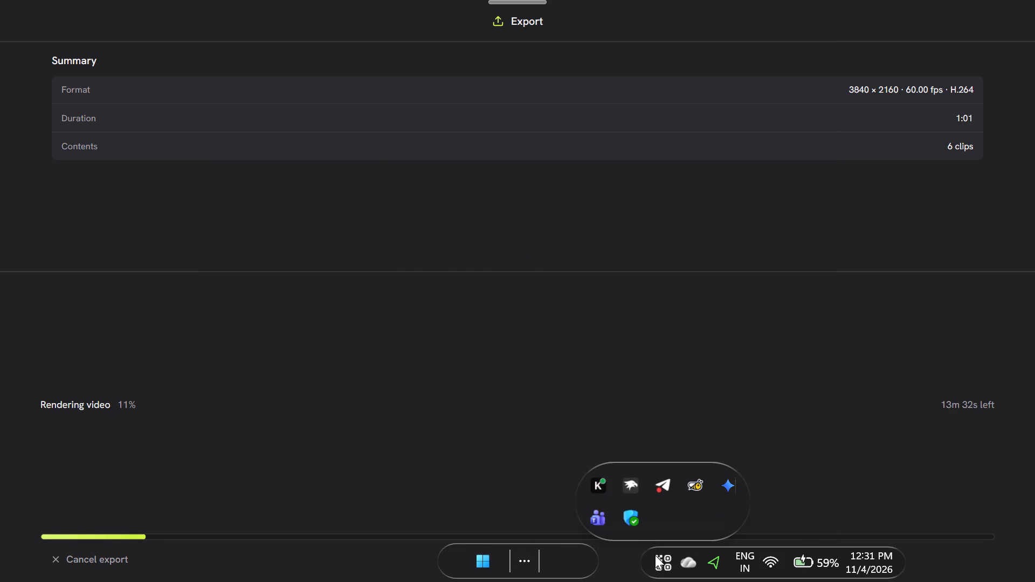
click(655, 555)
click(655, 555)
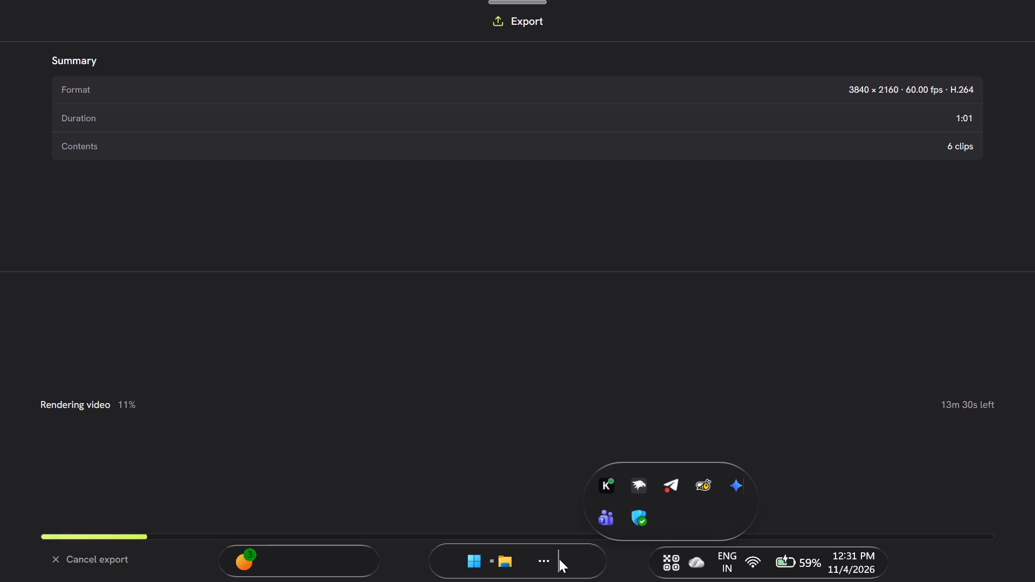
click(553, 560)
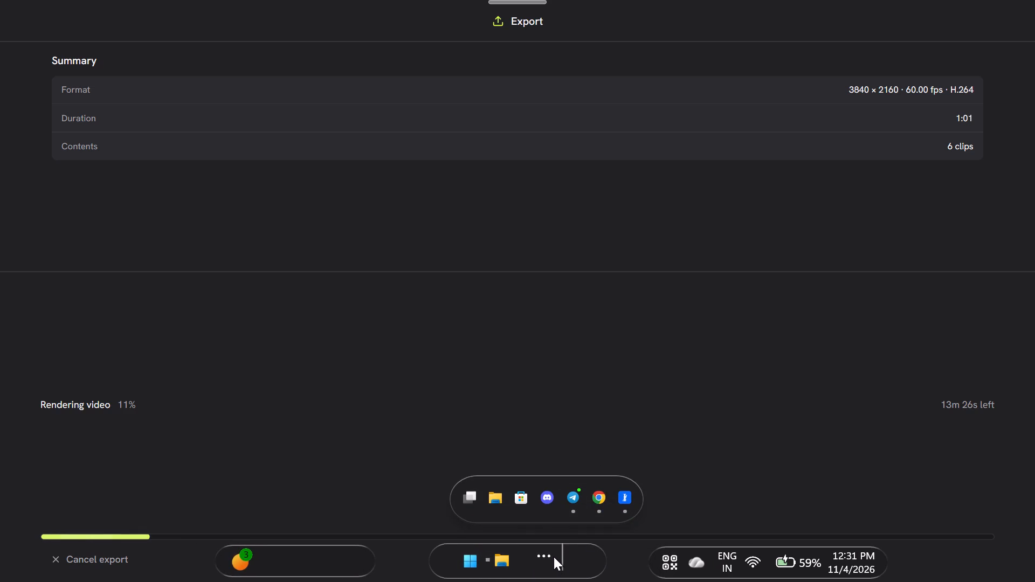
Search Windows for "pc" again and open the PC Manager app.
click(469, 557)
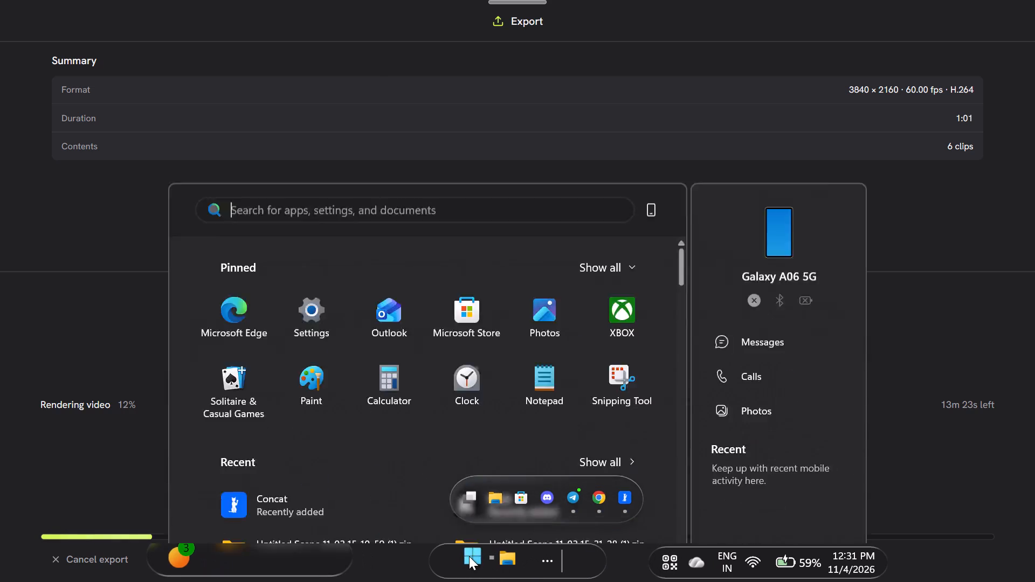
scroll(397, 256, down, 2)
scroll(368, 294, up, 5)
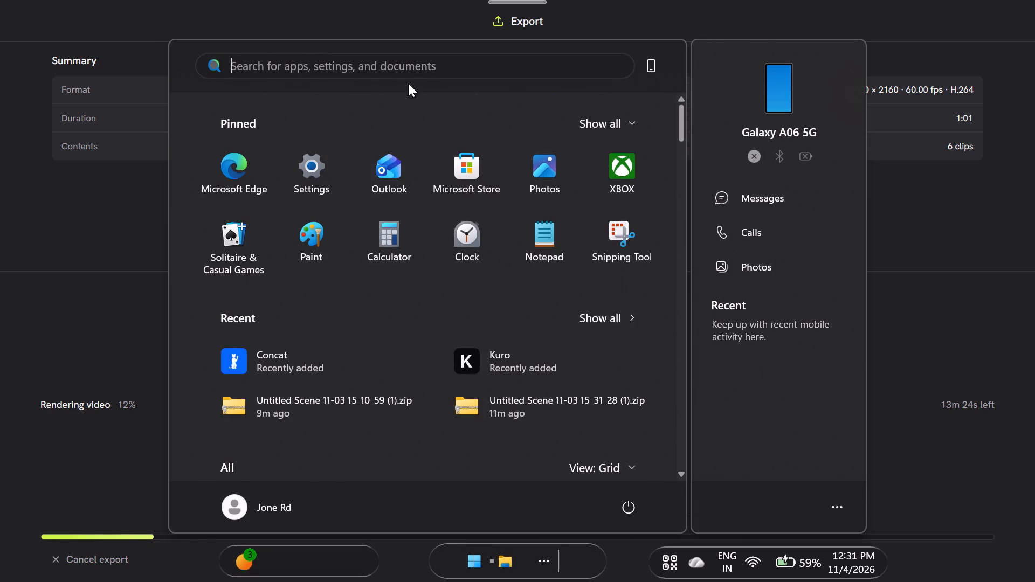
click(391, 67)
text(pc)
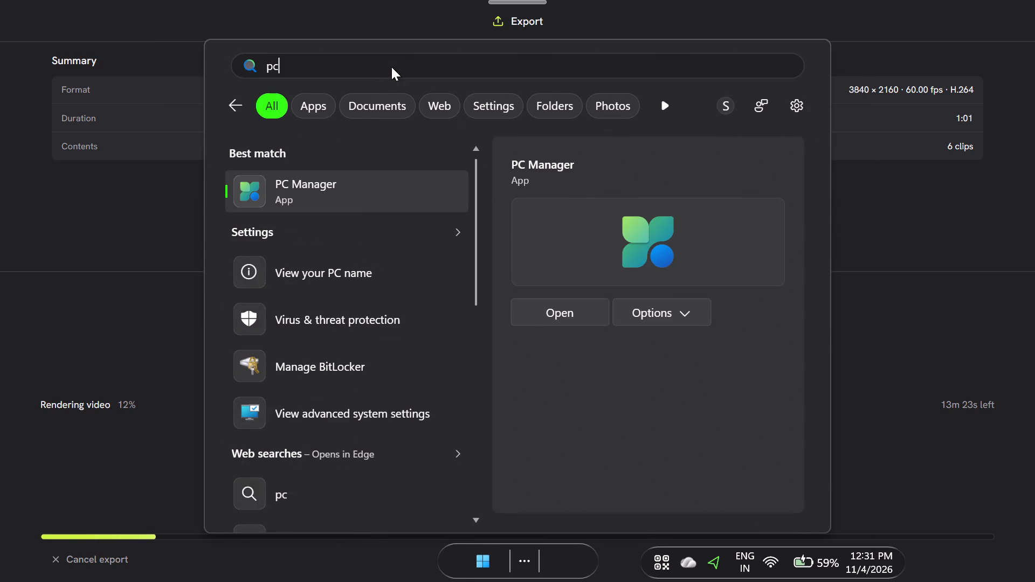
click(365, 183)
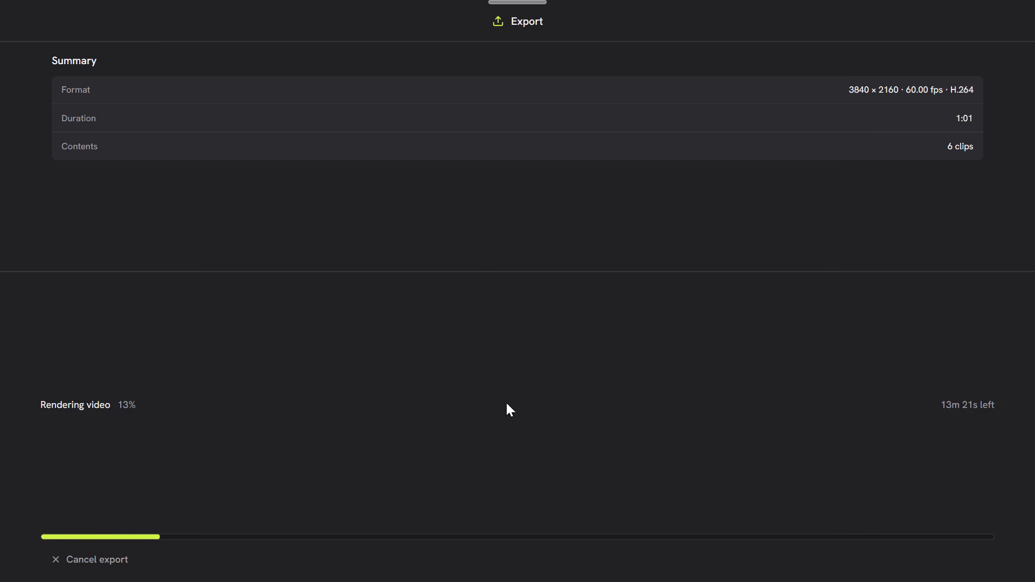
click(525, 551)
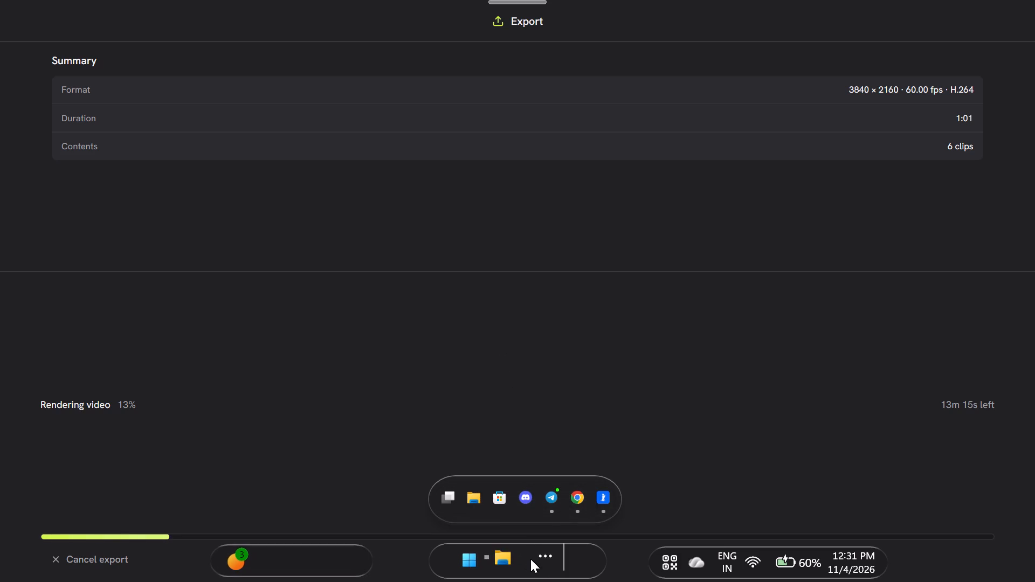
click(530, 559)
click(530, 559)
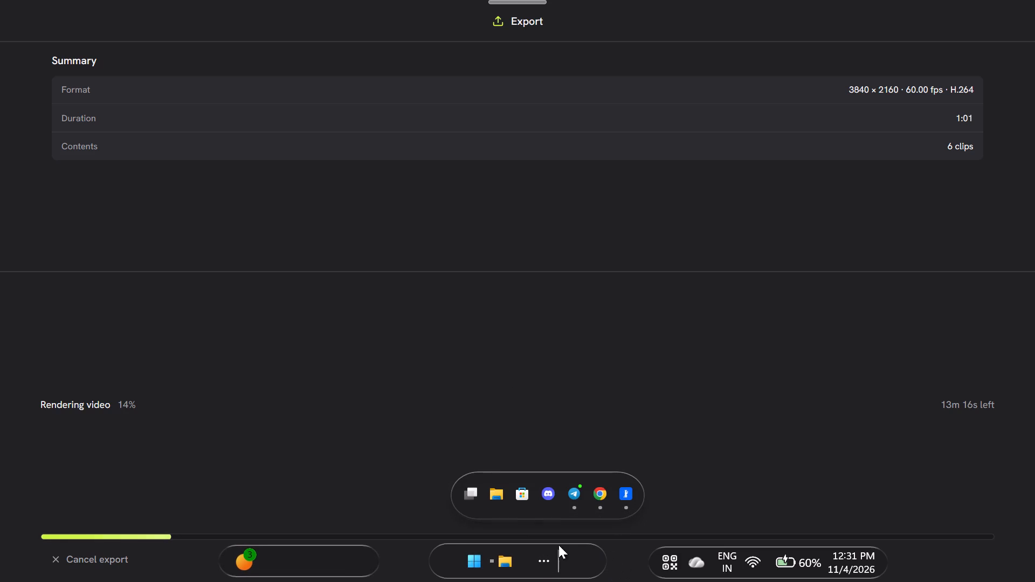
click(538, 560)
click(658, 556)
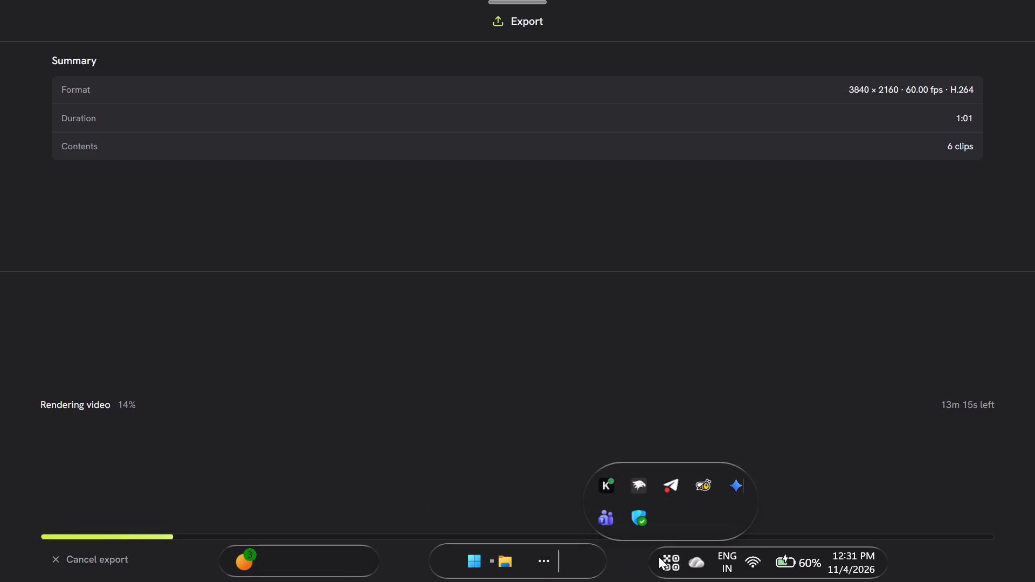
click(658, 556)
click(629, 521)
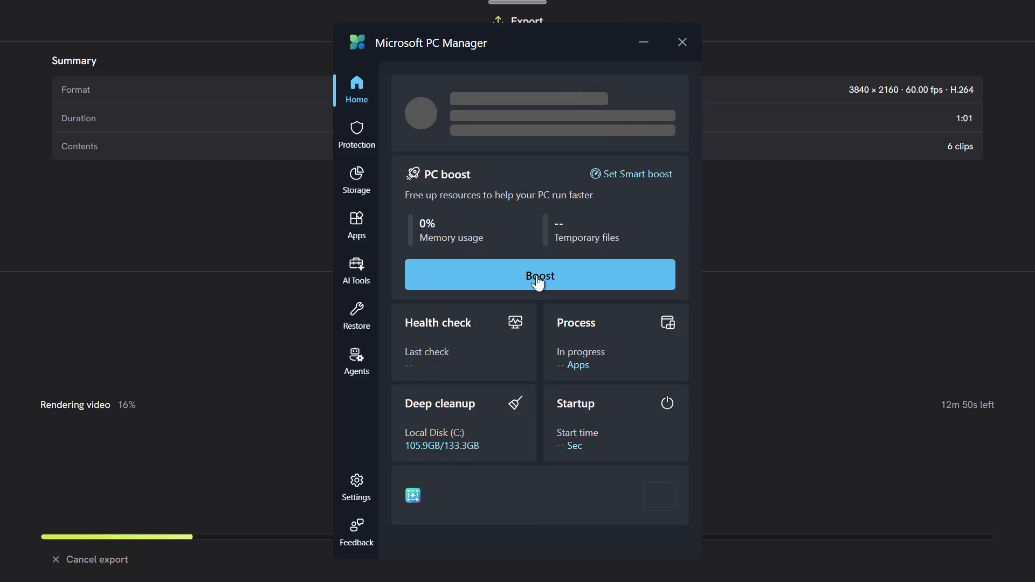
Run PC boost in Microsoft PC Manager to free up resources during the export.
click(536, 275)
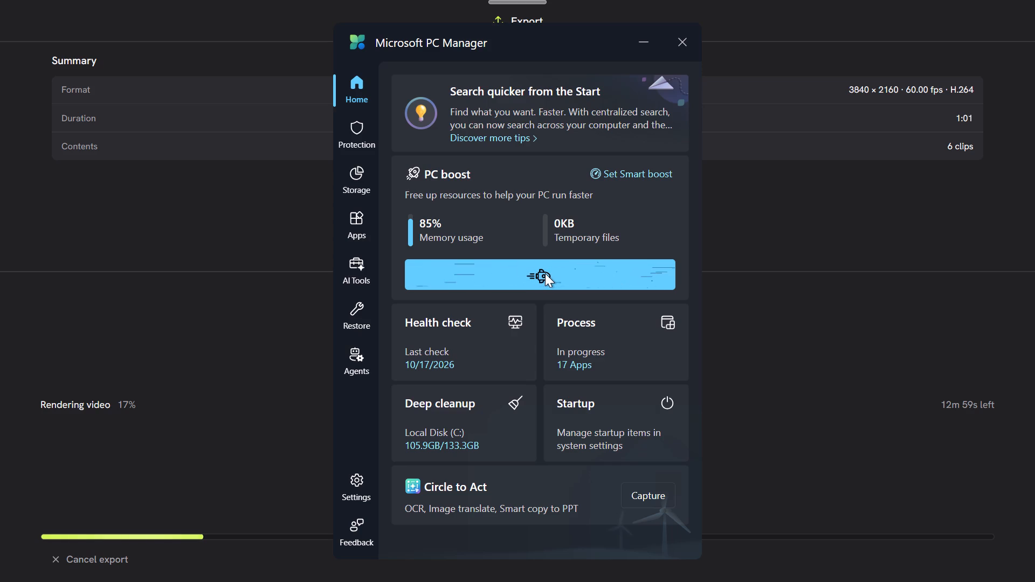
click(548, 274)
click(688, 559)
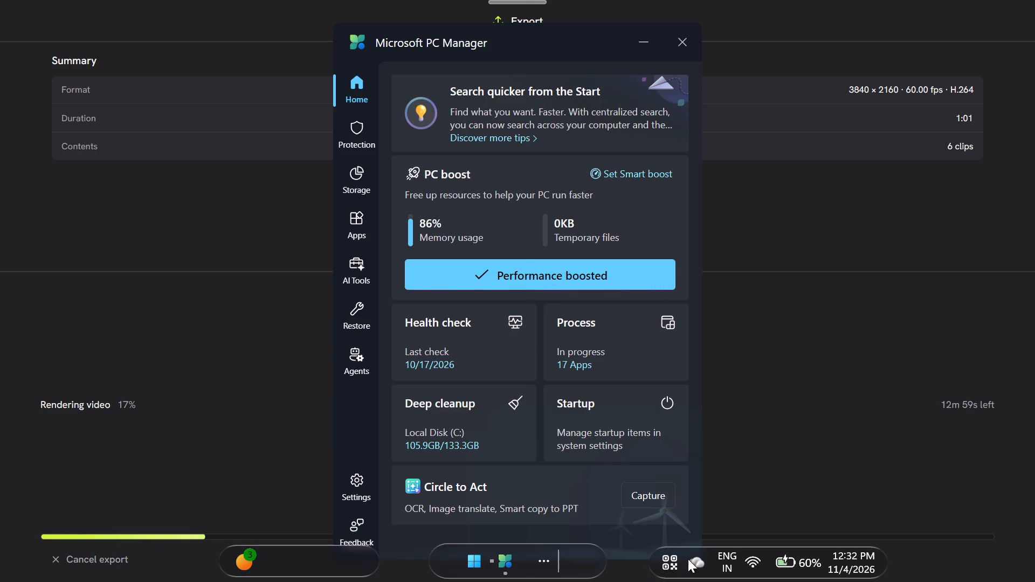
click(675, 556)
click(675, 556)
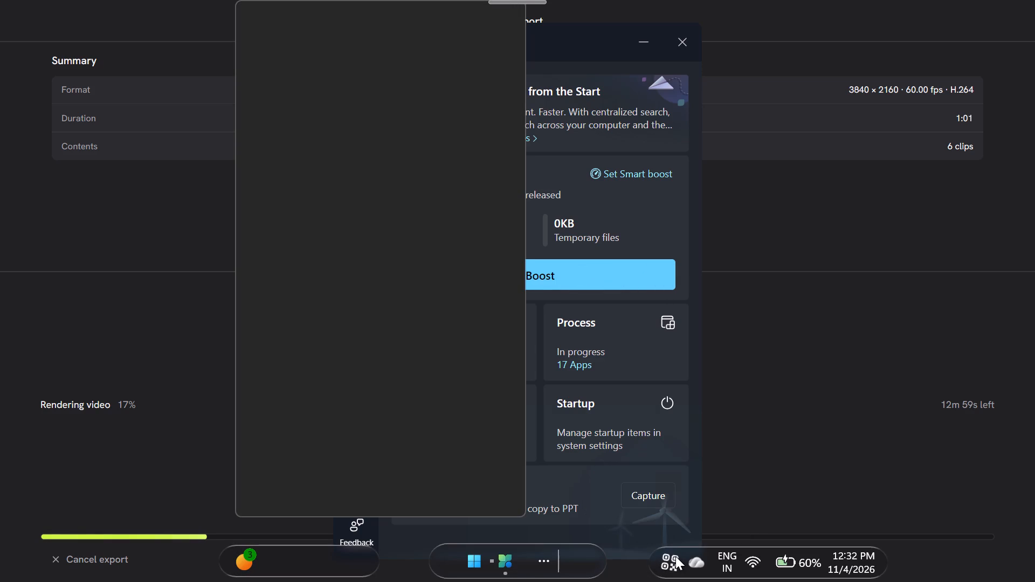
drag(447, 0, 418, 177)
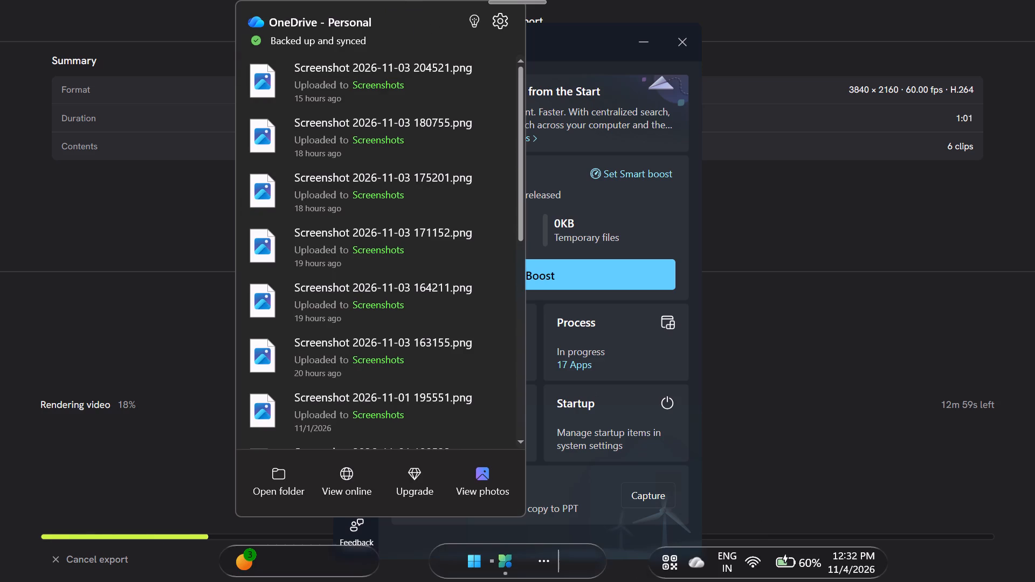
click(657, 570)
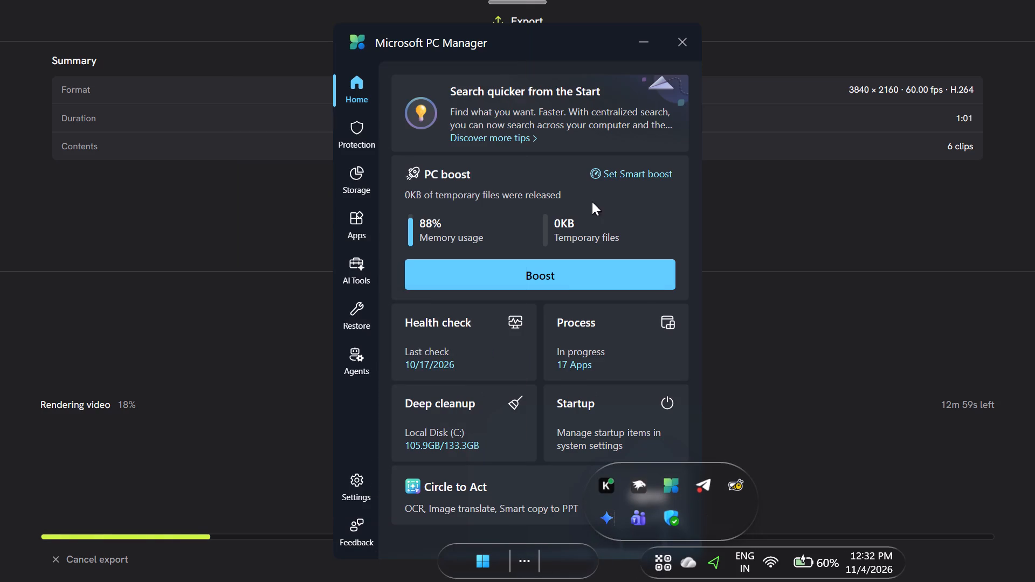
Run PC boost in Microsoft PC Manager once more.
click(547, 272)
click(538, 558)
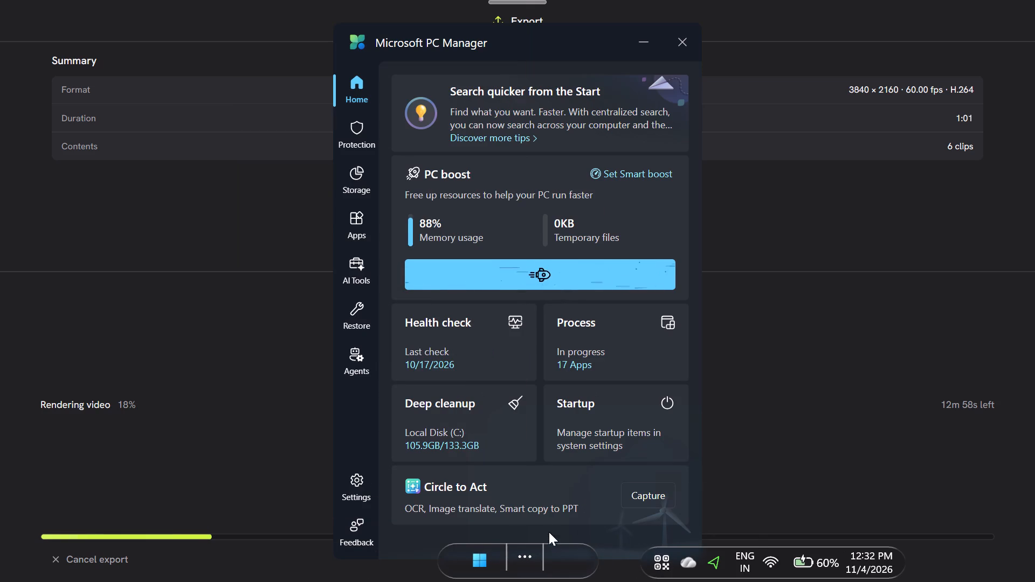
Show the hidden running apps on the taskbar and bring up the options for Telegram.
click(522, 558)
click(522, 558)
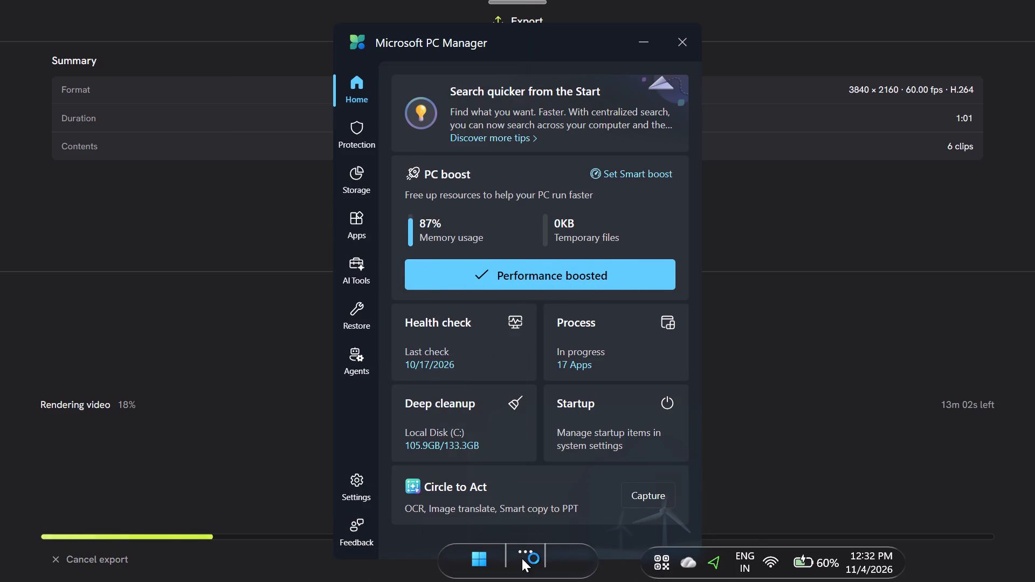
right_click(542, 499)
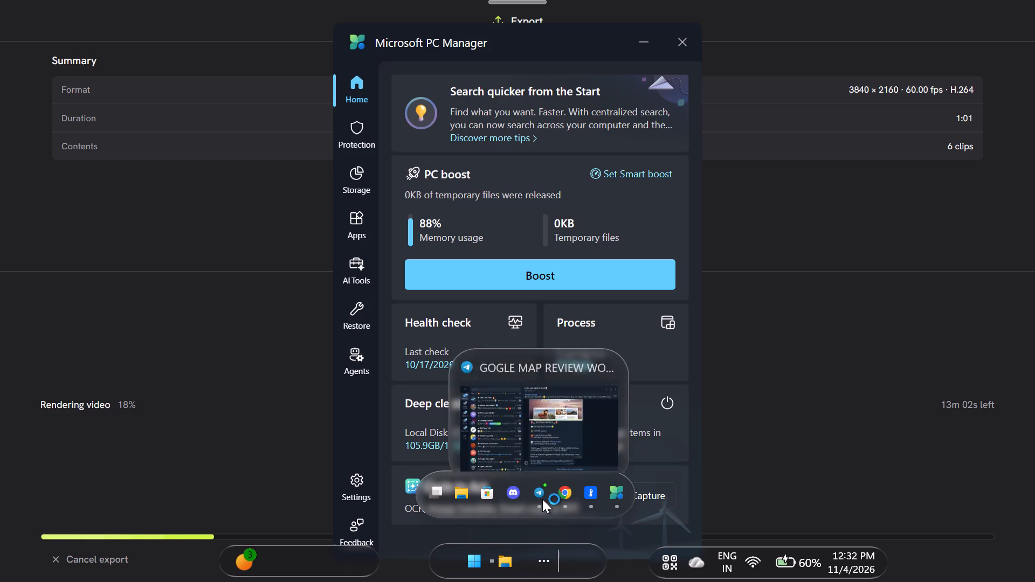
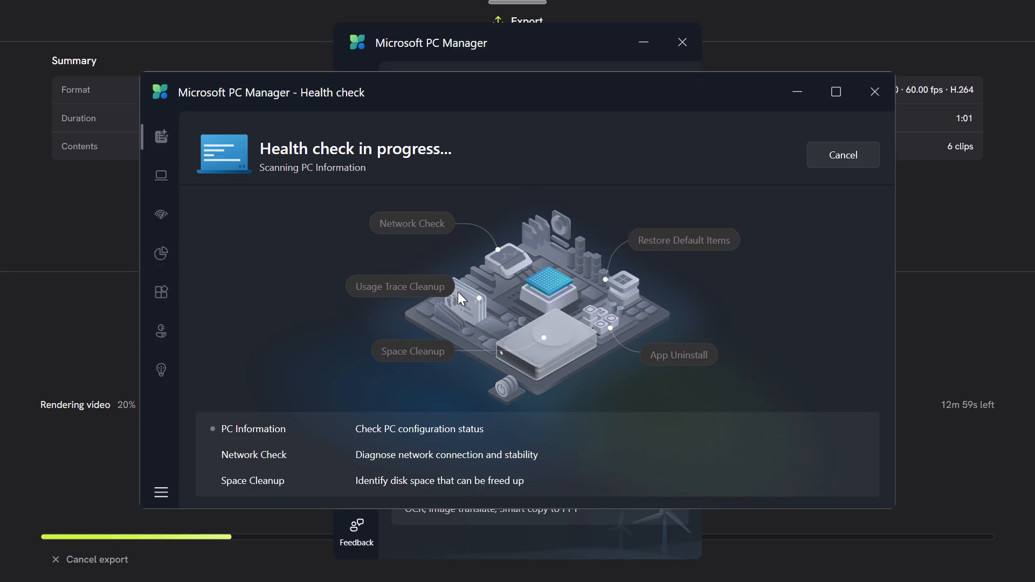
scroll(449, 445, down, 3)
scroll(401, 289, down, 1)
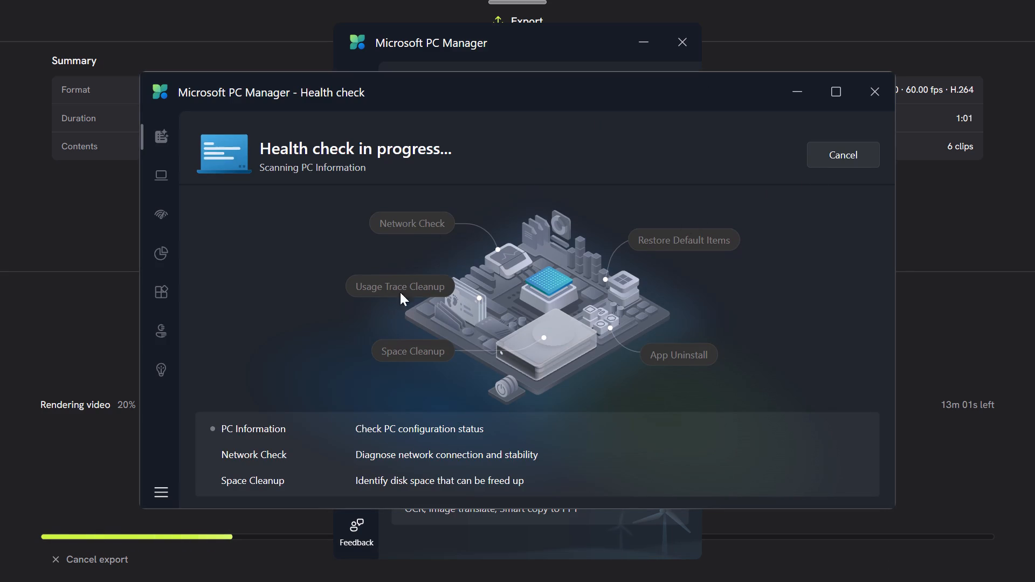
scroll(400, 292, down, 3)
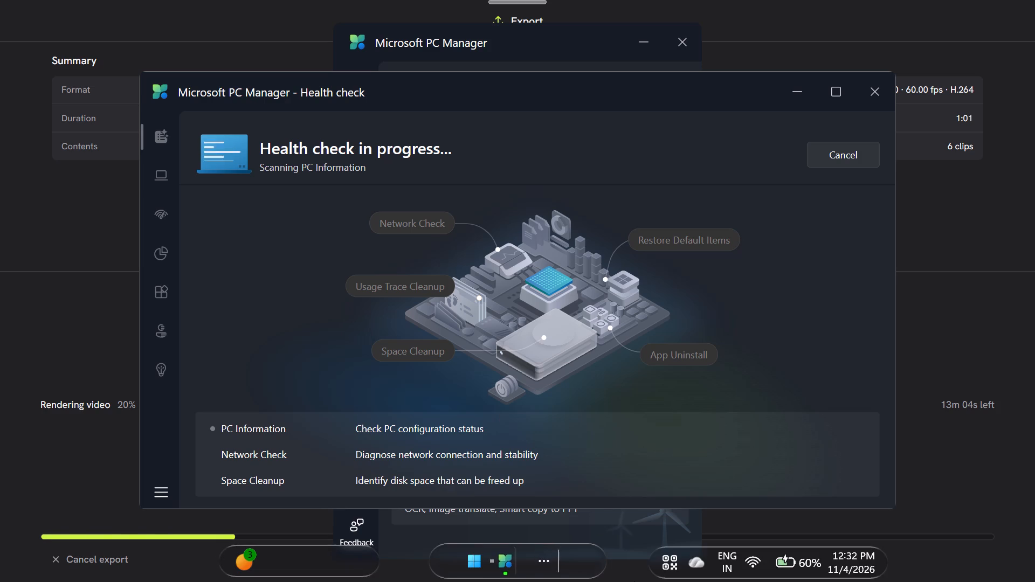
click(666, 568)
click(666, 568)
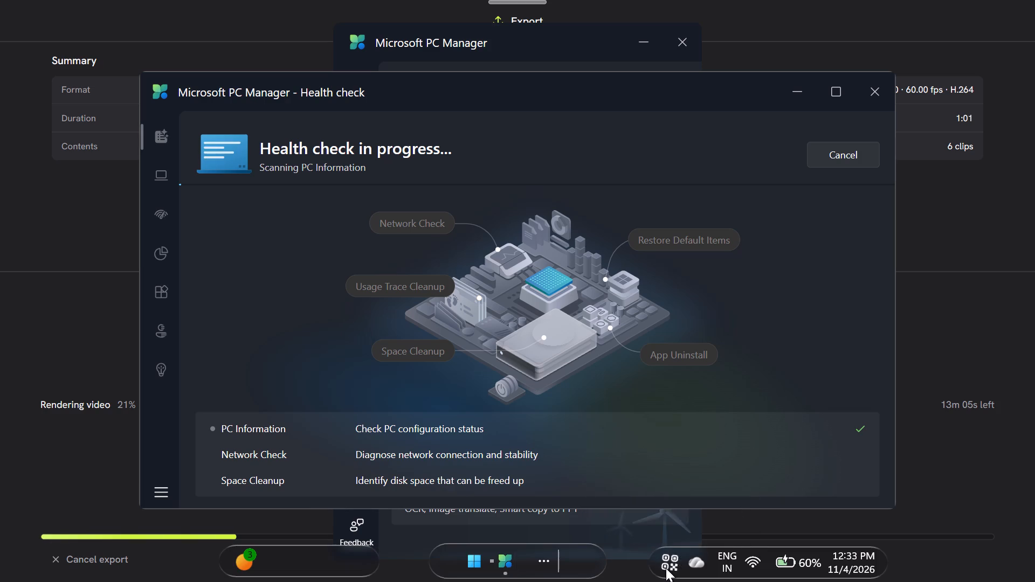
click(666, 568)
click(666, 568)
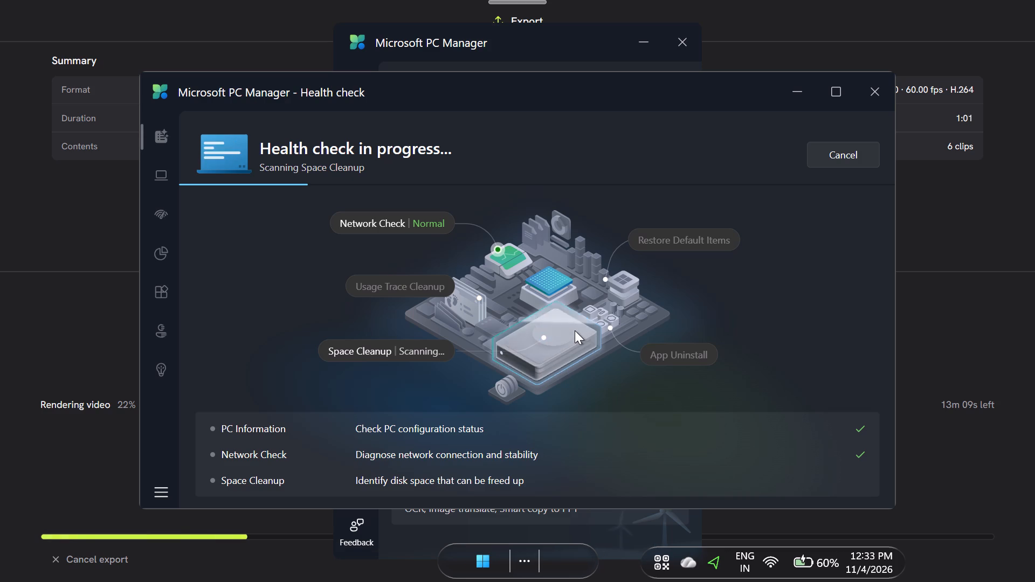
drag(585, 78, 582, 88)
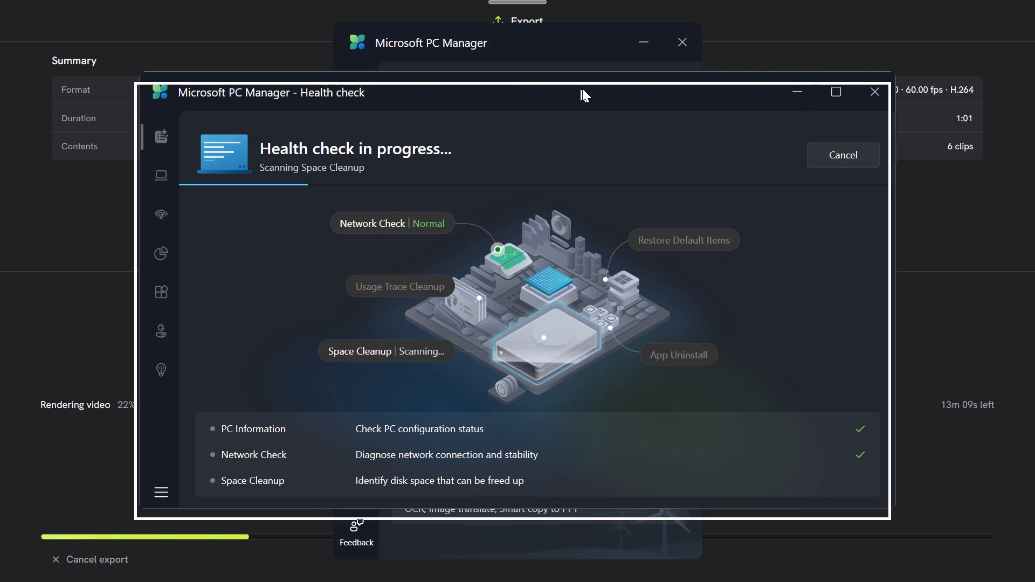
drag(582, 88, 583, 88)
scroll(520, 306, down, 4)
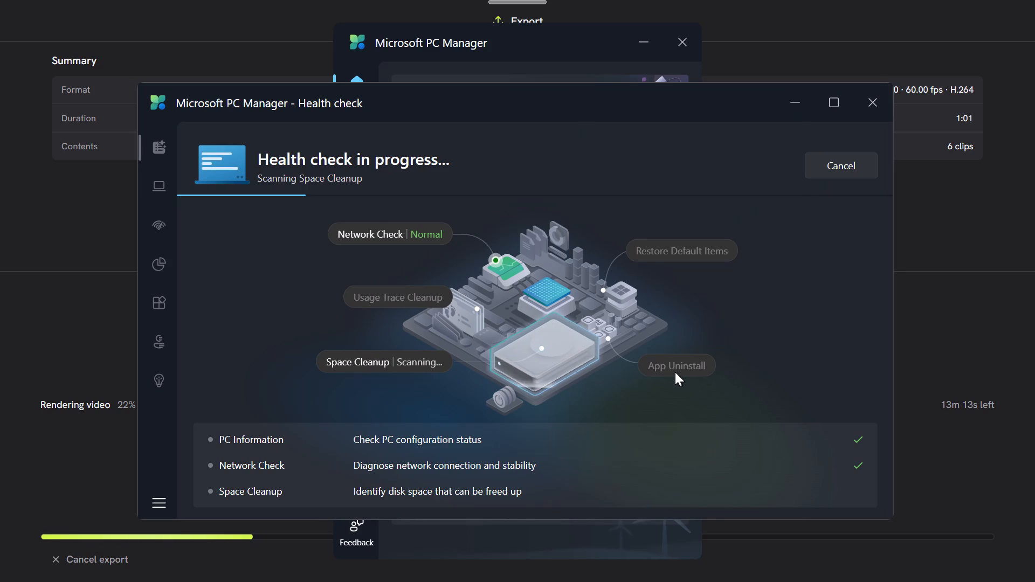
Run PC boost again from the main Microsoft PC Manager window.
click(614, 53)
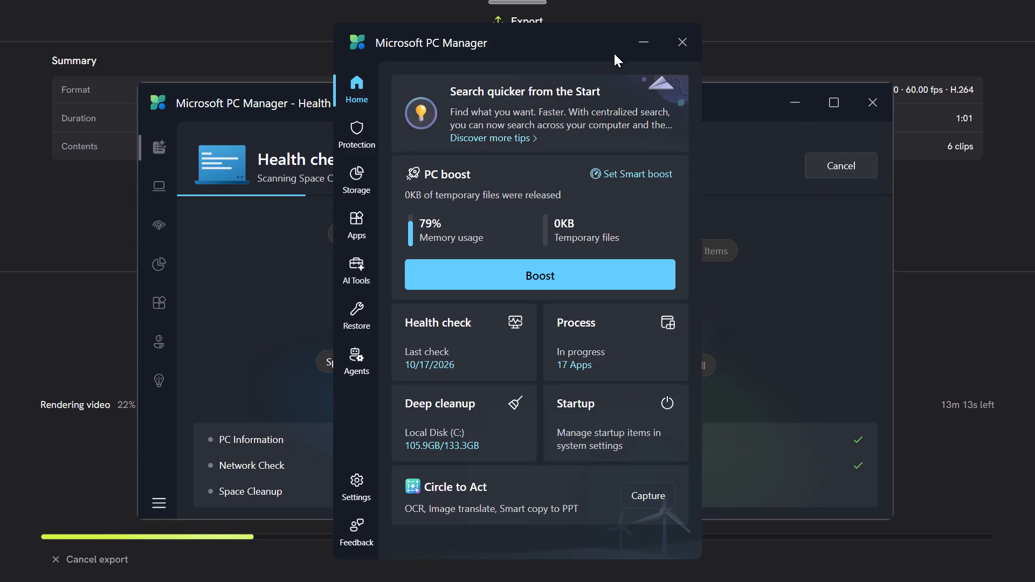
click(525, 284)
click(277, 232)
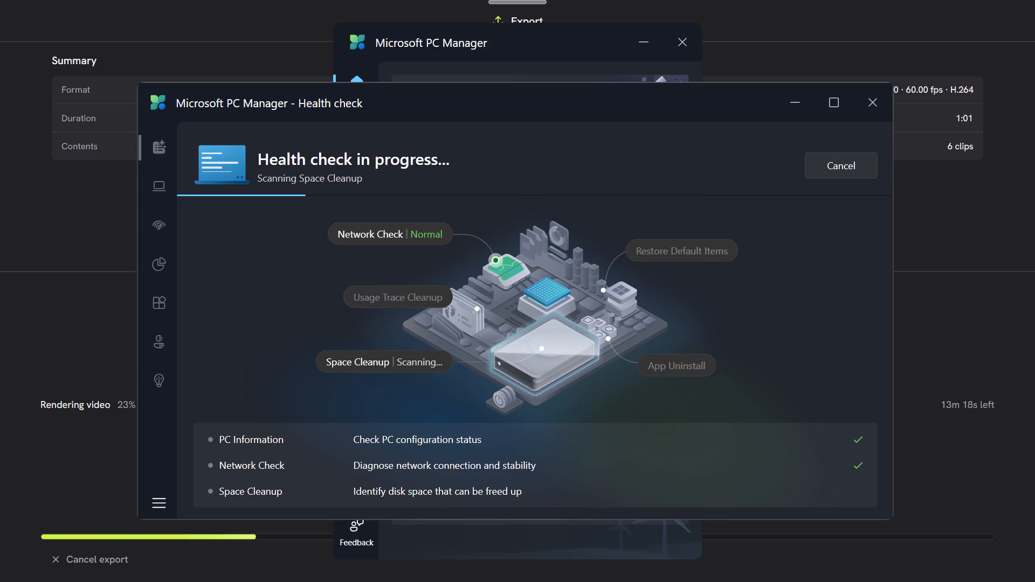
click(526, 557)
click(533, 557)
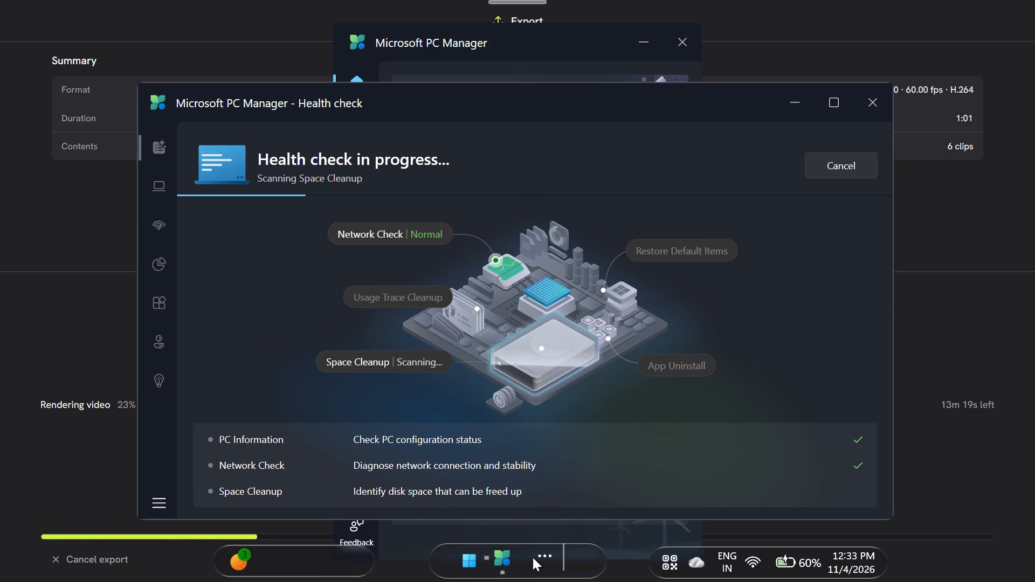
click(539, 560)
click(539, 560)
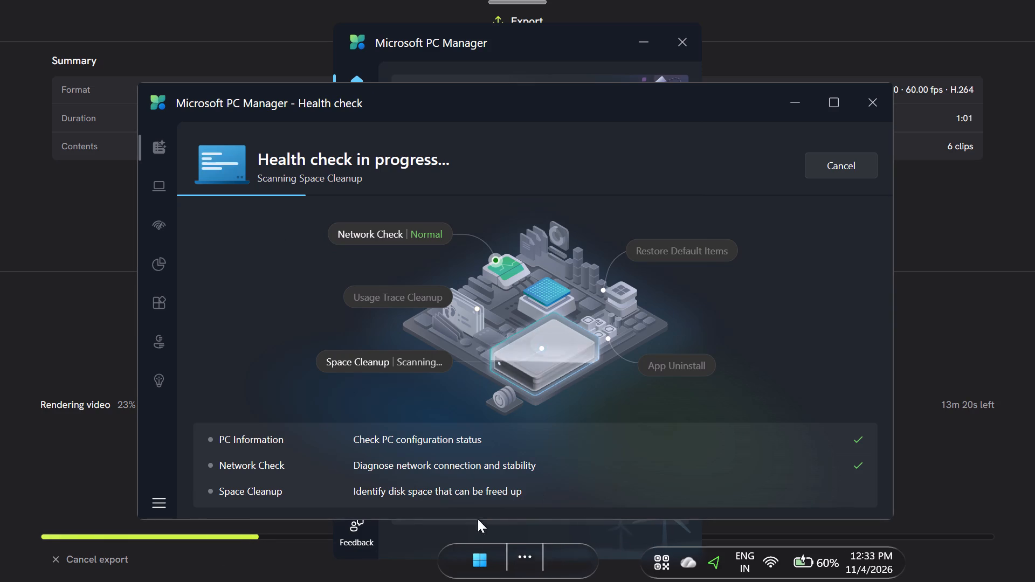
Switch back to the Concat export window.
click(23, 356)
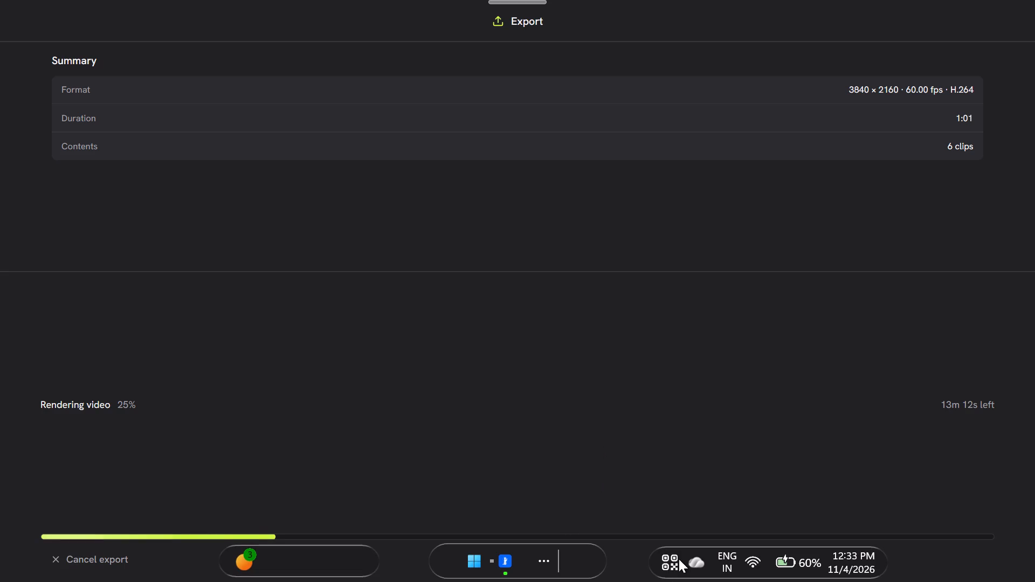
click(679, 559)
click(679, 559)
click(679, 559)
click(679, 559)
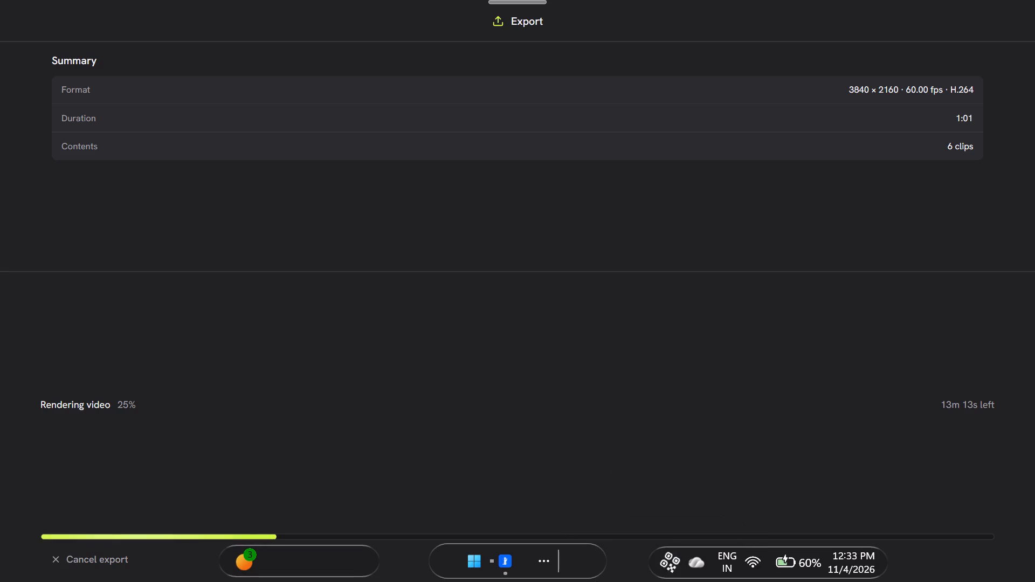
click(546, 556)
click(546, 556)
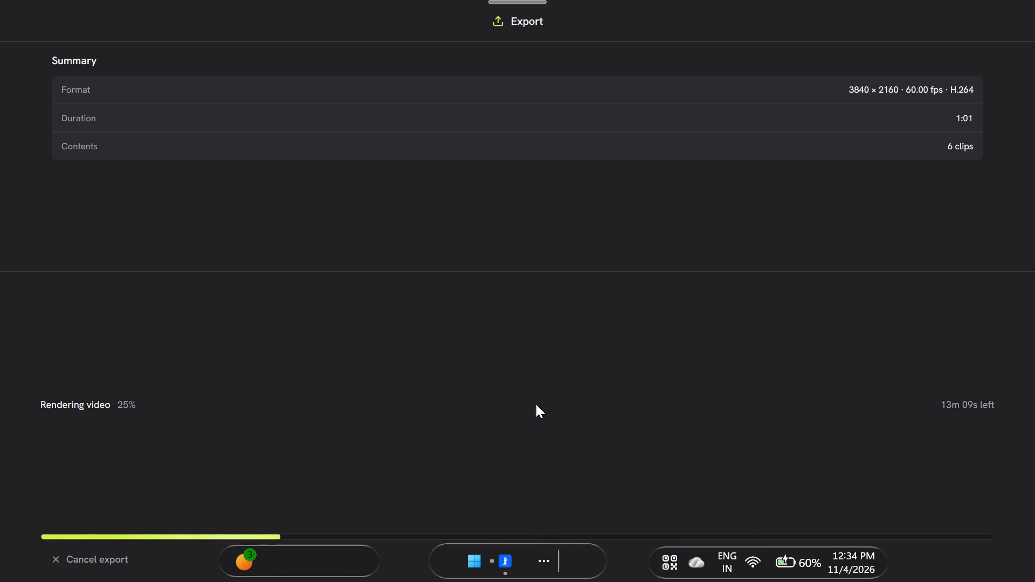
Cancel the running video export and return to the export settings.
click(60, 560)
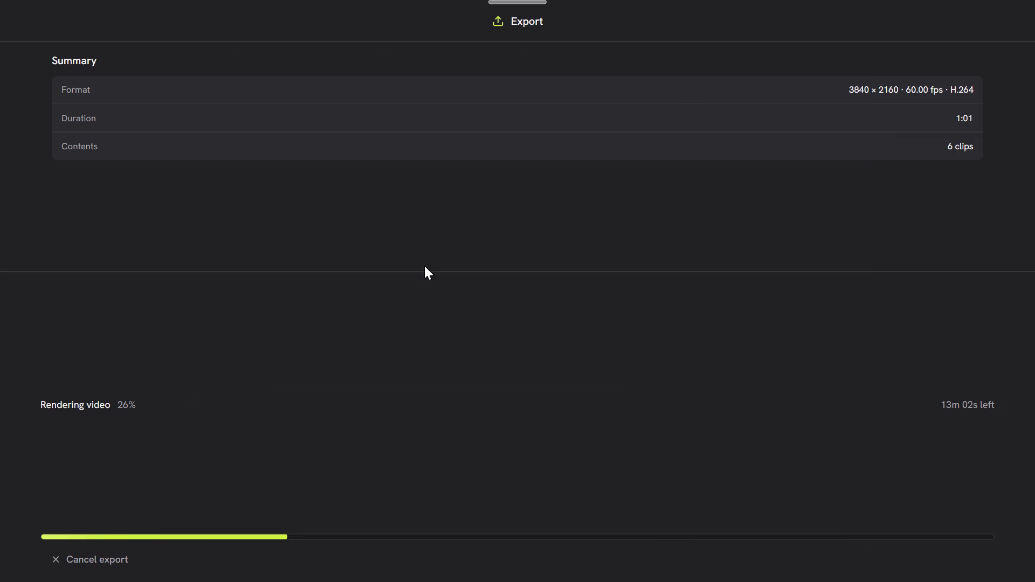
click(105, 555)
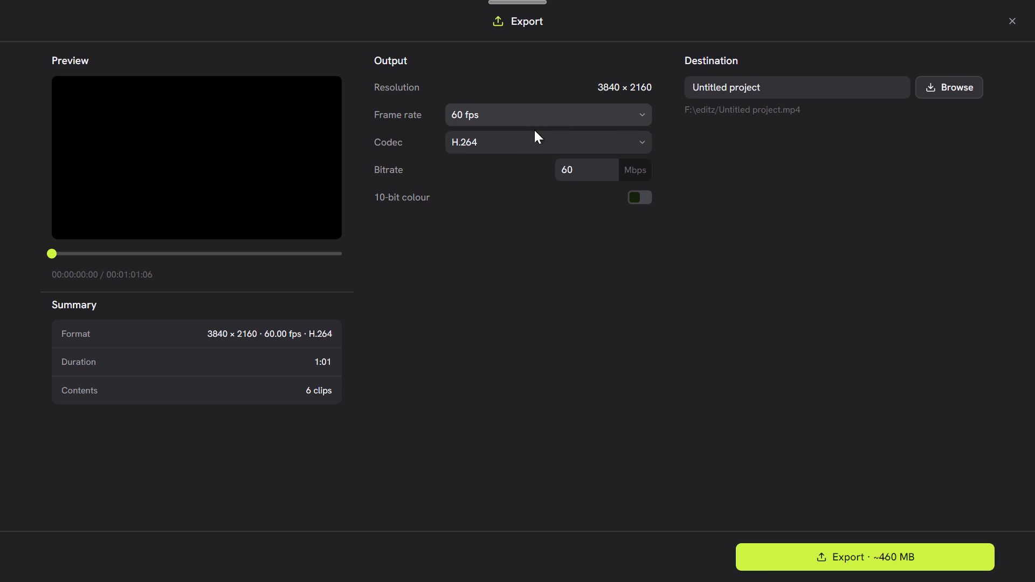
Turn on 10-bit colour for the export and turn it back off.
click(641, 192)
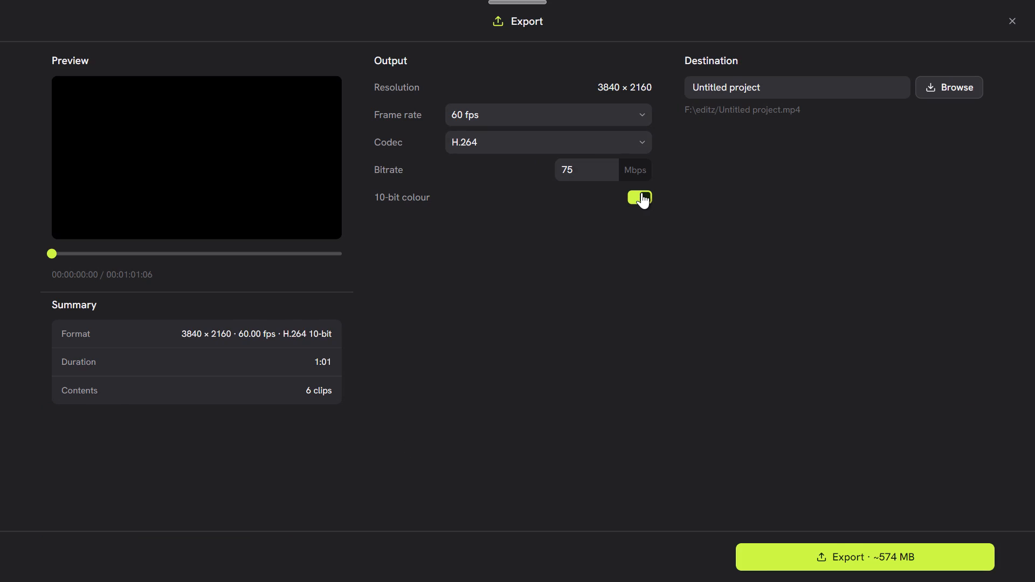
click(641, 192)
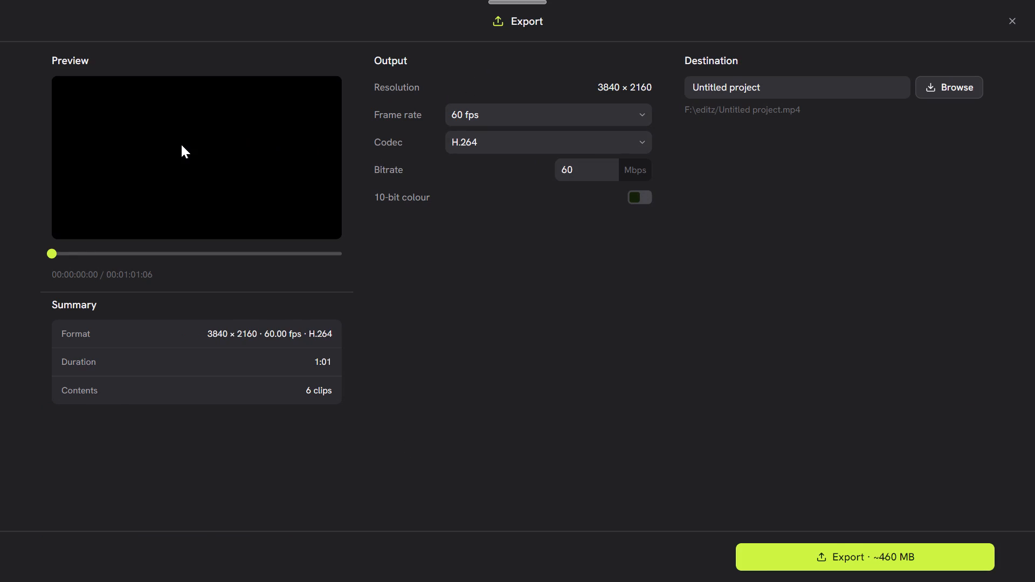
Scrub the export preview to about 24 seconds.
click(181, 144)
drag(50, 251, 155, 262)
click(164, 262)
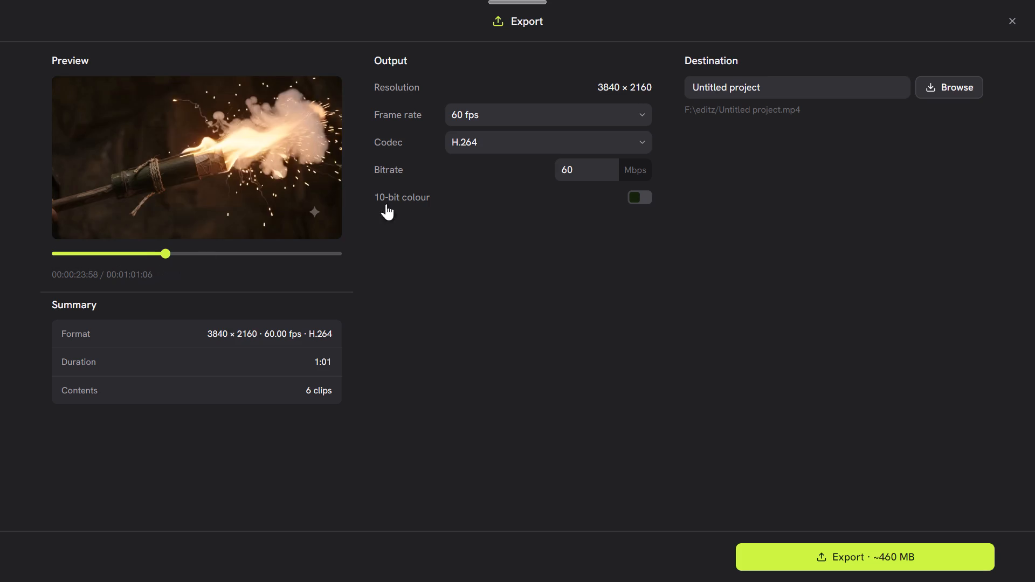
Check the available frame rate and codec options for the export.
click(496, 113)
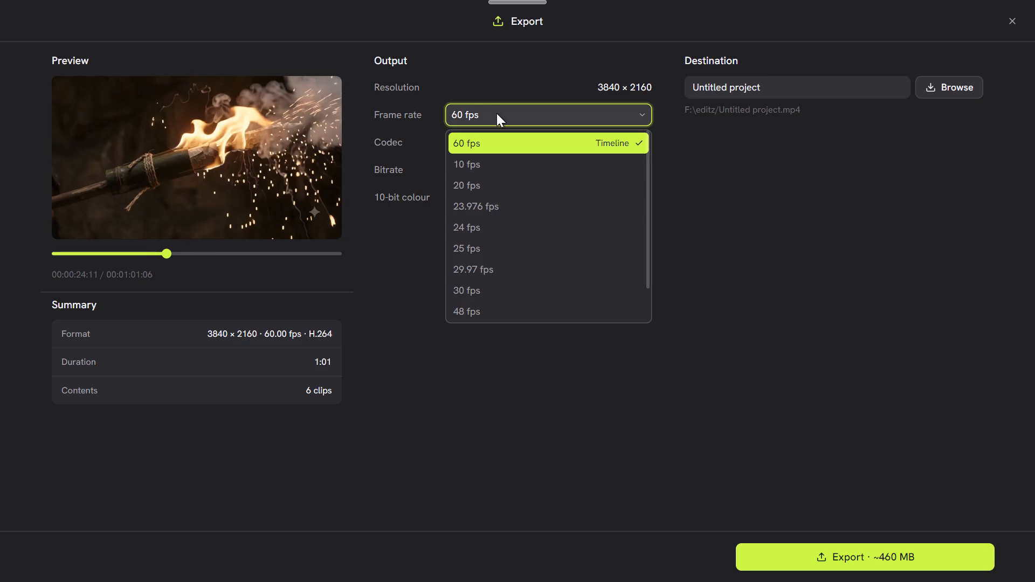
double_click(496, 113)
click(412, 179)
click(534, 131)
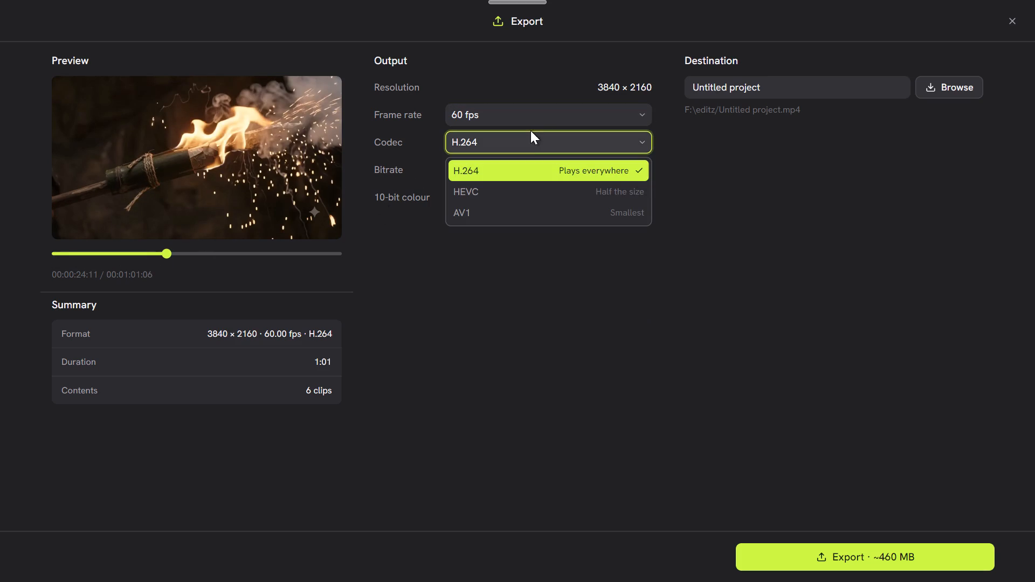
click(439, 258)
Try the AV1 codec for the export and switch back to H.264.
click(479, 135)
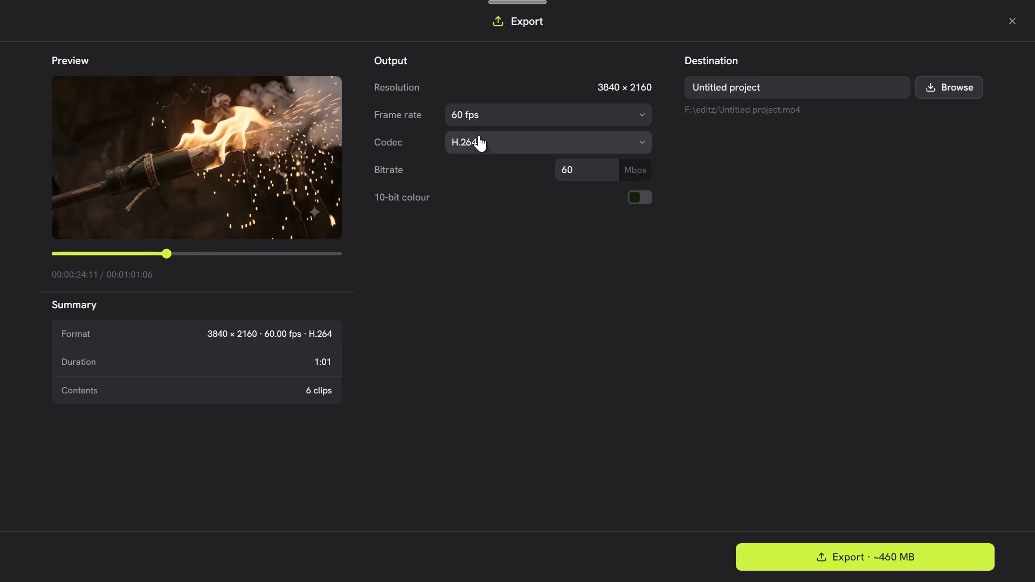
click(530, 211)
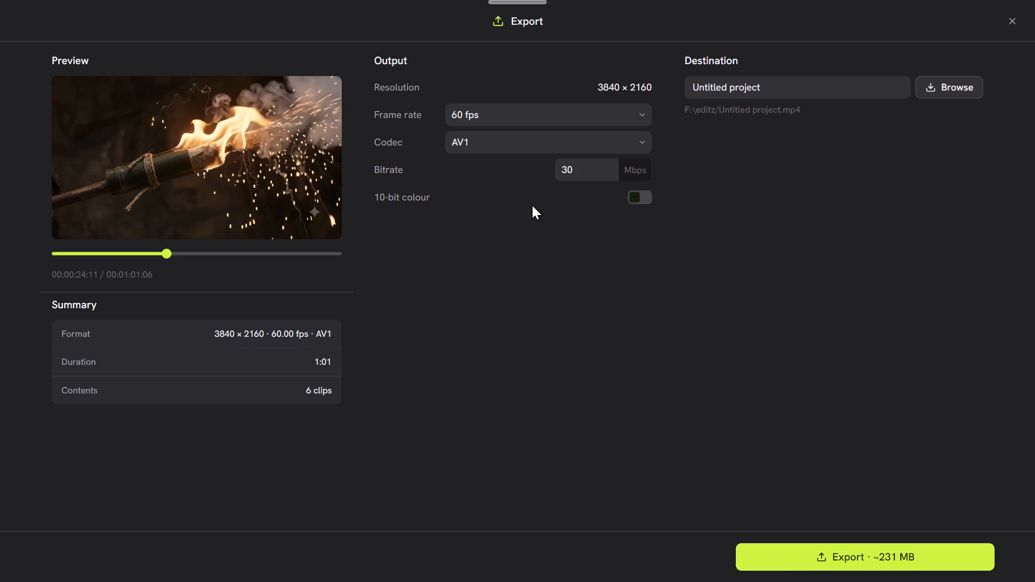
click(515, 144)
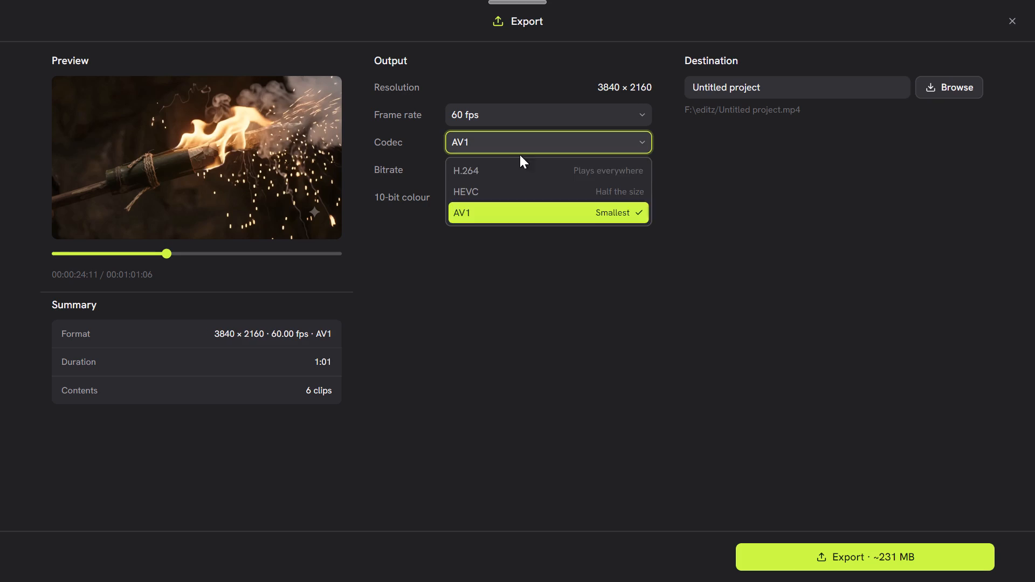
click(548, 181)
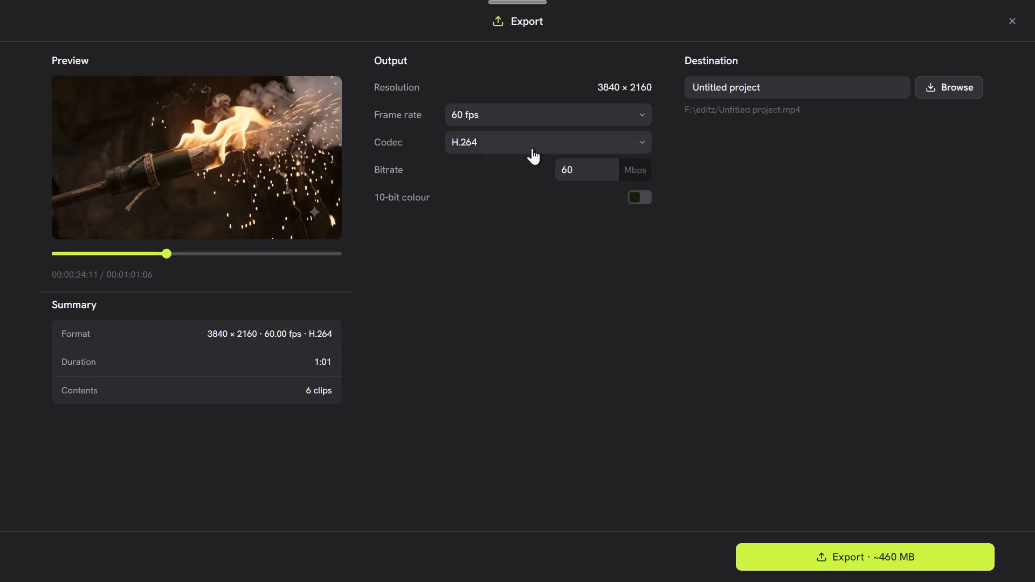
Set the export codec to AV1.
click(532, 148)
click(556, 207)
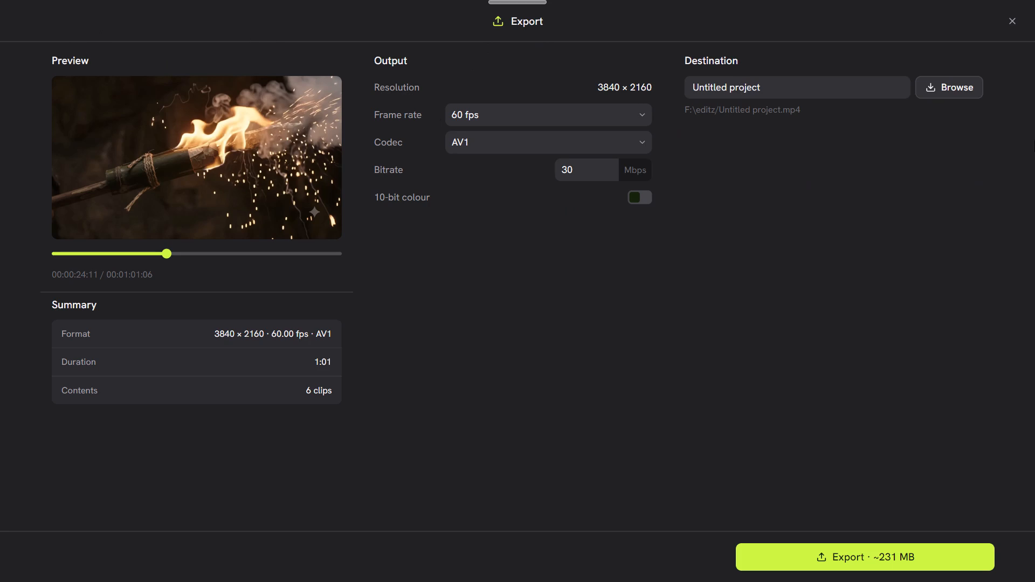
Close the export settings and return to the timeline editor.
click(1006, 22)
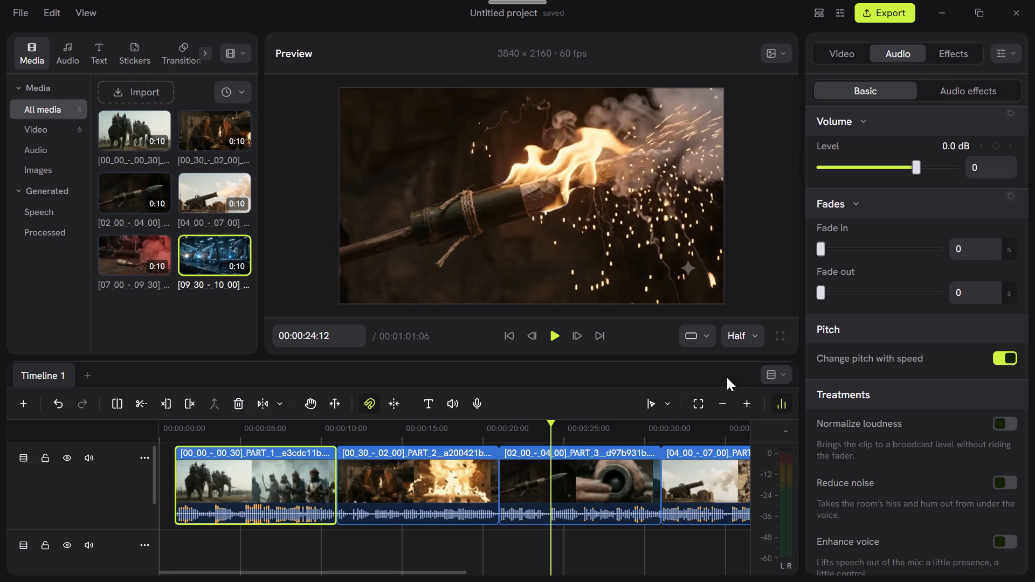
scroll(723, 372, down, 6)
scroll(704, 406, up, 7)
scroll(713, 392, down, 5)
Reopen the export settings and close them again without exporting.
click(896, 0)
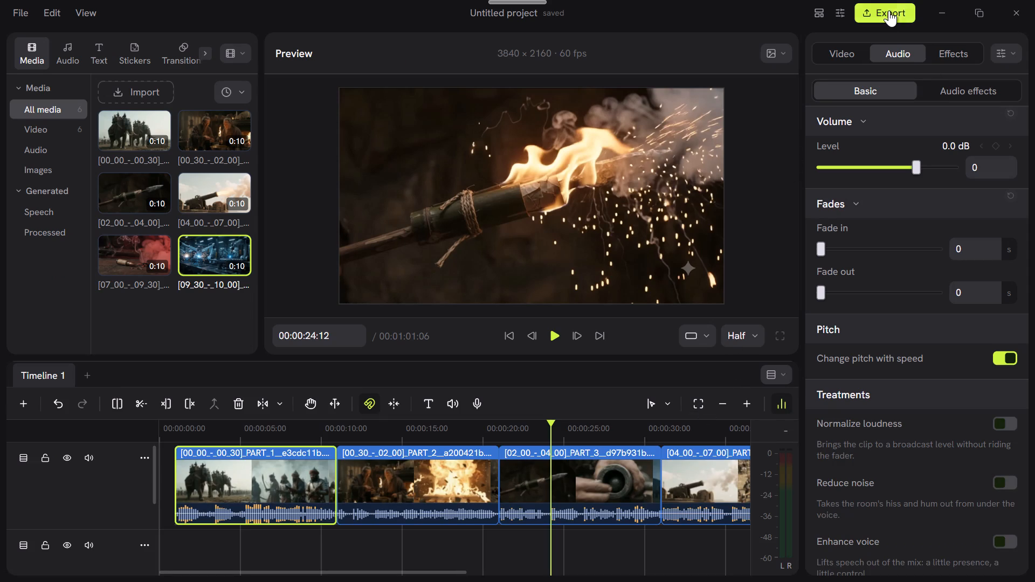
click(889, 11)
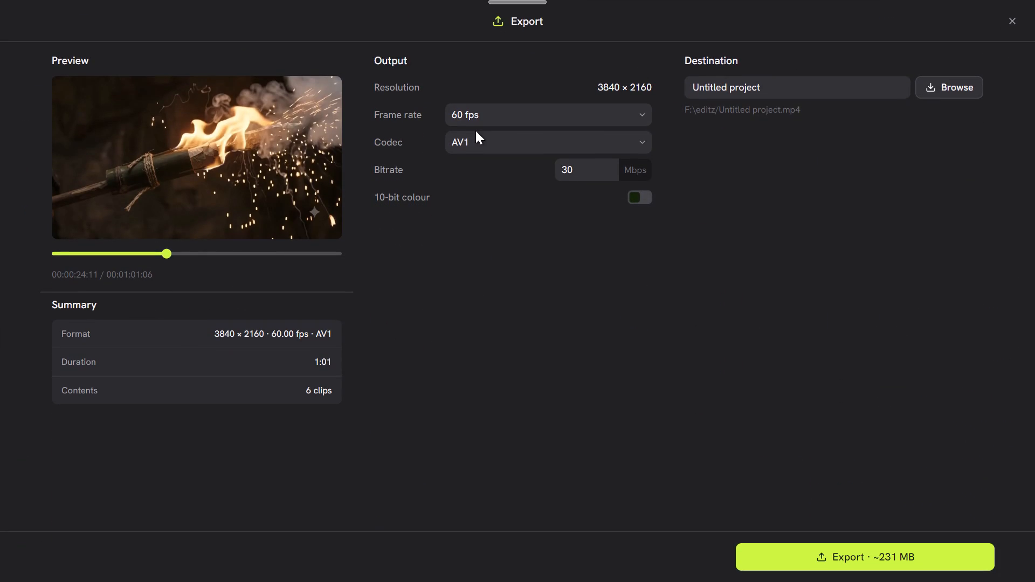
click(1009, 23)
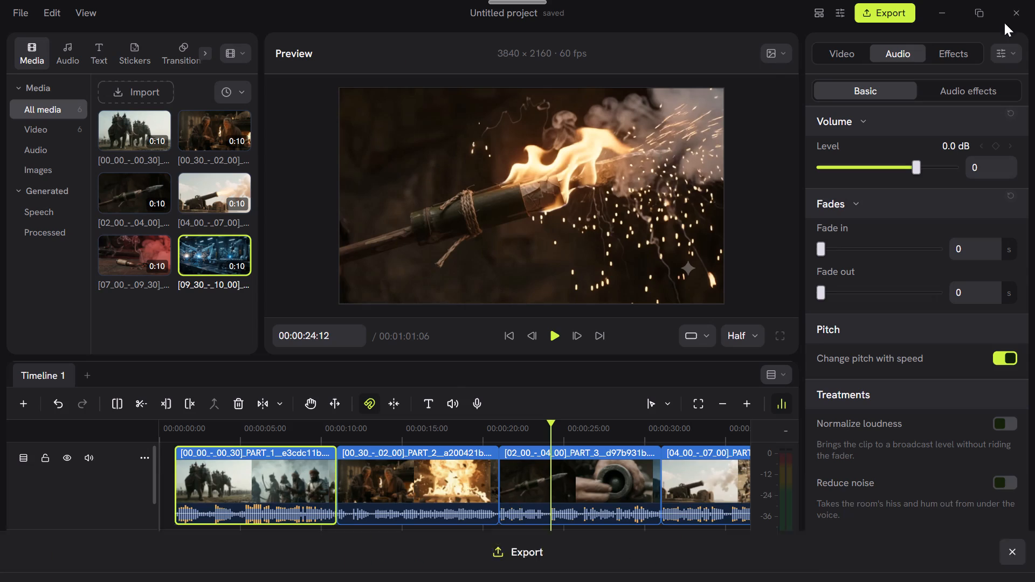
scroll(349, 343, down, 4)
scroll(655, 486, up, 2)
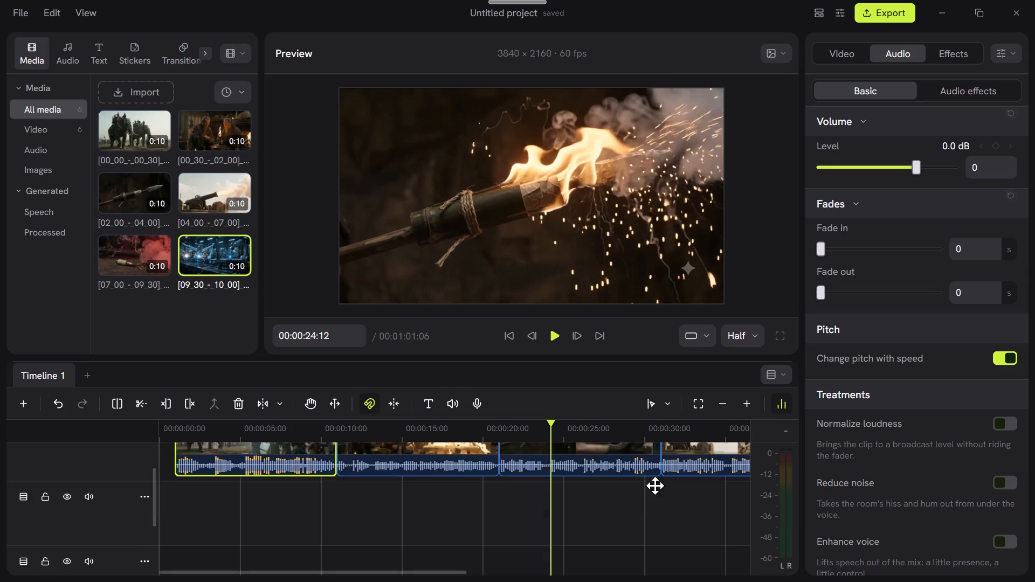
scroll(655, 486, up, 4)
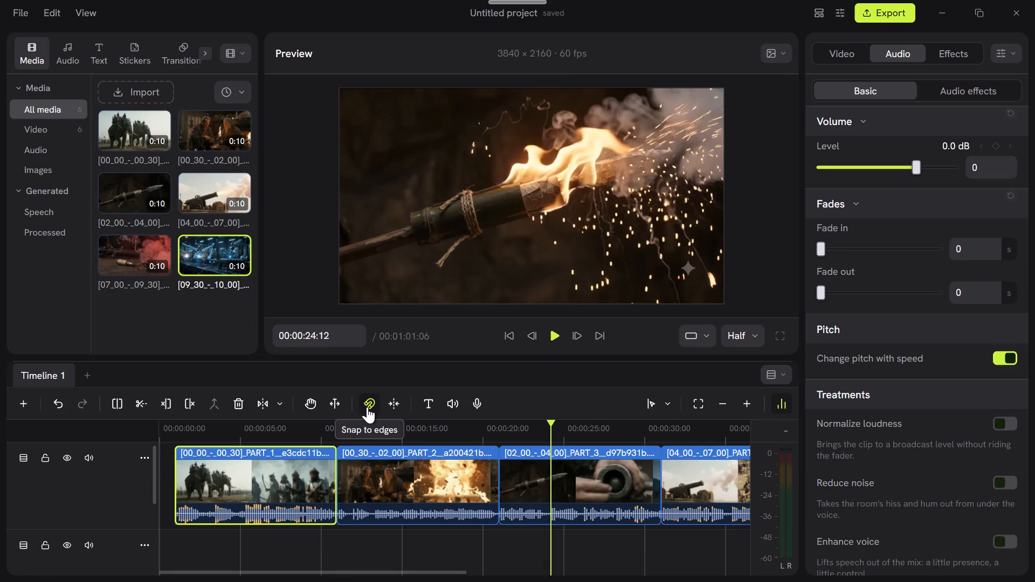
Turn off snapping to edges on the timeline.
click(367, 407)
Deselect the first clip and place the playhead at 00:00:11:18, near the start of the second clip.
click(342, 554)
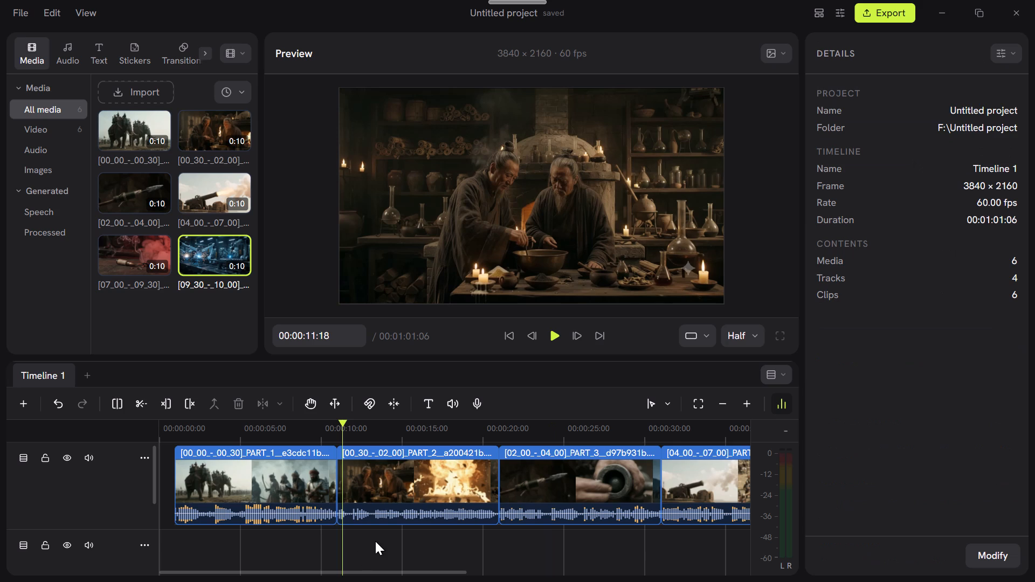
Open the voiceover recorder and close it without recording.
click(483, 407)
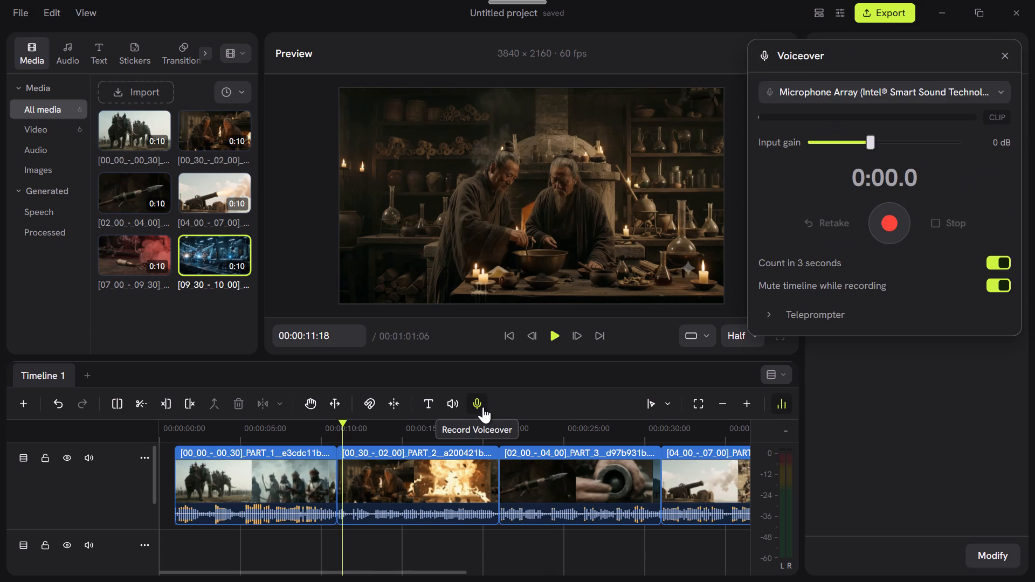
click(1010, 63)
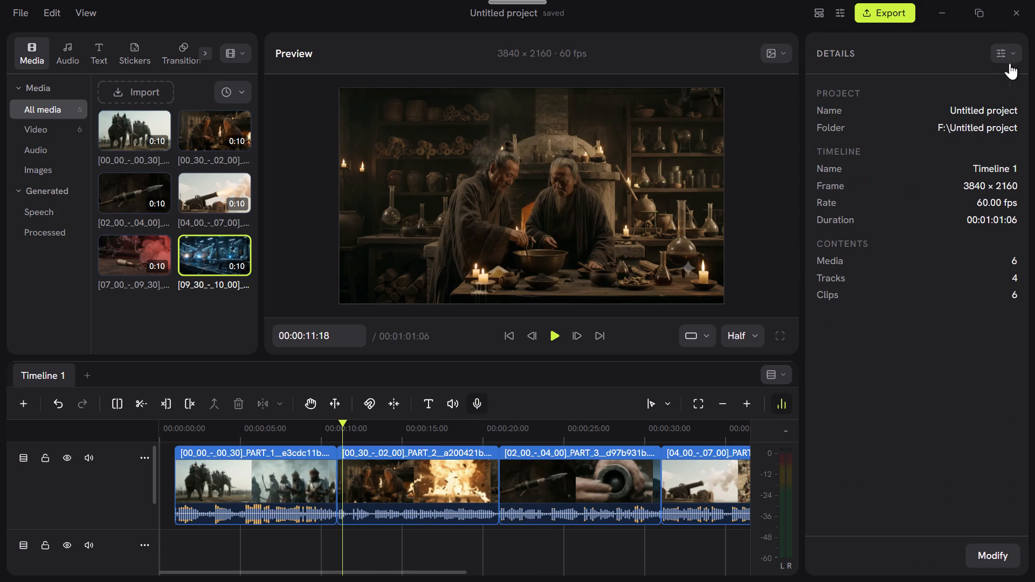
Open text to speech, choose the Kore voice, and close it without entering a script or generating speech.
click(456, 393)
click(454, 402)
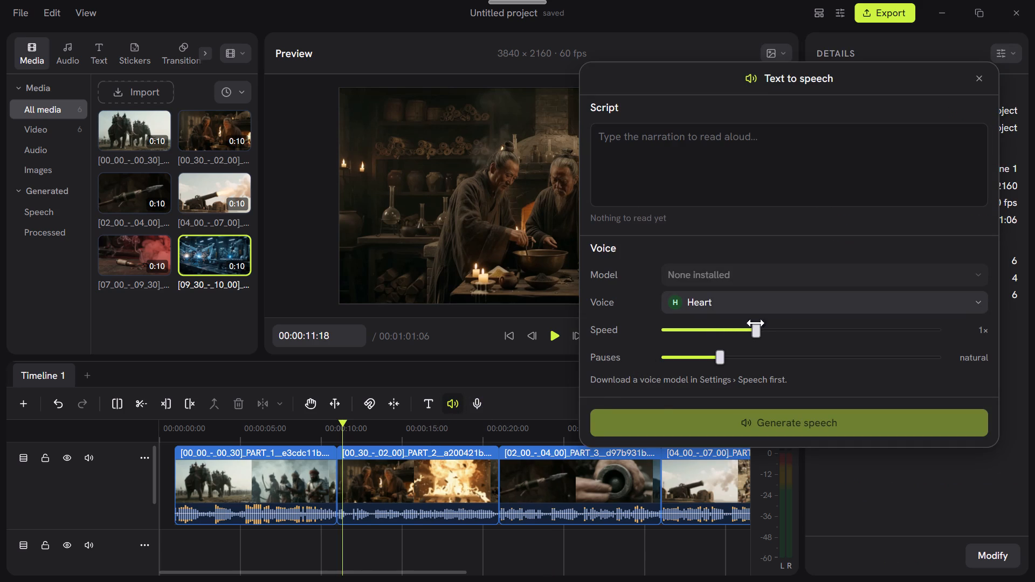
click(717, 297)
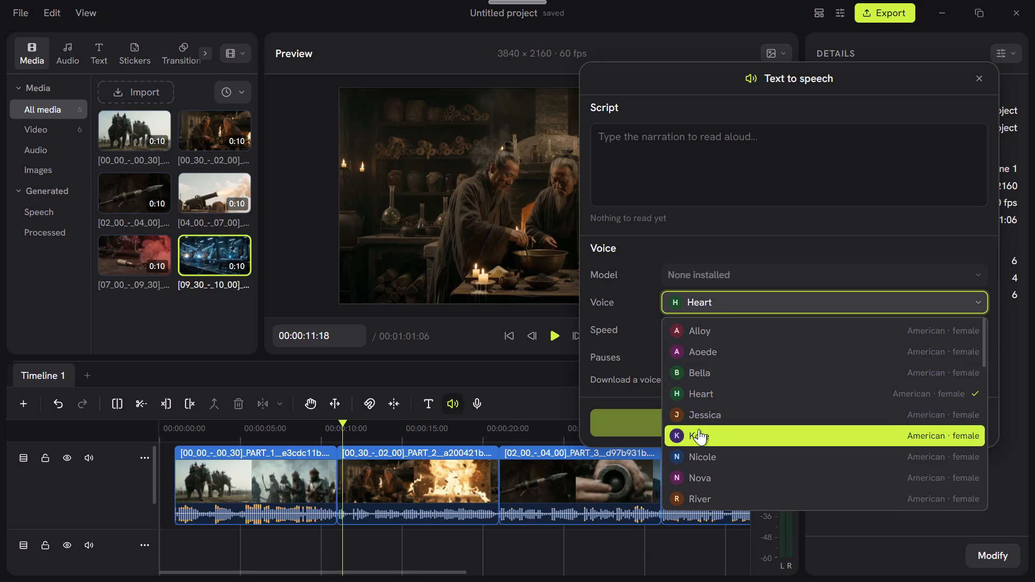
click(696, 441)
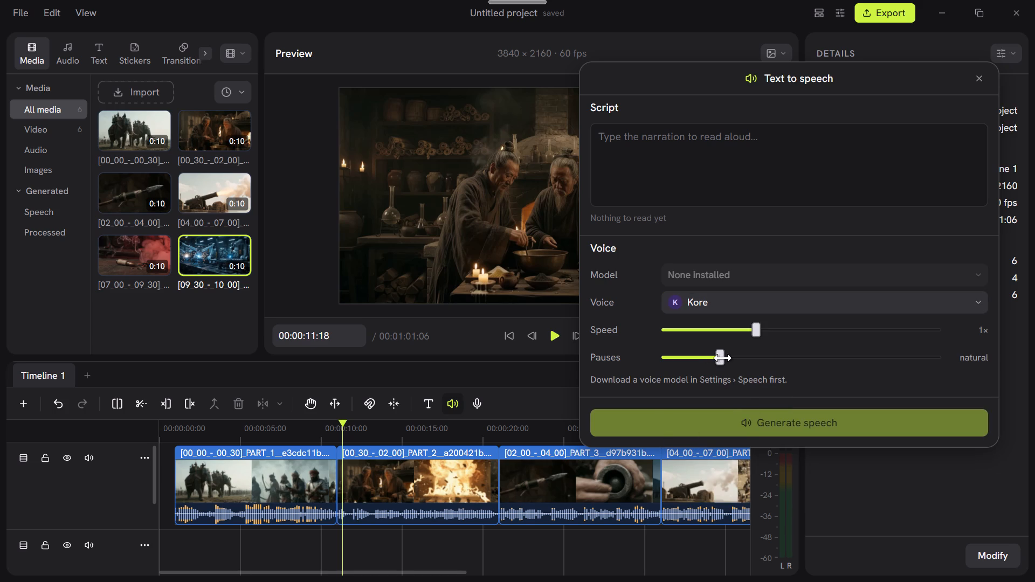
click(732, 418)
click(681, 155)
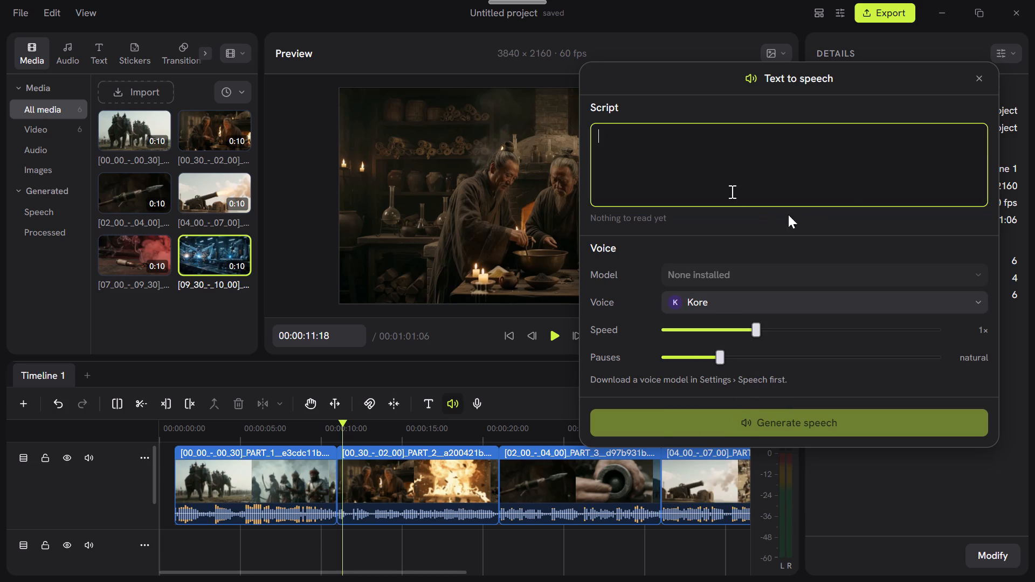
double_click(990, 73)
Reapply the project settings from the details pane, choosing SDR as the color.
scroll(927, 130, down, 2)
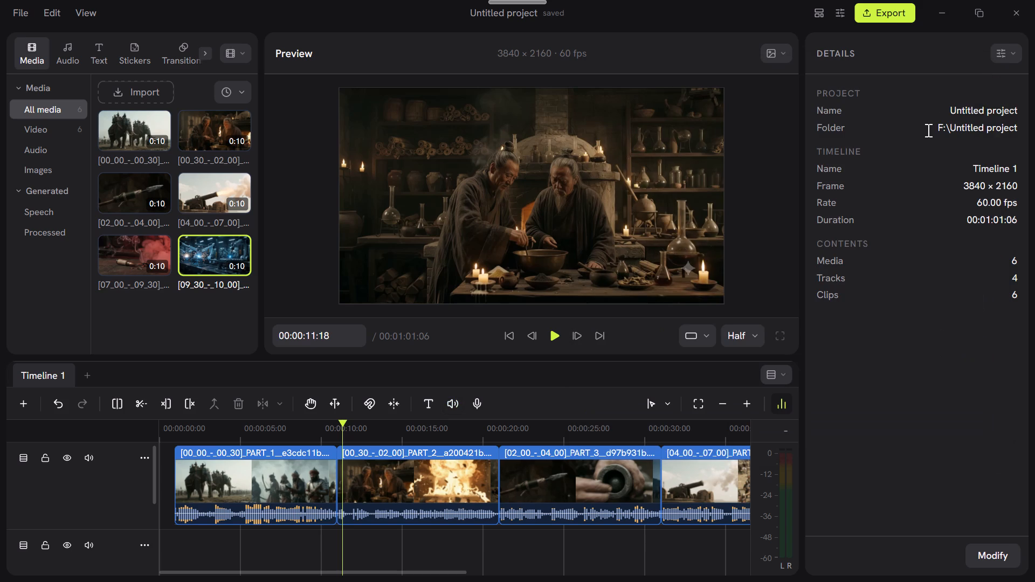
scroll(927, 130, down, 1)
scroll(920, 261, up, 1)
scroll(918, 296, down, 3)
click(974, 559)
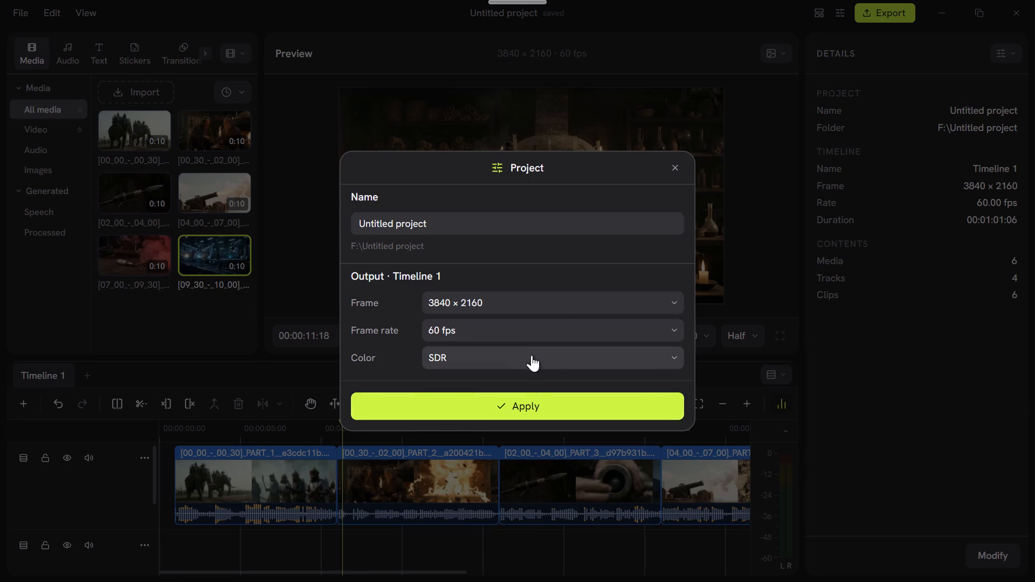
click(532, 355)
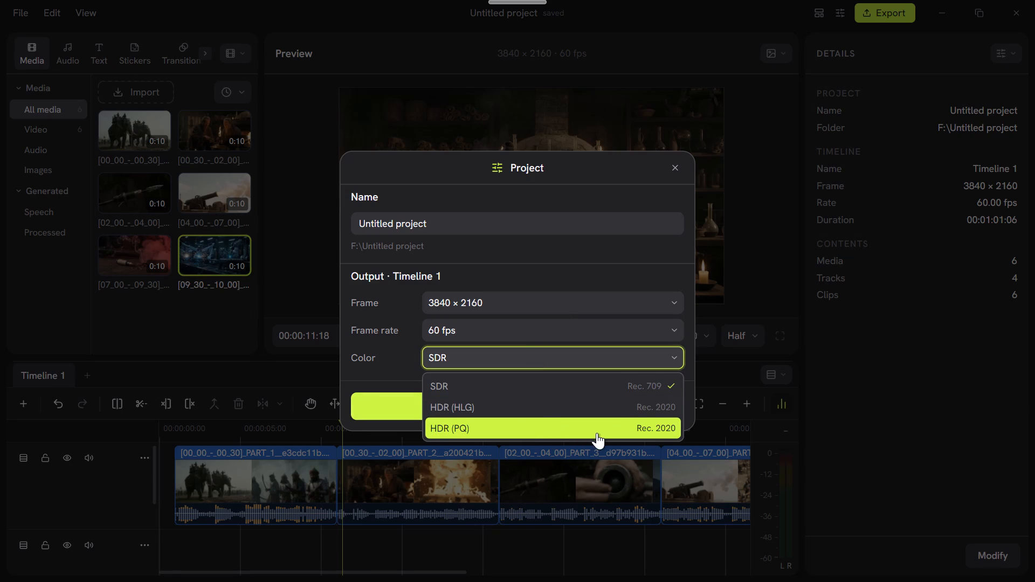
click(551, 389)
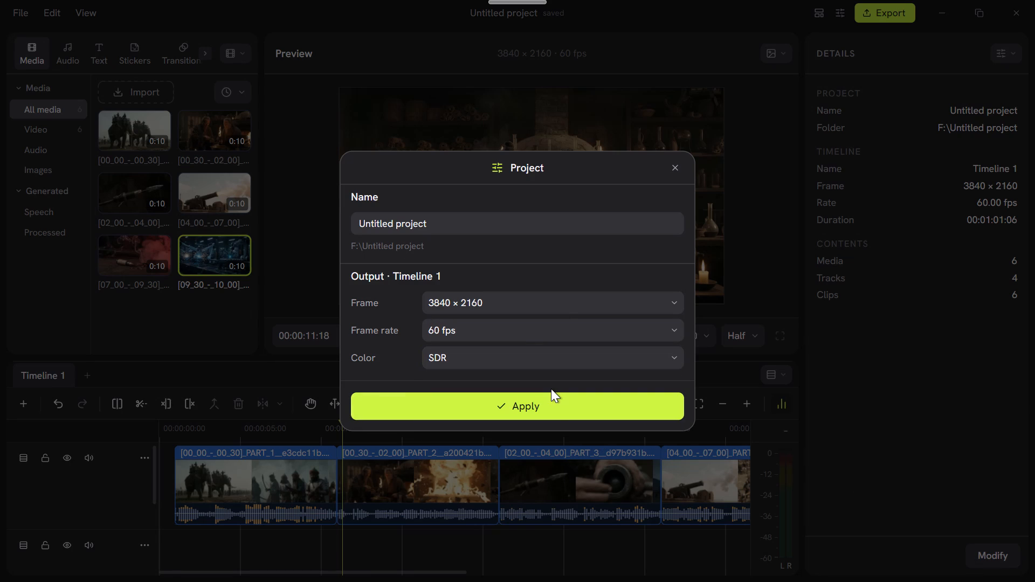
click(444, 222)
click(445, 222)
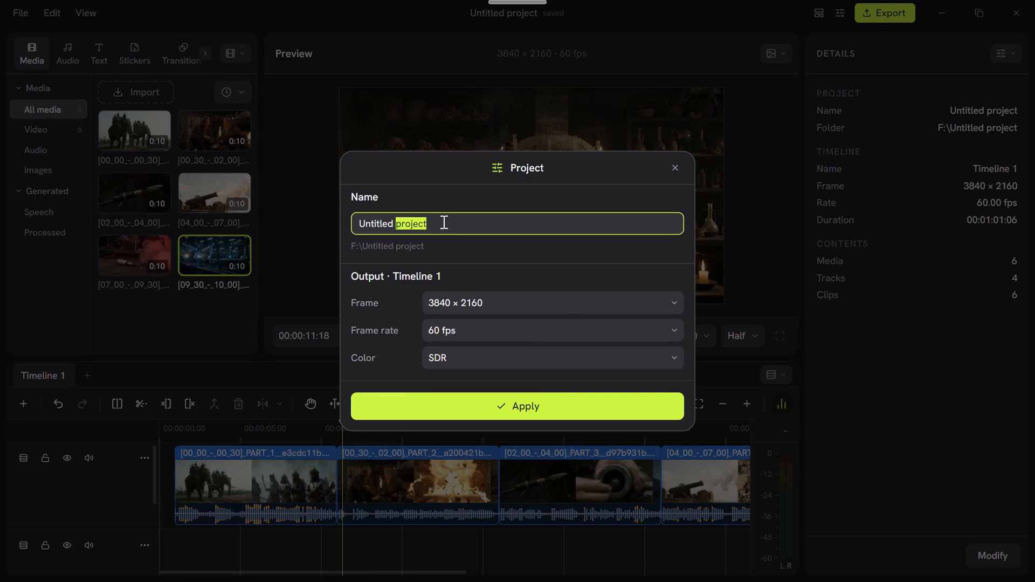
drag(395, 233, 347, 233)
drag(450, 223, 297, 196)
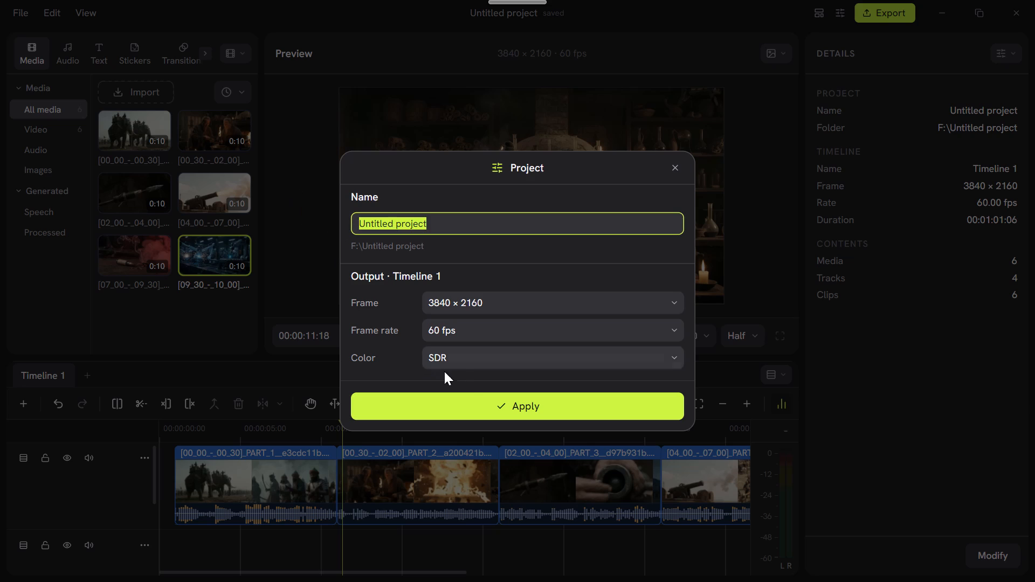
click(464, 387)
click(472, 401)
scroll(940, 204, down, 3)
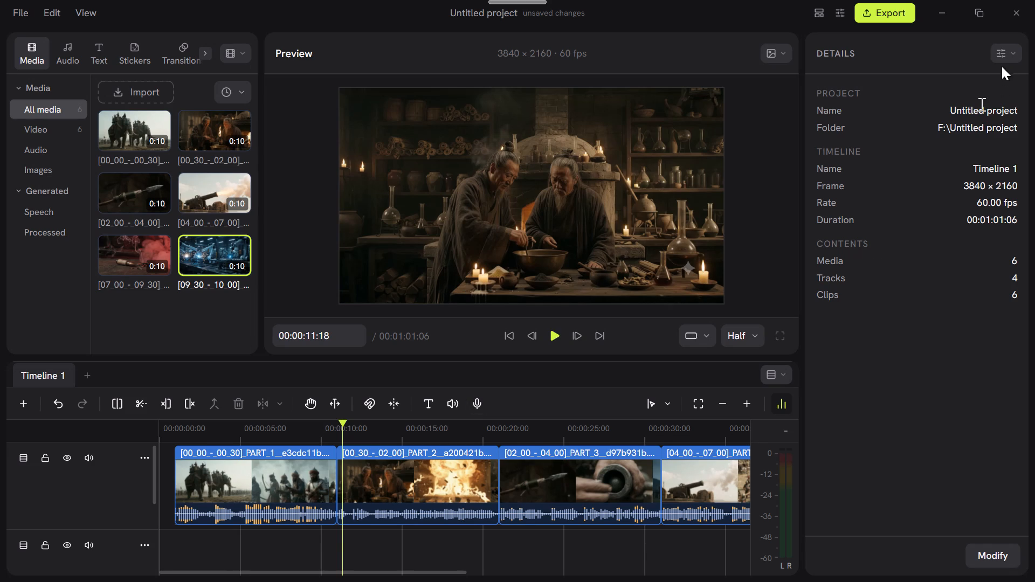
Hide the audio level meters beside the timeline.
click(775, 397)
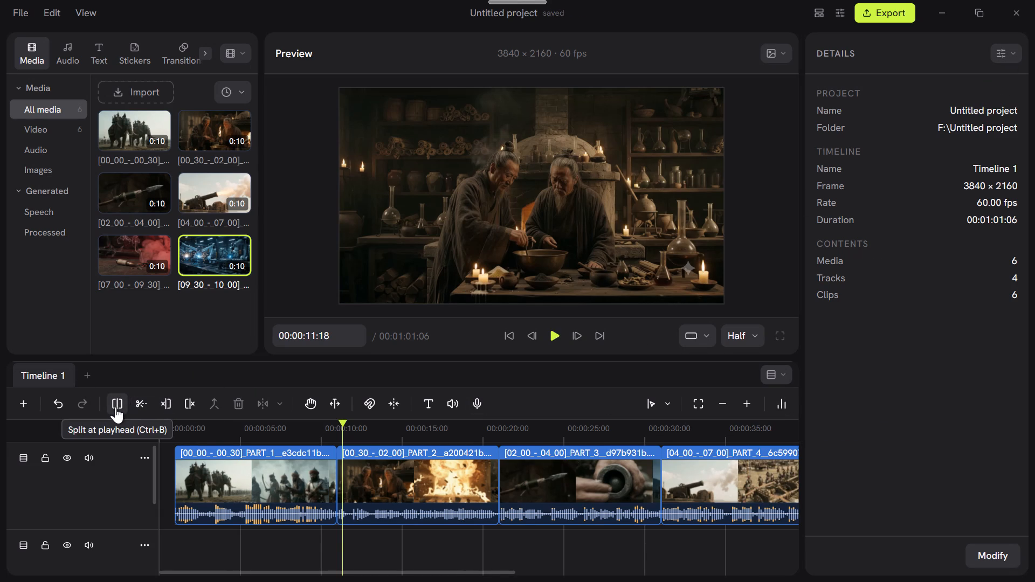
Check the audio and video categories of the media library, return to all media and clear the media selection.
click(59, 143)
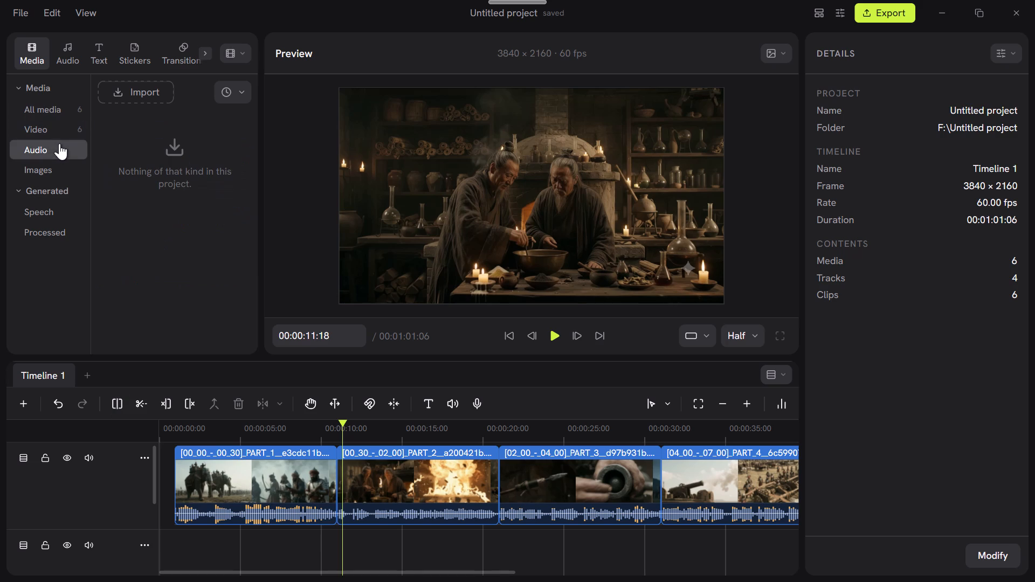
click(174, 133)
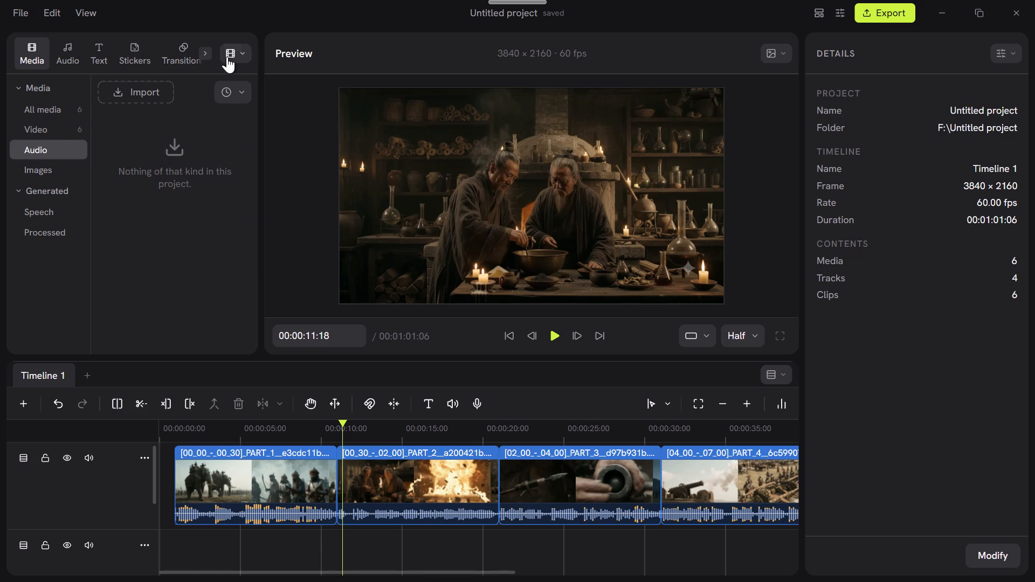
click(238, 54)
click(238, 54)
click(39, 126)
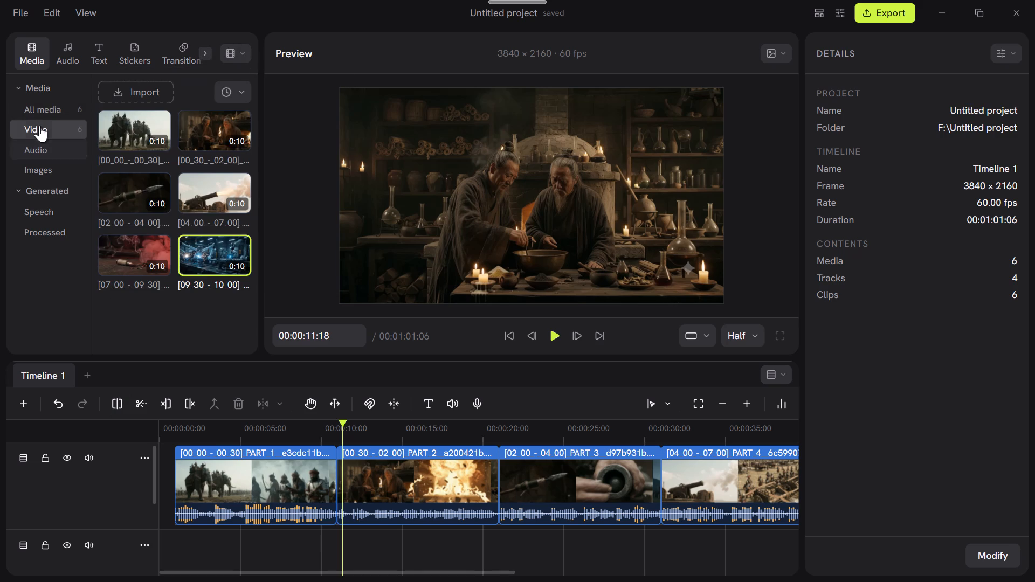
click(53, 103)
click(150, 338)
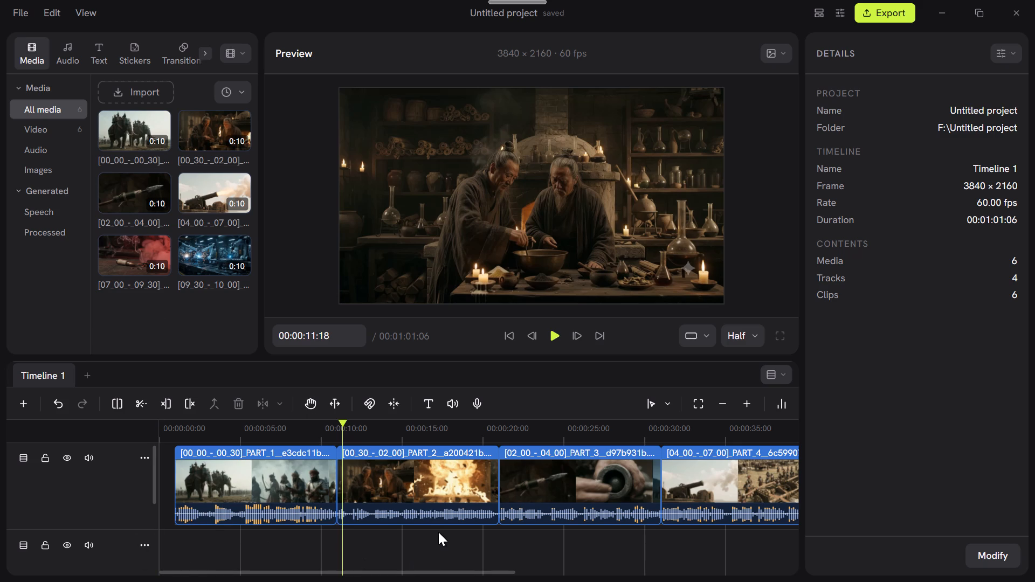
Turn snapping to edges back on for the timeline.
click(368, 405)
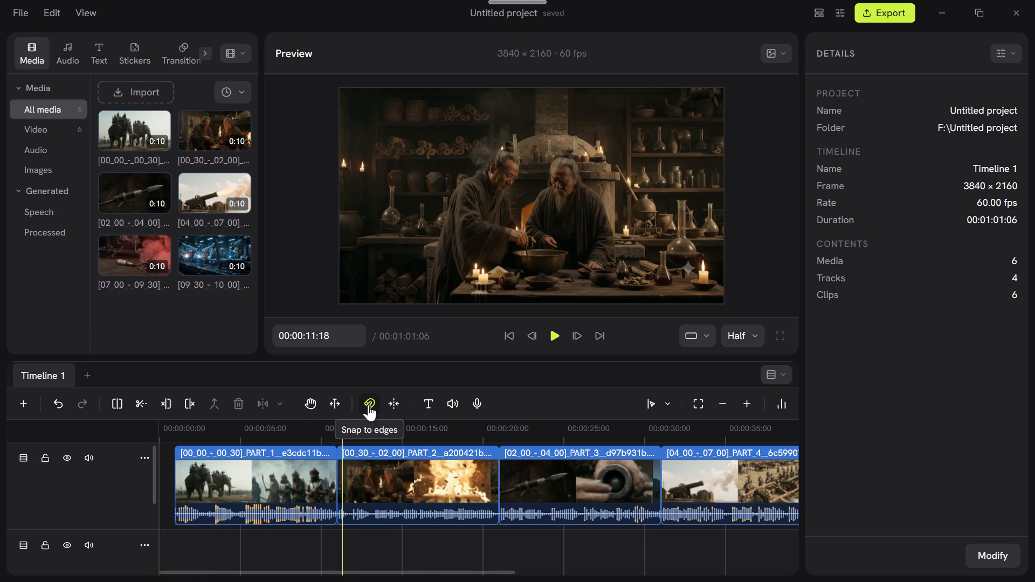
click(369, 396)
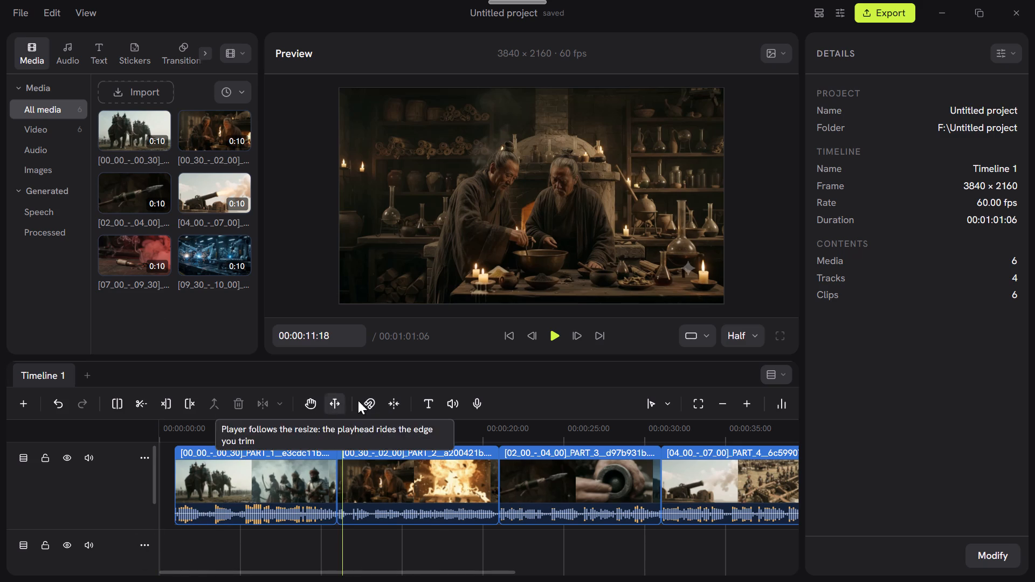
click(372, 399)
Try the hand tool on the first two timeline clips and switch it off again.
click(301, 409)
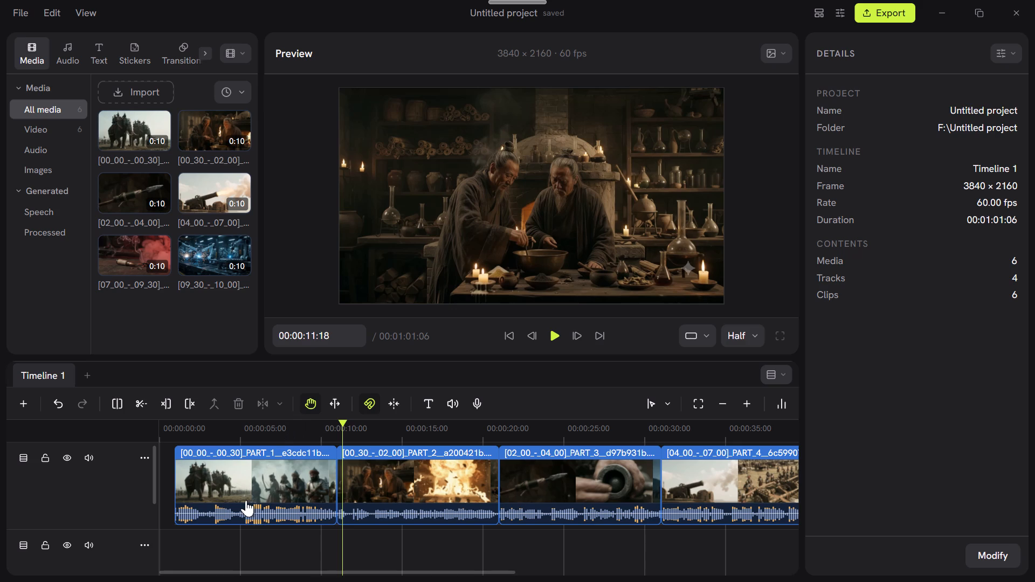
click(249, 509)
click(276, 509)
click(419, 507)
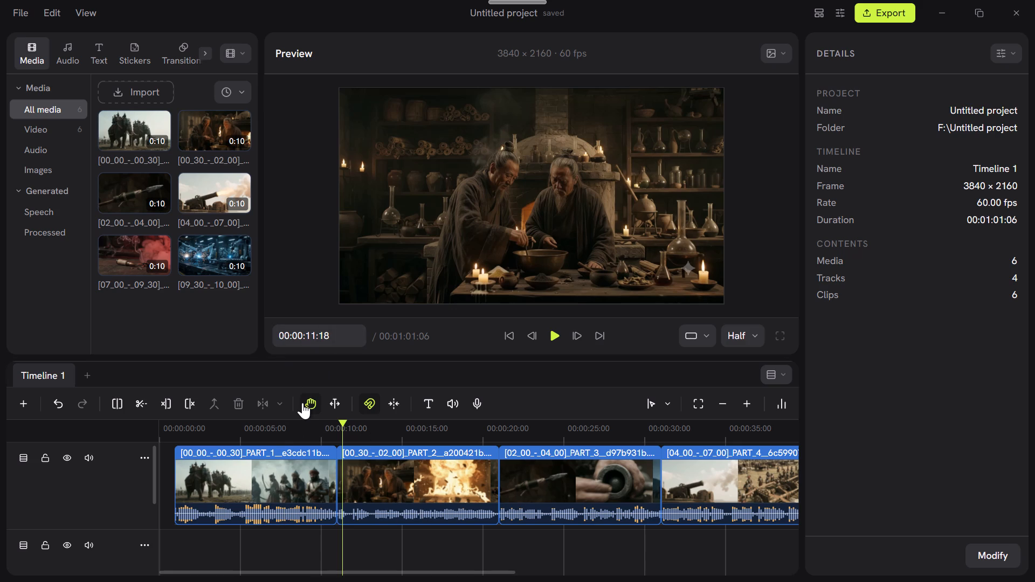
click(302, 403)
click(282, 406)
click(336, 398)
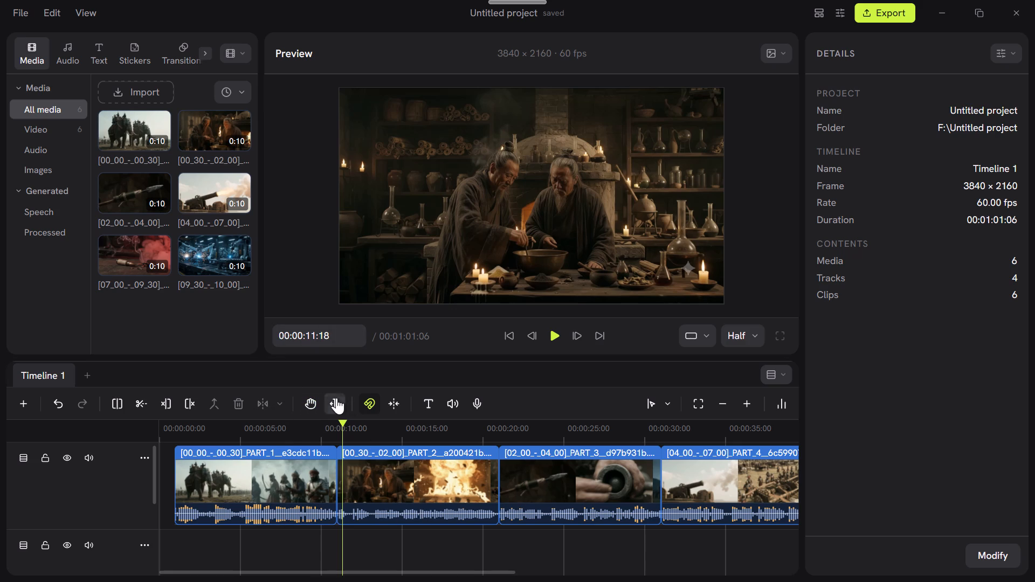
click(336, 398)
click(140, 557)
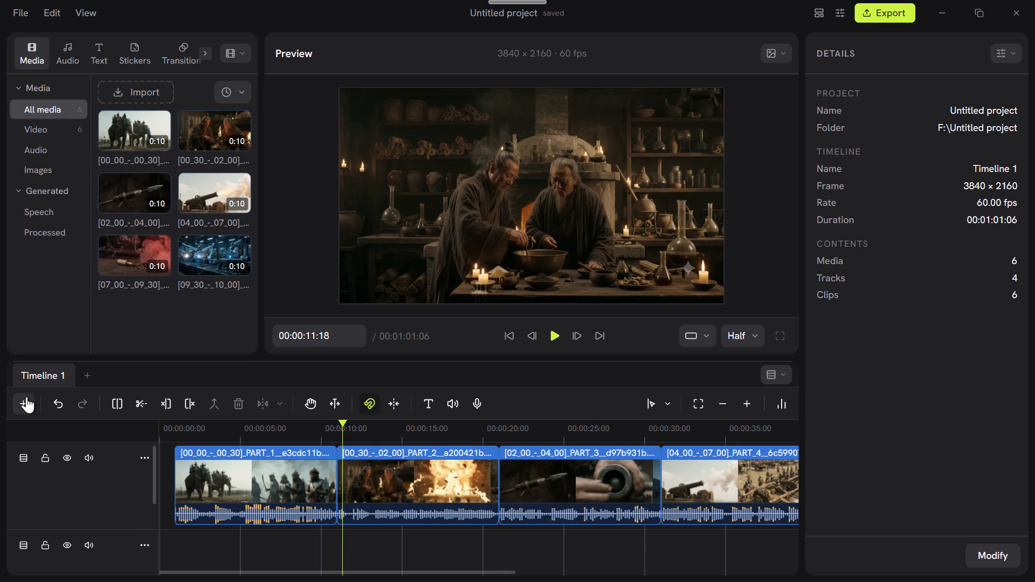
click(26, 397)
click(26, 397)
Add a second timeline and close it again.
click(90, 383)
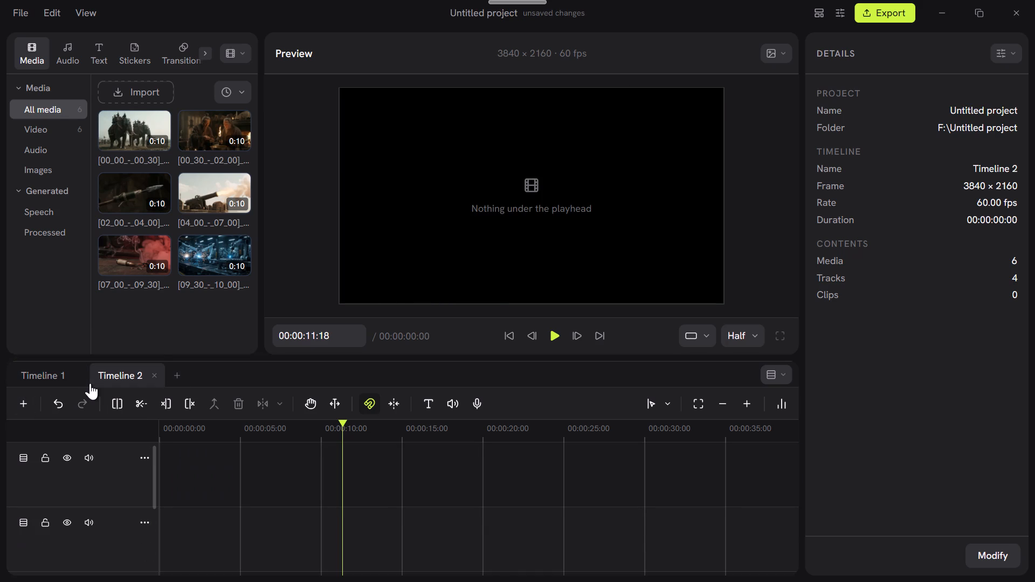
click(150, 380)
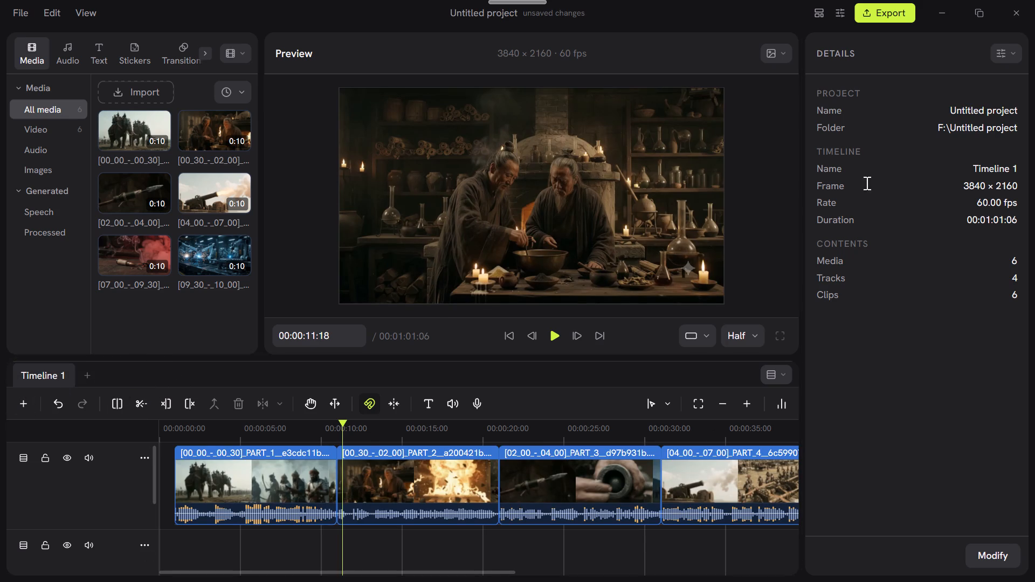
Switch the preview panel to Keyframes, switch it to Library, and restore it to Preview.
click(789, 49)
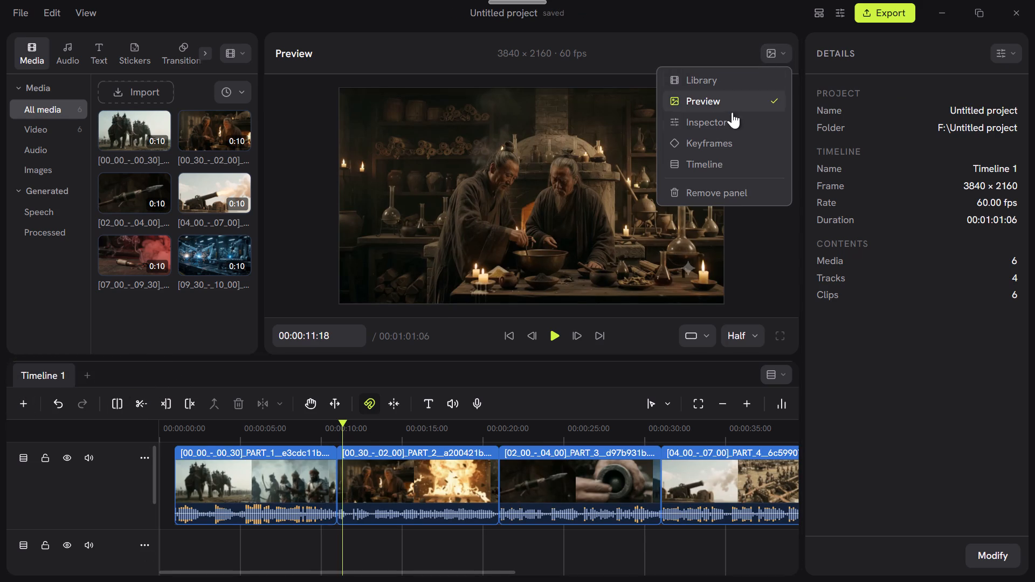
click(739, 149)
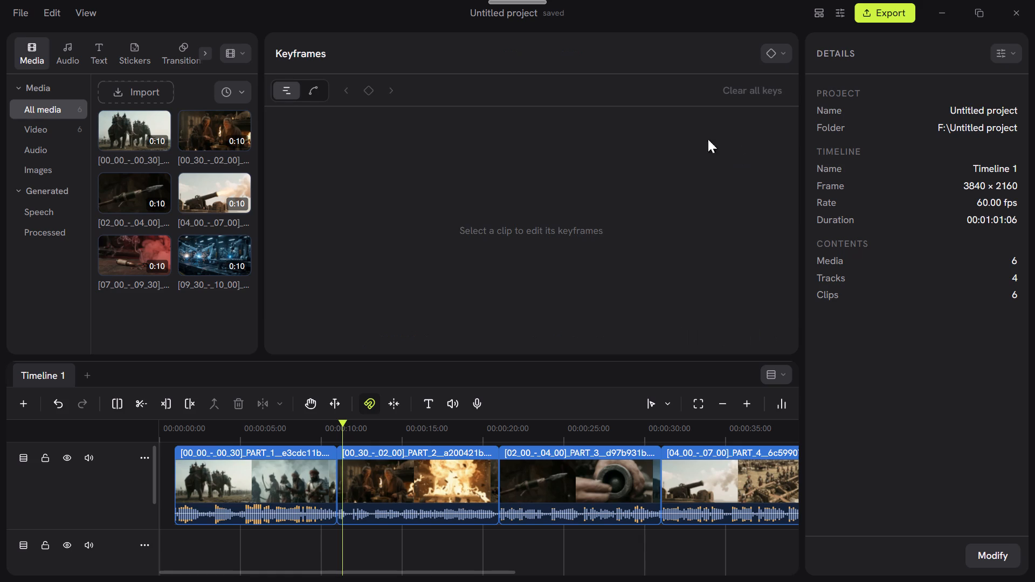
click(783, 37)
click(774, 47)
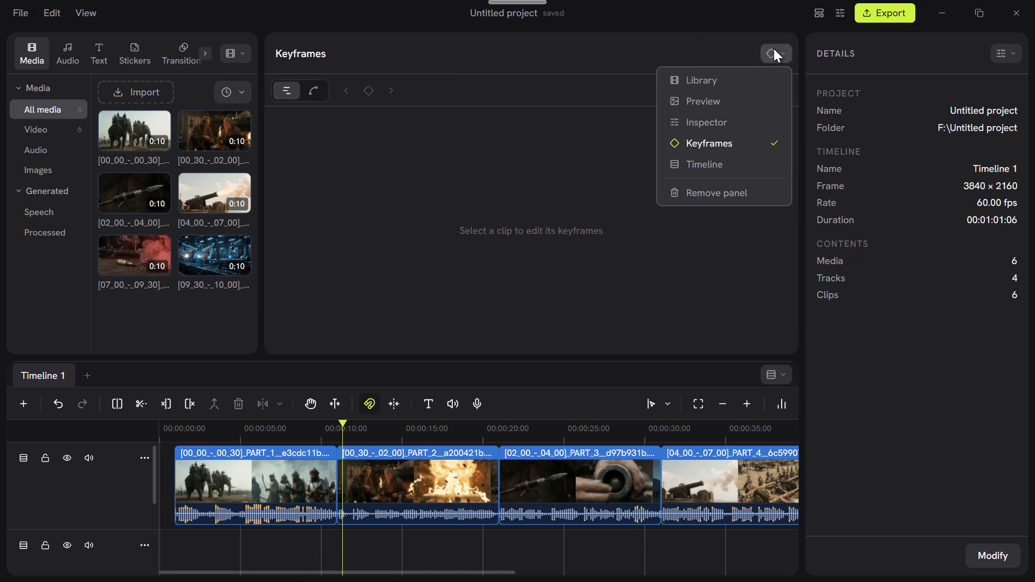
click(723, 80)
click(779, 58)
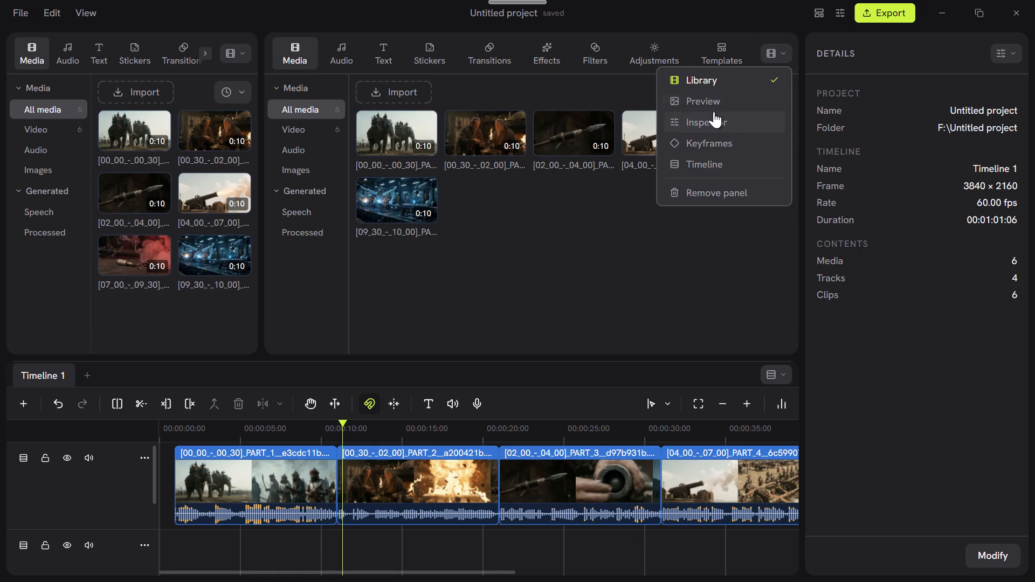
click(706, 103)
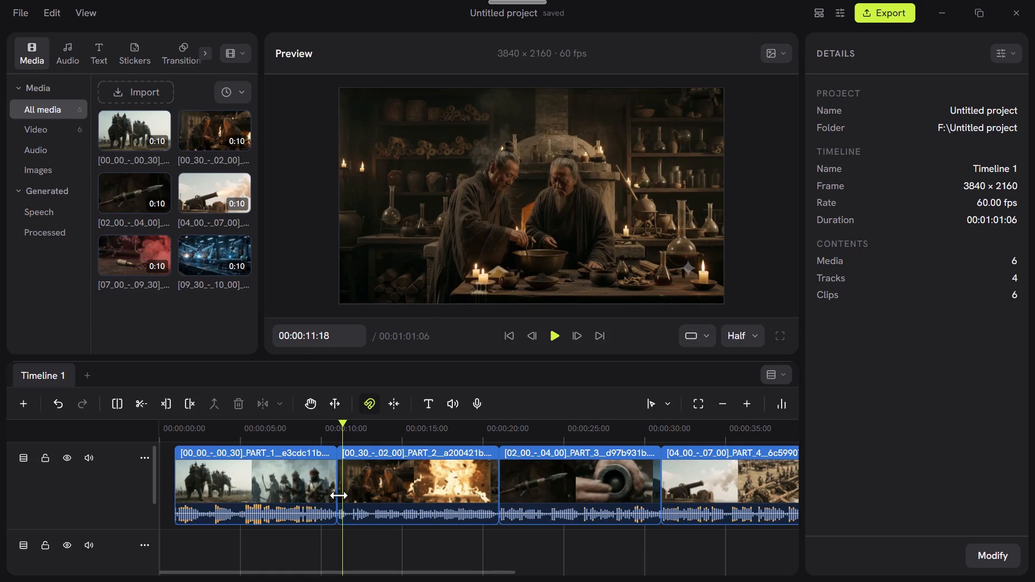
Select the first clip and move the playhead to 00:00:11:00, at the cut into the second clip.
click(335, 480)
click(335, 479)
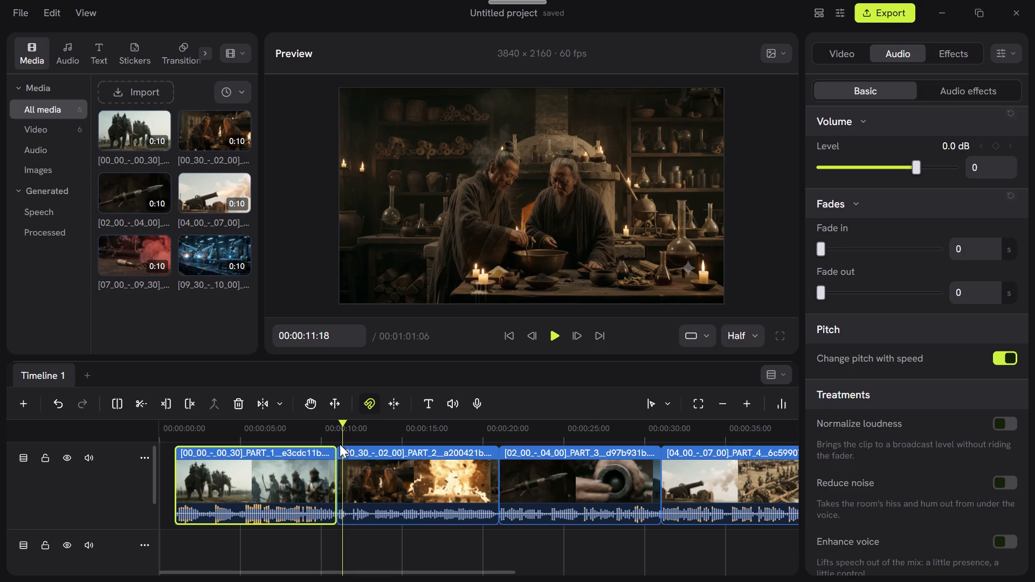
drag(343, 426, 333, 421)
click(336, 421)
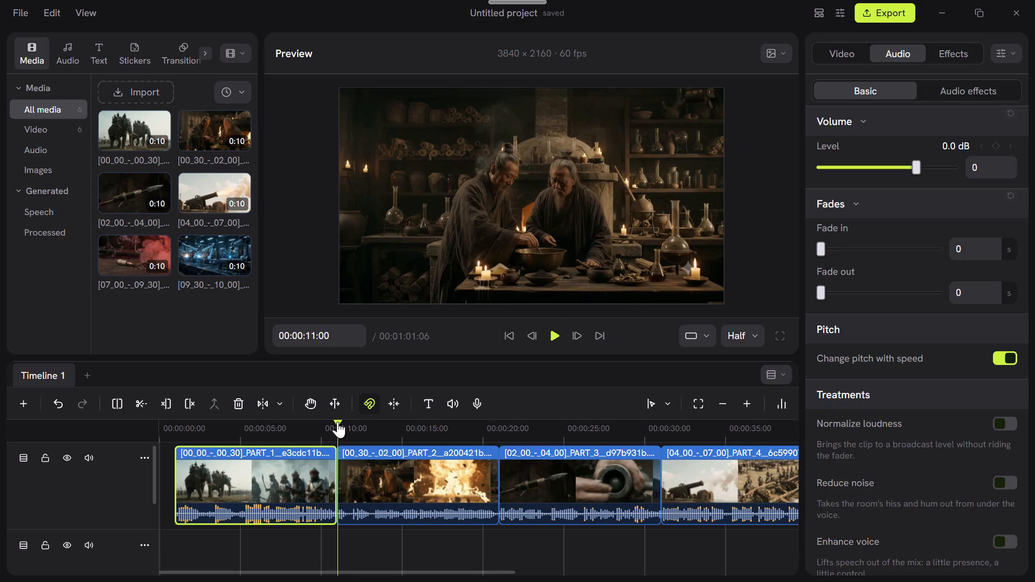
Play the timeline through the opening of the second clip and pause at 00:00:13:00.
click(303, 436)
click(543, 341)
click(549, 340)
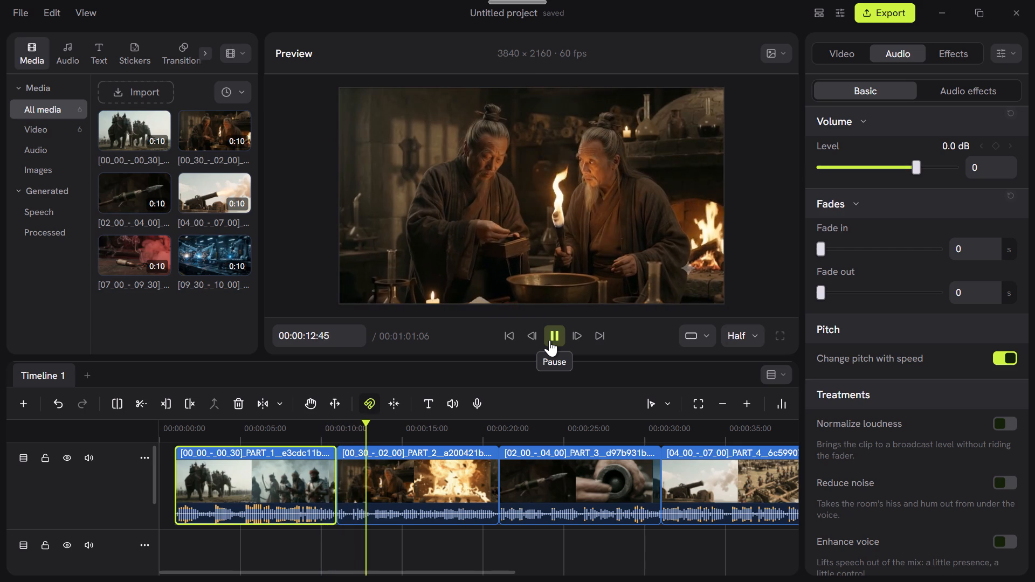
click(549, 340)
Set the preview playback resolution to Quarter.
click(740, 332)
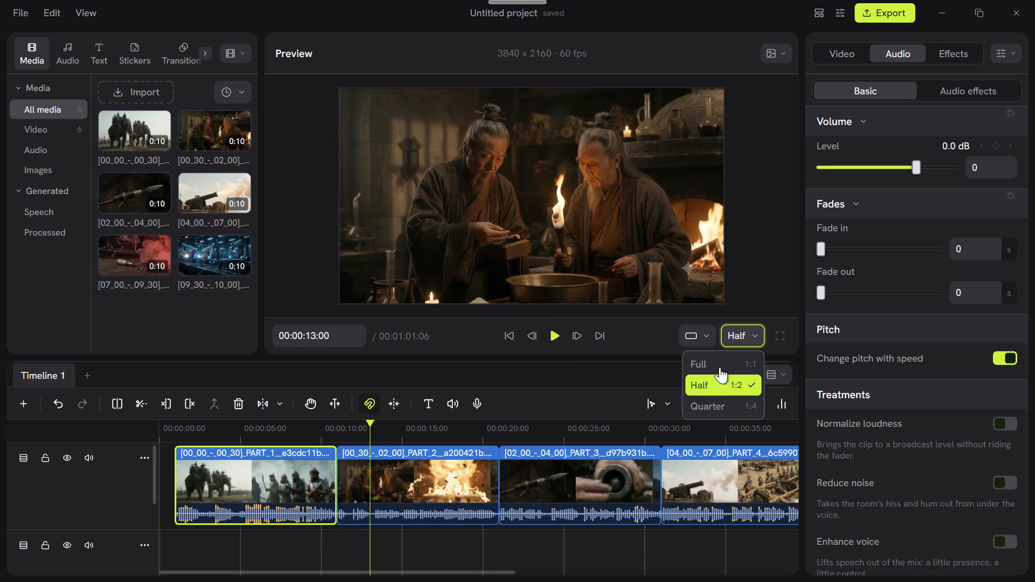
click(717, 410)
click(726, 348)
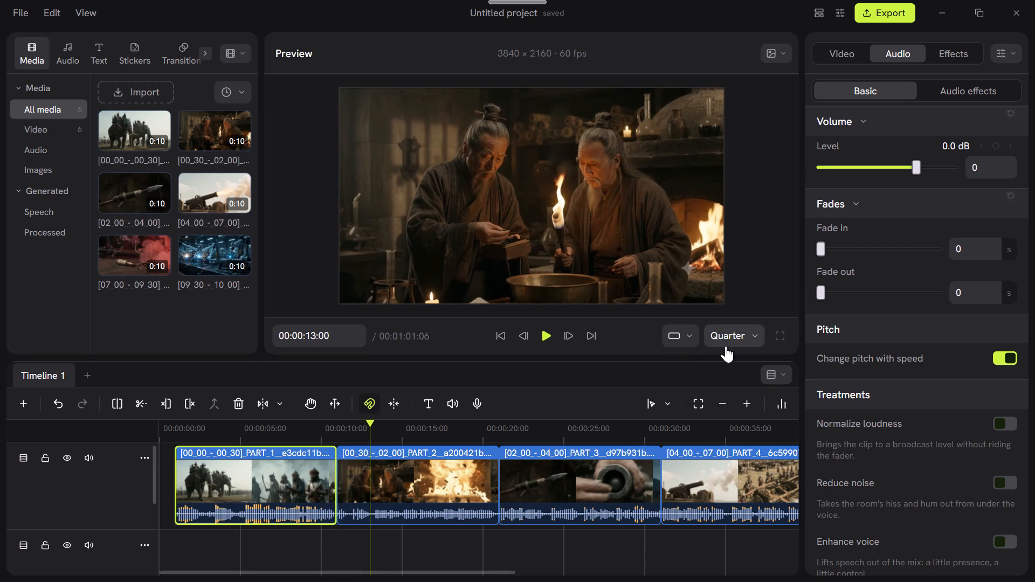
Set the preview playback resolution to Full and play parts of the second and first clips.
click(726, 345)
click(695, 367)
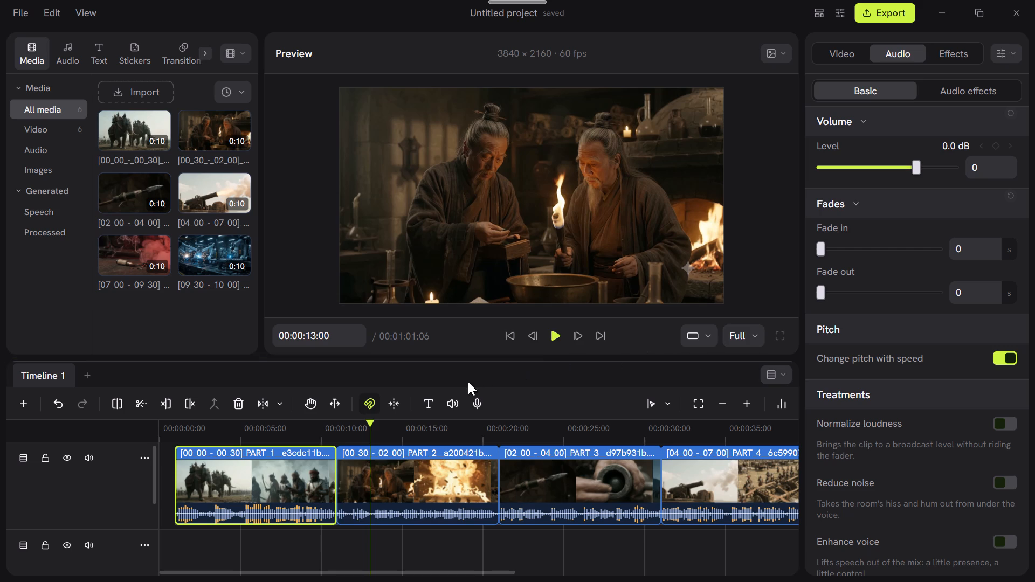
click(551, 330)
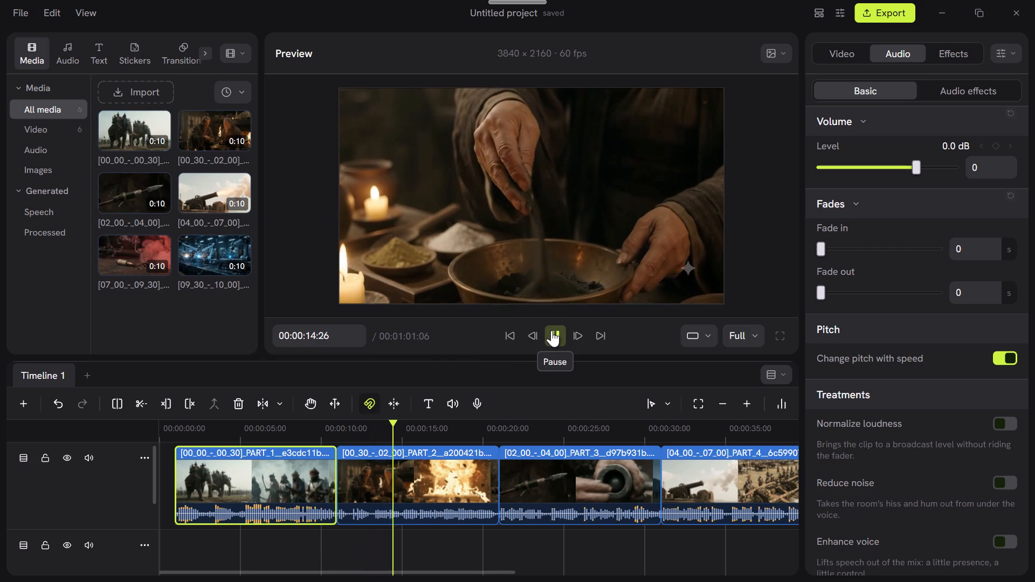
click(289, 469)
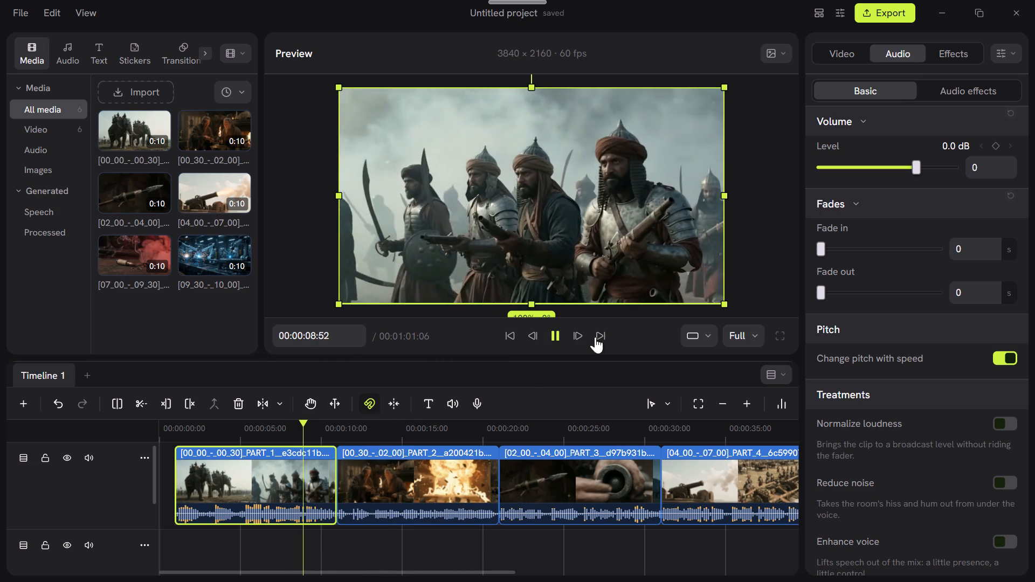
Set the preview playback resolution to Quarter and play into the second clip, pausing at 00:00:14:52.
click(732, 334)
click(693, 413)
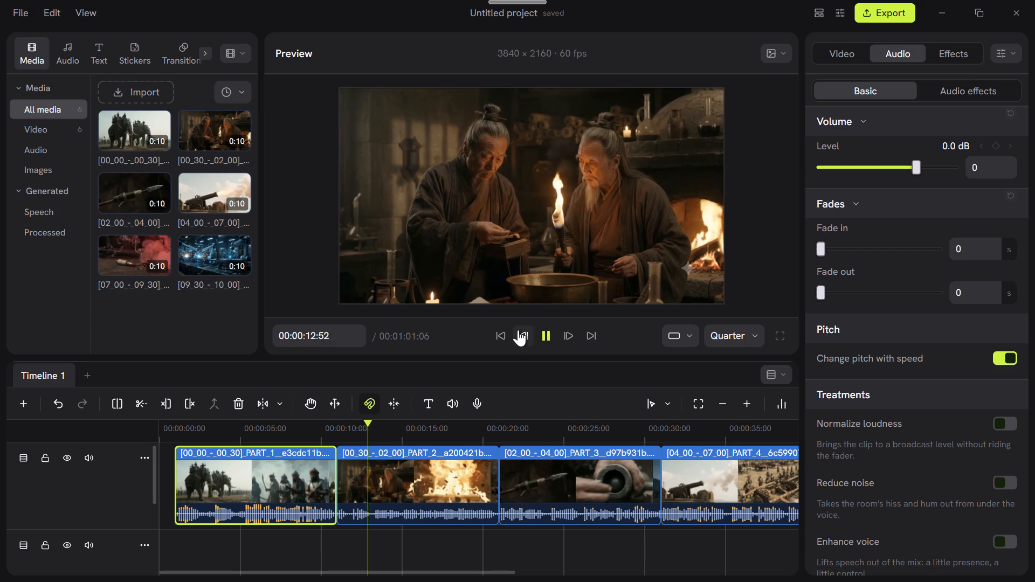
click(544, 331)
click(544, 329)
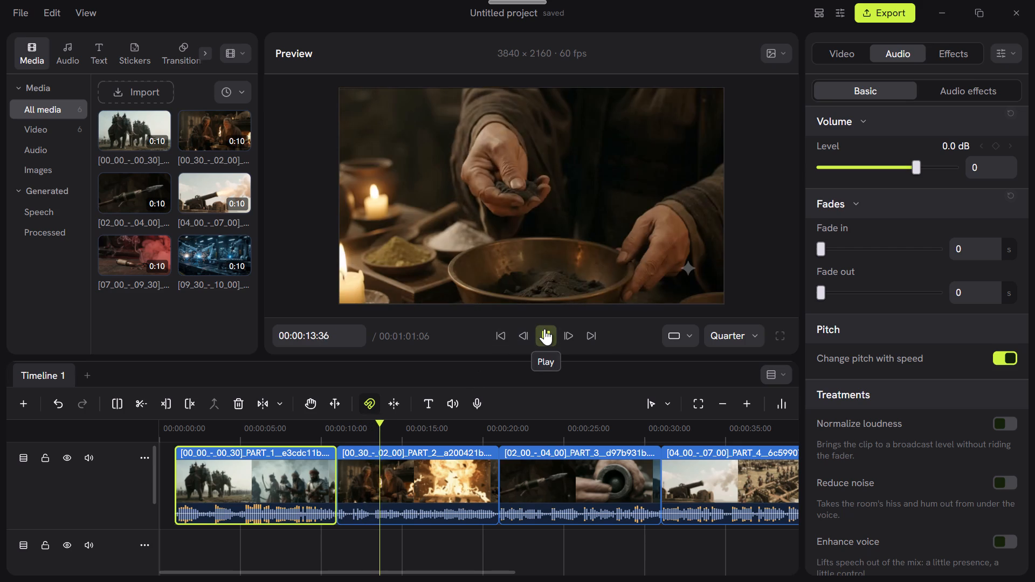
click(544, 329)
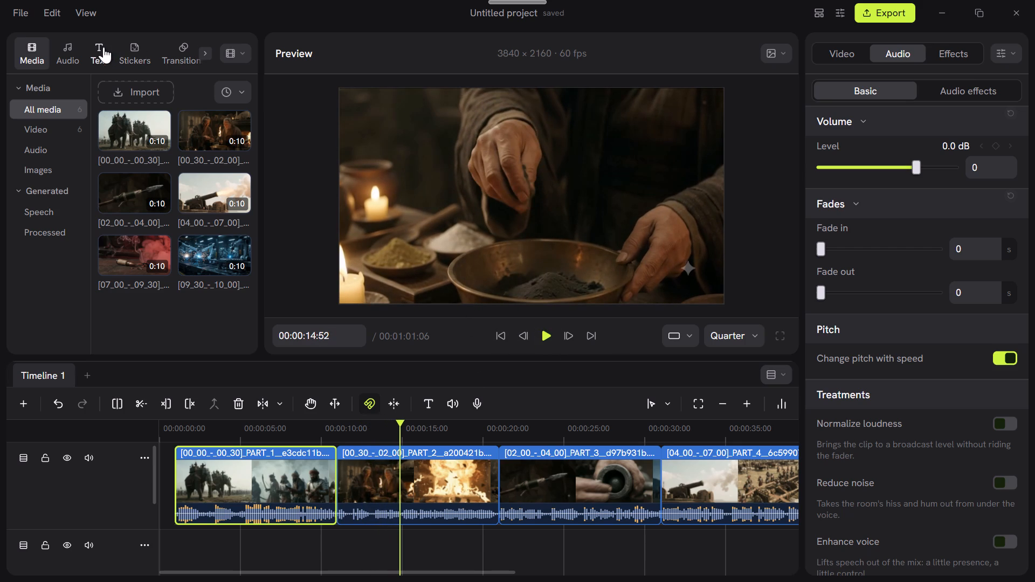
Add a Circle shape from the stickers to the timeline at 00:00:14:52.
click(103, 47)
click(129, 48)
scroll(190, 170, down, 1)
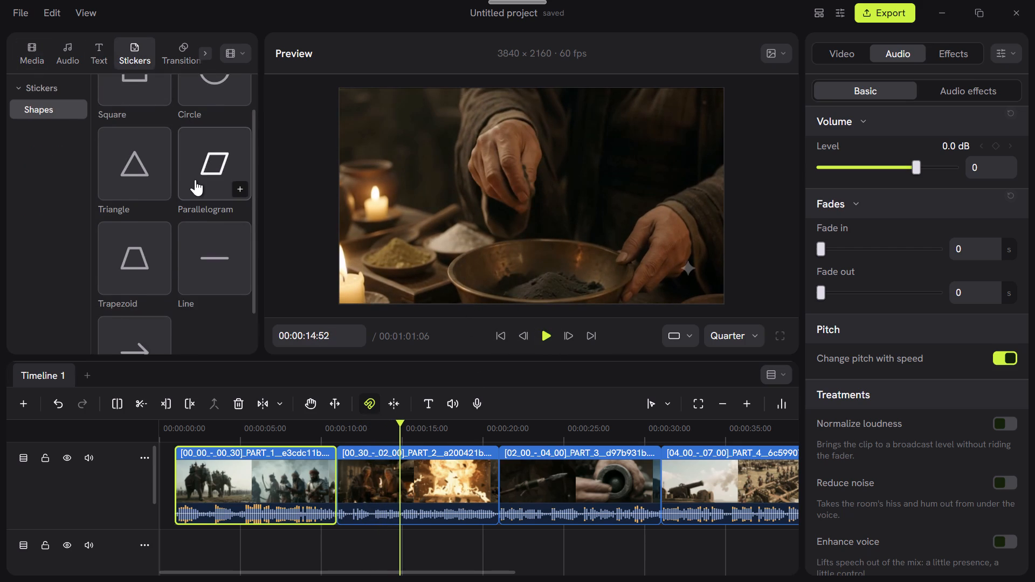
scroll(195, 179, up, 2)
click(194, 128)
drag(194, 128, 252, 140)
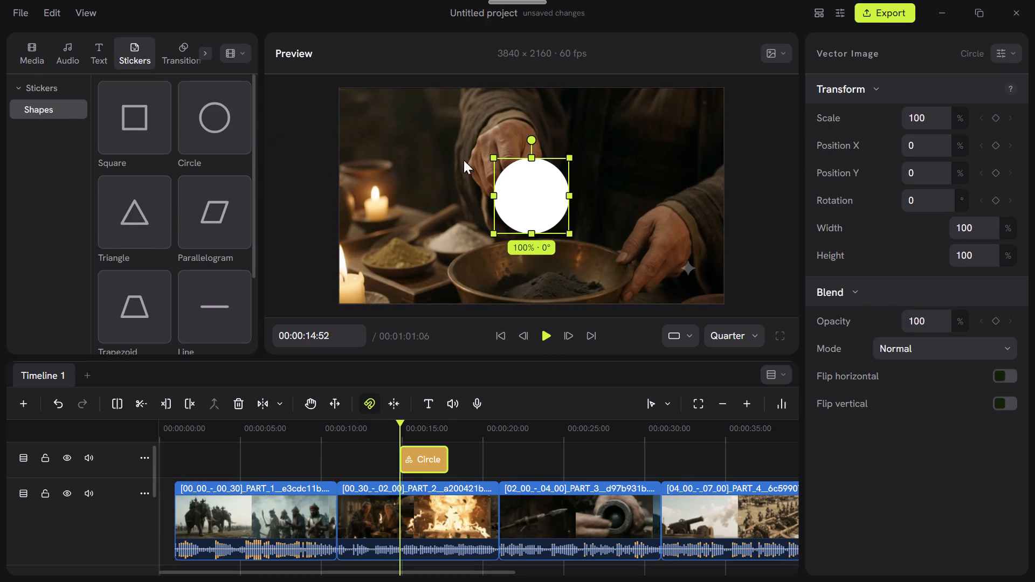
Scale the circle to 23% and move it over the sparkle watermark near the video's lower-right corner, at about X 41.1%, Y 34.2%.
drag(507, 186, 671, 258)
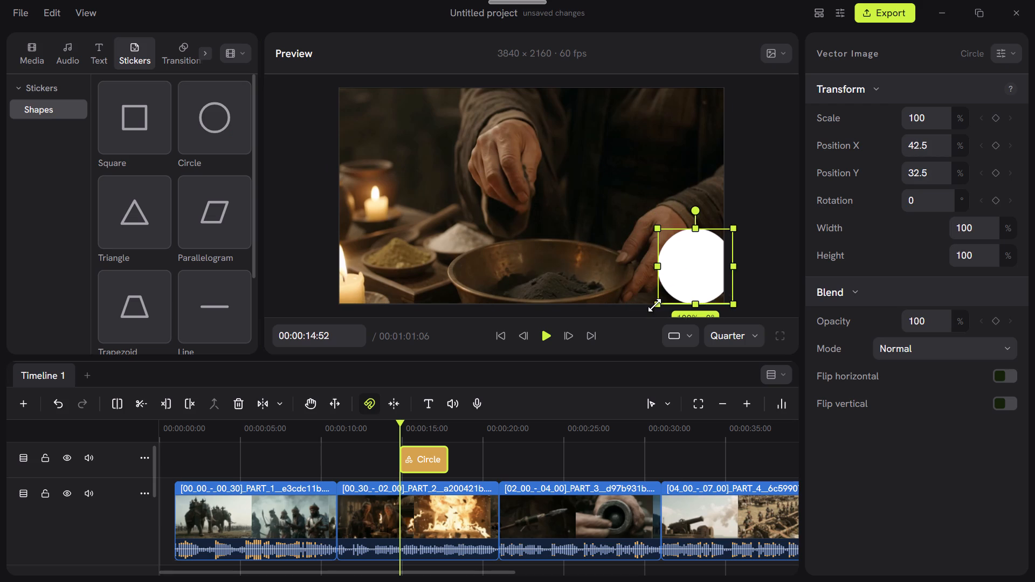
drag(654, 305, 671, 245)
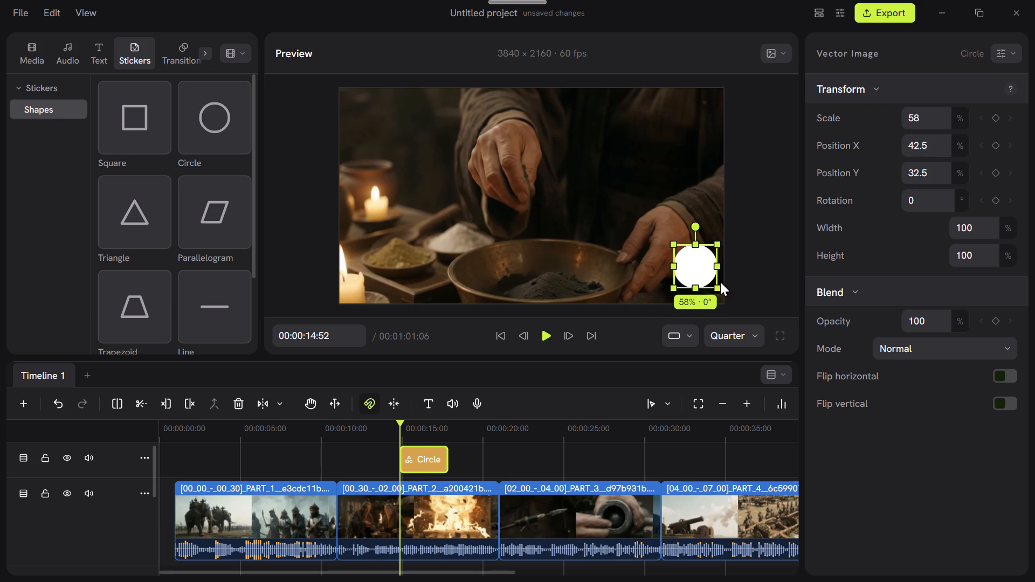
drag(713, 287, 698, 277)
click(611, 296)
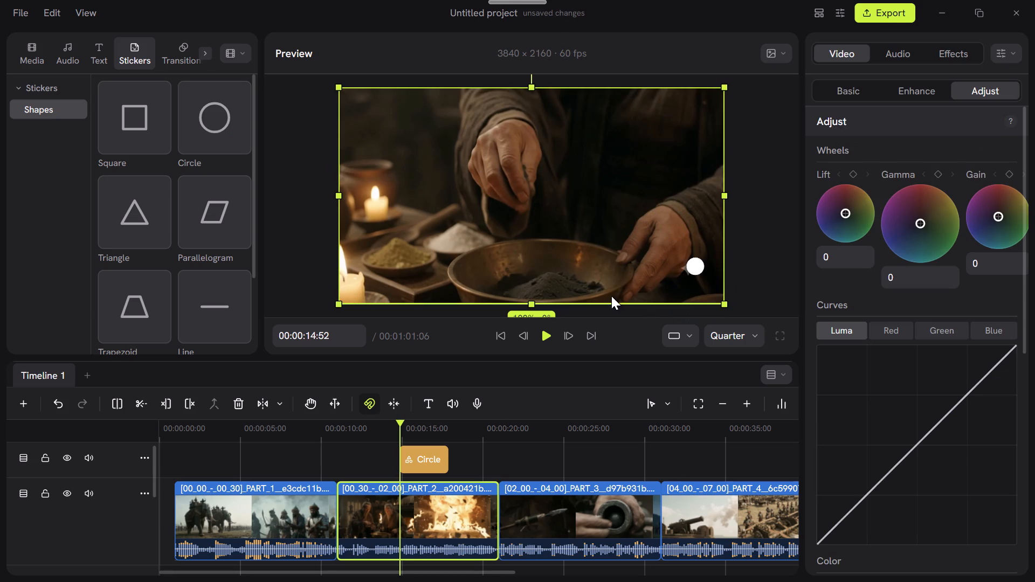
drag(693, 265, 687, 264)
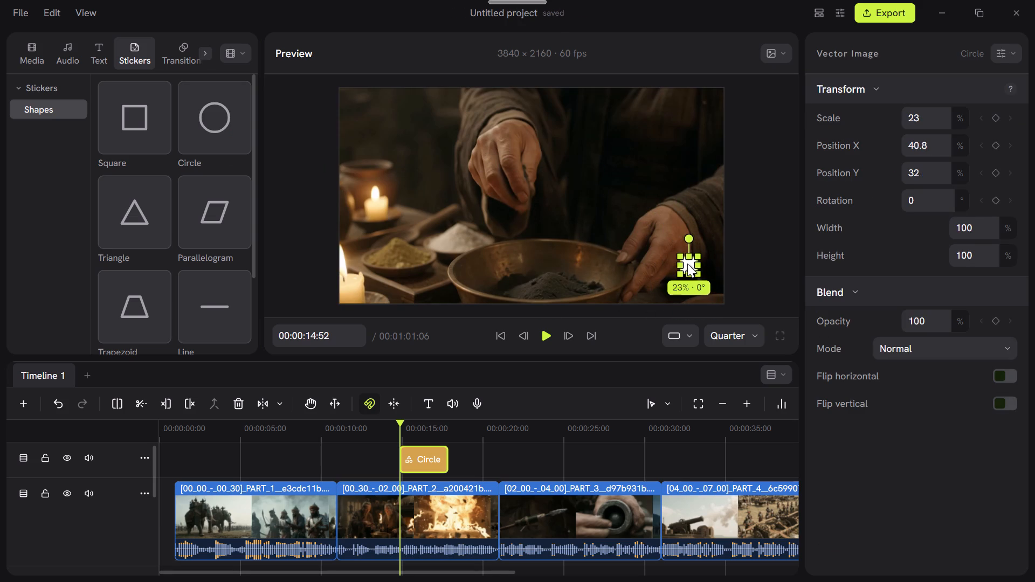
drag(687, 264, 687, 268)
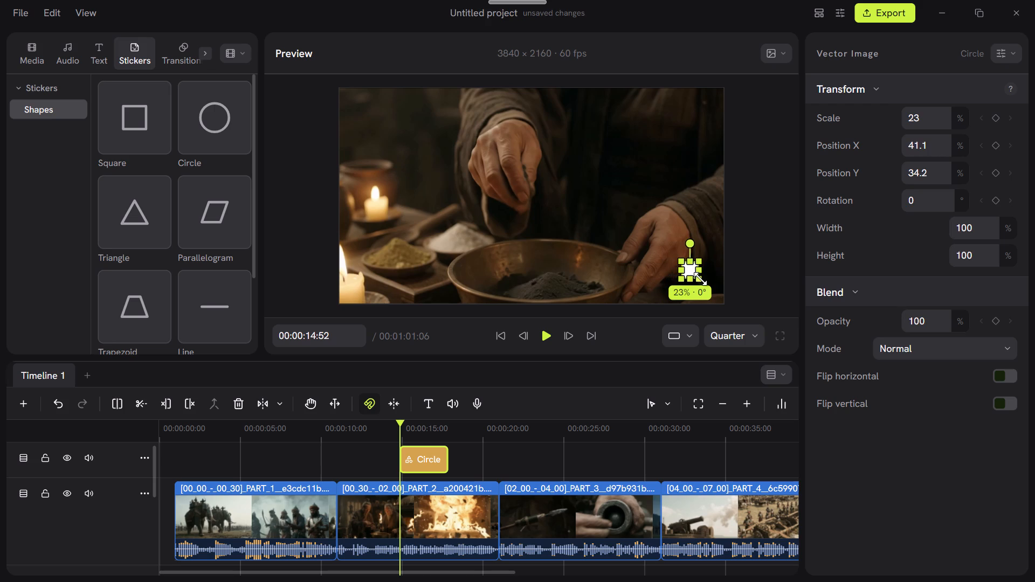
Select the second clip, nudge its Lift colour wheel slightly off centre, and open its Enhance settings.
click(592, 259)
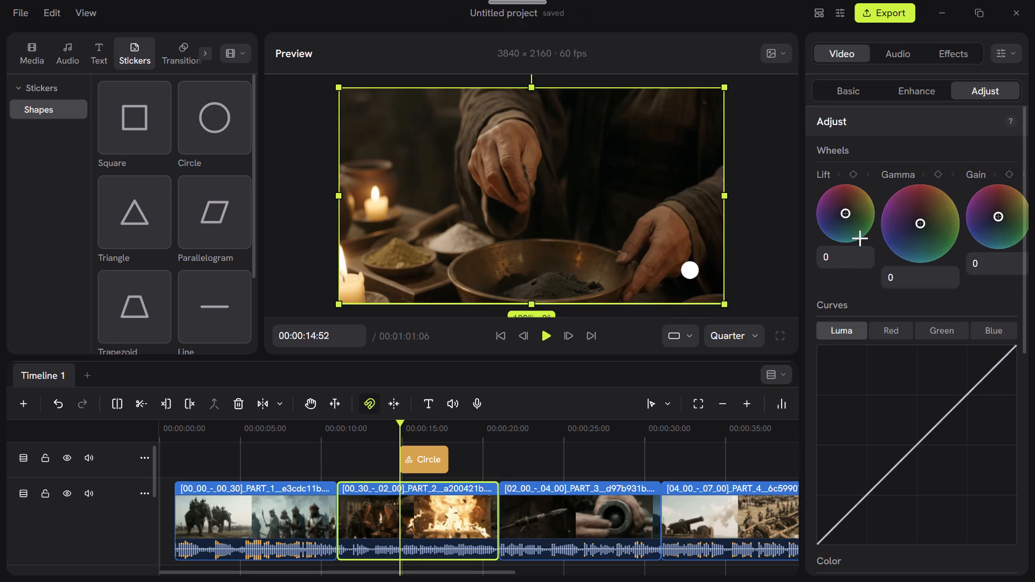
click(848, 217)
click(898, 95)
Select the circle and look over its Transform and Blend settings.
click(683, 269)
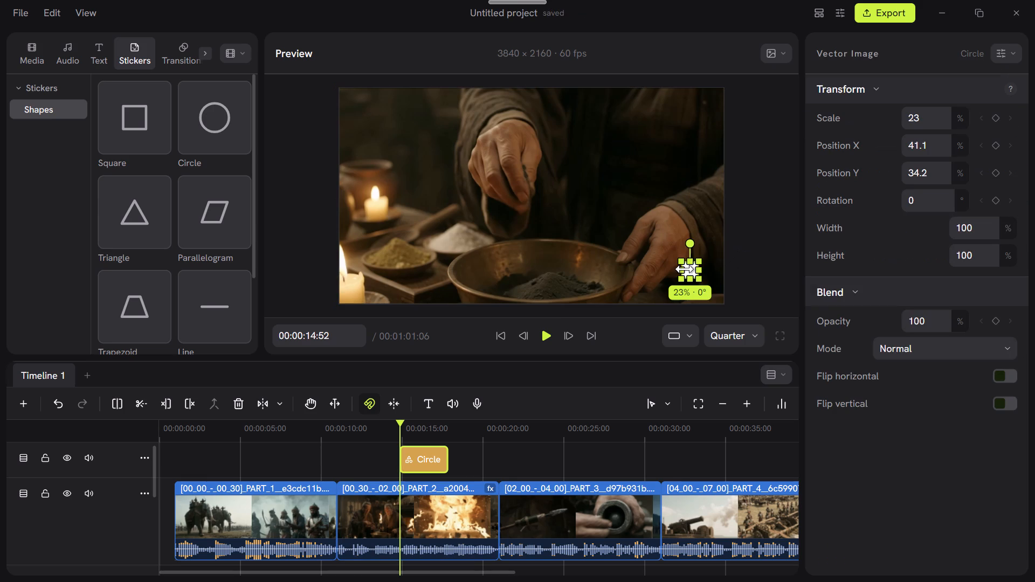
click(852, 284)
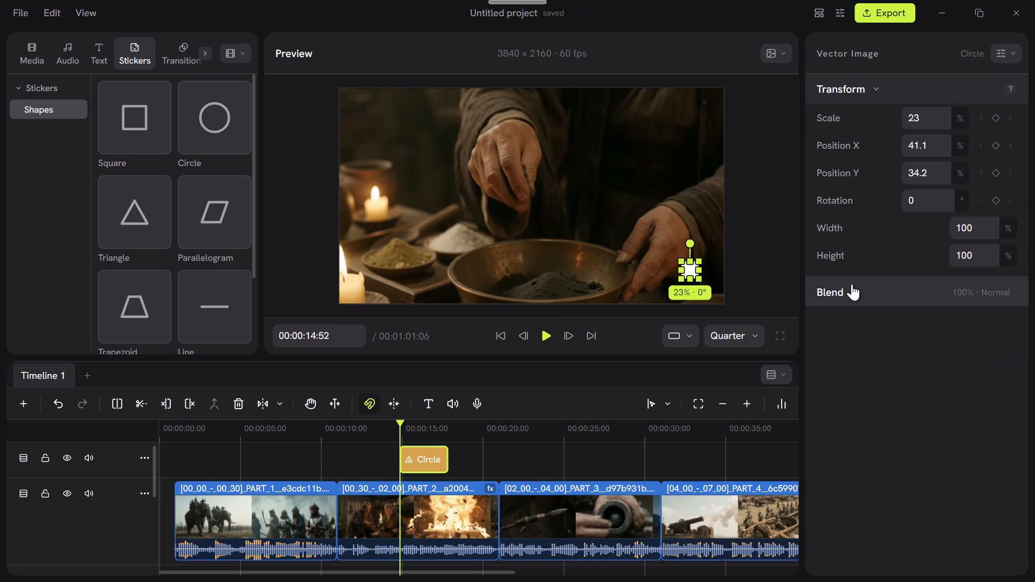
click(852, 284)
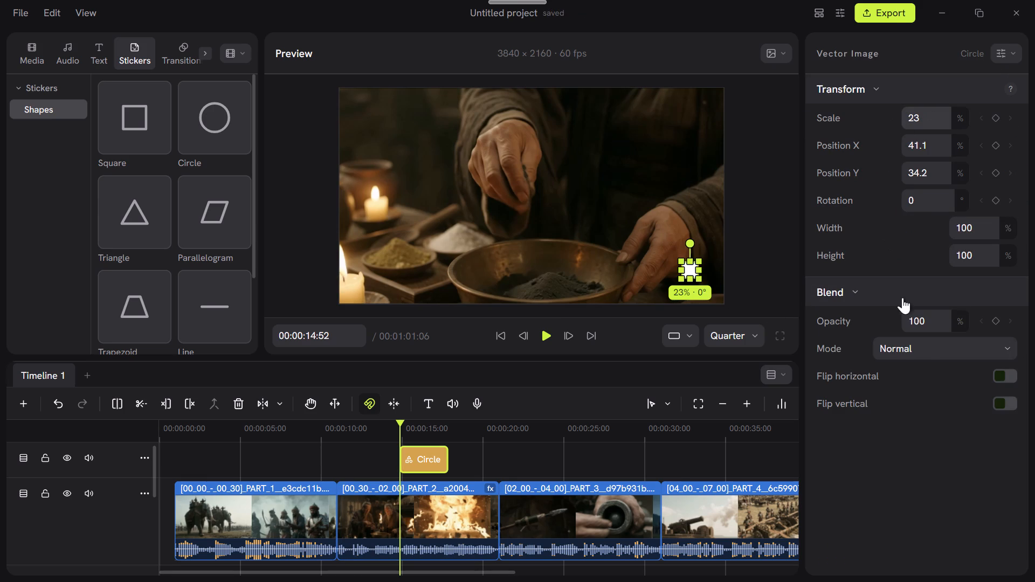
Switch the Inspector panel to Library after trying it as a second Preview.
click(1006, 43)
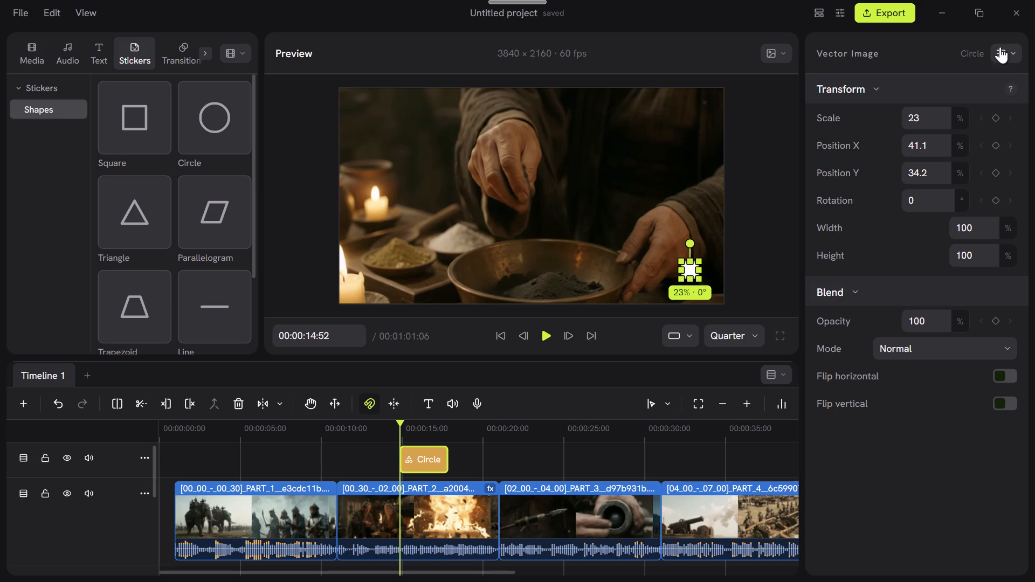
click(1000, 48)
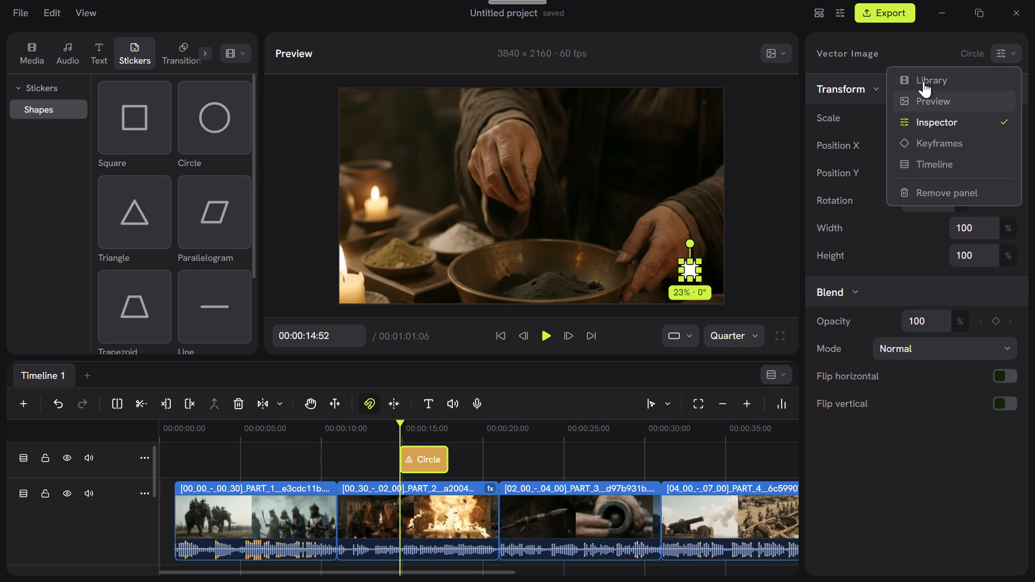
click(928, 91)
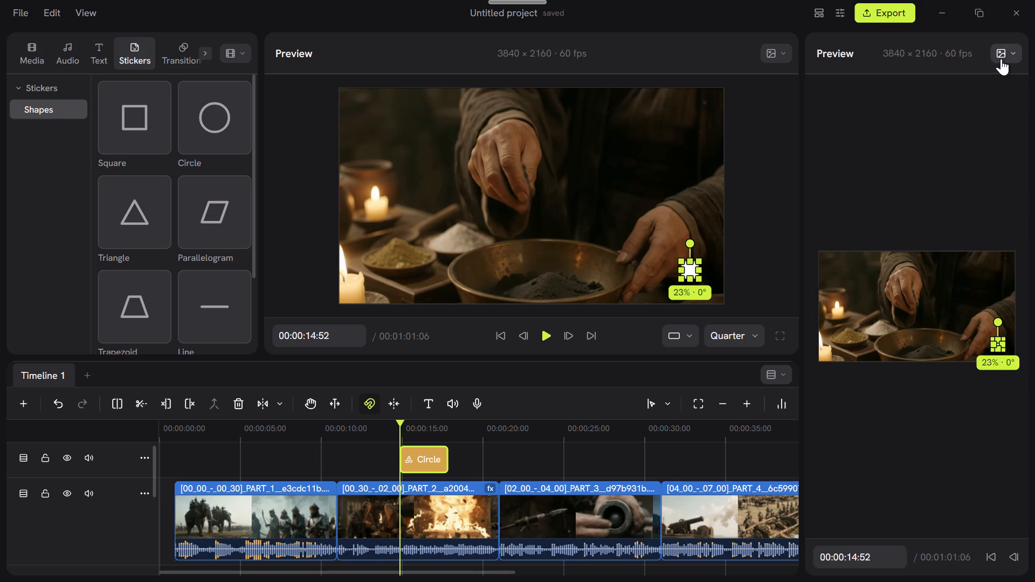
click(1001, 58)
click(928, 83)
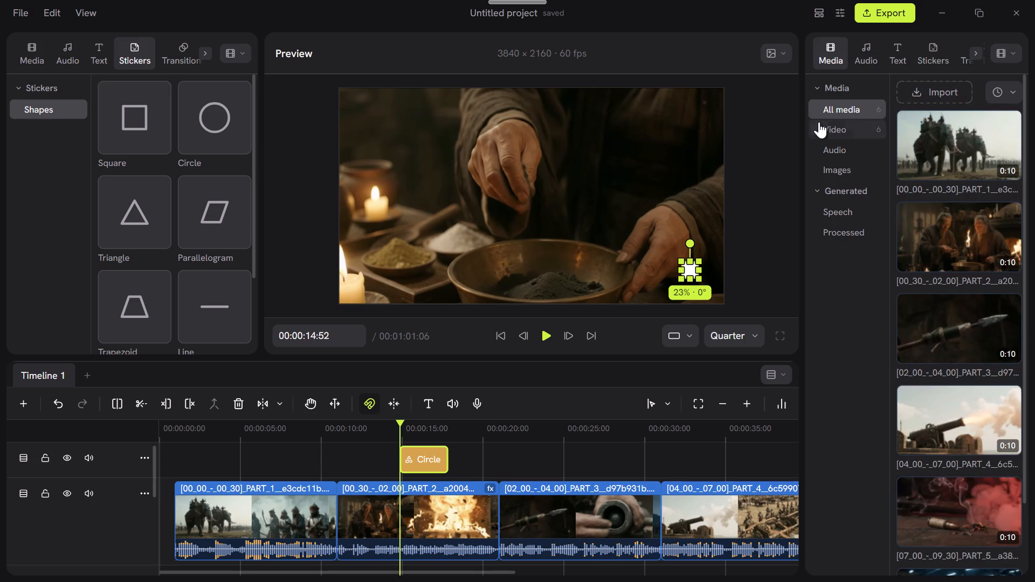
Look through the Video, Audio, Images and Generated media categories in the new Library panel.
click(819, 128)
click(836, 148)
click(845, 178)
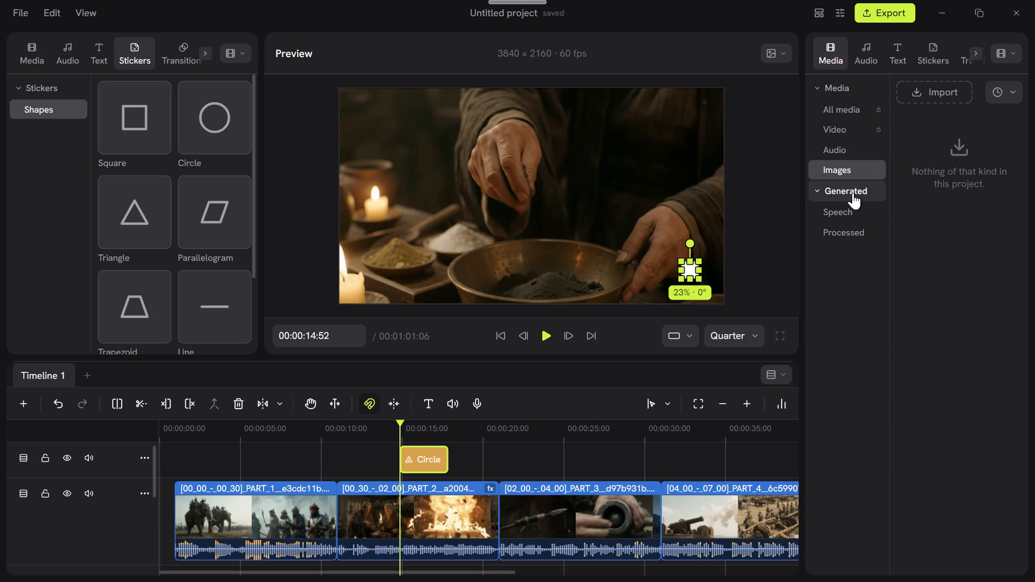
click(853, 193)
click(853, 193)
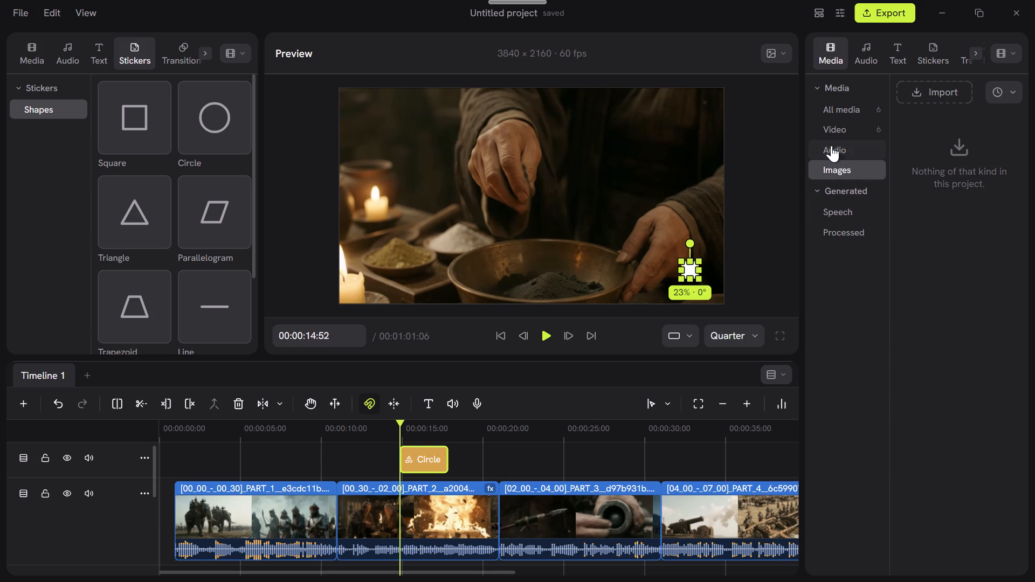
click(829, 141)
Browse the Audio, Text, Stickers, Transitions and Effects sections of the new Library panel.
click(878, 51)
click(902, 51)
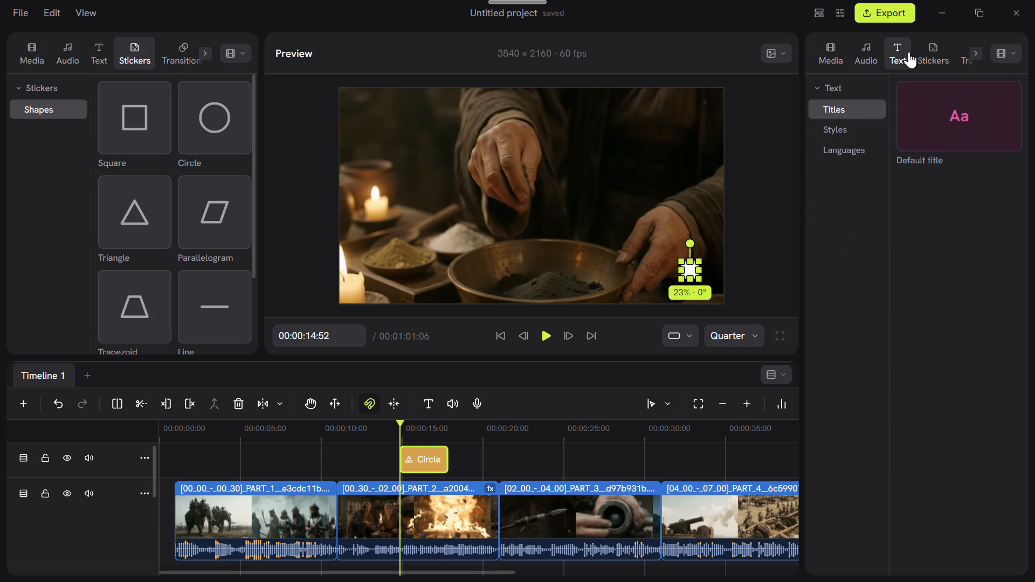
click(925, 52)
click(837, 93)
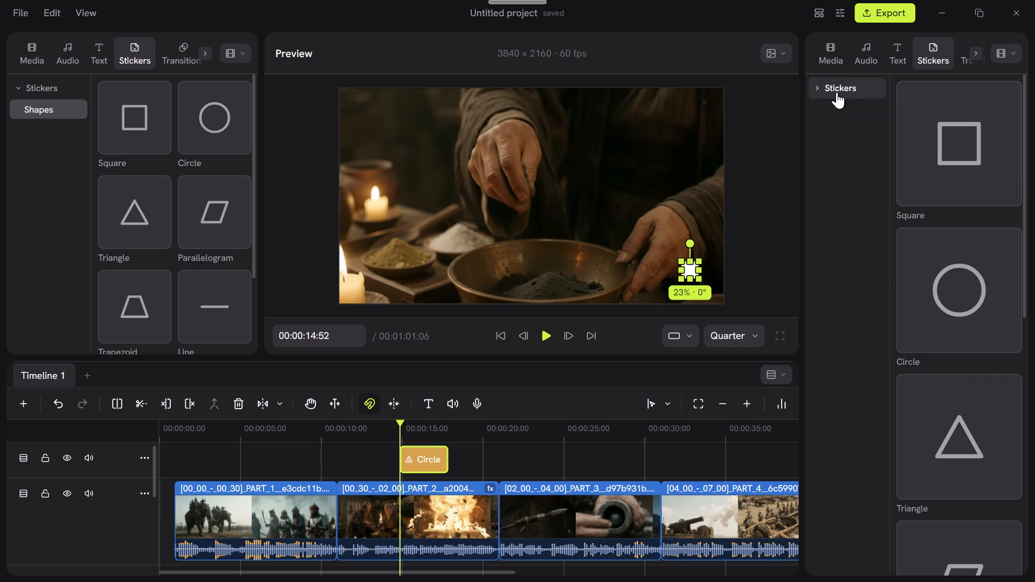
click(851, 89)
scroll(985, 307, down, 10)
scroll(988, 323, up, 9)
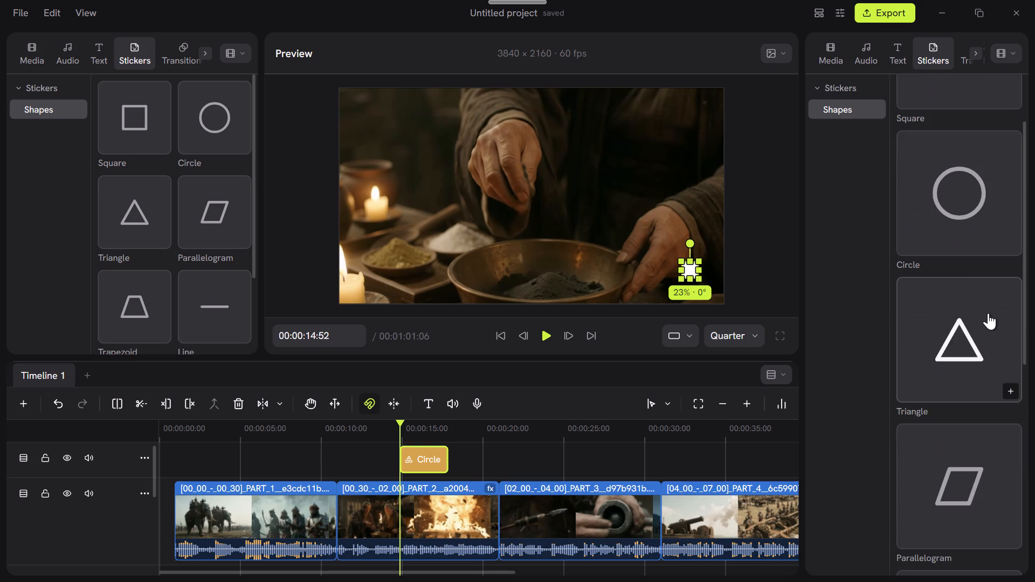
scroll(988, 313, up, 3)
scroll(938, 49, up, 3)
scroll(977, 60, down, 2)
click(977, 59)
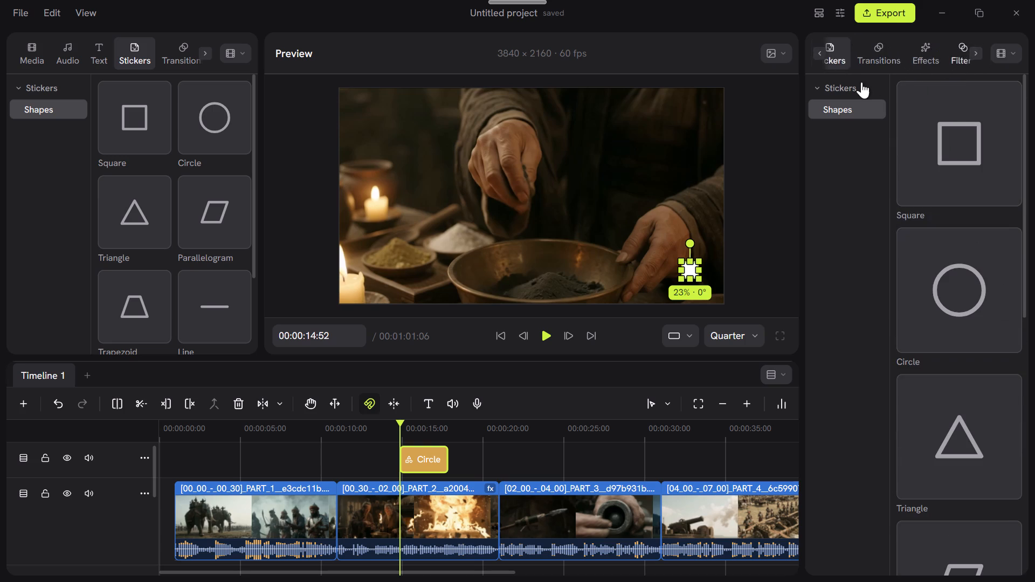
click(871, 41)
click(908, 47)
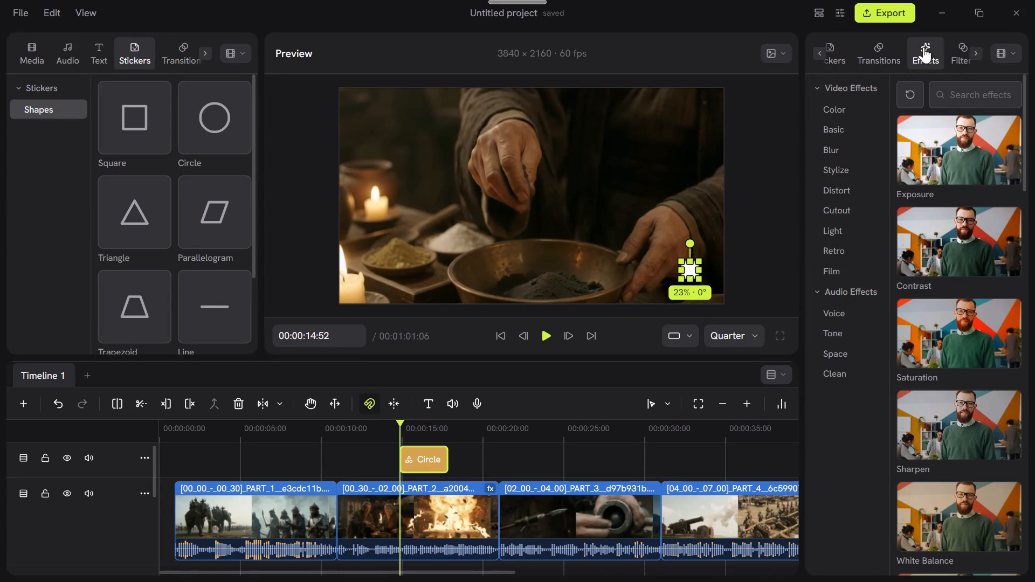
Search the Filters library for "blur", reload the custom packages, and clear the search.
click(959, 49)
scroll(934, 183, down, 1)
scroll(934, 183, up, 3)
click(954, 94)
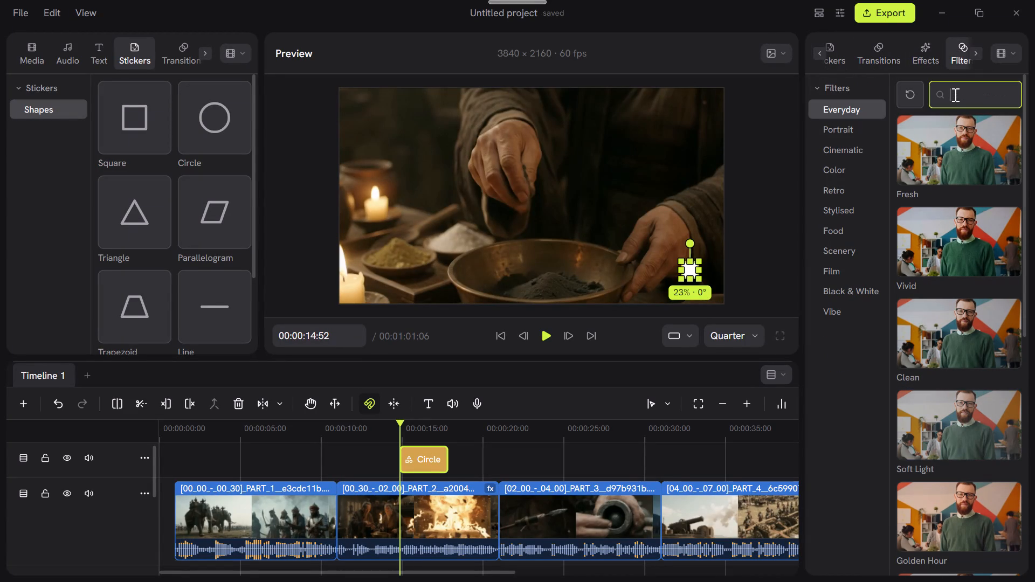
text(blur)
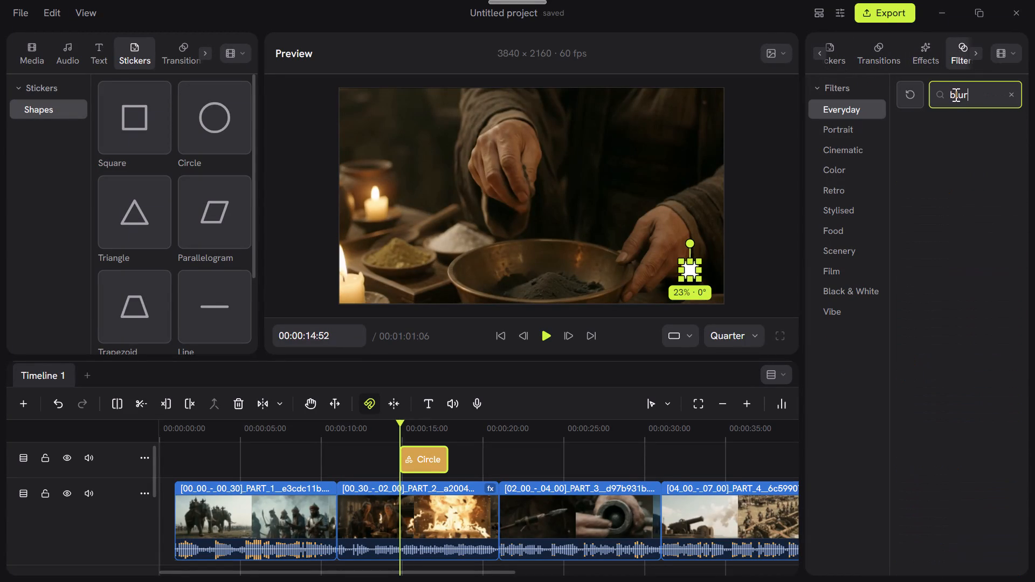
key(Return)
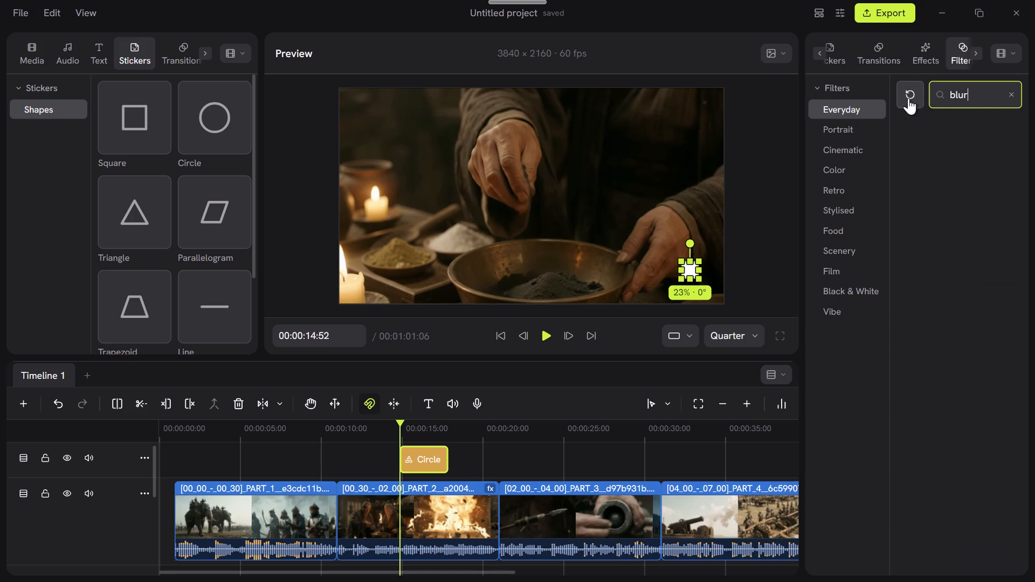
click(937, 98)
click(911, 94)
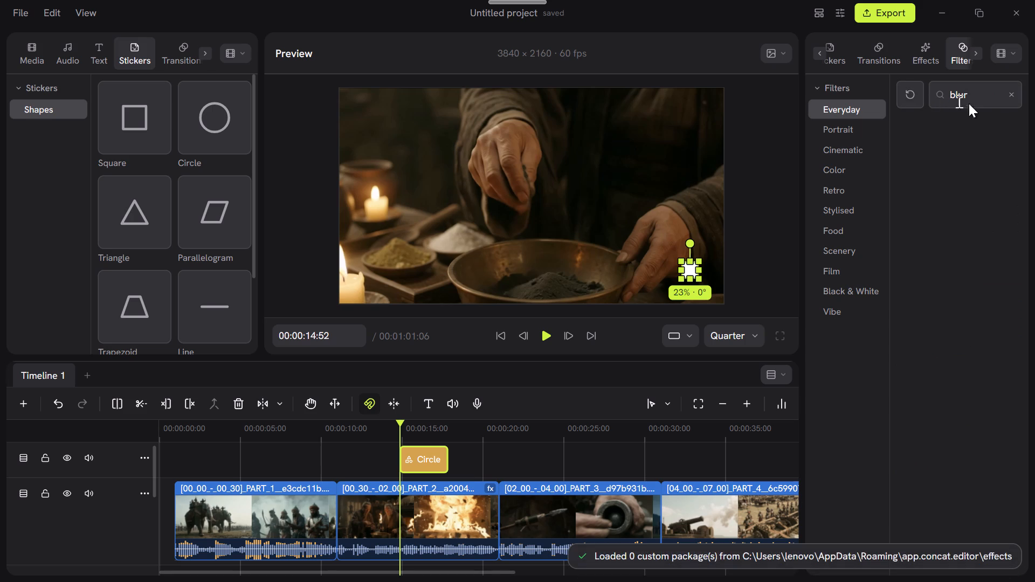
click(1017, 95)
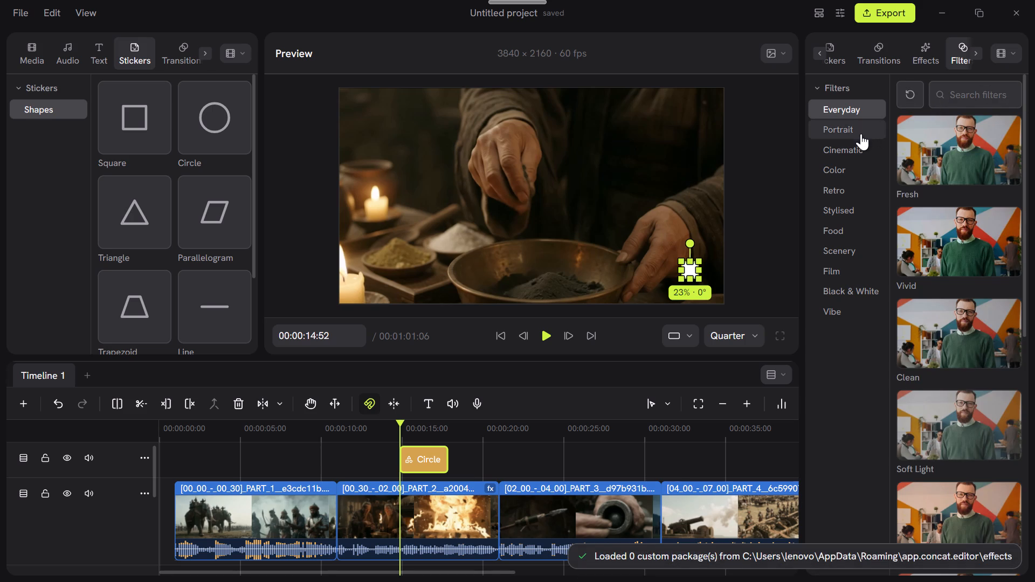
Look through the Filters library categories from Portrait, Cinematic and Color through Retro, Stylised, Food, Scenery, Film, Black & White and Vibe.
click(860, 134)
click(849, 149)
click(849, 164)
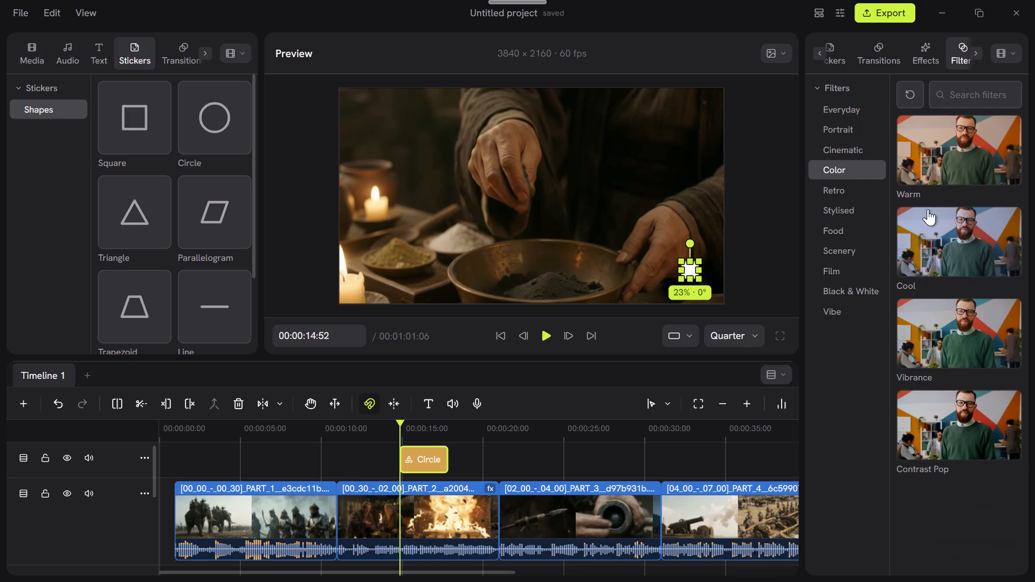
click(832, 189)
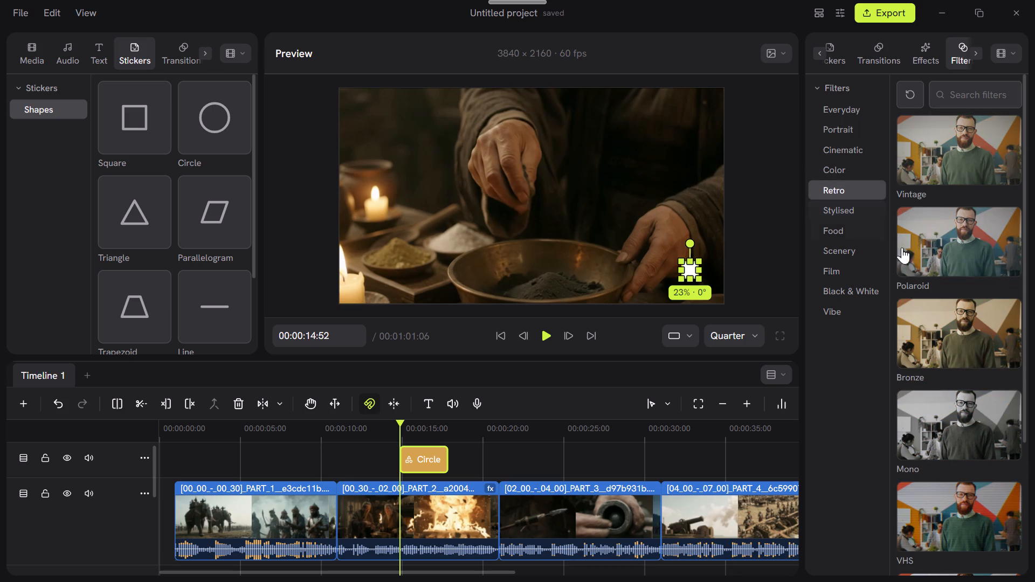
scroll(913, 254, down, 10)
click(844, 210)
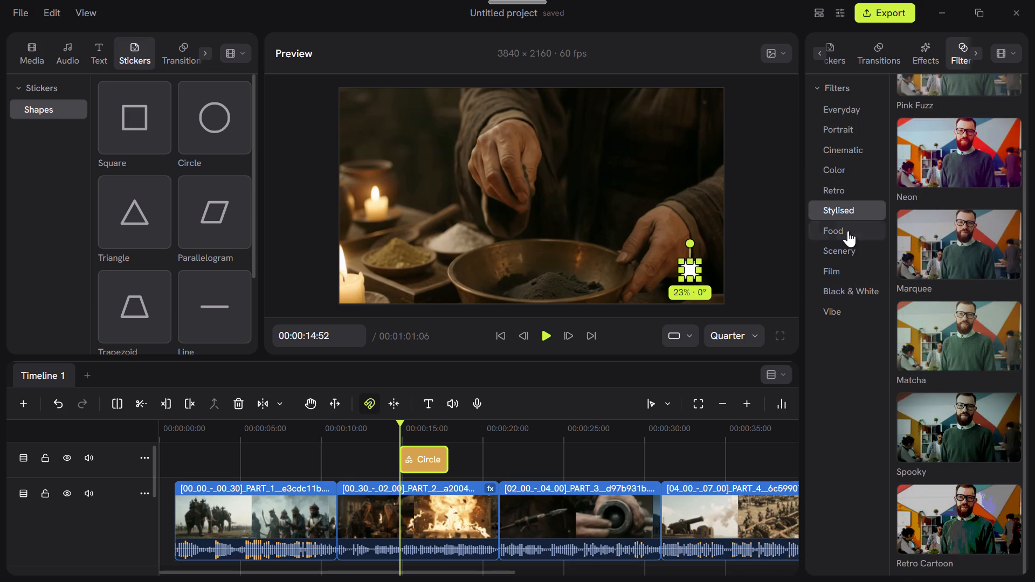
click(848, 231)
click(858, 246)
click(871, 276)
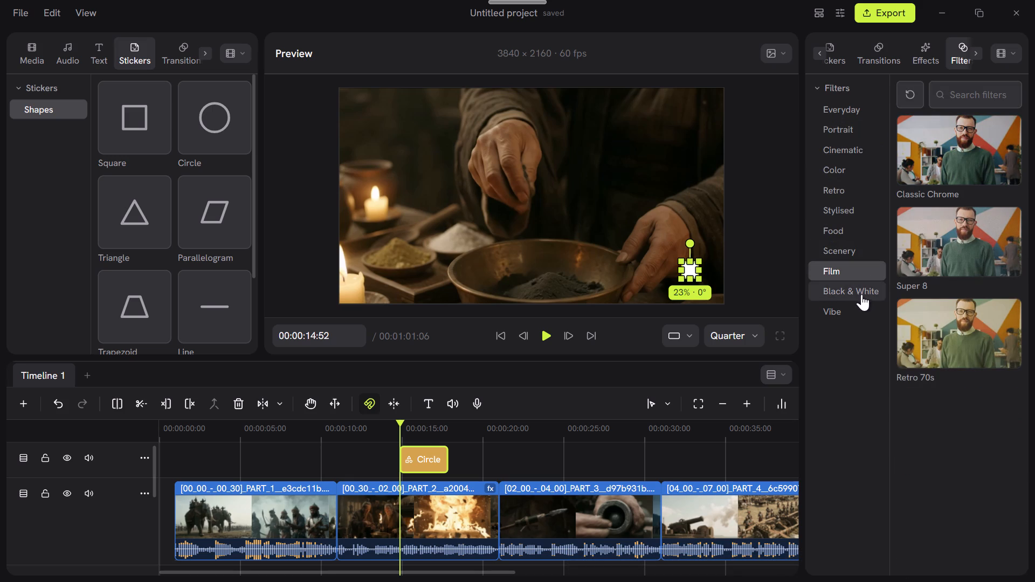
click(850, 288)
click(833, 302)
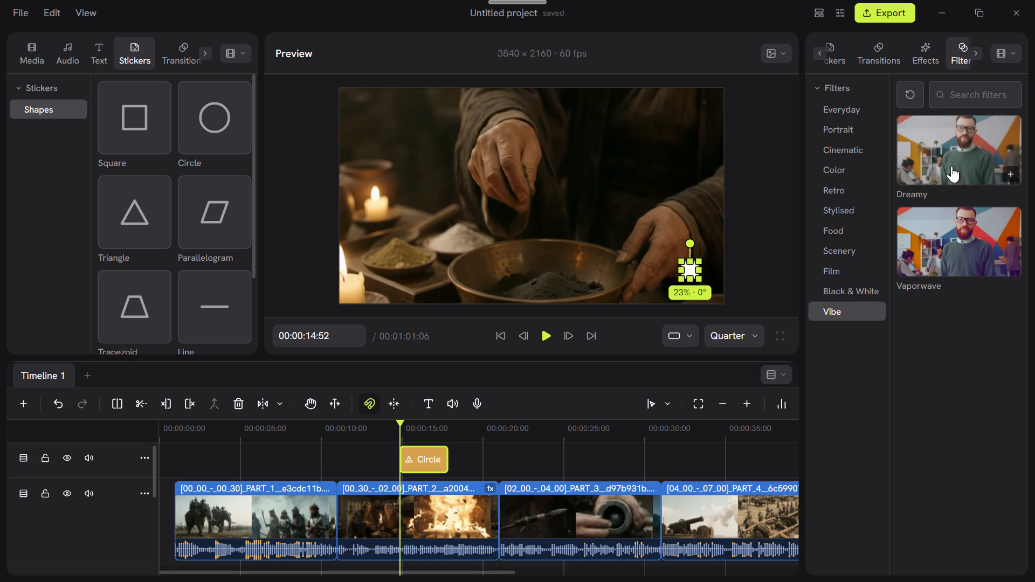
Preview the Dreamy filter from the Vibe category over the picture and turn the preview off again.
click(928, 177)
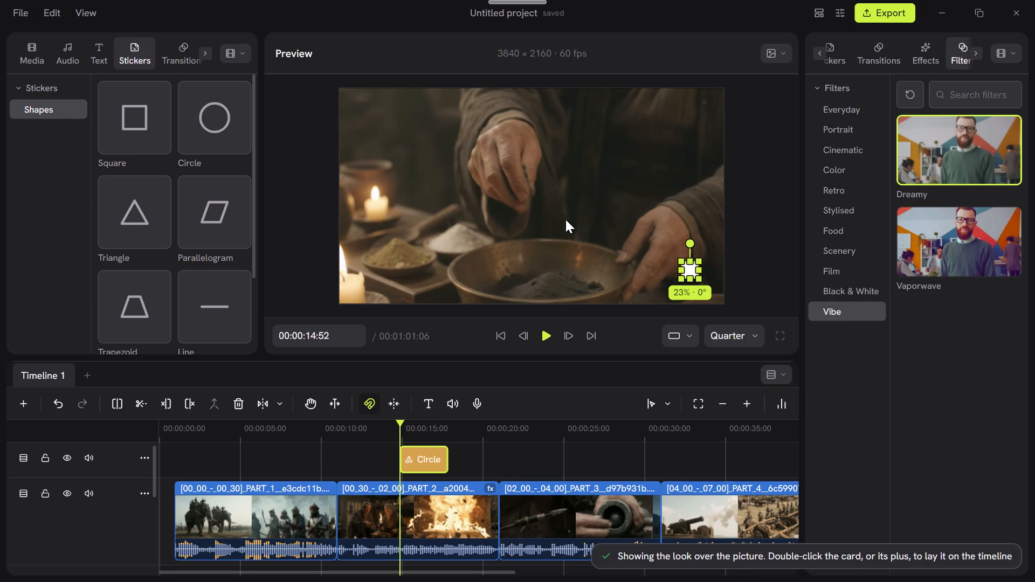
click(943, 143)
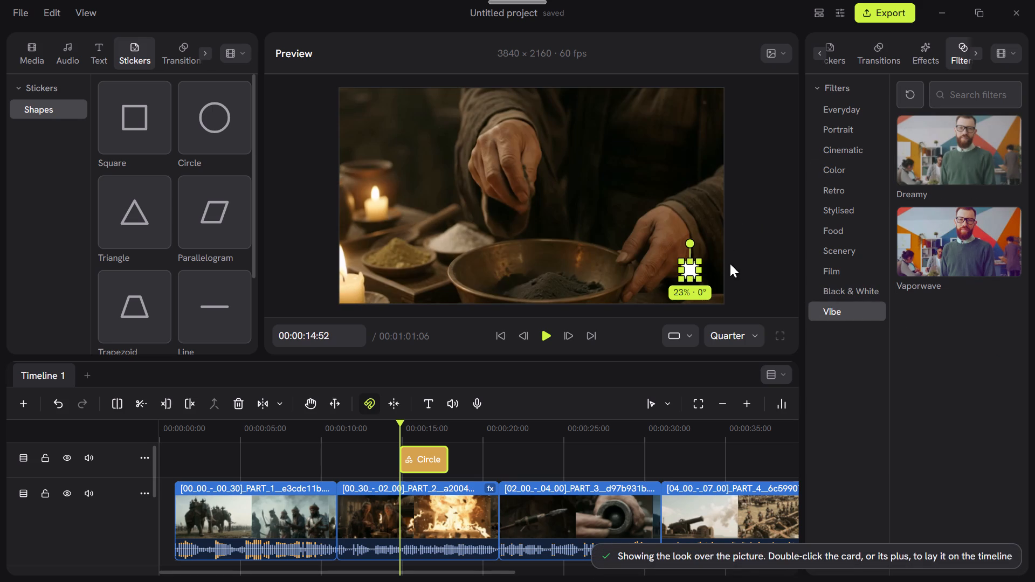
Try to open the circle shape covering the watermark for editing in the preview.
double_click(689, 269)
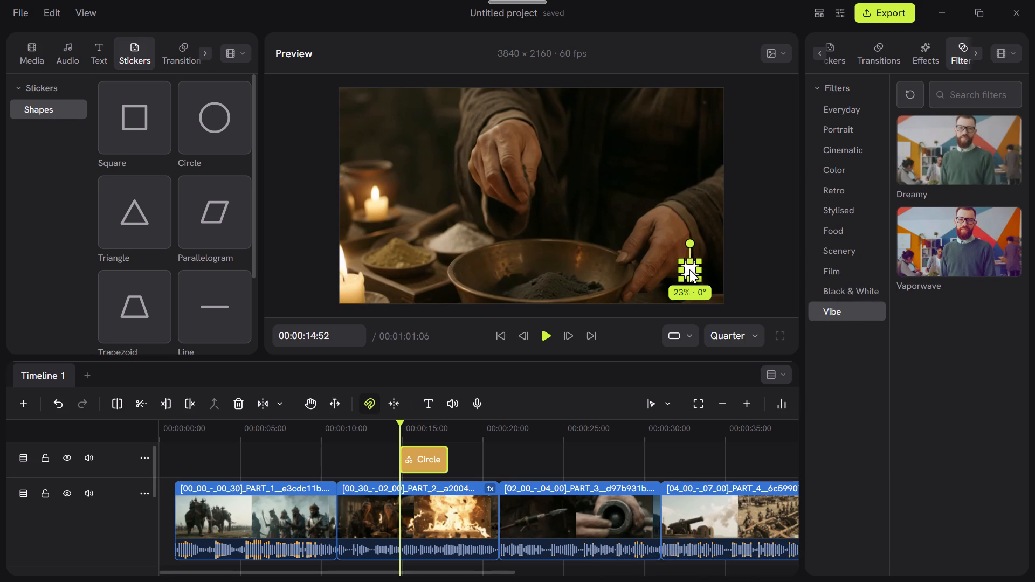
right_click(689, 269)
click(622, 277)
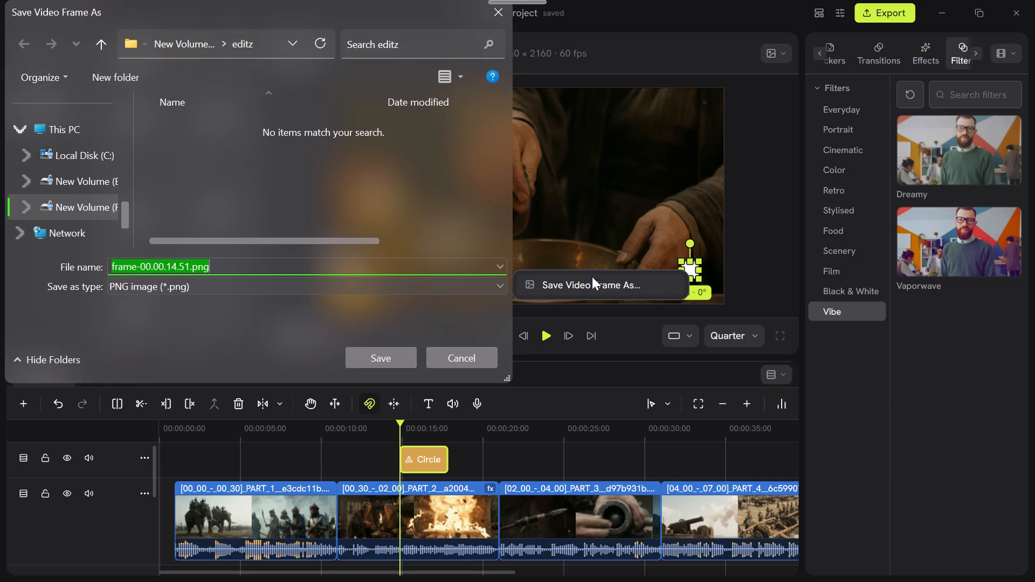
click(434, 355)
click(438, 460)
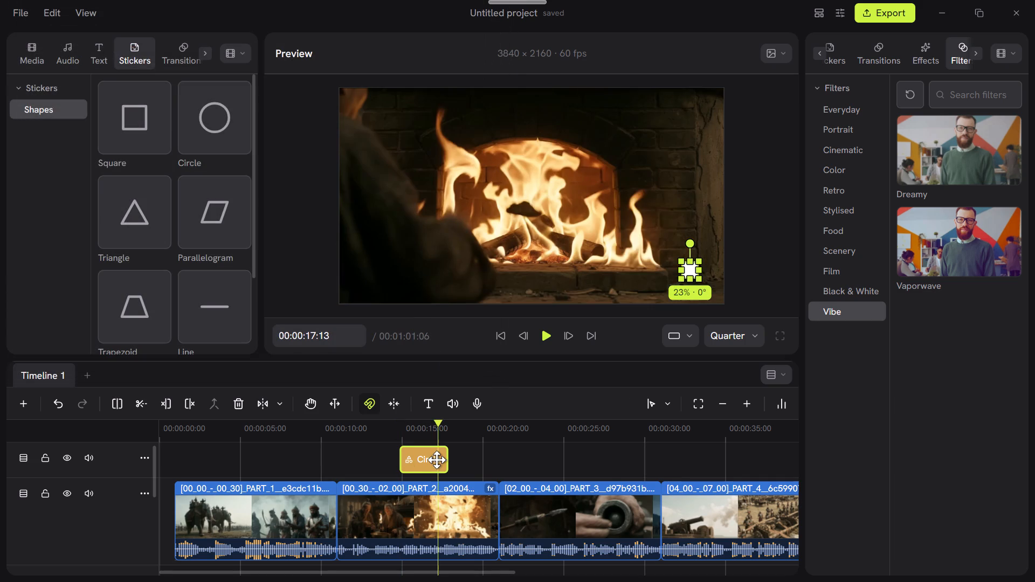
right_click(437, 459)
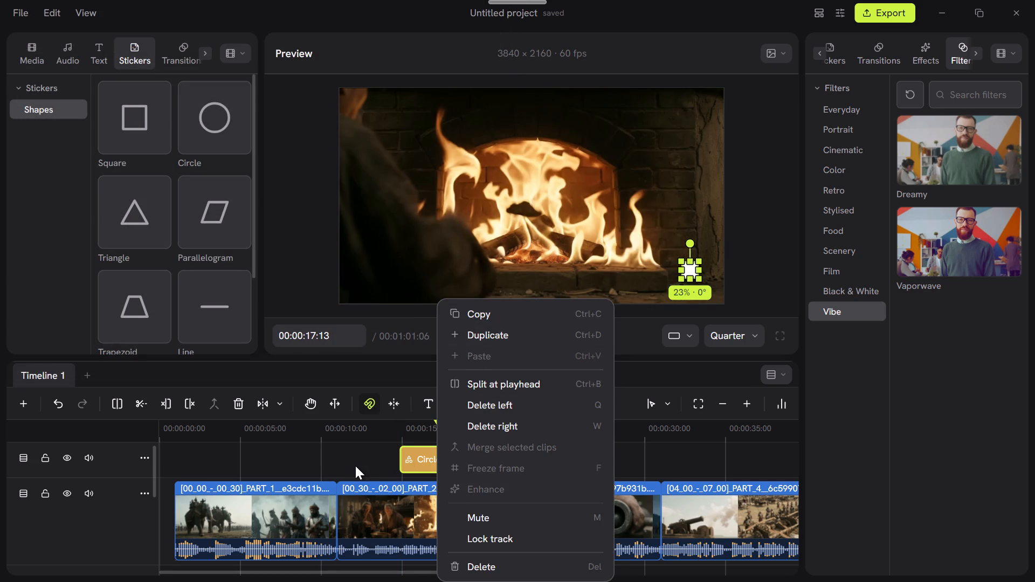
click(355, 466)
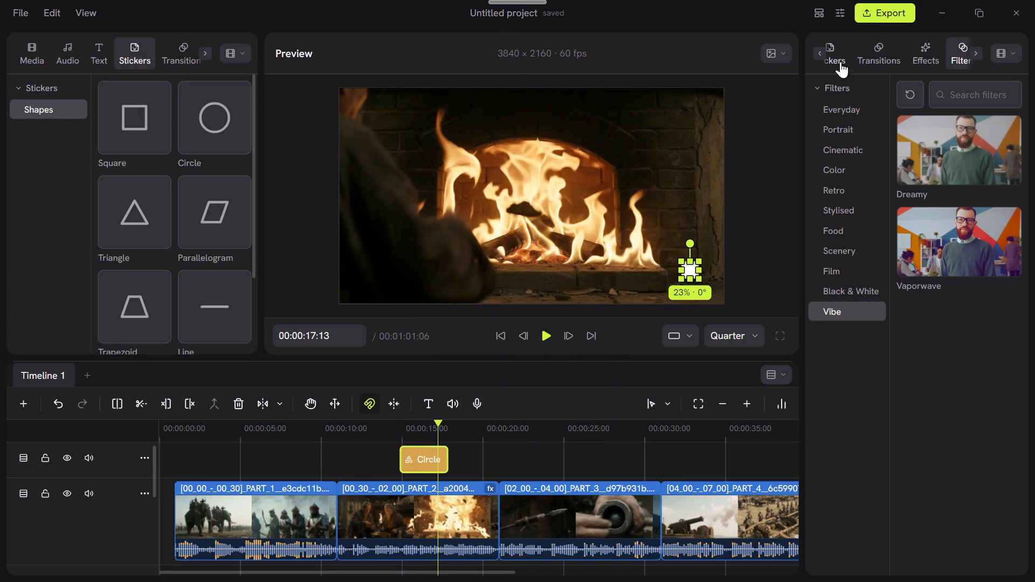
Remove the extra Library panel showing the Vibe filters from the workspace layout.
click(839, 303)
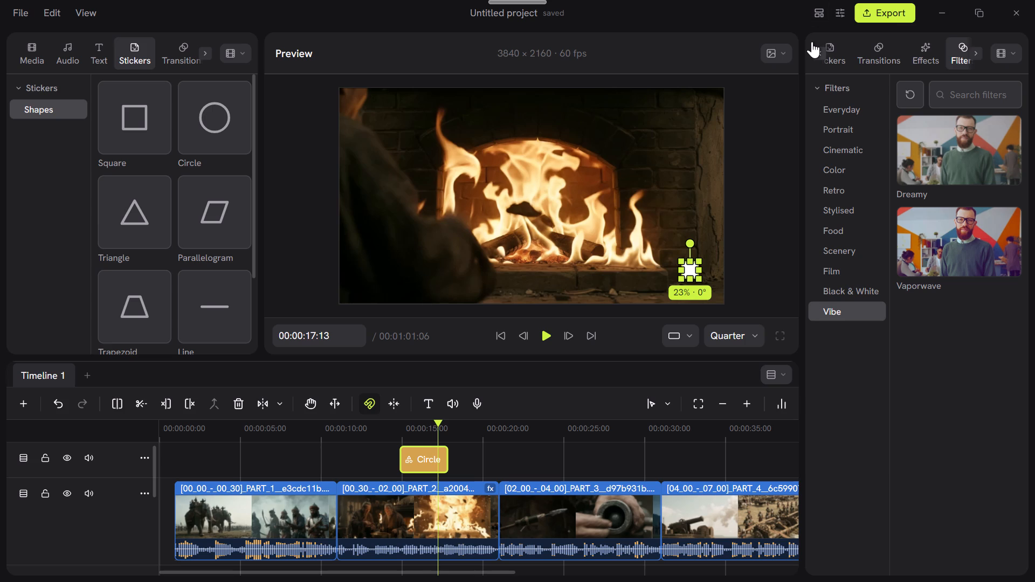
triple_click(812, 51)
click(812, 51)
click(1015, 39)
click(1009, 51)
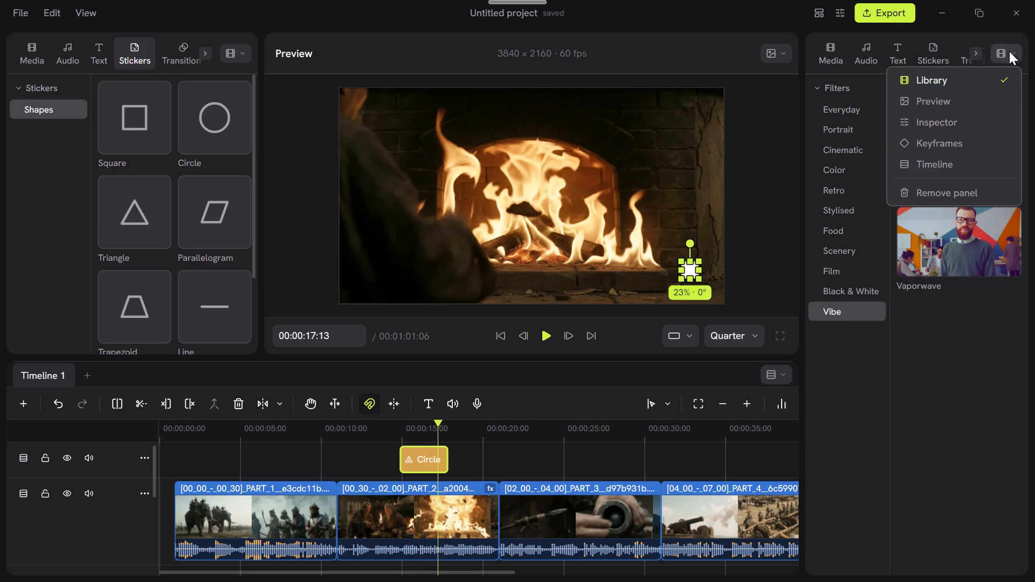
click(963, 190)
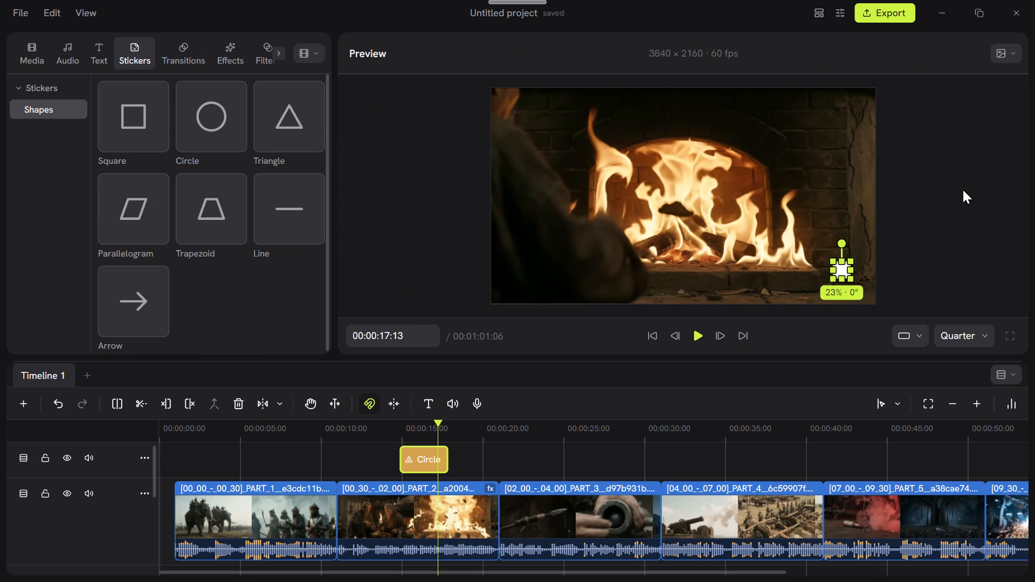
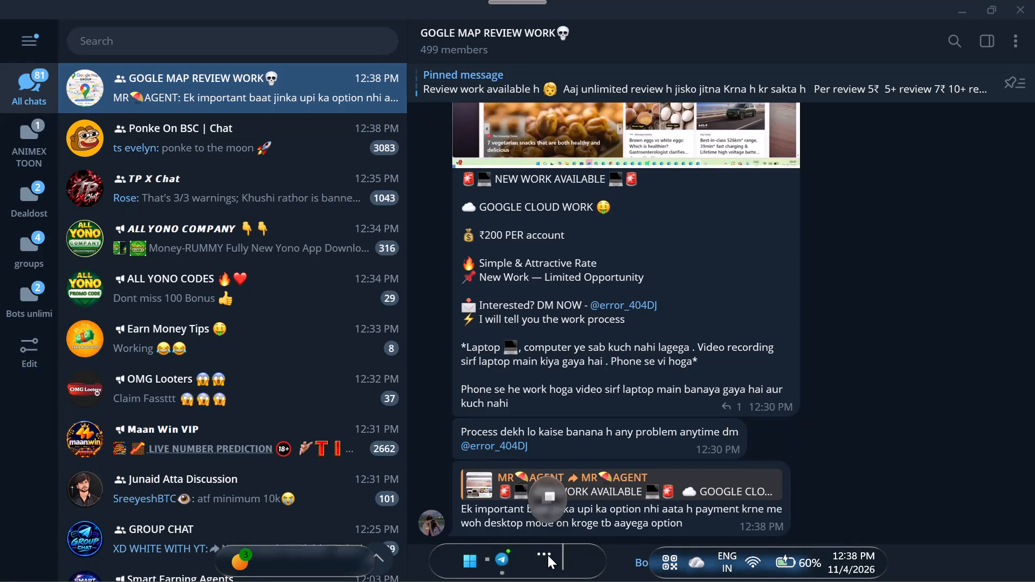
Switch from the chat window back to the Concat video editor.
click(548, 555)
click(616, 500)
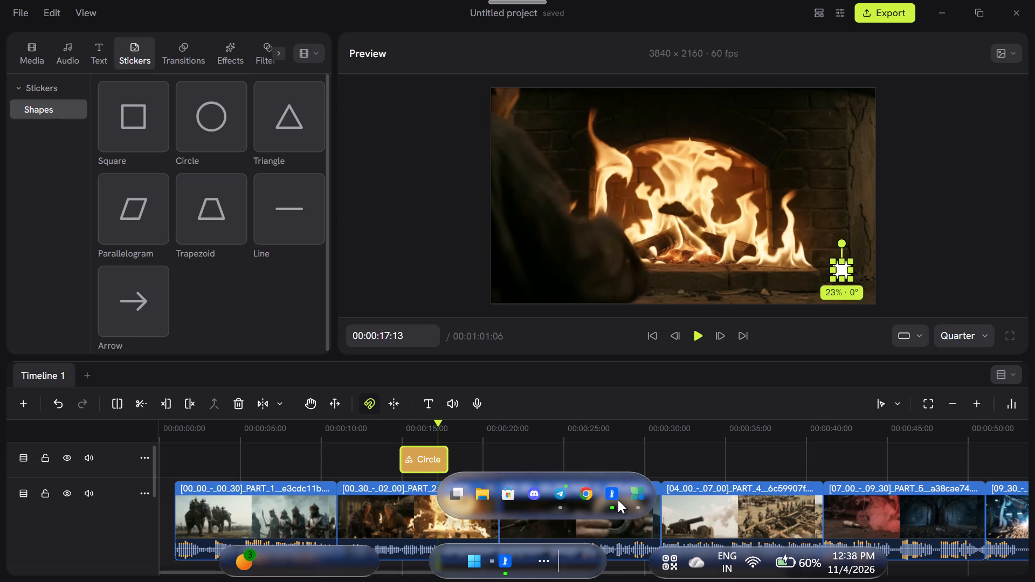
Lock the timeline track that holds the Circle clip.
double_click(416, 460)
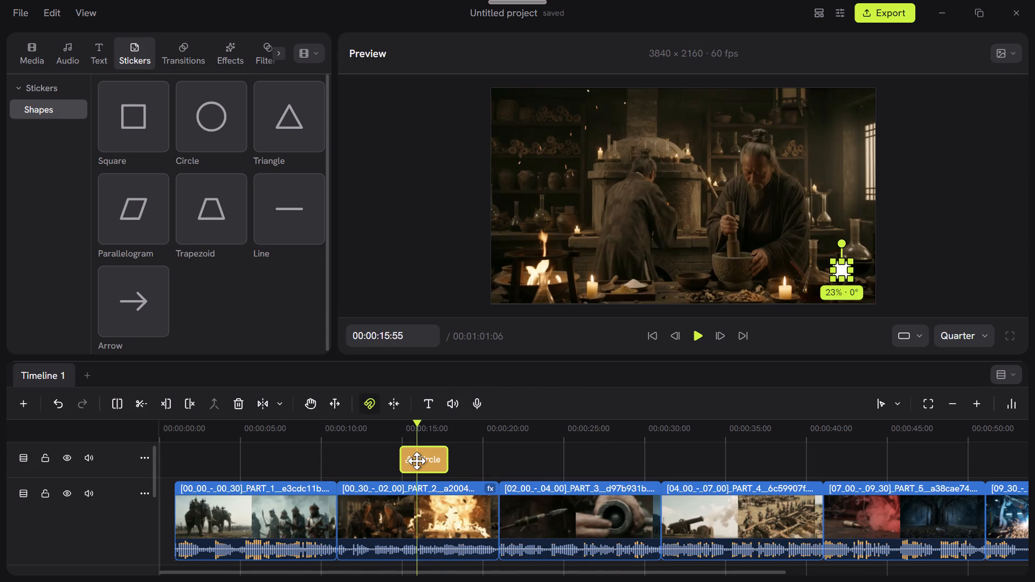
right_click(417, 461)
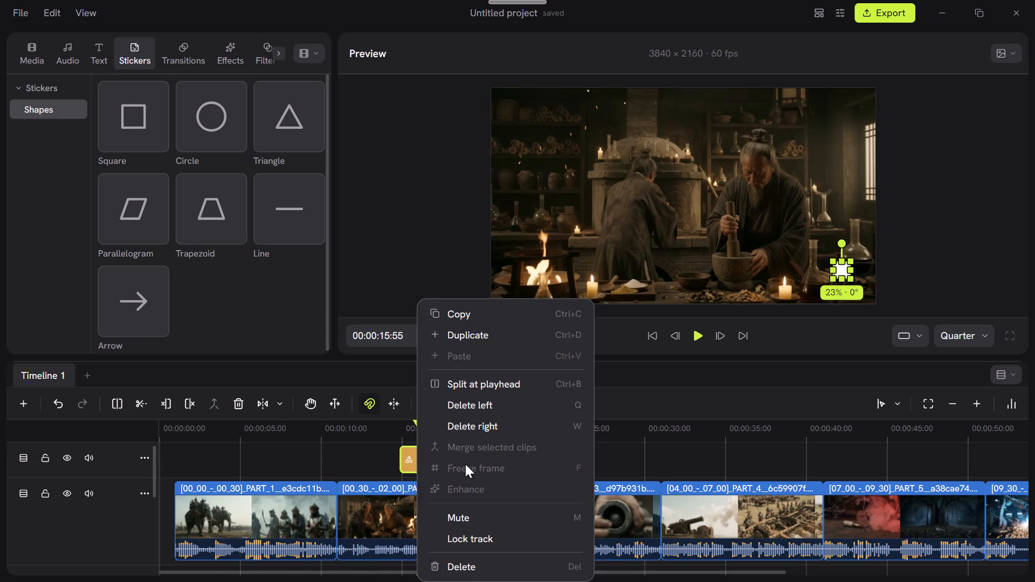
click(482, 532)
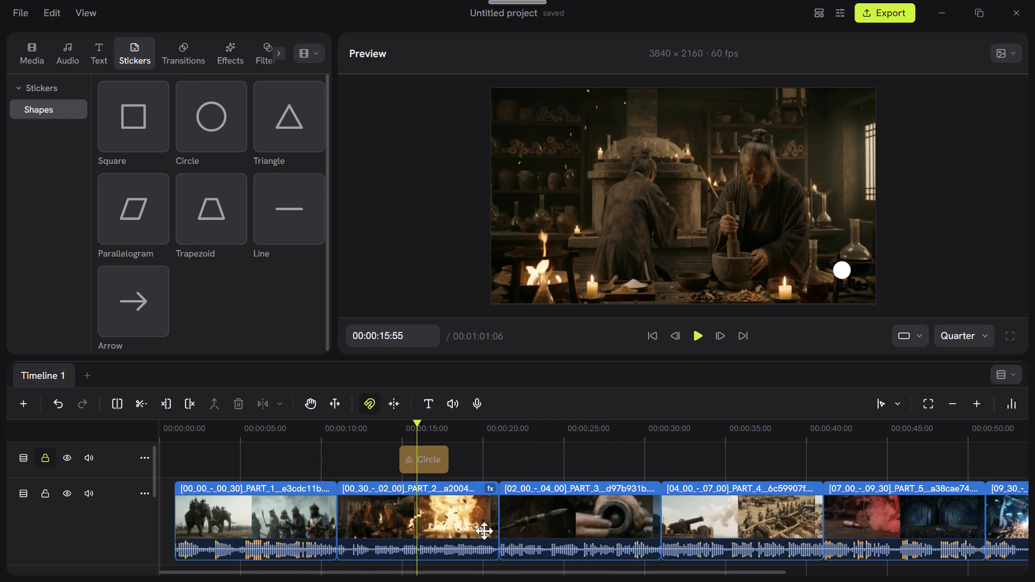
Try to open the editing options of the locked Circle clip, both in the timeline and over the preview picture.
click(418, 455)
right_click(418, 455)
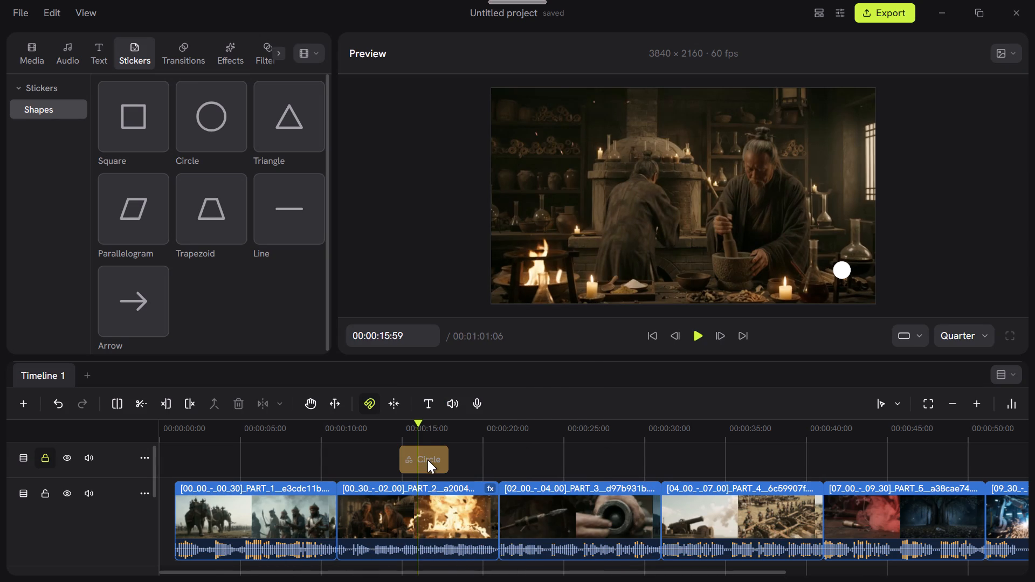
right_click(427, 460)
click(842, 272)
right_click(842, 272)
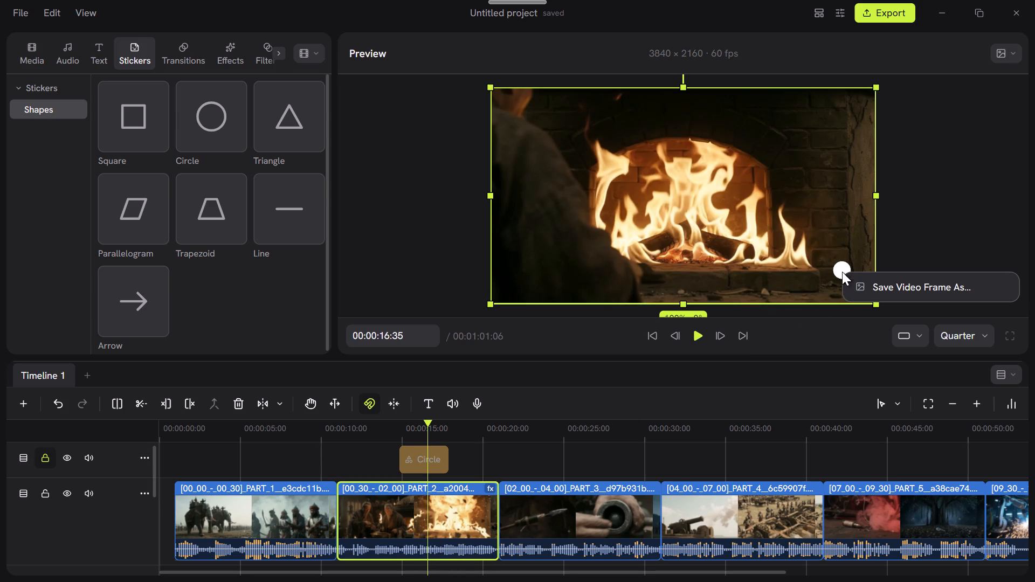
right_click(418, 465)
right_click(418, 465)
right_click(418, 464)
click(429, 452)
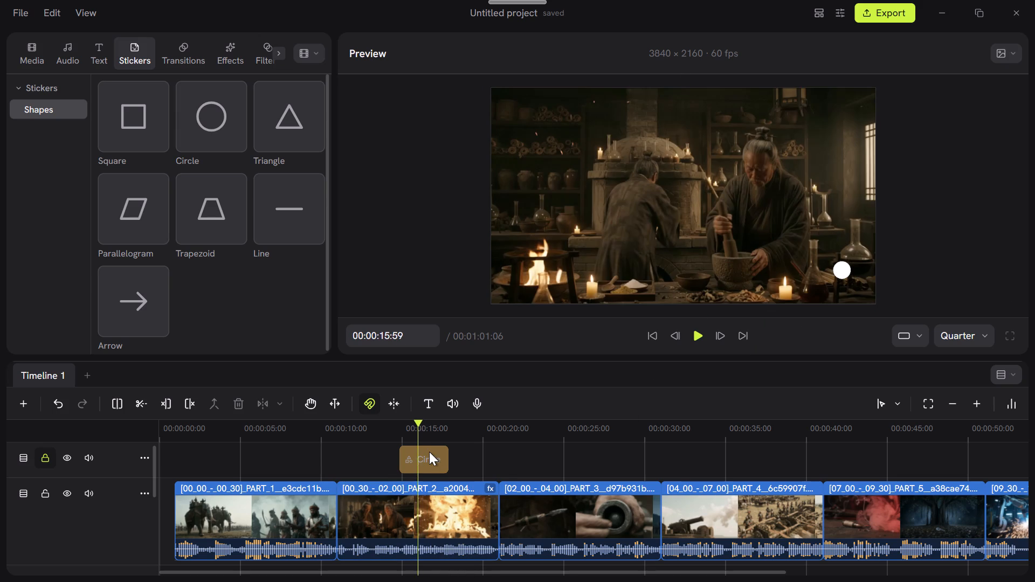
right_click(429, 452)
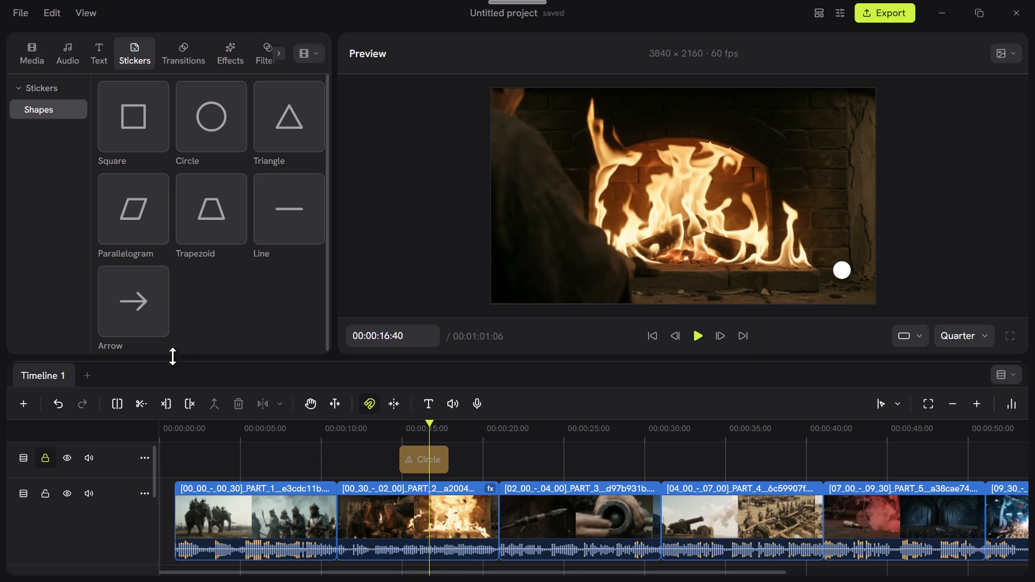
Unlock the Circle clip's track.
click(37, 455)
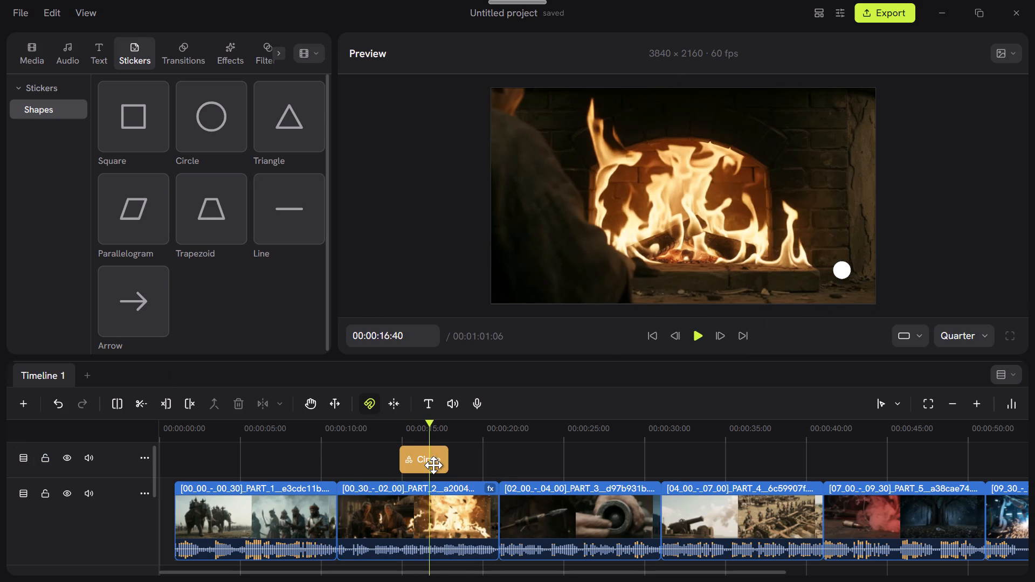
Open the editing options of the Circle clip in the timeline.
right_click(433, 465)
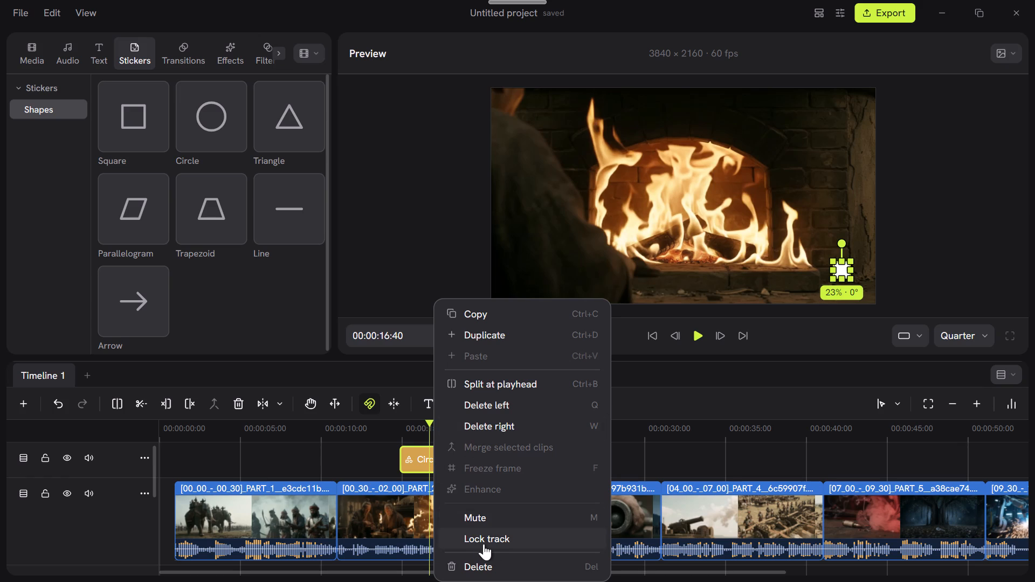
Split the Circle clip on the timeline at 00:00:15:55.
click(417, 461)
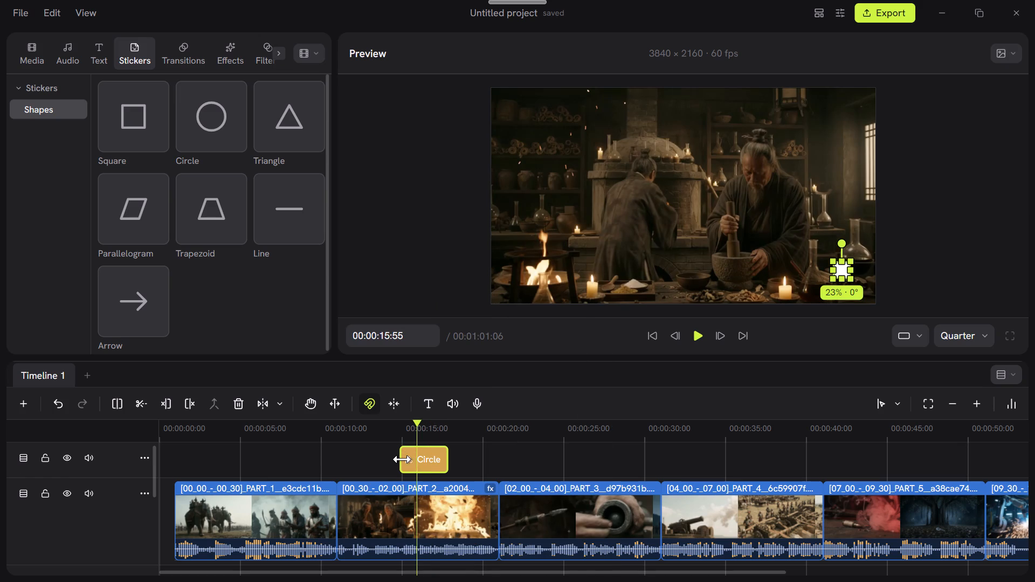
drag(402, 459, 146, 414)
right_click(413, 459)
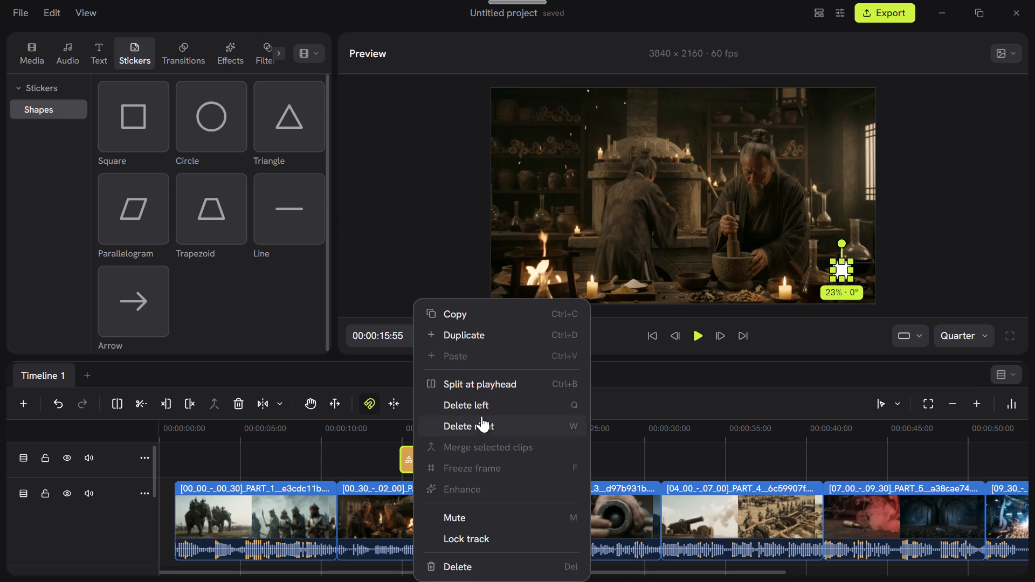
click(467, 381)
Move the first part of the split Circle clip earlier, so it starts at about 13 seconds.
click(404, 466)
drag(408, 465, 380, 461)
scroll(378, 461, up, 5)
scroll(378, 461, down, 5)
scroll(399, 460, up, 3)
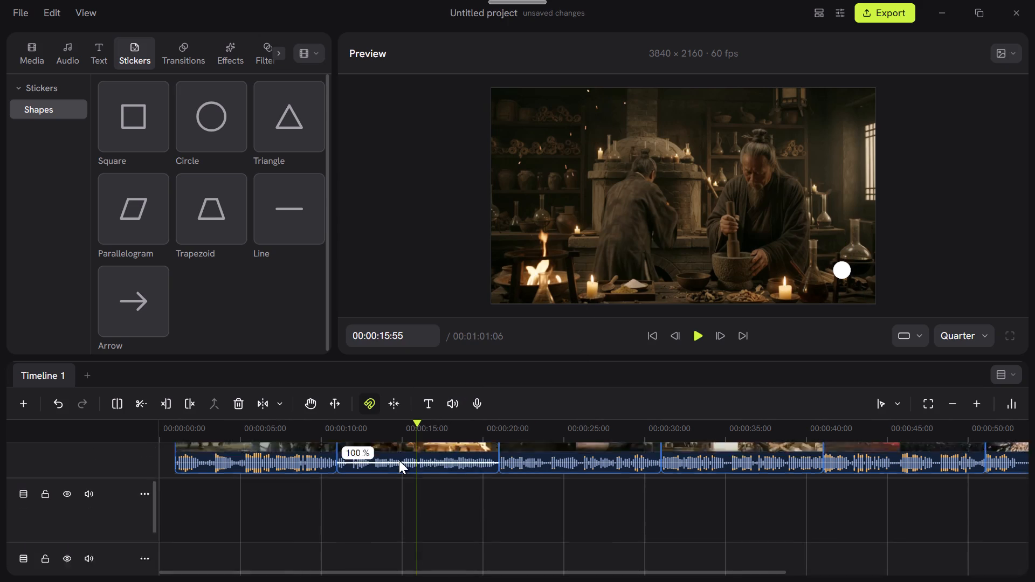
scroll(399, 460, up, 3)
Delete the separated first part of the Circle clip from the timeline.
click(443, 456)
right_click(431, 456)
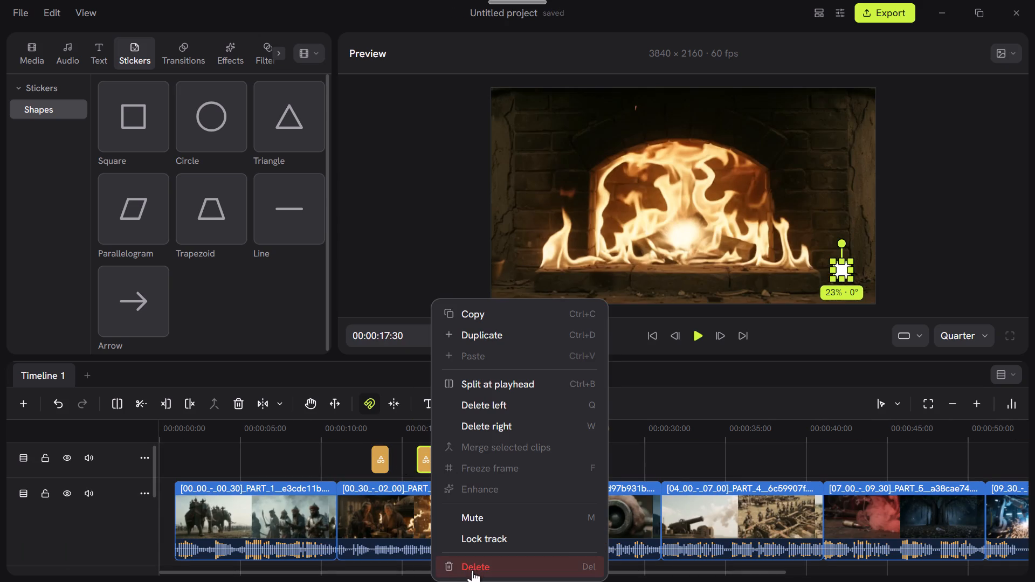
click(372, 444)
right_click(377, 456)
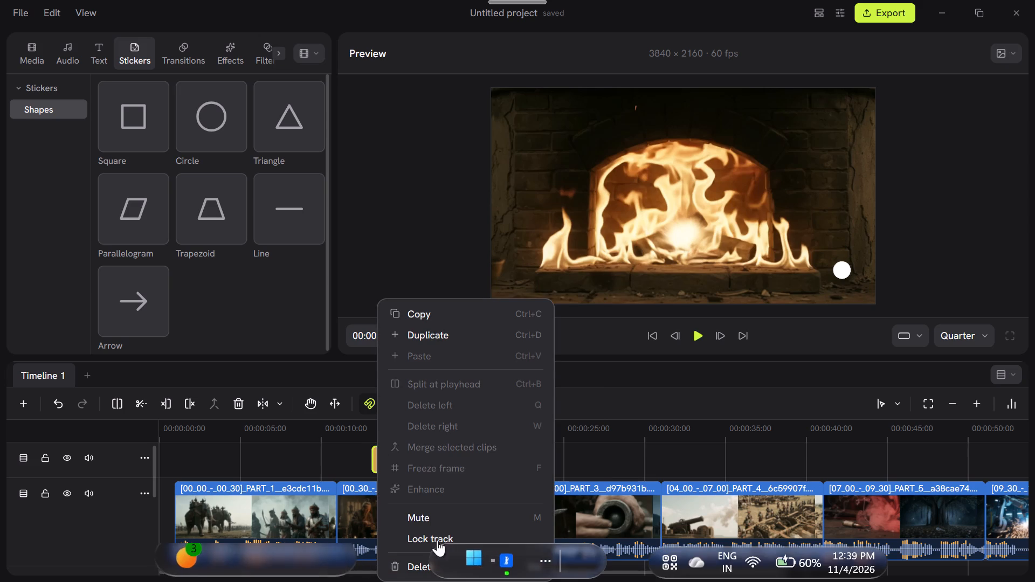
click(455, 564)
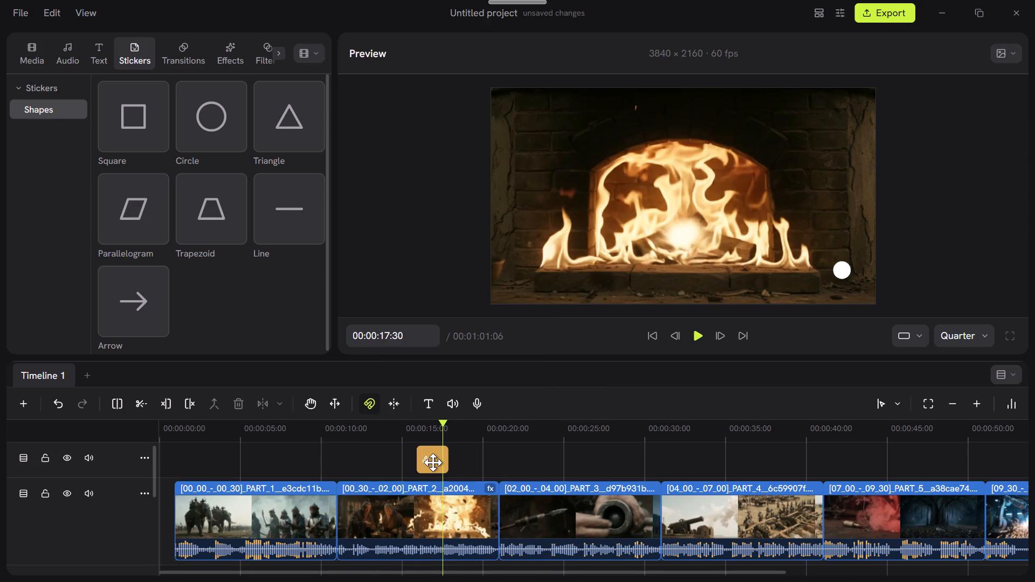
Split the remaining Circle clip at 00:00:16:54 and delete the part before the split.
click(433, 462)
right_click(433, 462)
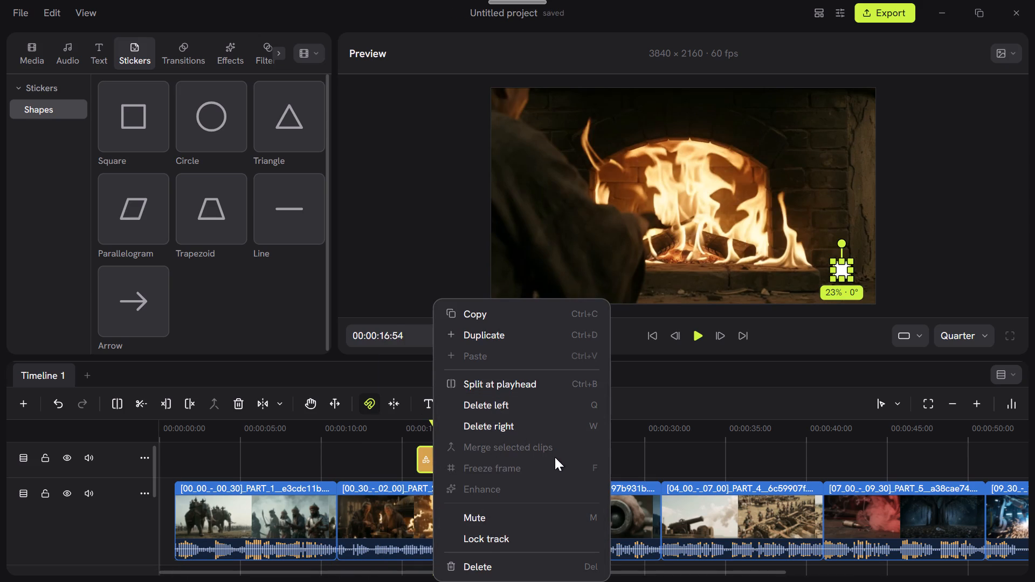
click(530, 388)
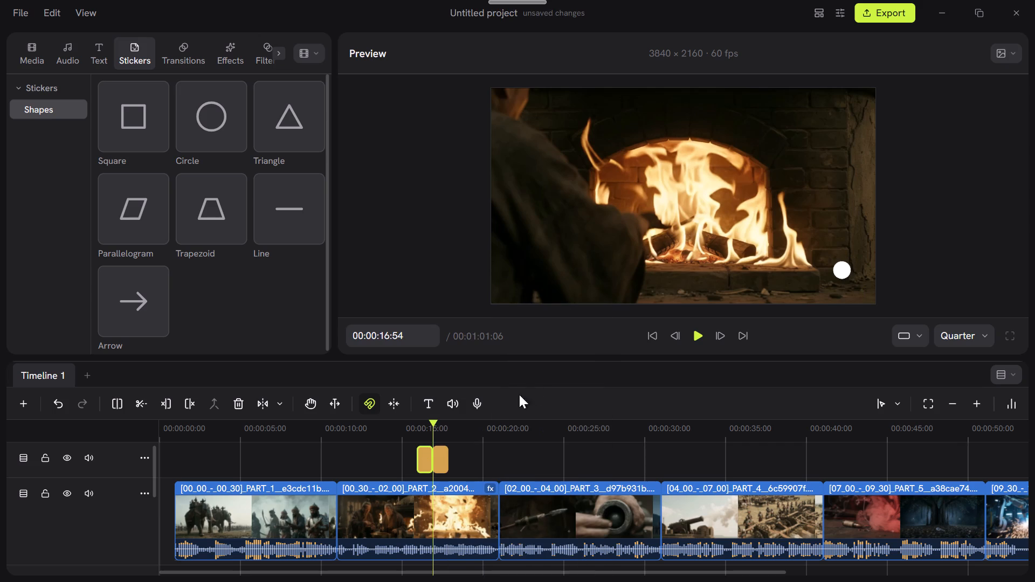
right_click(425, 454)
click(473, 565)
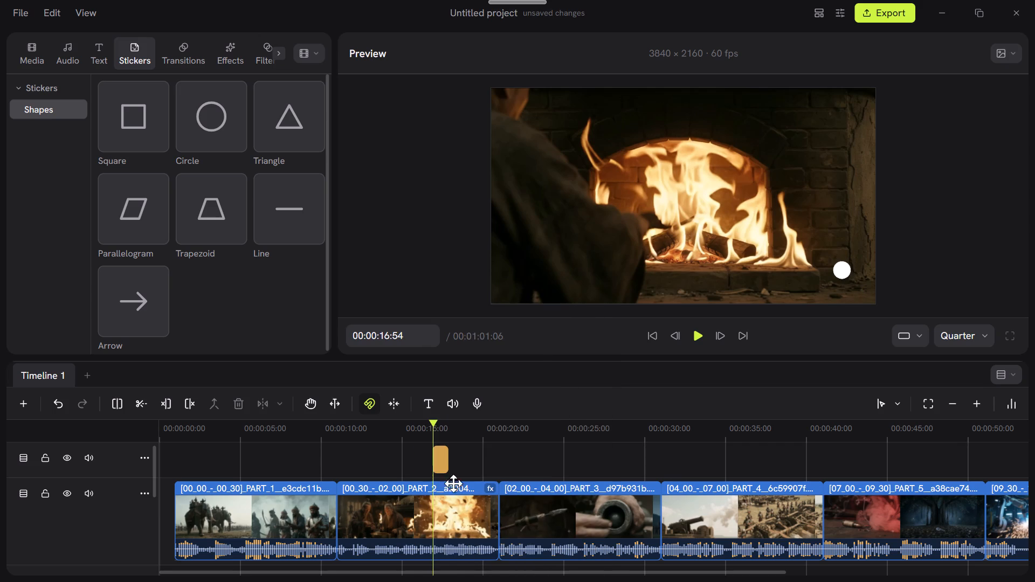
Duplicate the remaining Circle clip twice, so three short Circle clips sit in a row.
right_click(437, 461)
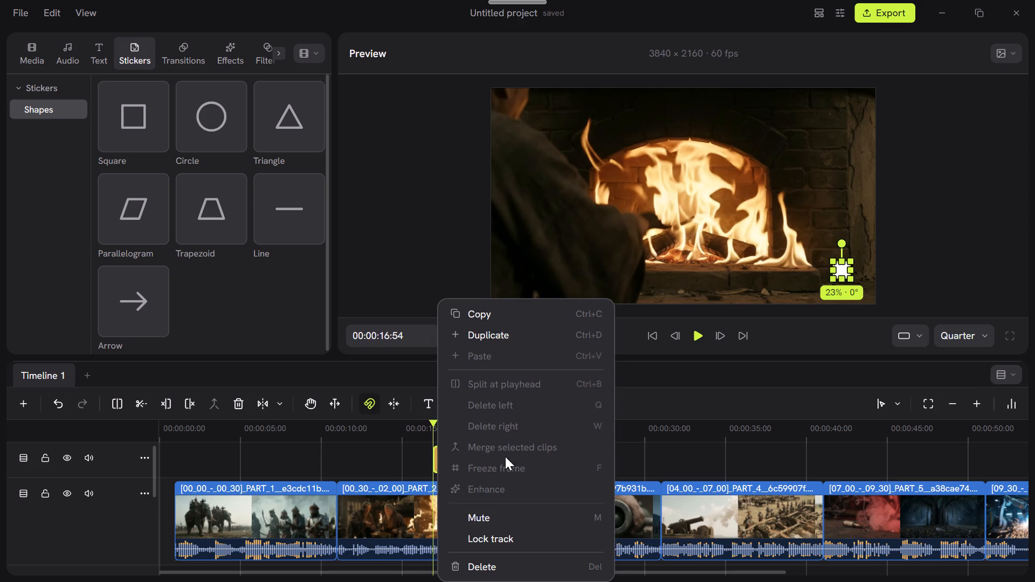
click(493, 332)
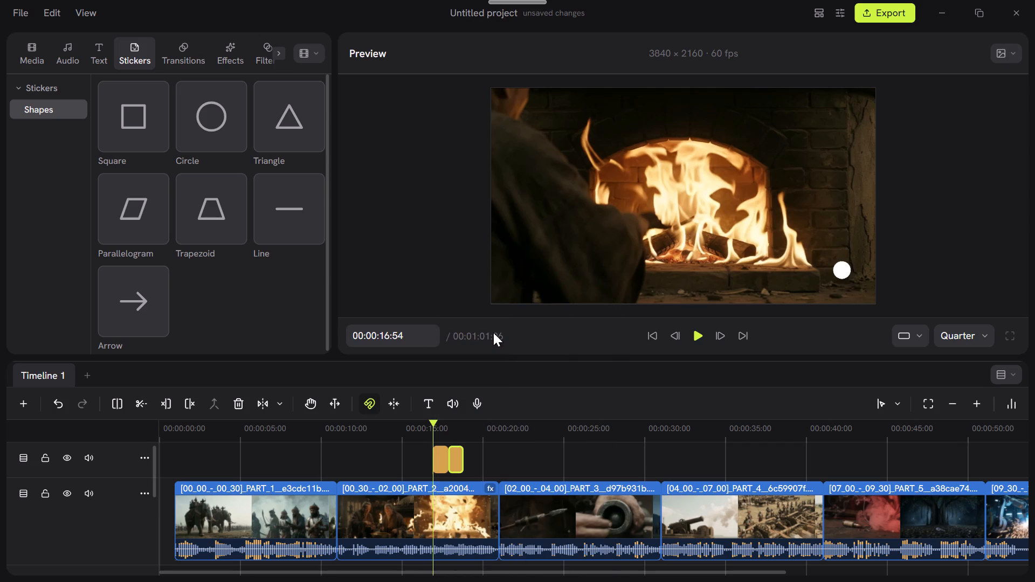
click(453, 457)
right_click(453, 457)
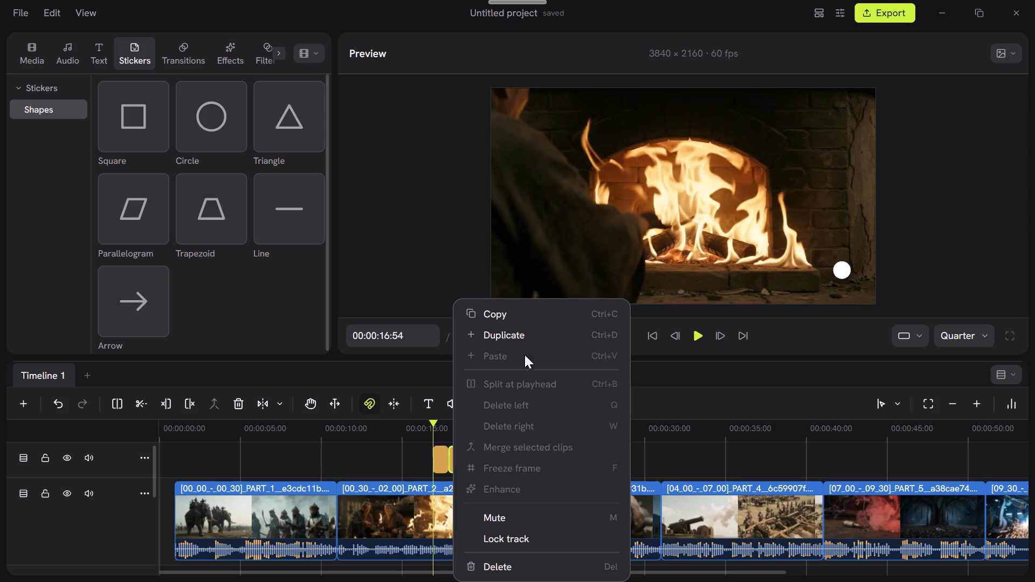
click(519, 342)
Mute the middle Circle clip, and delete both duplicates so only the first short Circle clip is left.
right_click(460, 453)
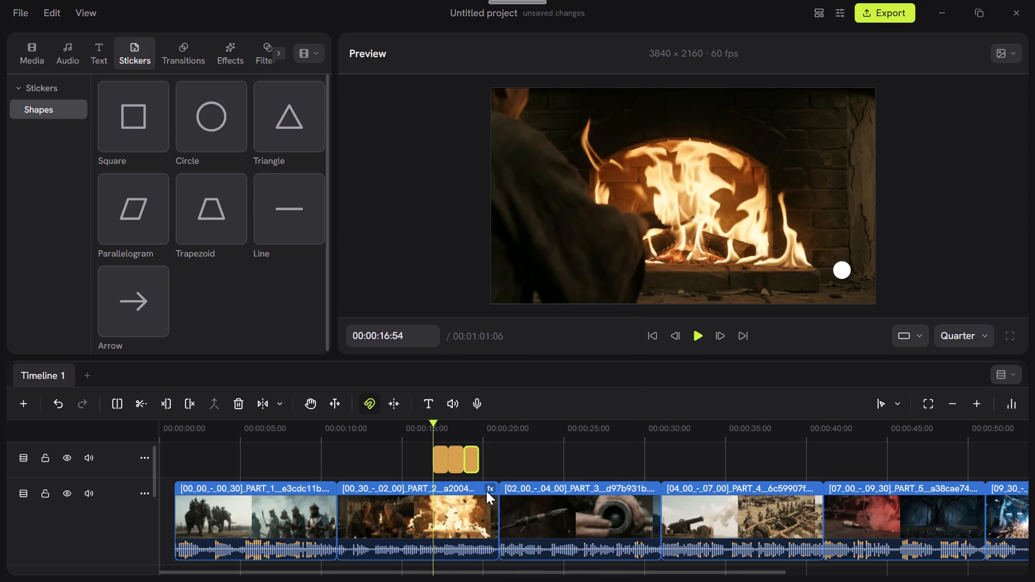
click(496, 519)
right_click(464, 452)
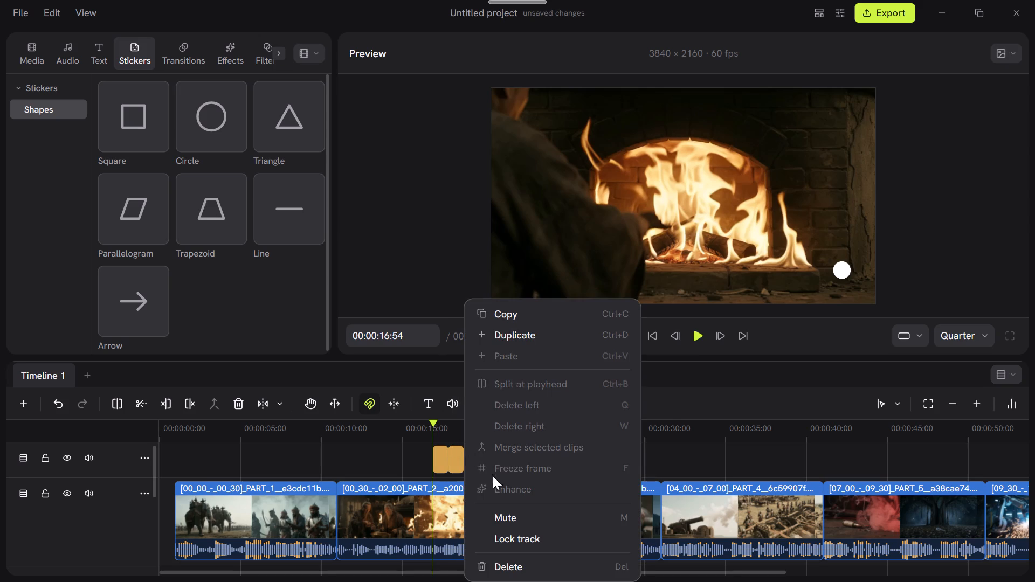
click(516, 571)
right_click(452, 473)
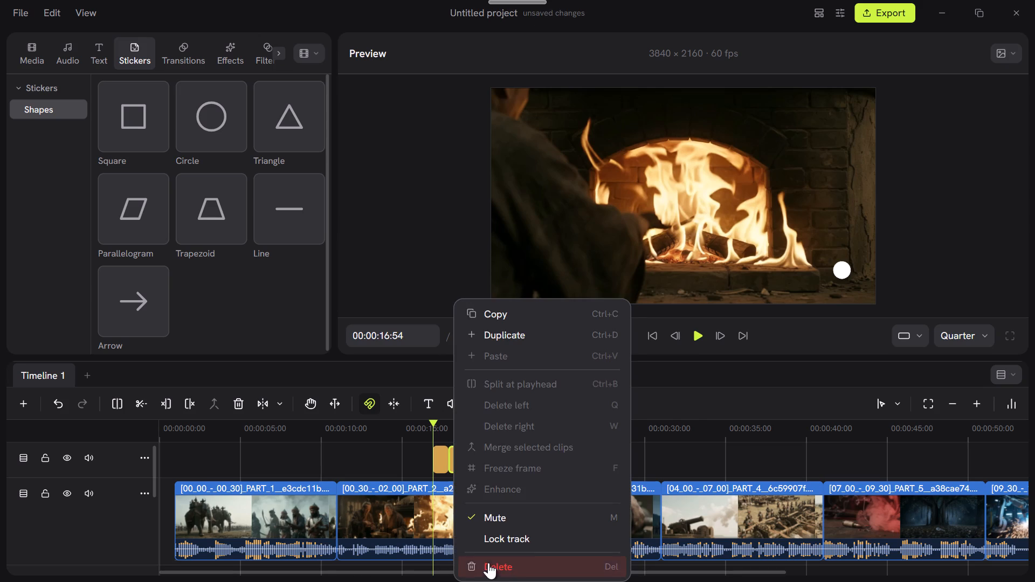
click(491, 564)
Move the remaining short Circle clip earlier on its track, so it starts at about 14.6 seconds.
click(851, 269)
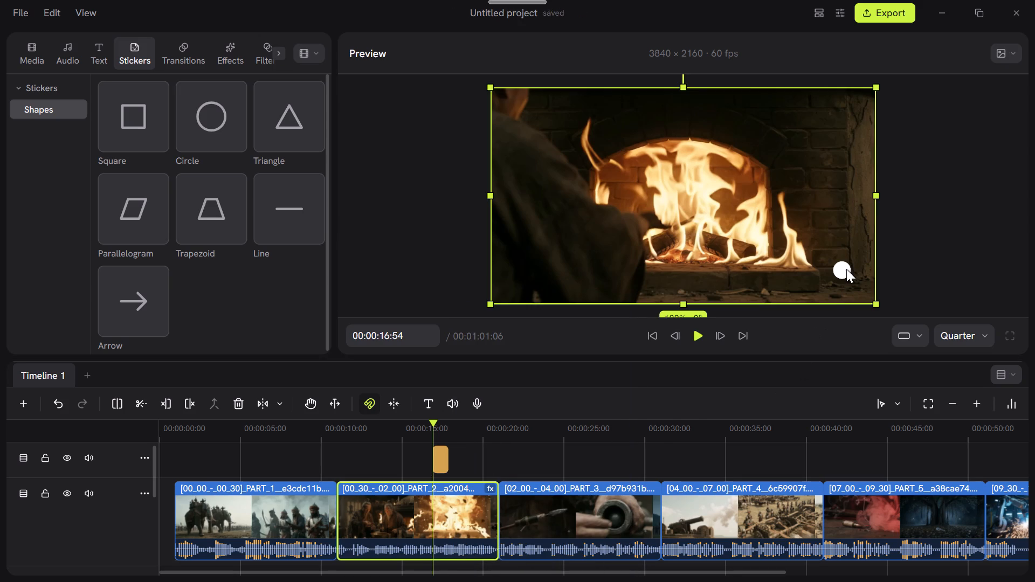
click(846, 269)
click(441, 455)
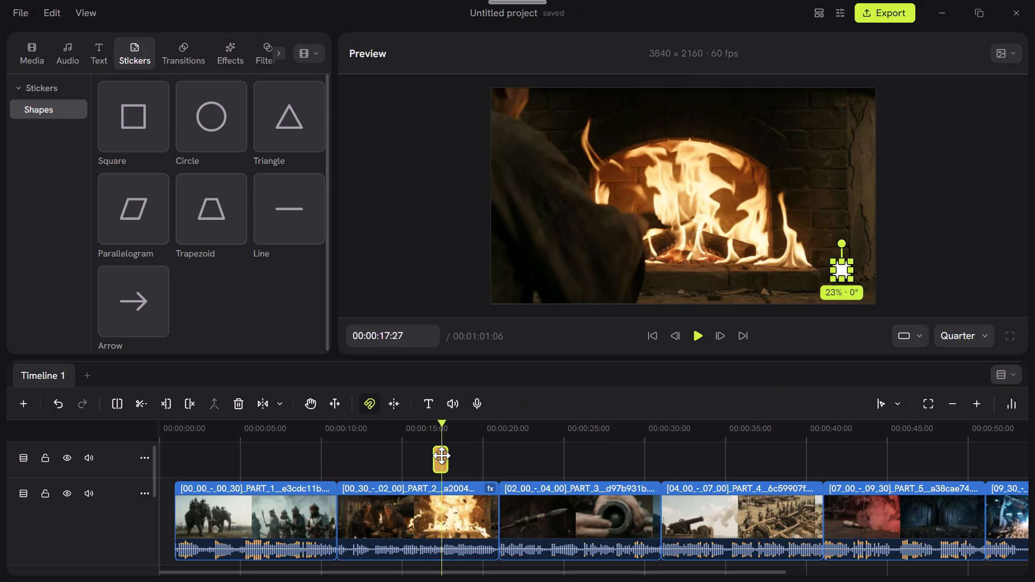
scroll(441, 456, up, 2)
drag(441, 456, 404, 456)
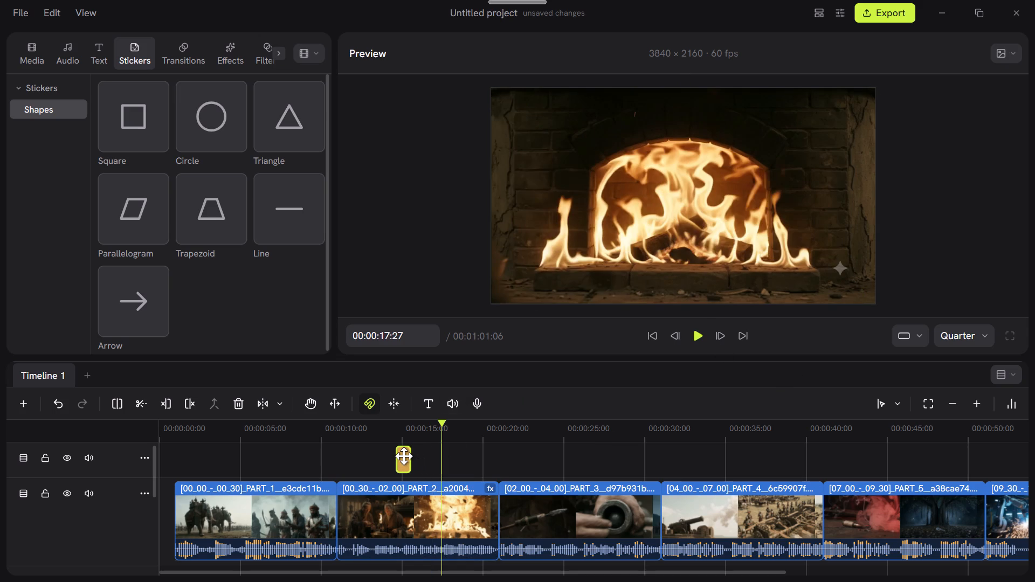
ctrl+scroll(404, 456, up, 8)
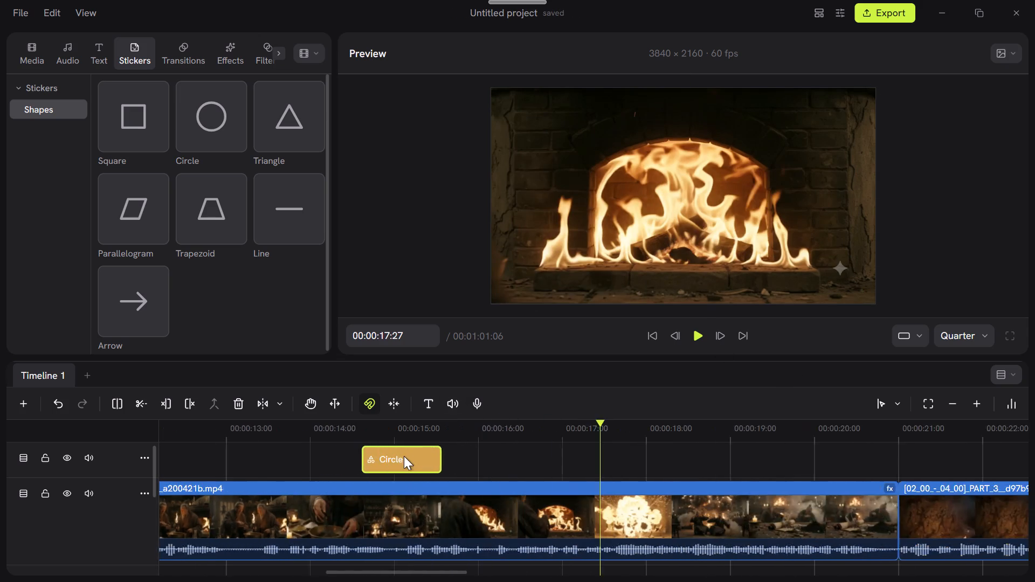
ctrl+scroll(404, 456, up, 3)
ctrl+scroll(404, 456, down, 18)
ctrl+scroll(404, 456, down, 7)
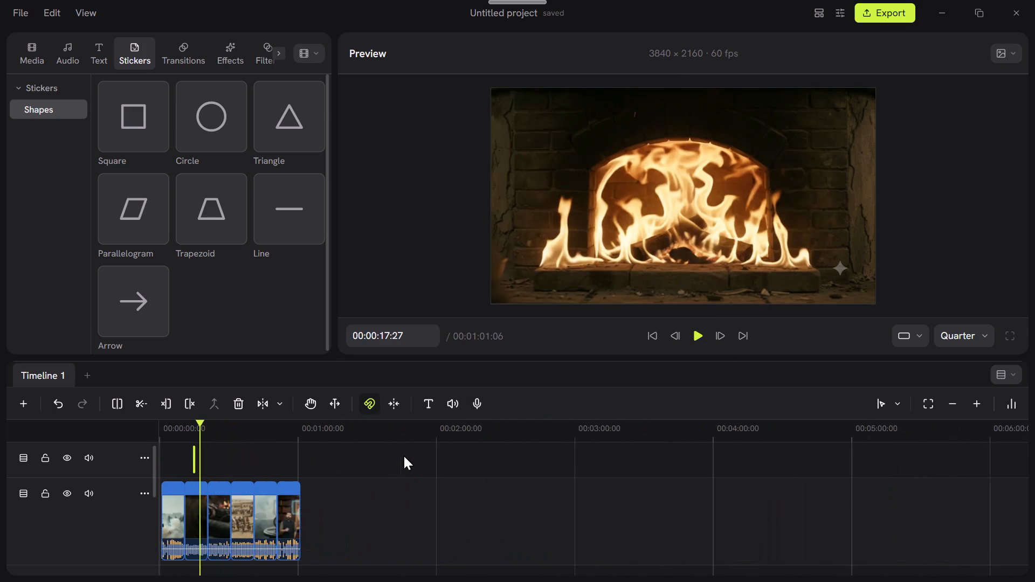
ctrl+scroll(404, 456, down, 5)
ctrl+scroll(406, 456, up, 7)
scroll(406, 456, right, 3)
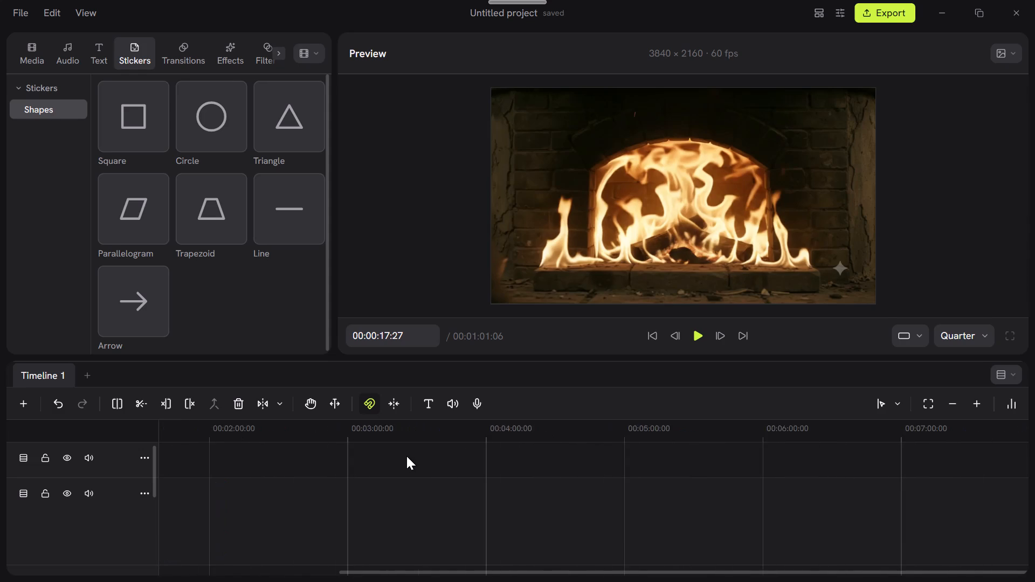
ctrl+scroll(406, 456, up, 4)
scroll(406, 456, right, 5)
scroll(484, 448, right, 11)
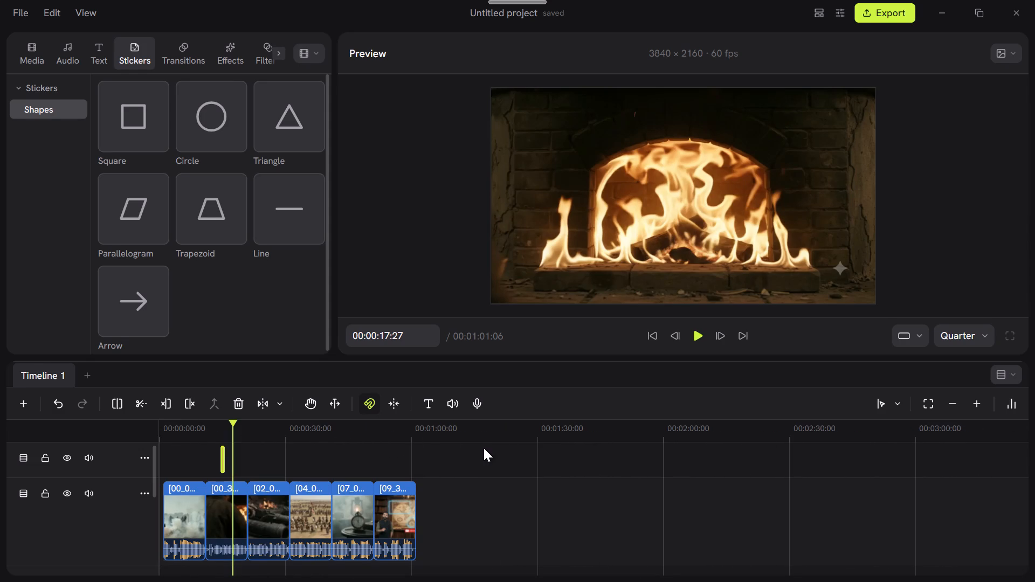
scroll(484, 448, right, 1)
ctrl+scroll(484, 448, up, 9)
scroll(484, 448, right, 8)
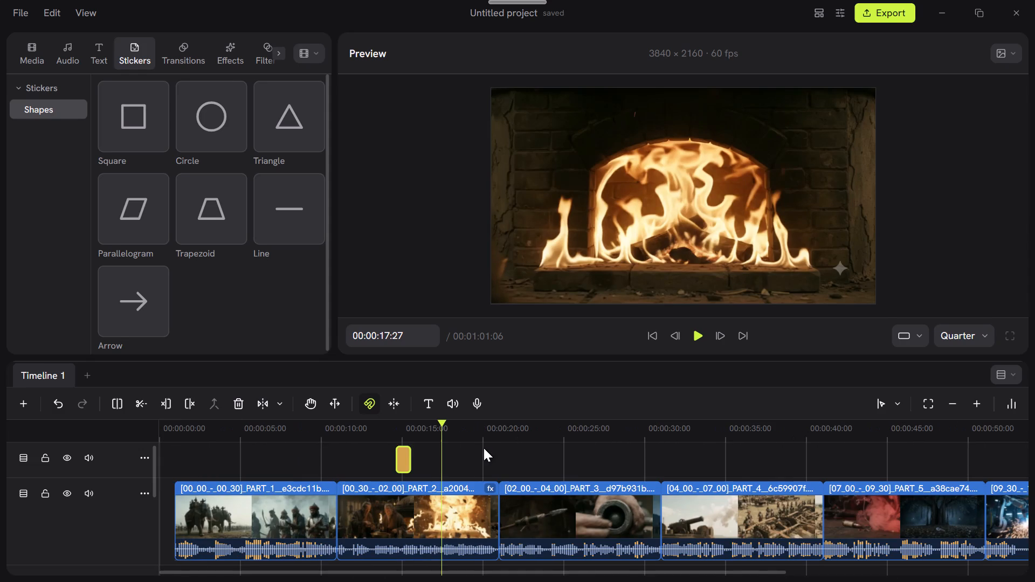
Nudge the short Circle clip slightly later and place the playhead over it at 00:00:15:29.
click(403, 456)
click(412, 459)
right_click(407, 455)
click(407, 455)
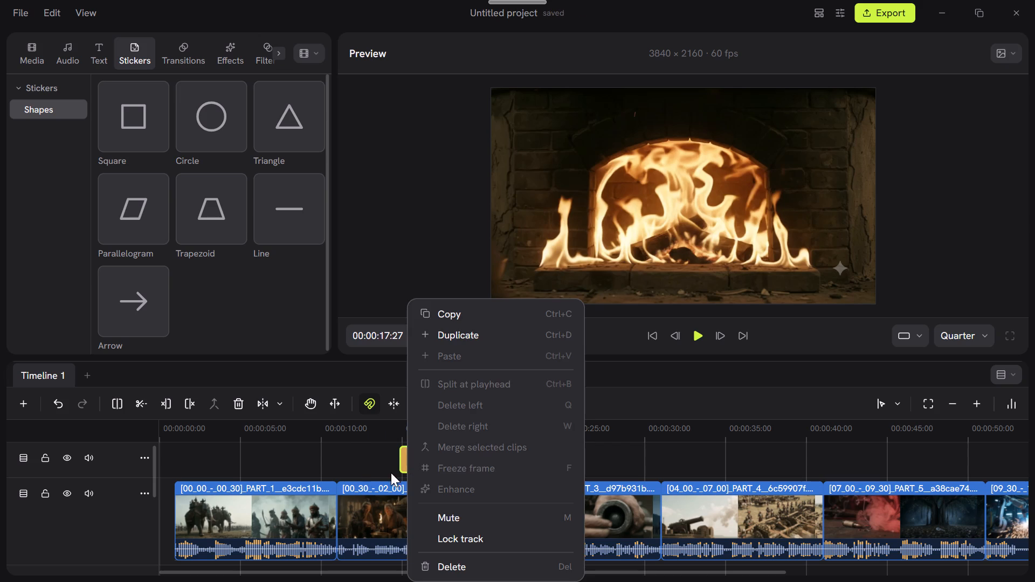
click(442, 466)
click(439, 459)
click(440, 435)
drag(372, 463, 380, 464)
click(423, 461)
click(410, 459)
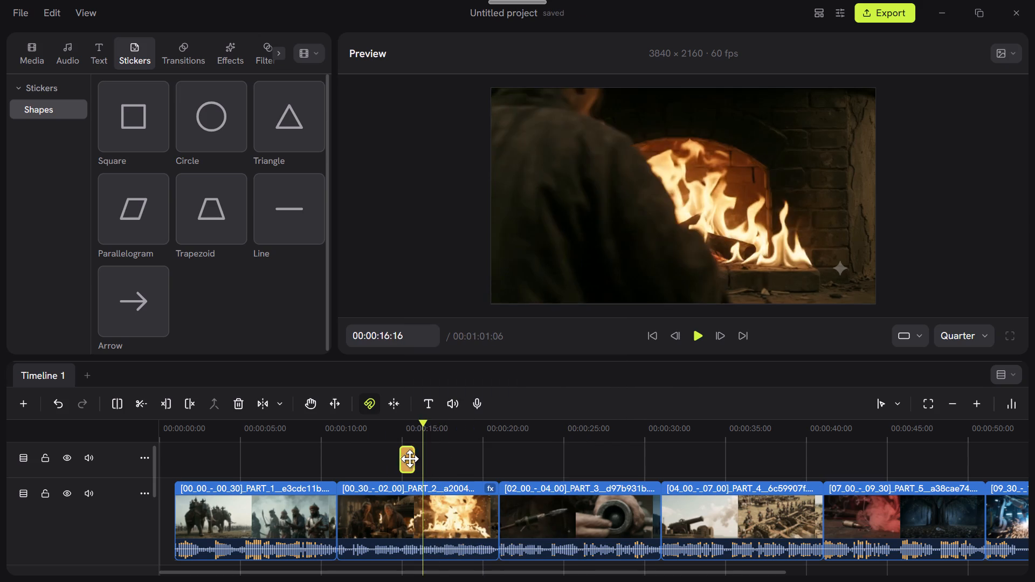
Try to open the small circle over the watermark for editing in the preview.
double_click(841, 268)
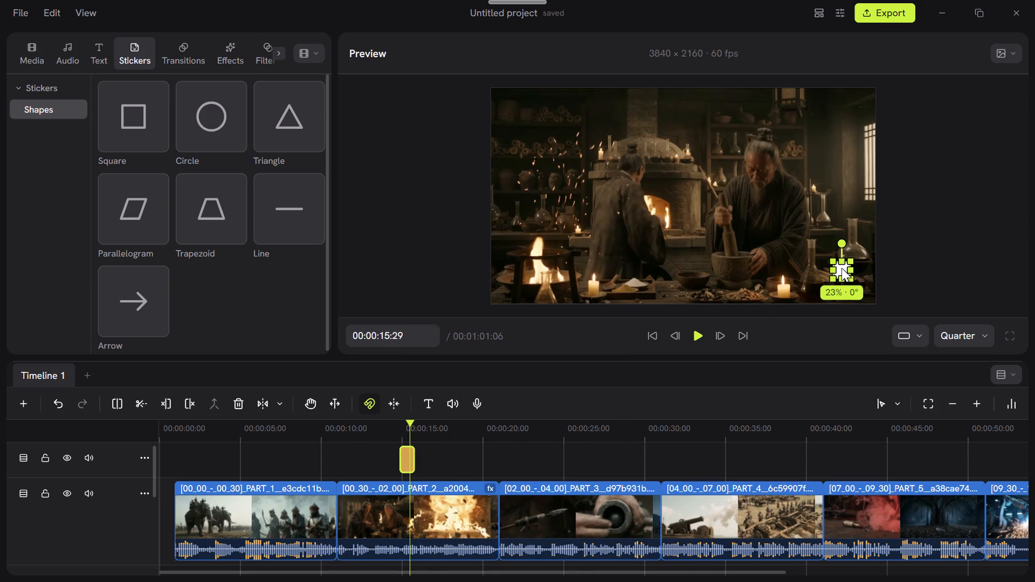
right_click(841, 268)
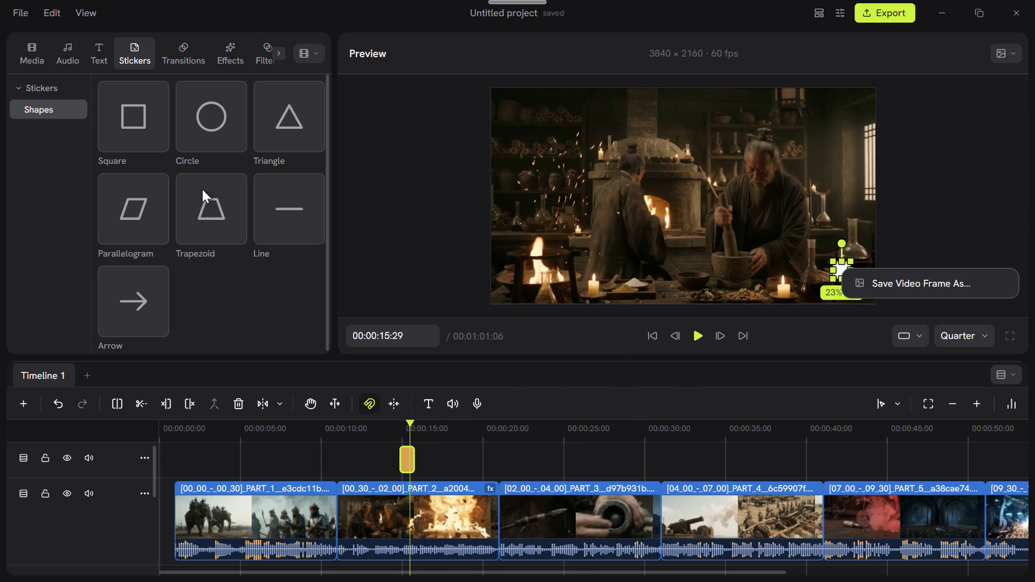
click(289, 454)
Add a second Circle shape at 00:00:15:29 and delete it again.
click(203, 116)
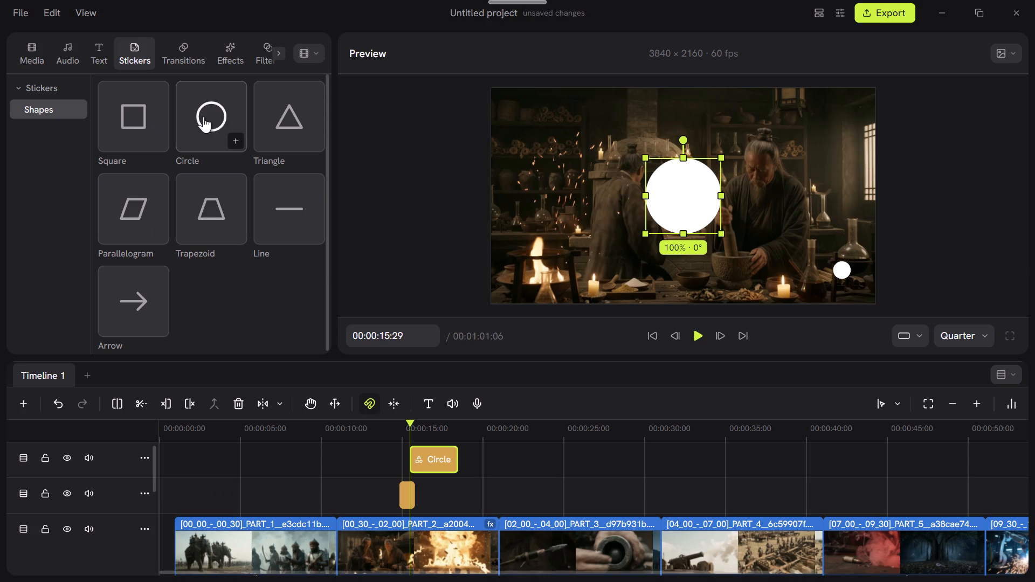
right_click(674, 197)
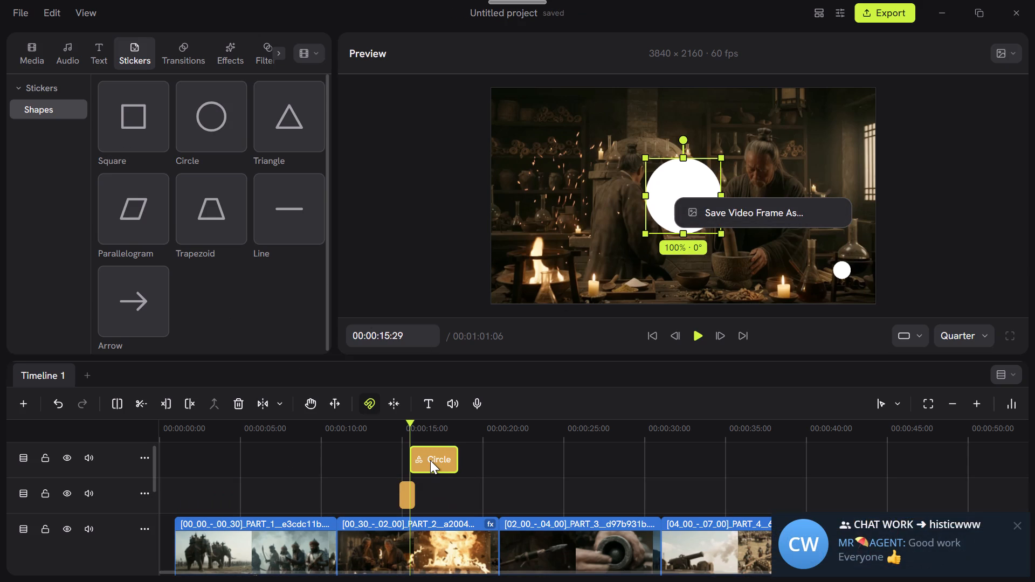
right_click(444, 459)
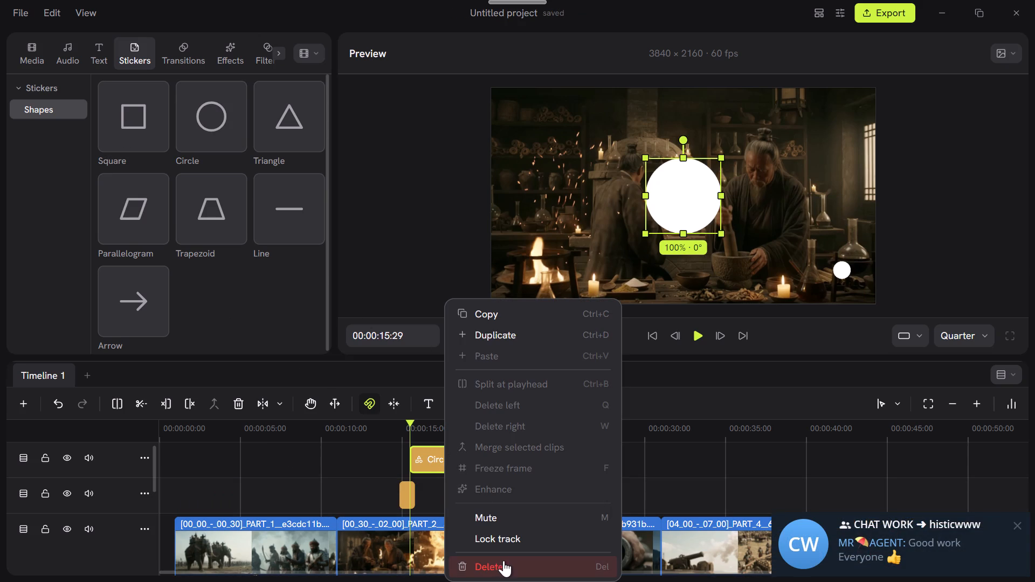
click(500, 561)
Try to apply the Gaussian Blur effect to the short Circle clip covering the watermark.
click(411, 523)
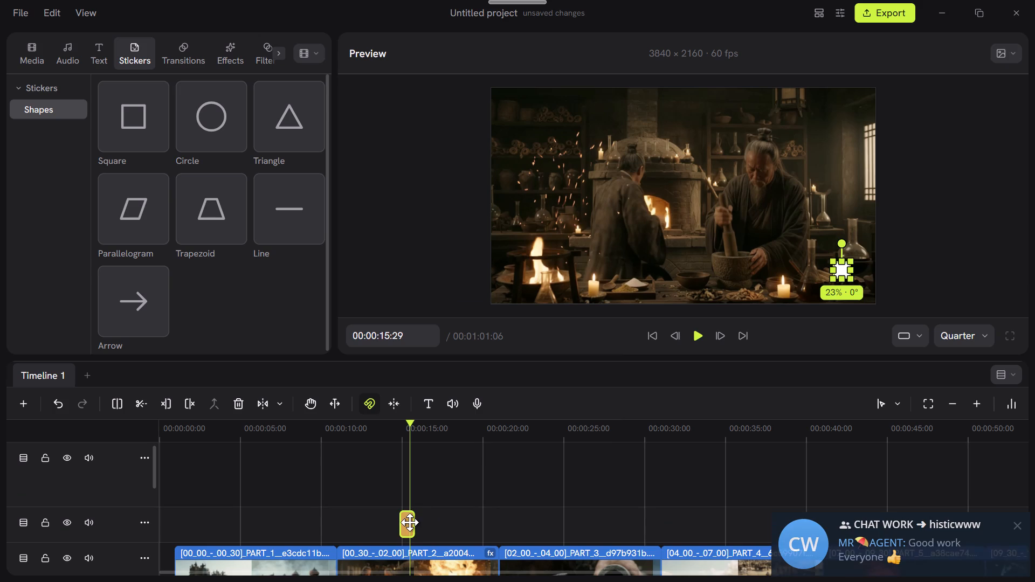
scroll(410, 522, down, 2)
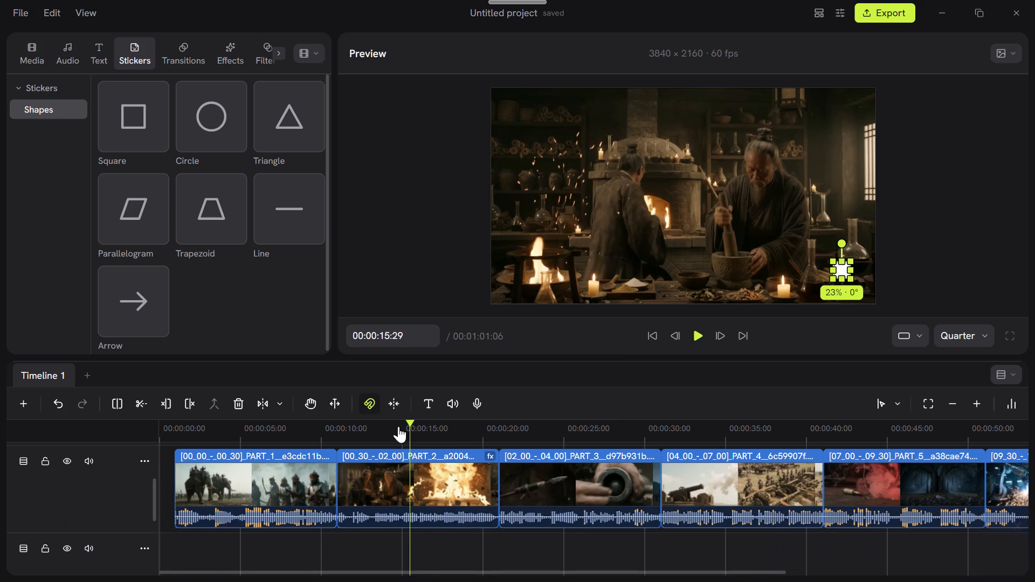
scroll(437, 442, up, 1)
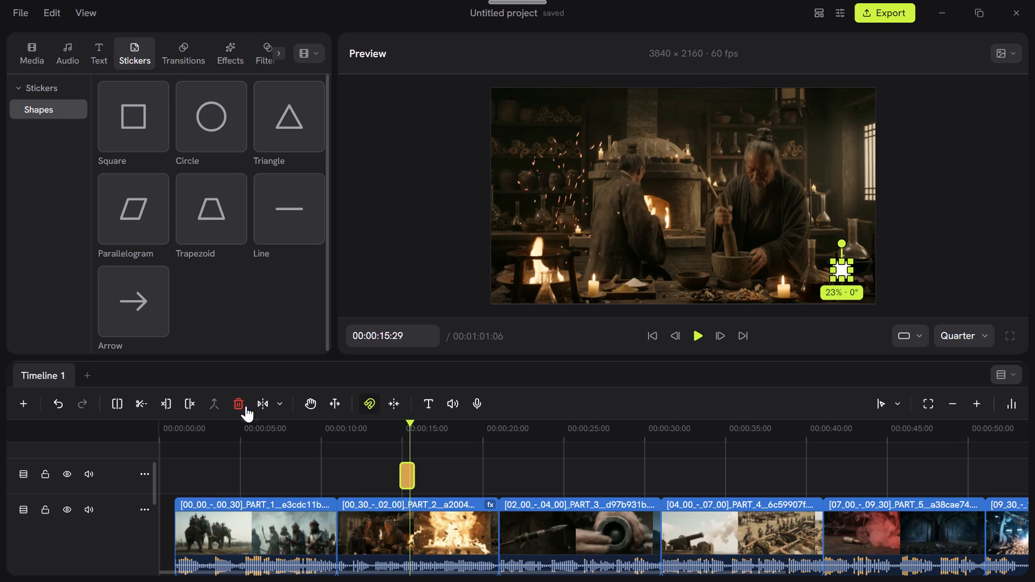
click(220, 48)
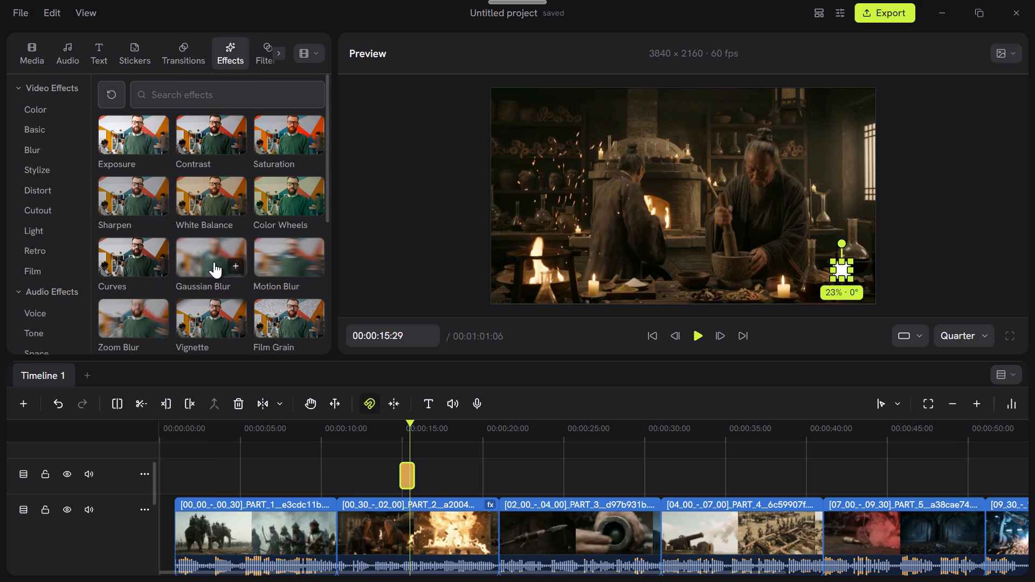
click(201, 258)
drag(200, 258, 211, 267)
drag(211, 267, 279, 347)
click(230, 264)
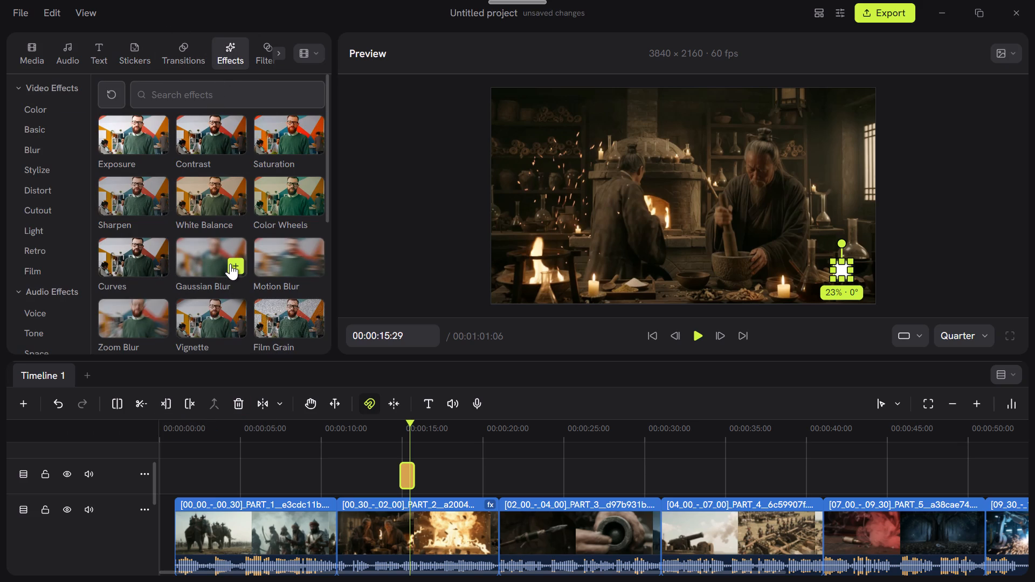
click(234, 264)
scroll(329, 461, down, 2)
scroll(335, 463, up, 2)
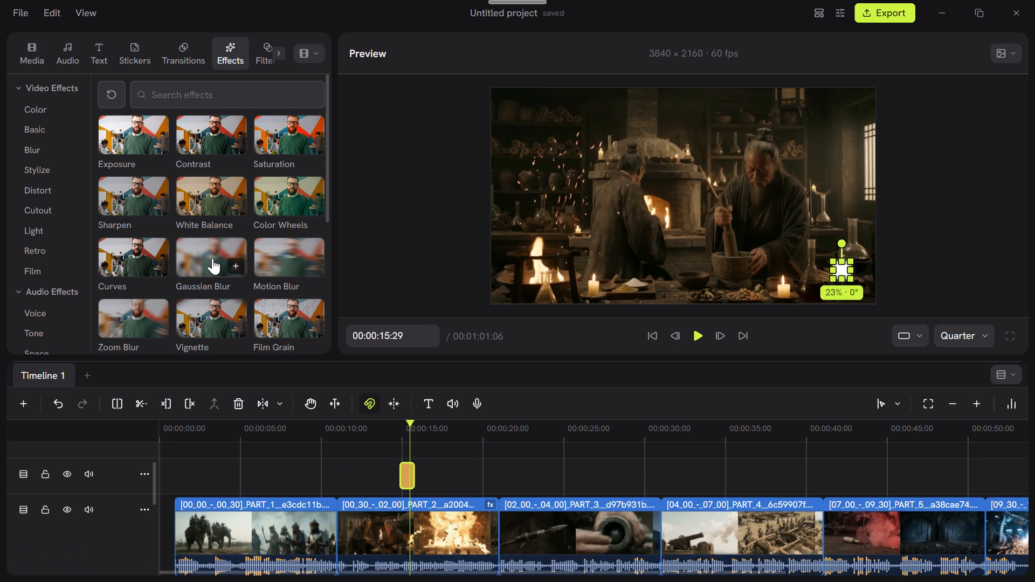
Try the Motion Blur, Film Grain, Vignette and Zoom Blur effects on the short Circle clip, and add Gaussian Blur.
right_click(213, 256)
click(283, 263)
click(284, 262)
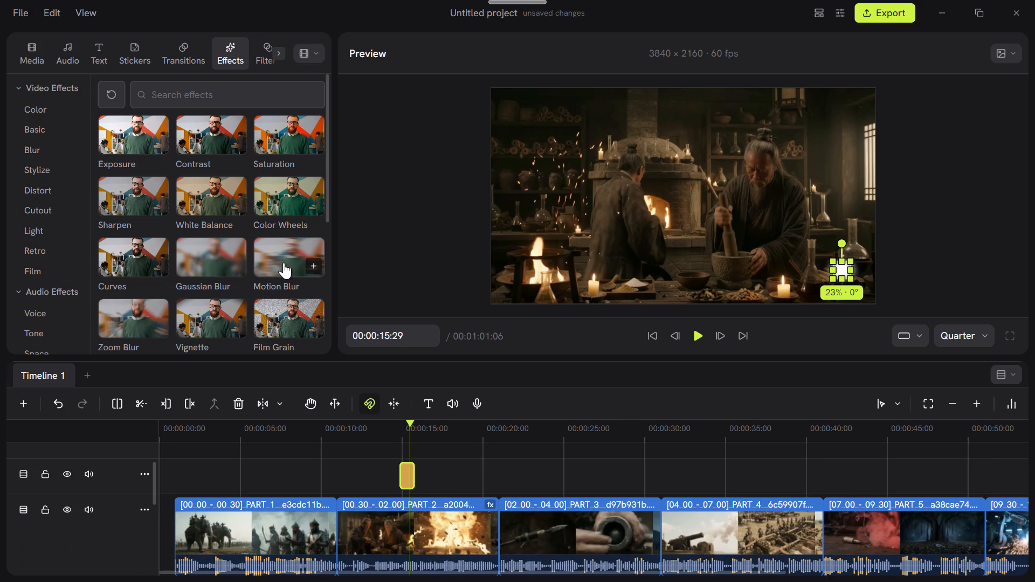
click(265, 308)
click(265, 308)
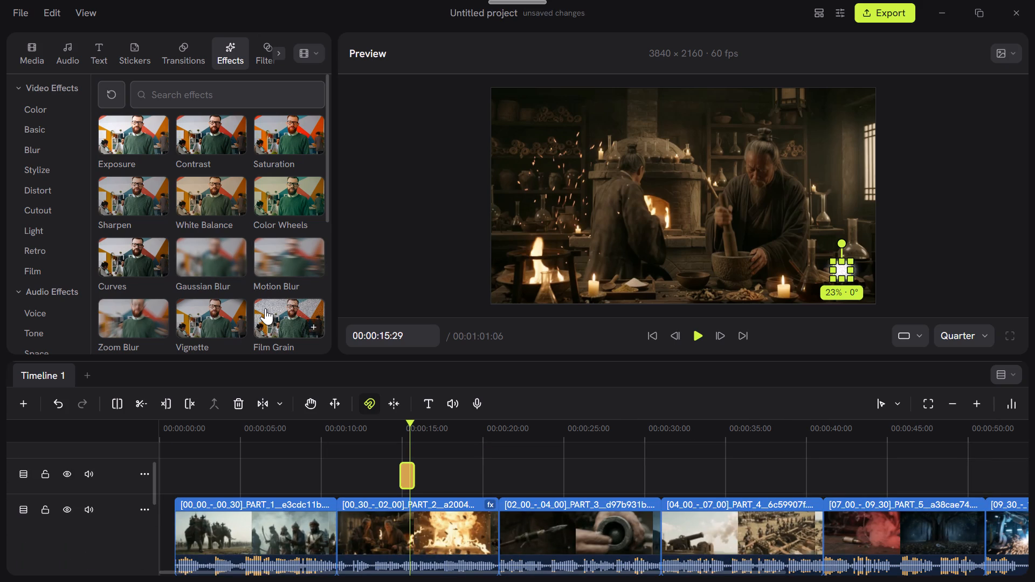
click(183, 318)
click(114, 308)
click(203, 256)
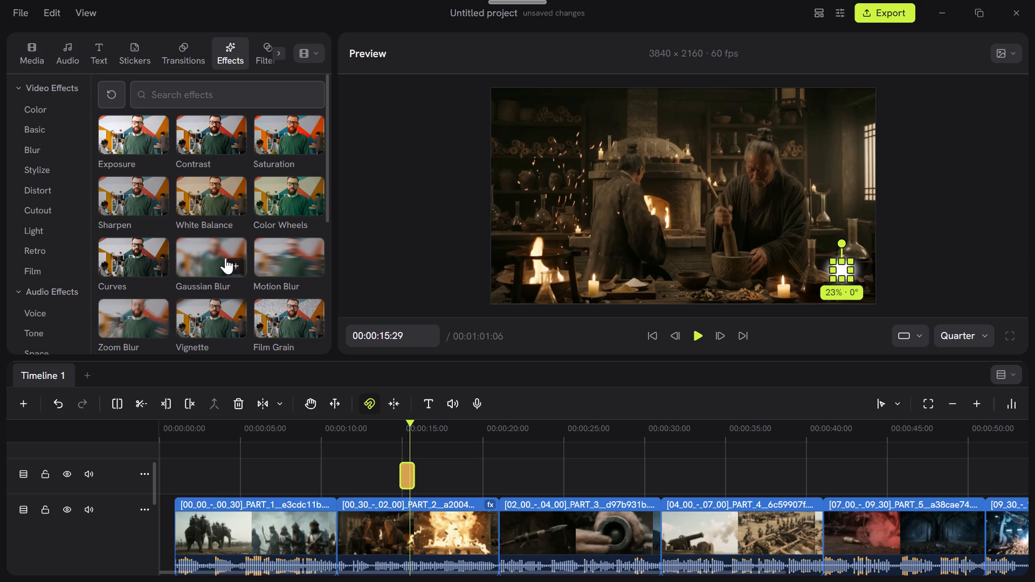
click(233, 258)
double_click(233, 258)
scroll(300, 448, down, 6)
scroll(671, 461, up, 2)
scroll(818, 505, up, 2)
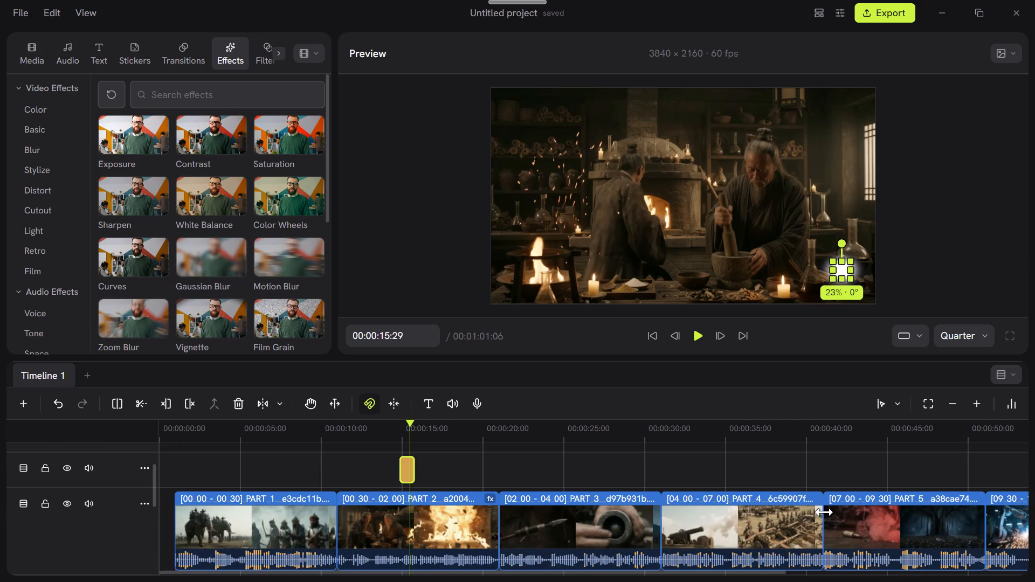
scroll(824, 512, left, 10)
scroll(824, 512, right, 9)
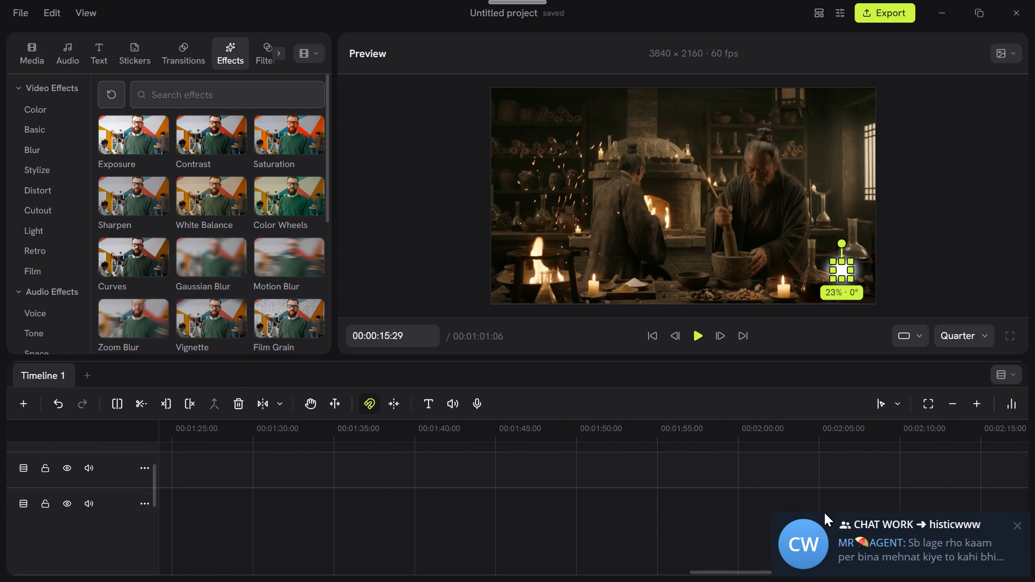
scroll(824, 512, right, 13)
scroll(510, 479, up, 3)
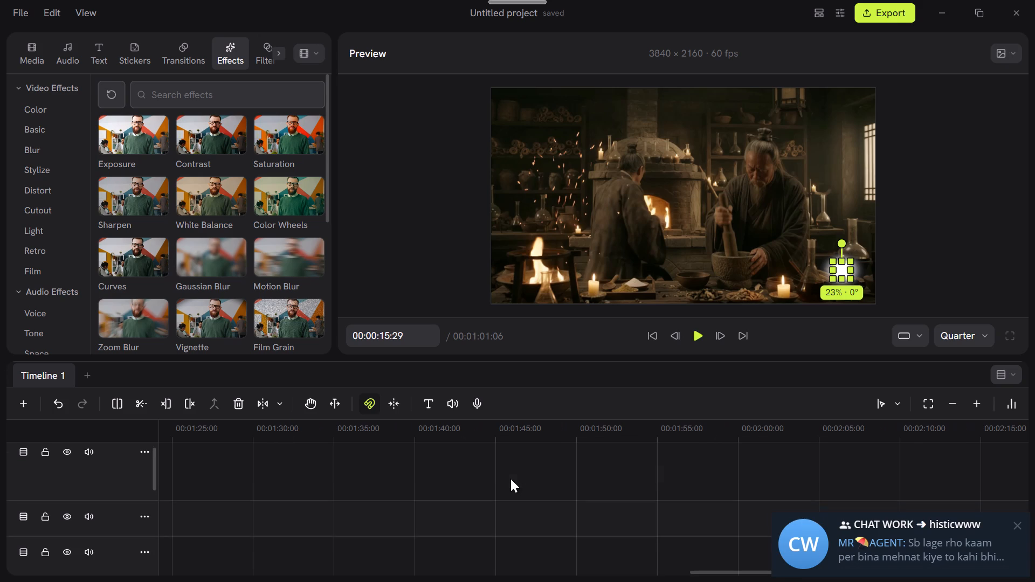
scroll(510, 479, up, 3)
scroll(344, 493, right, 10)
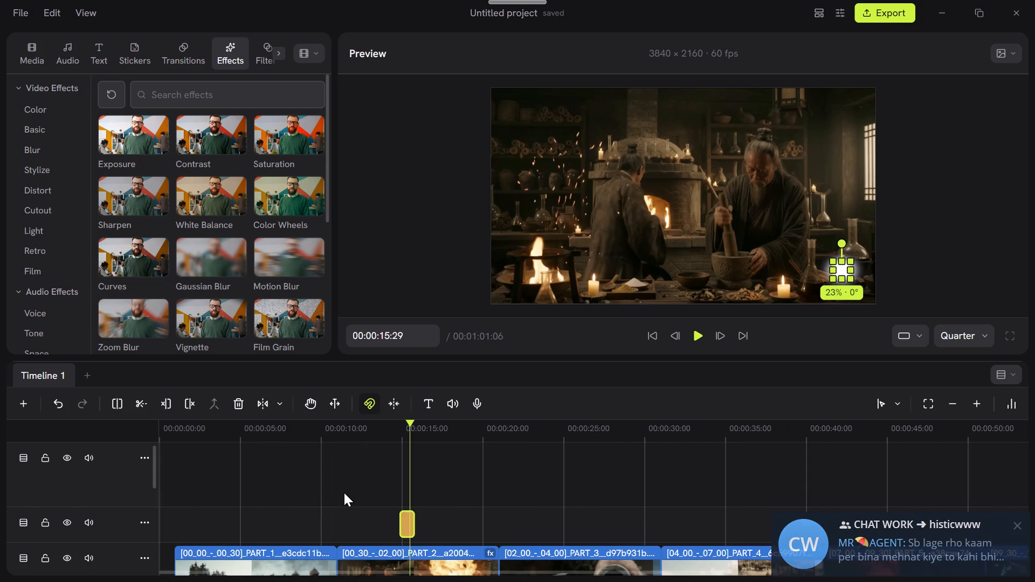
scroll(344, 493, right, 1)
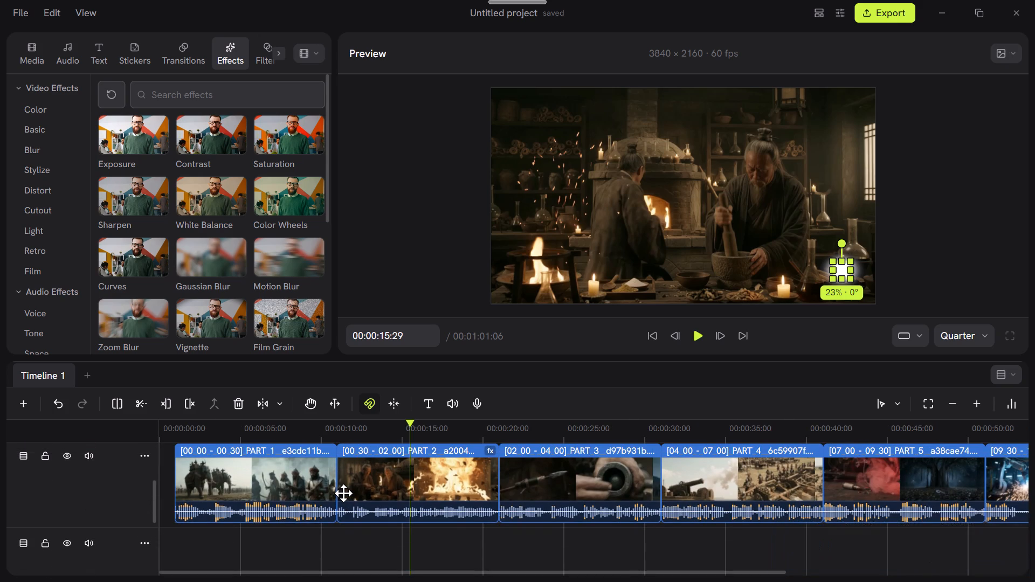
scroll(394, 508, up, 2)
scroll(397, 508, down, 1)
Select the short Circle clip and place the playhead over it at 00:00:15:25.
click(397, 469)
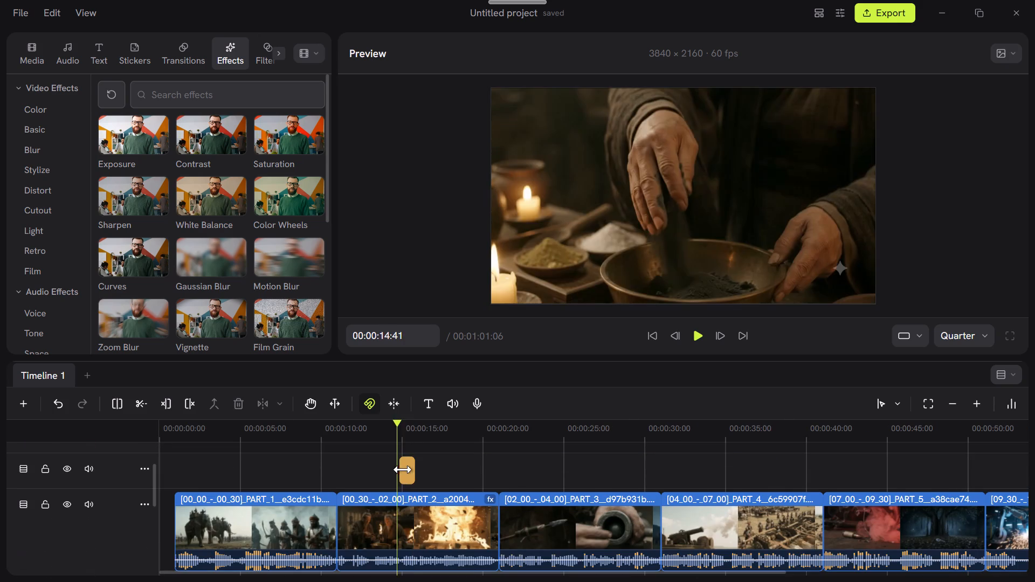
click(405, 469)
click(405, 469)
click(279, 399)
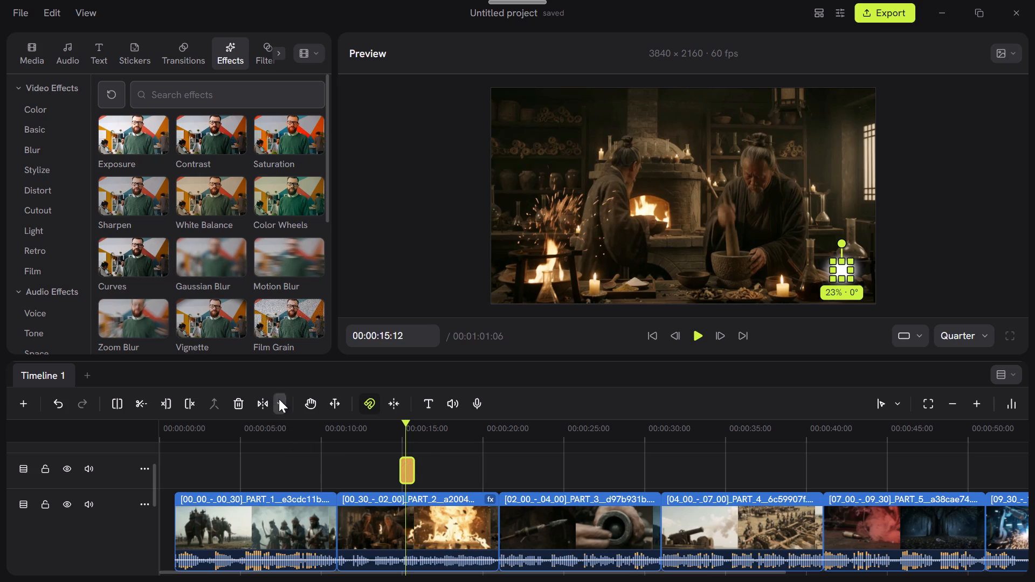
click(226, 473)
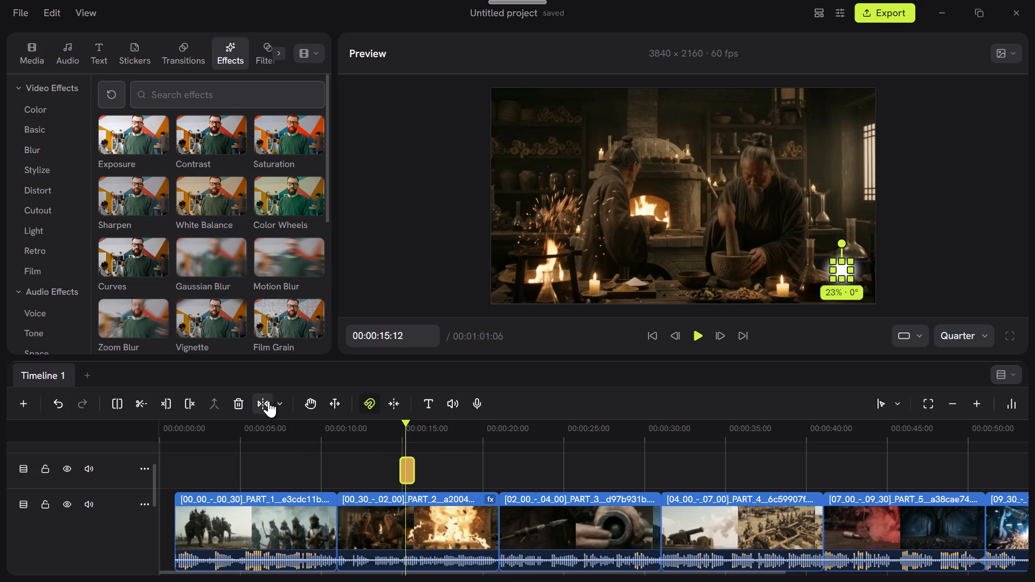
click(268, 401)
click(217, 459)
click(409, 472)
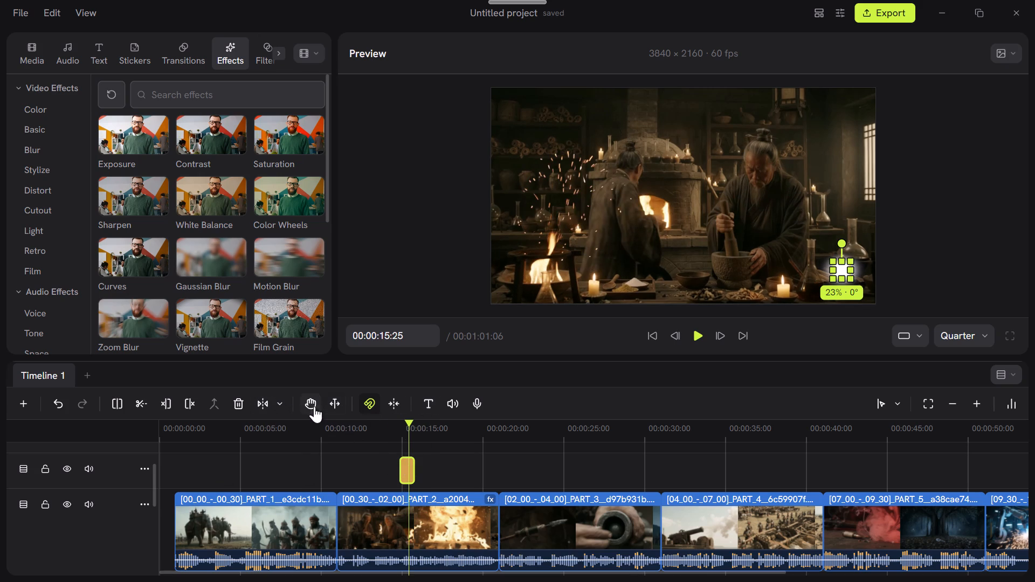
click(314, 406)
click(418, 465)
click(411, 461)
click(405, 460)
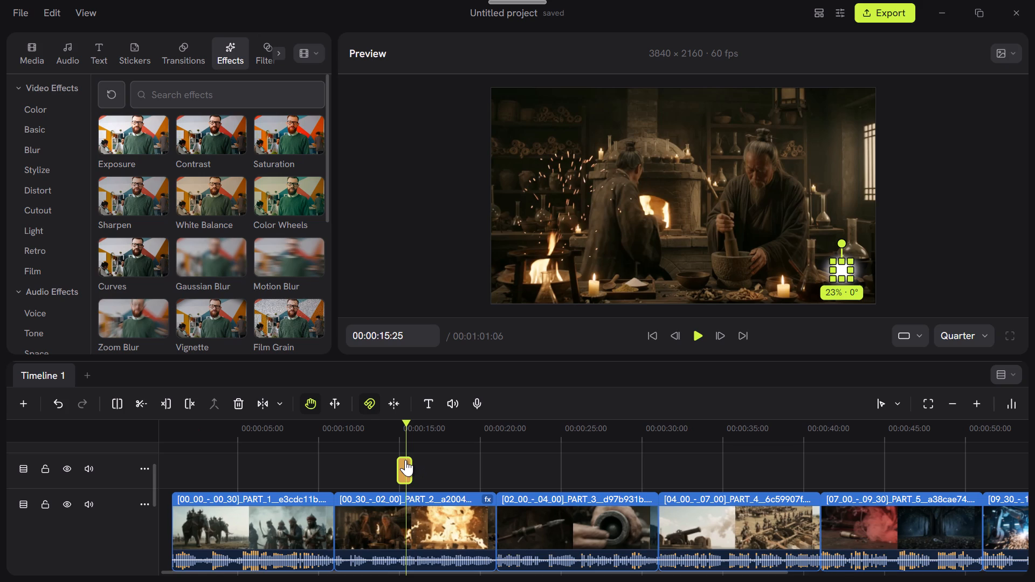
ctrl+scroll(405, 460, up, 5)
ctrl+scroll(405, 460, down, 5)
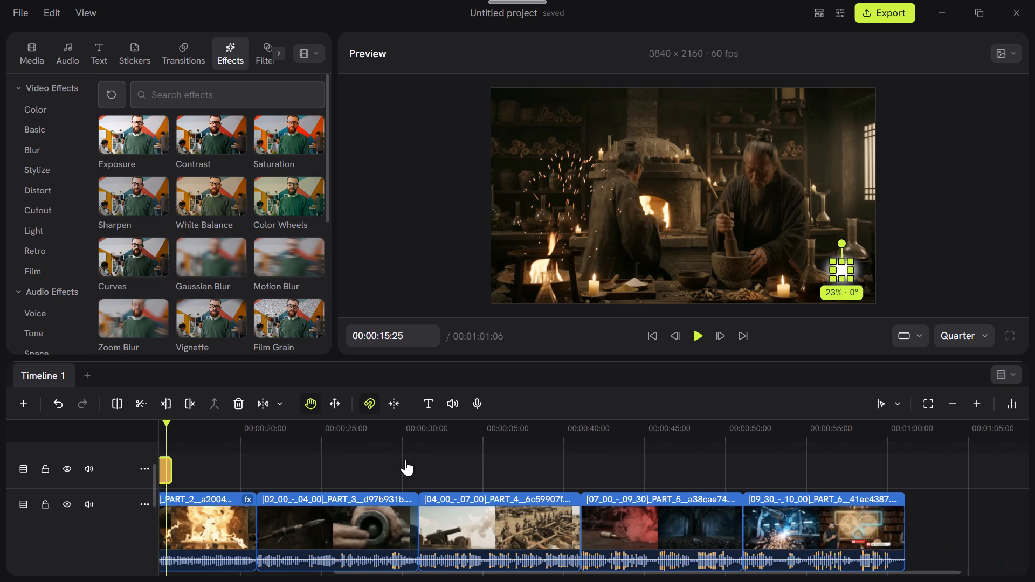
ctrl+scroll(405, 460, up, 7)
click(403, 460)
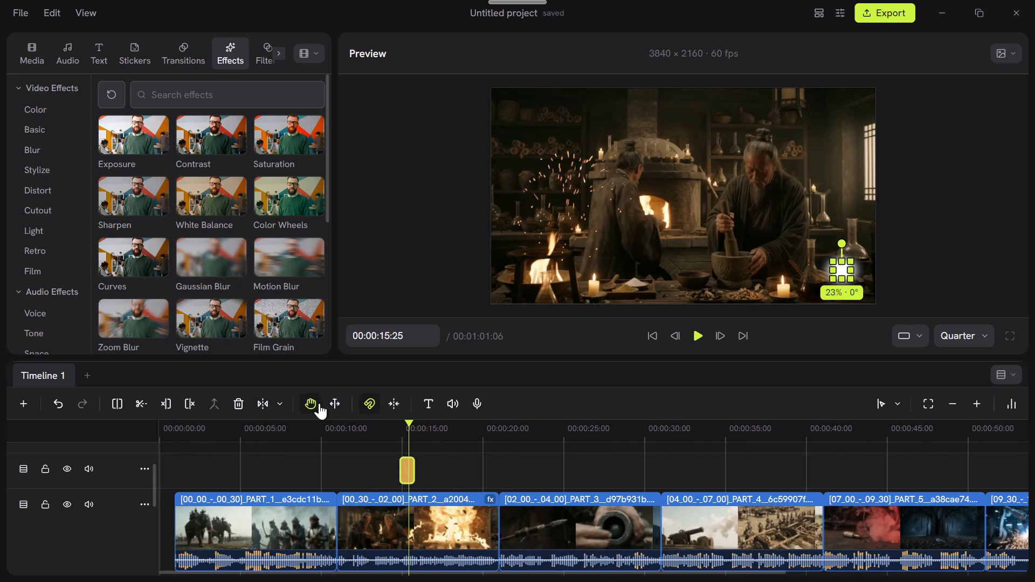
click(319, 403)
Extend the start of the short Circle clip earlier, to about 12.8 seconds.
click(401, 463)
drag(401, 464, 71, 467)
drag(367, 462, 322, 458)
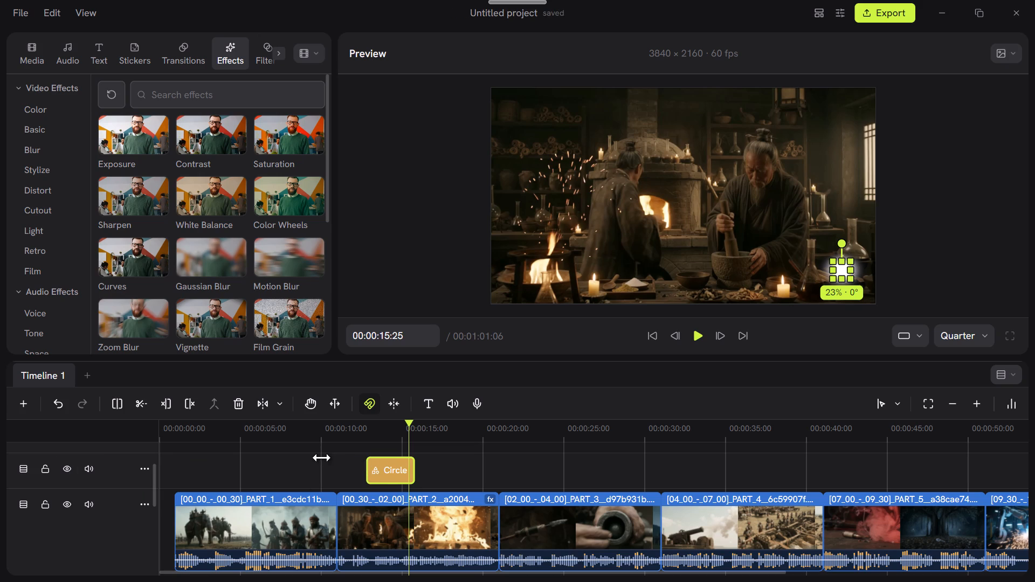
drag(322, 458, 330, 458)
Extend the end of the Circle clip to match the end of the last video clip, at 00:01:01:06.
drag(413, 462, 420, 462)
drag(420, 462, 1034, 581)
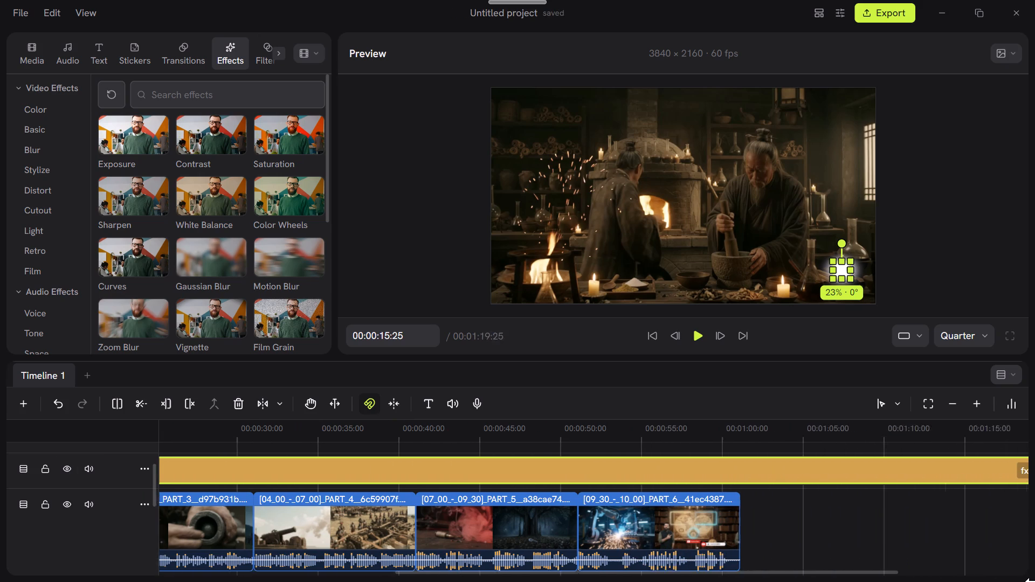
drag(1034, 581, 701, 474)
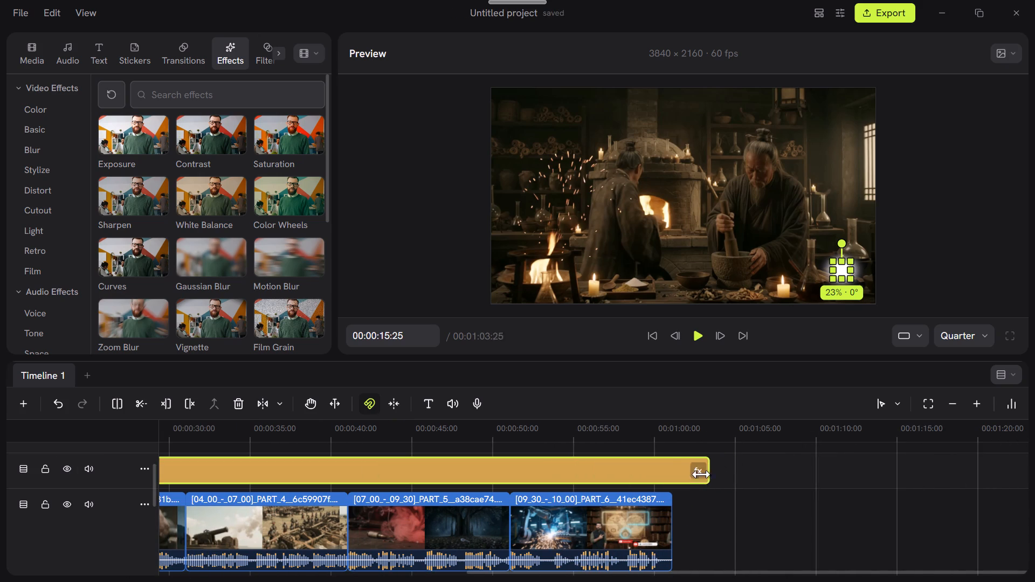
drag(701, 474, 676, 487)
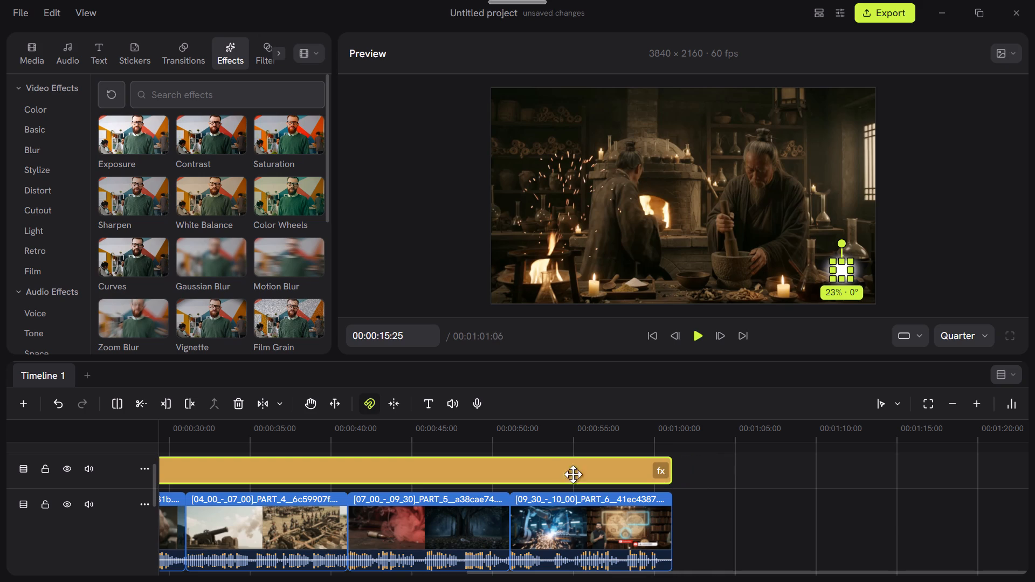
Move the lengthened Circle clip to the beginning of the timeline on the track above the video clips.
drag(555, 468, 33, 534)
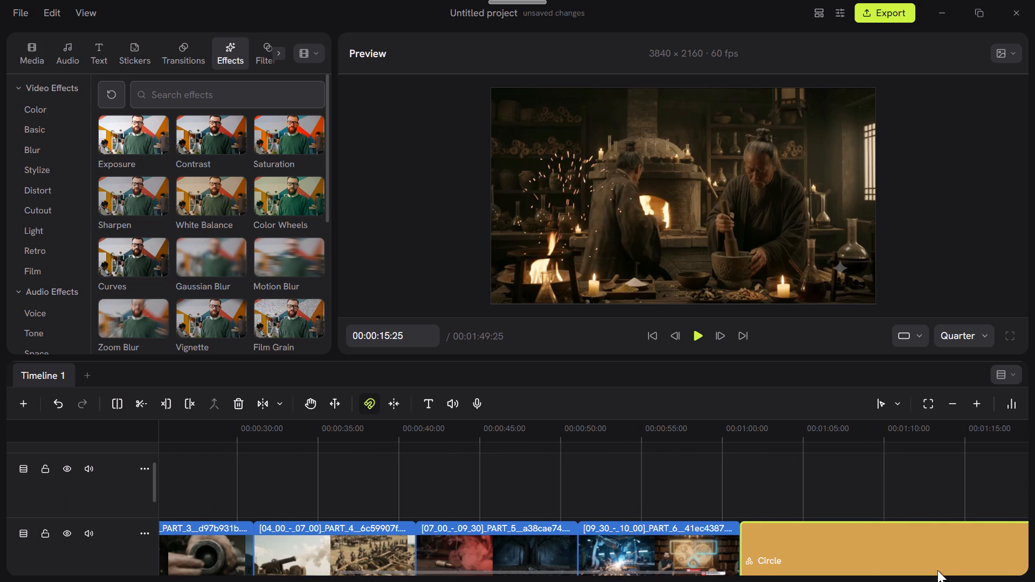
drag(922, 549, 0, 489)
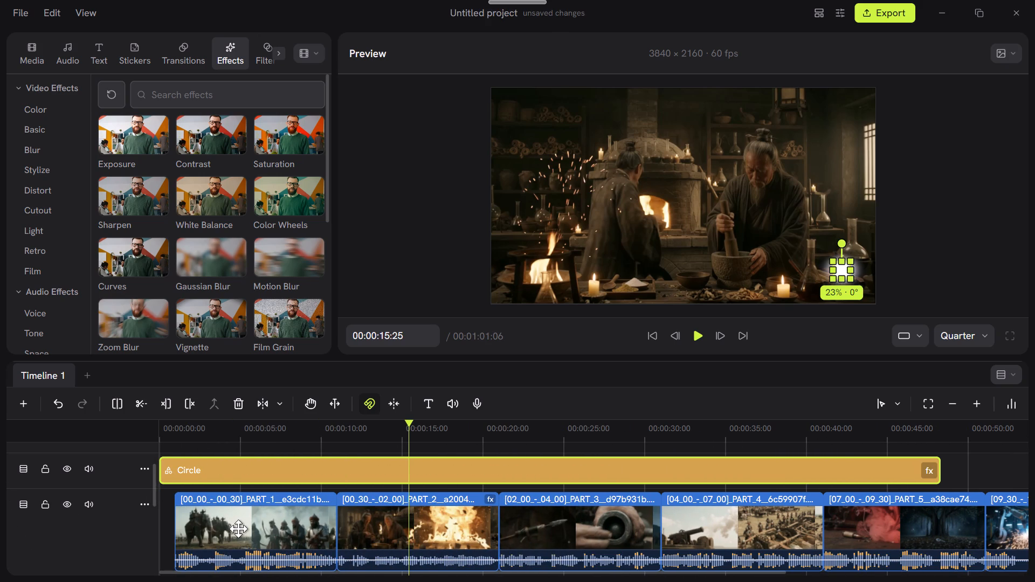
Shift the six video clips earlier in order so they start at 00:00:00:00 and sit end to end on one track.
drag(238, 529, 213, 522)
drag(348, 534, 316, 523)
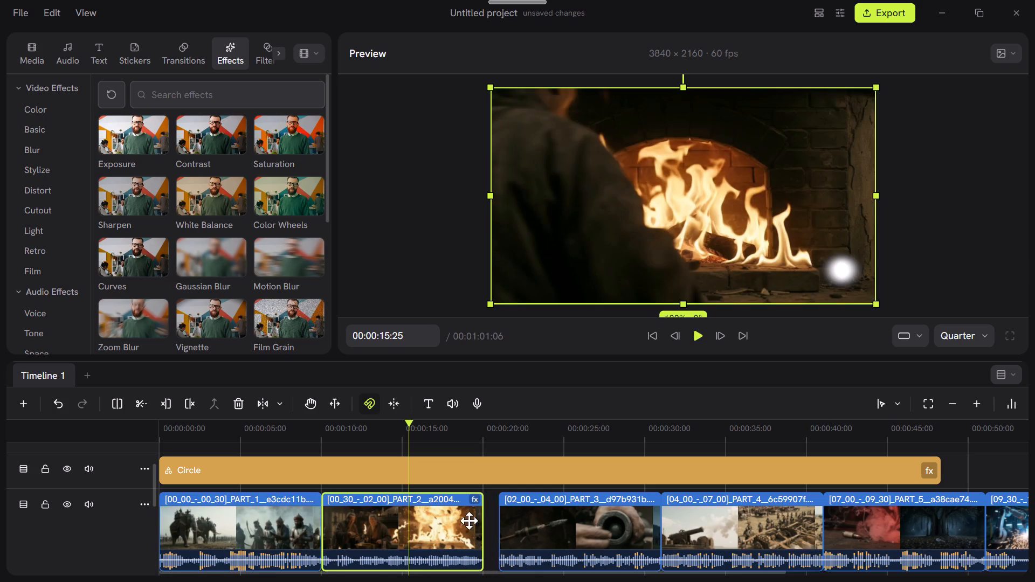
drag(558, 513, 488, 502)
drag(697, 511, 651, 507)
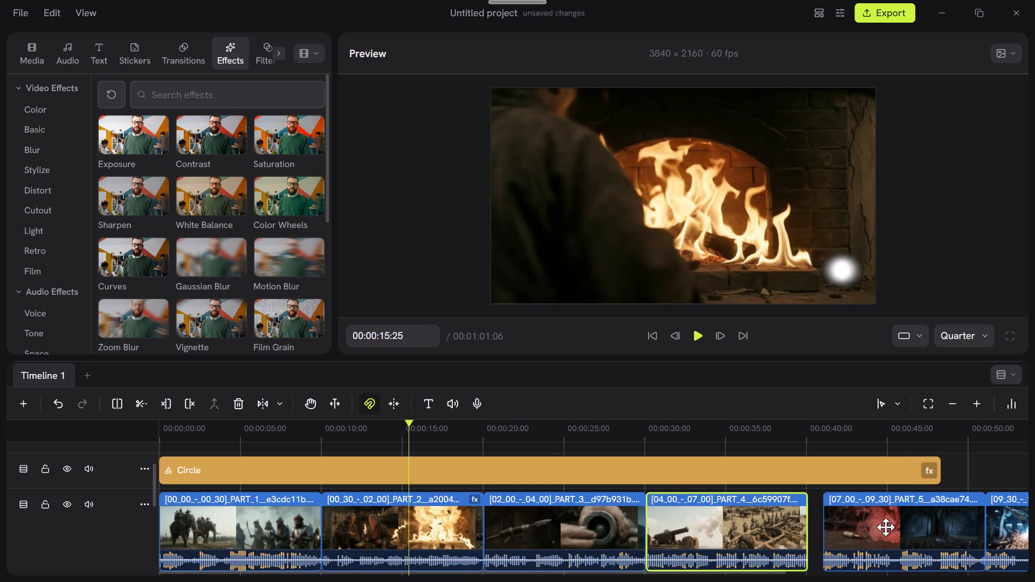
drag(901, 527, 730, 504)
scroll(906, 522, down, 1)
drag(990, 470, 990, 469)
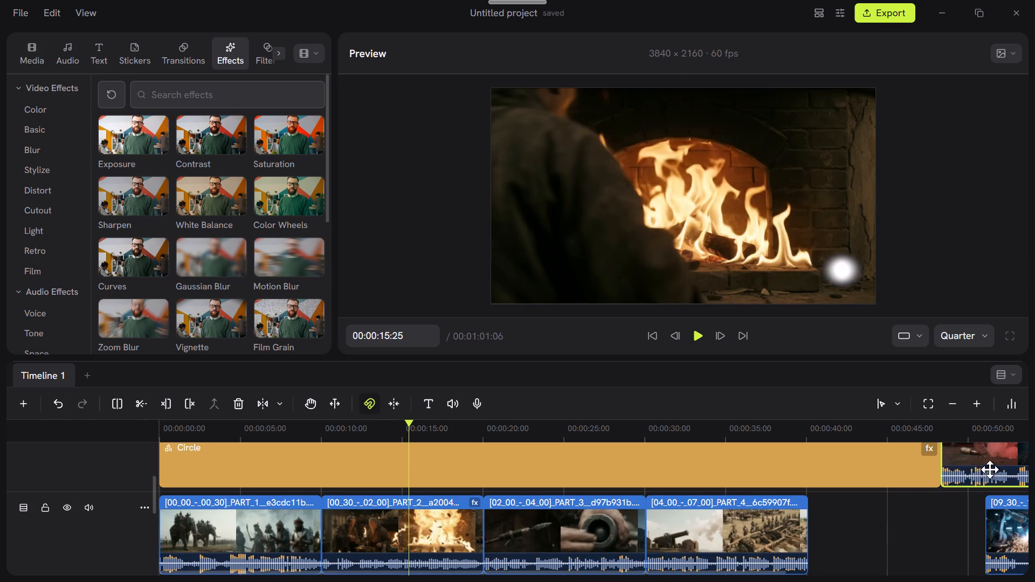
drag(990, 469, 926, 522)
drag(905, 500, 873, 506)
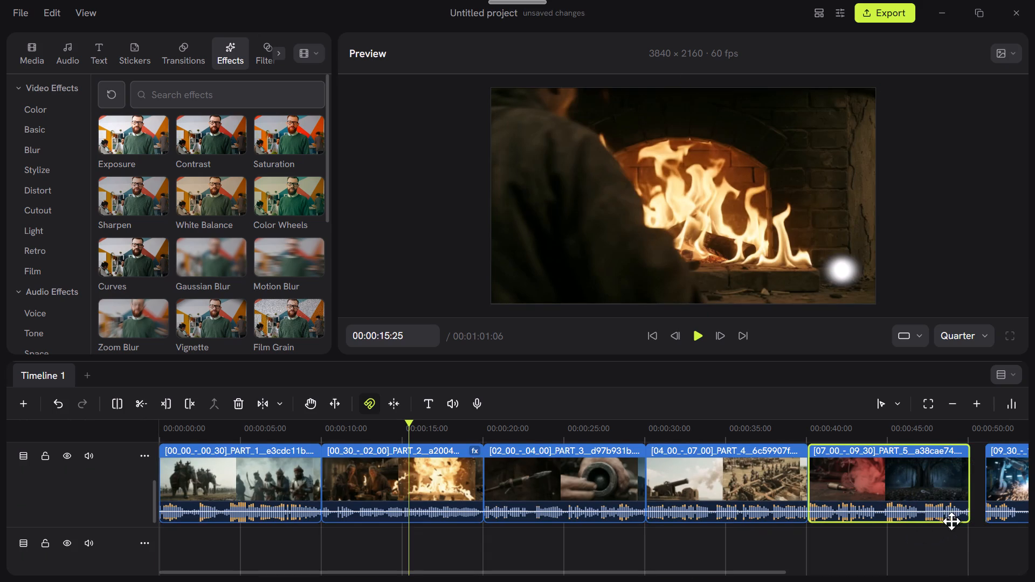
drag(998, 486, 939, 487)
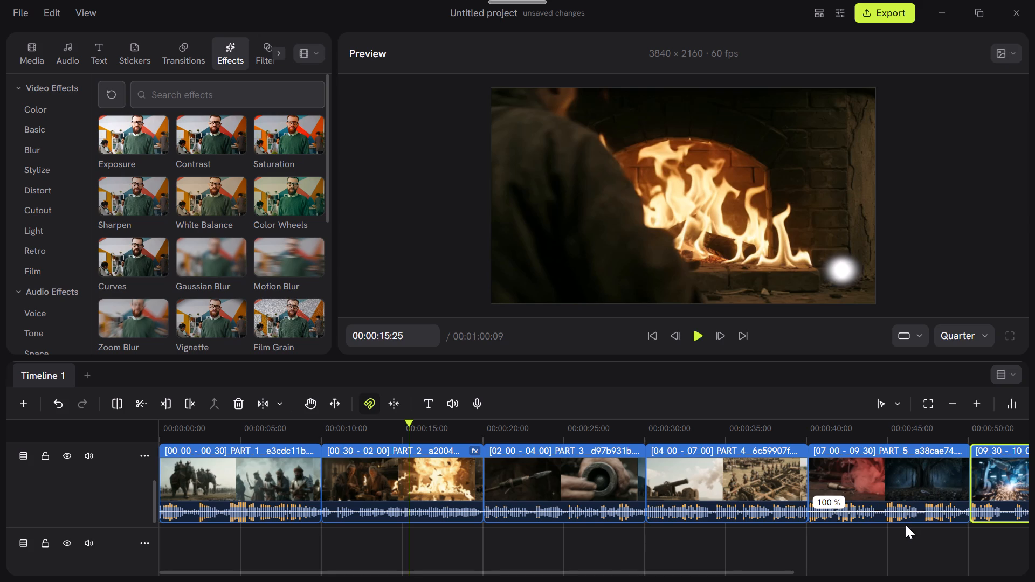
Extend the end of the Circle clip to match the end of the last video clip, at 00:01:00:09.
scroll(906, 525, up, 1)
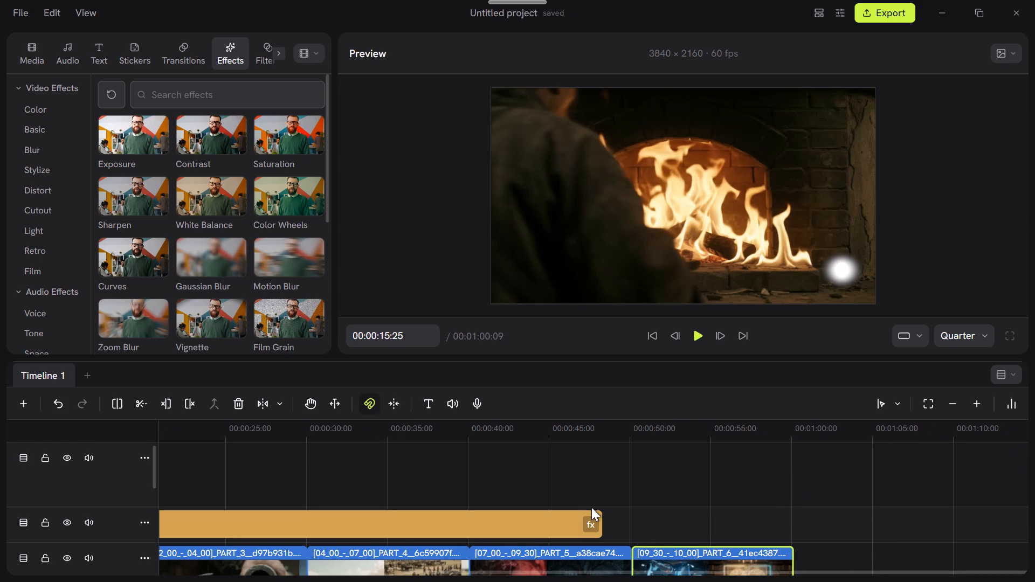
drag(602, 526, 742, 524)
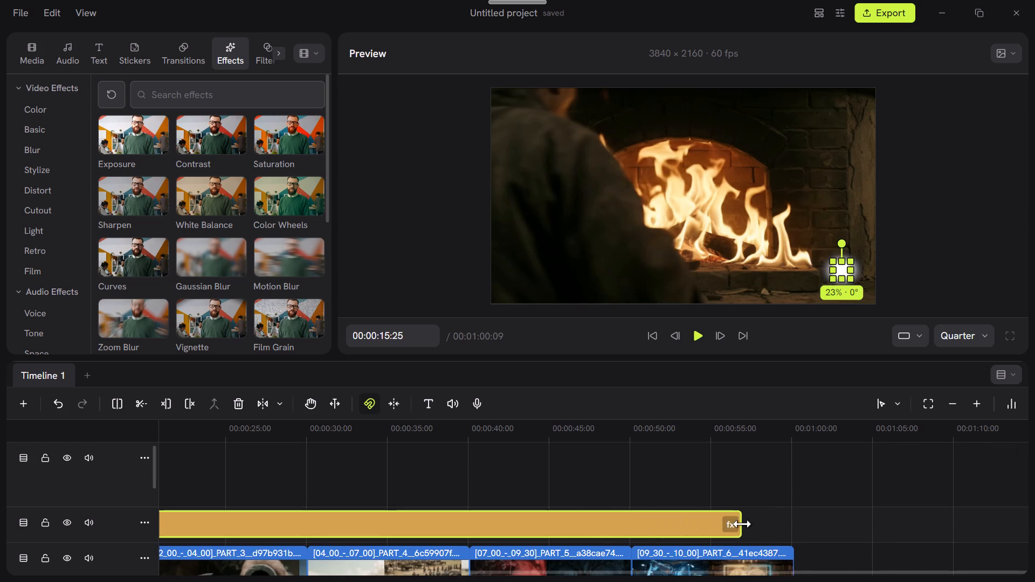
drag(742, 524, 793, 524)
click(812, 554)
scroll(796, 530, down, 1)
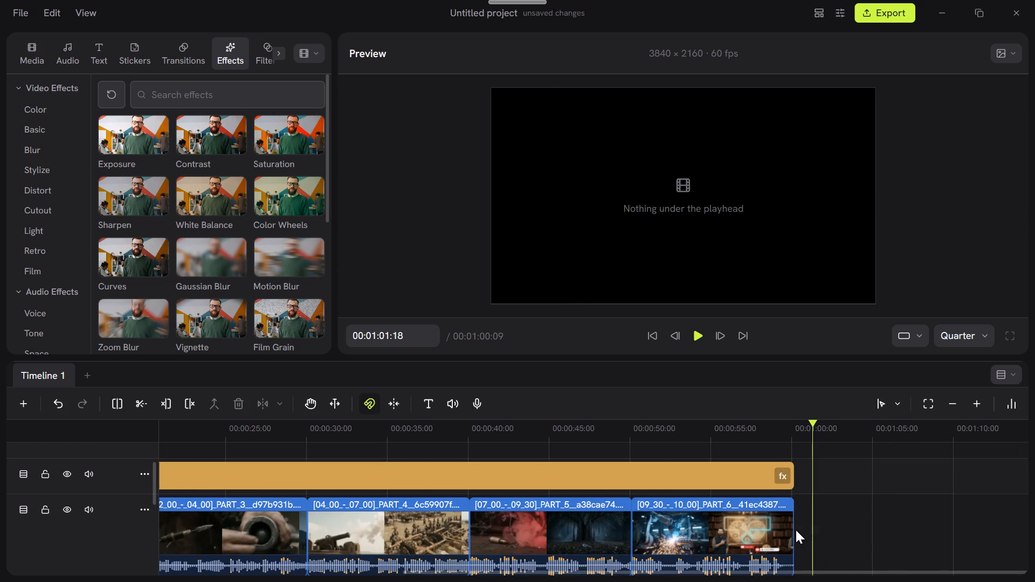
Play the last clip from about 00:00:55:27 to the end to check the circle's coverage.
scroll(796, 530, up, 3)
click(717, 524)
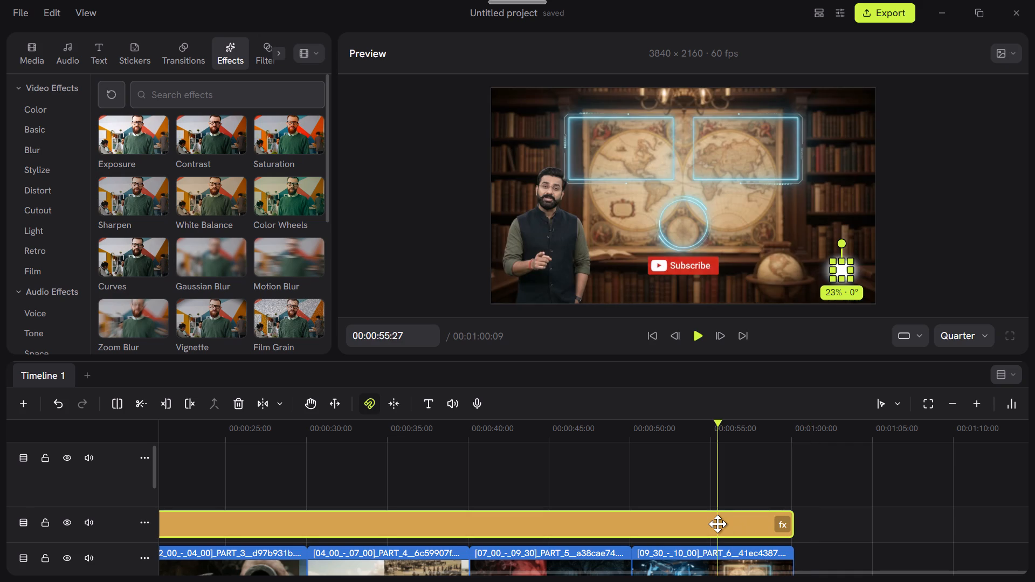
click(532, 482)
click(693, 333)
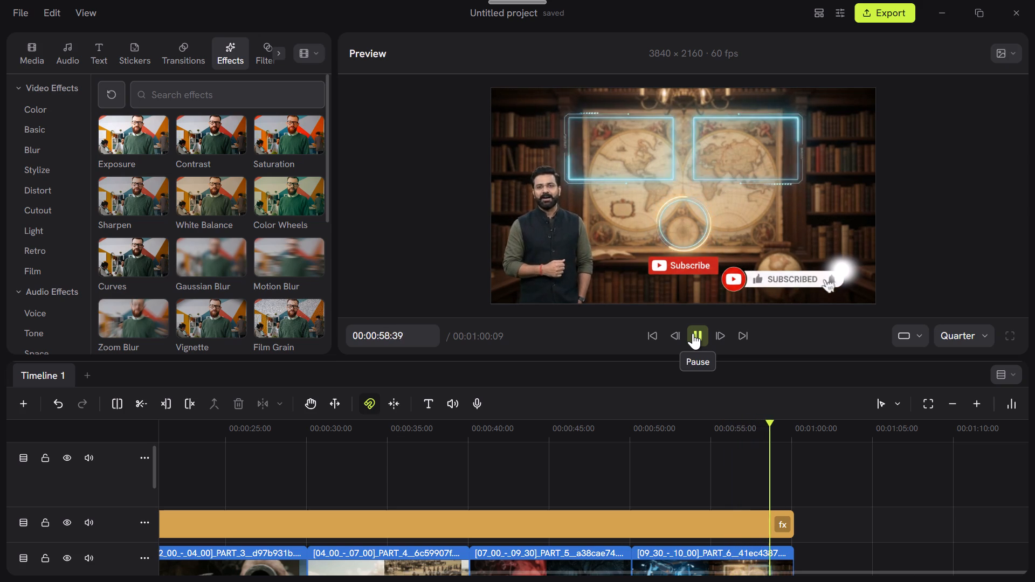
click(692, 334)
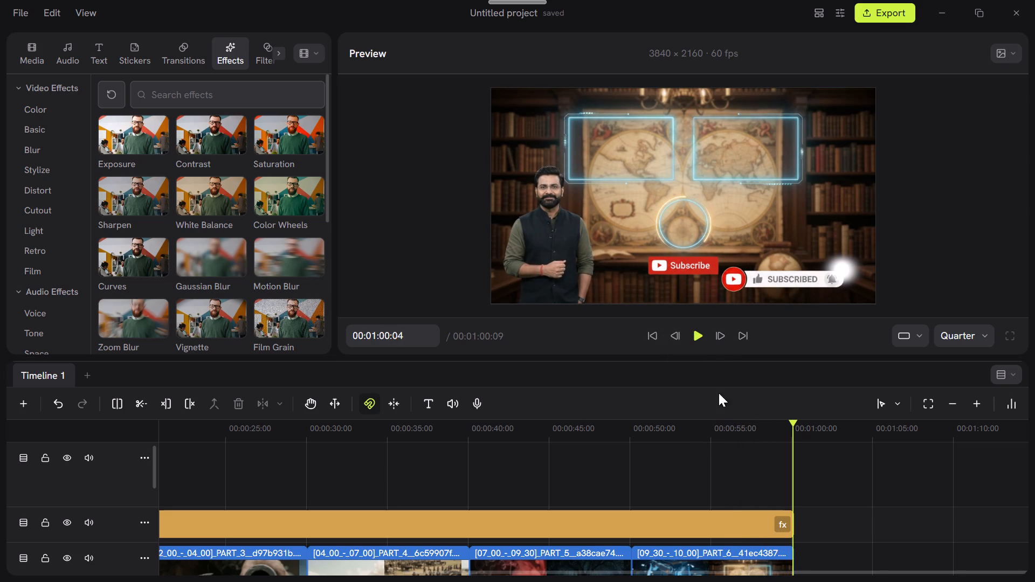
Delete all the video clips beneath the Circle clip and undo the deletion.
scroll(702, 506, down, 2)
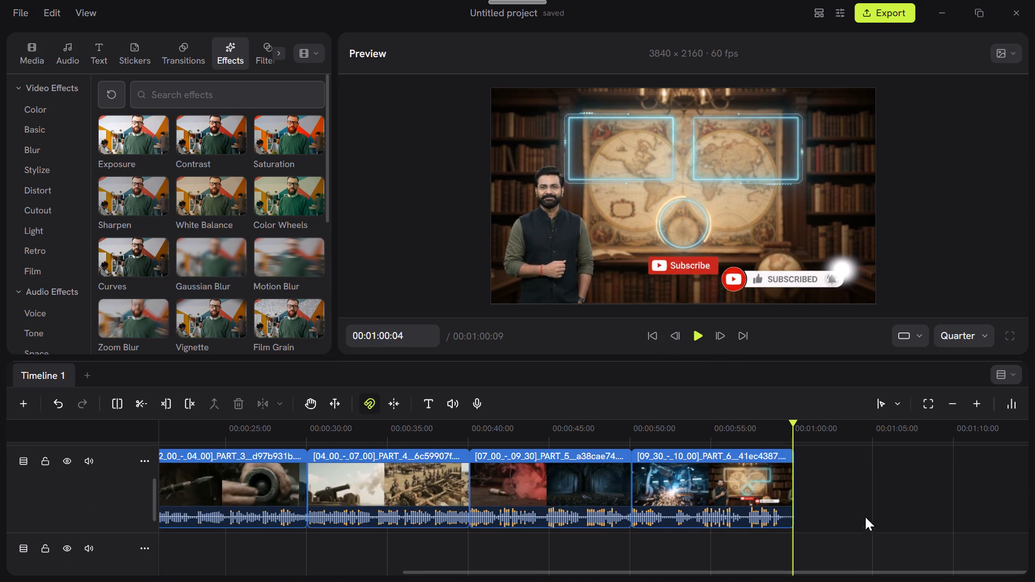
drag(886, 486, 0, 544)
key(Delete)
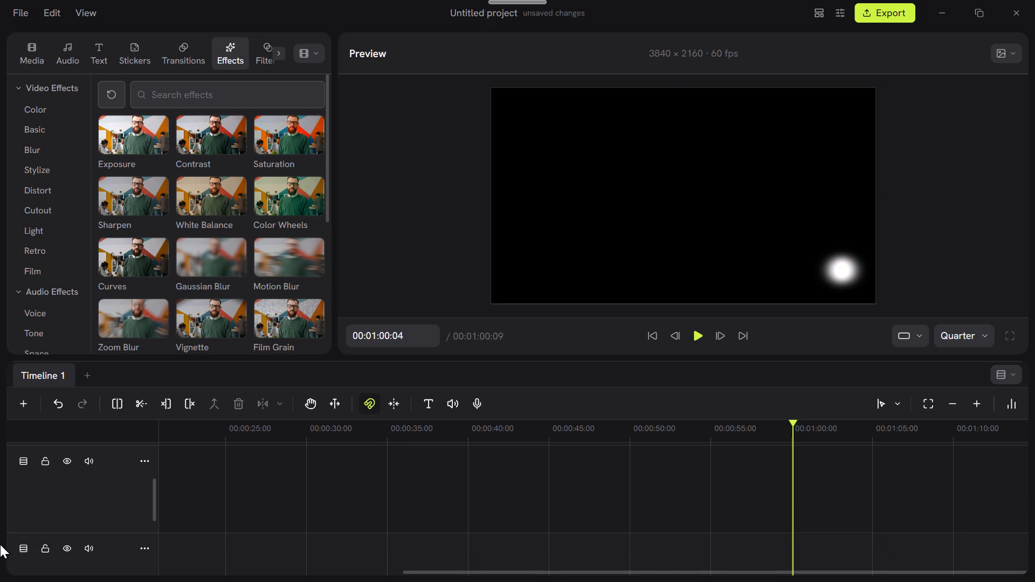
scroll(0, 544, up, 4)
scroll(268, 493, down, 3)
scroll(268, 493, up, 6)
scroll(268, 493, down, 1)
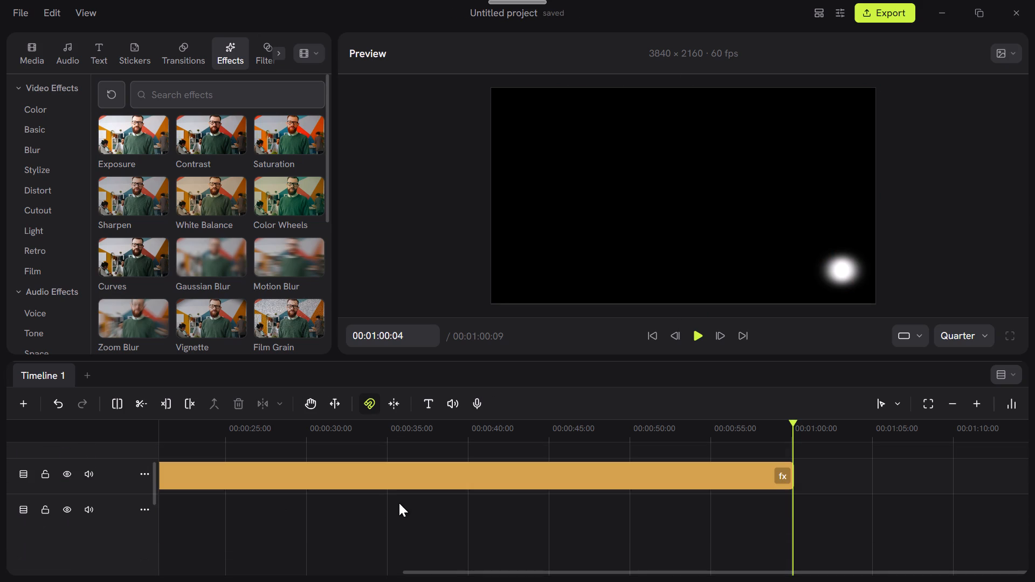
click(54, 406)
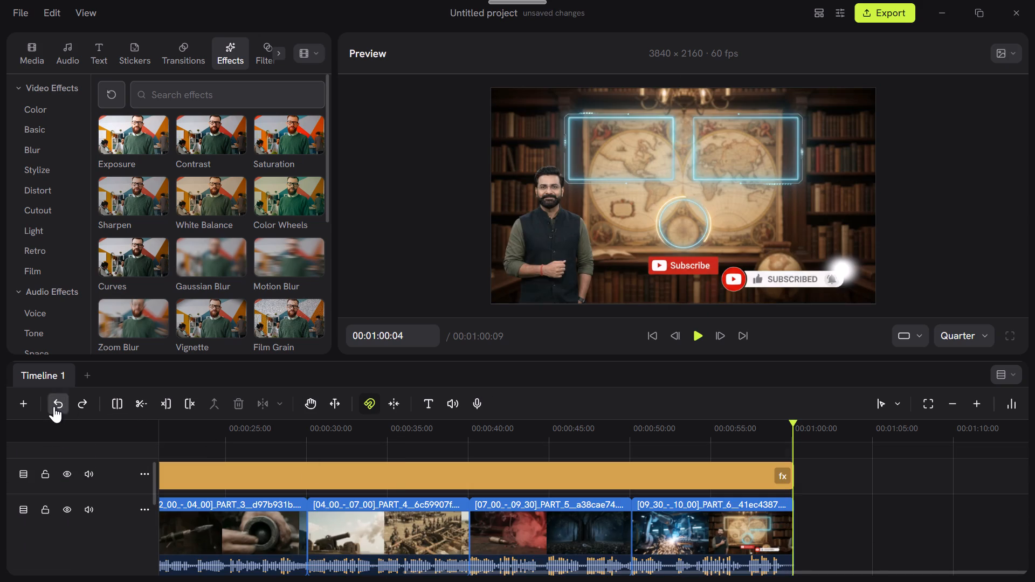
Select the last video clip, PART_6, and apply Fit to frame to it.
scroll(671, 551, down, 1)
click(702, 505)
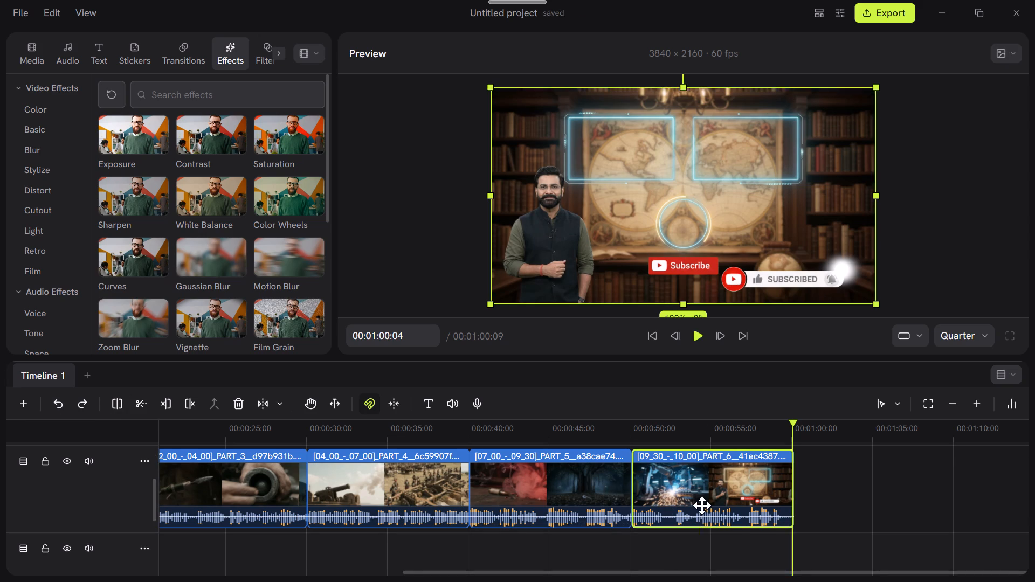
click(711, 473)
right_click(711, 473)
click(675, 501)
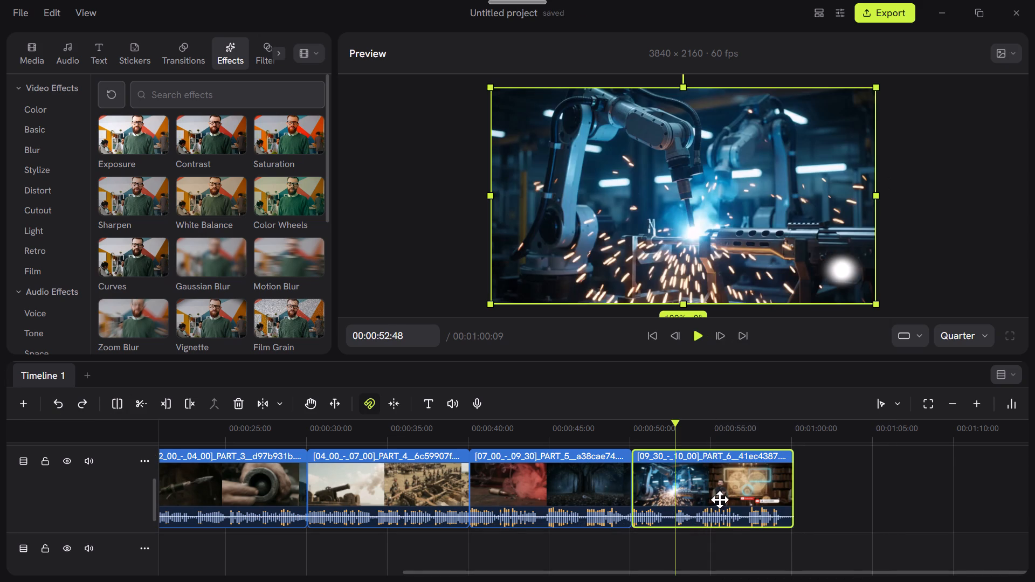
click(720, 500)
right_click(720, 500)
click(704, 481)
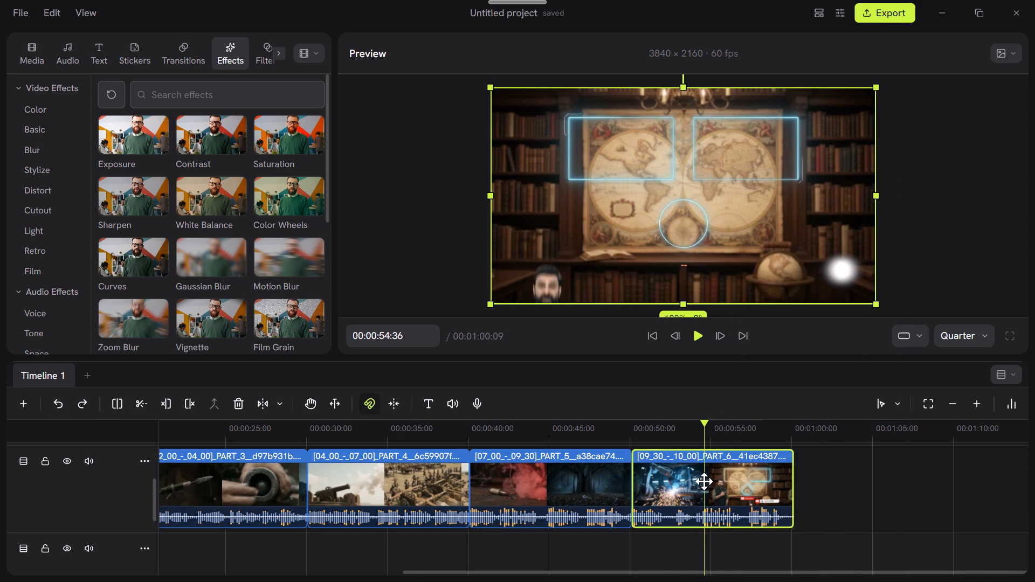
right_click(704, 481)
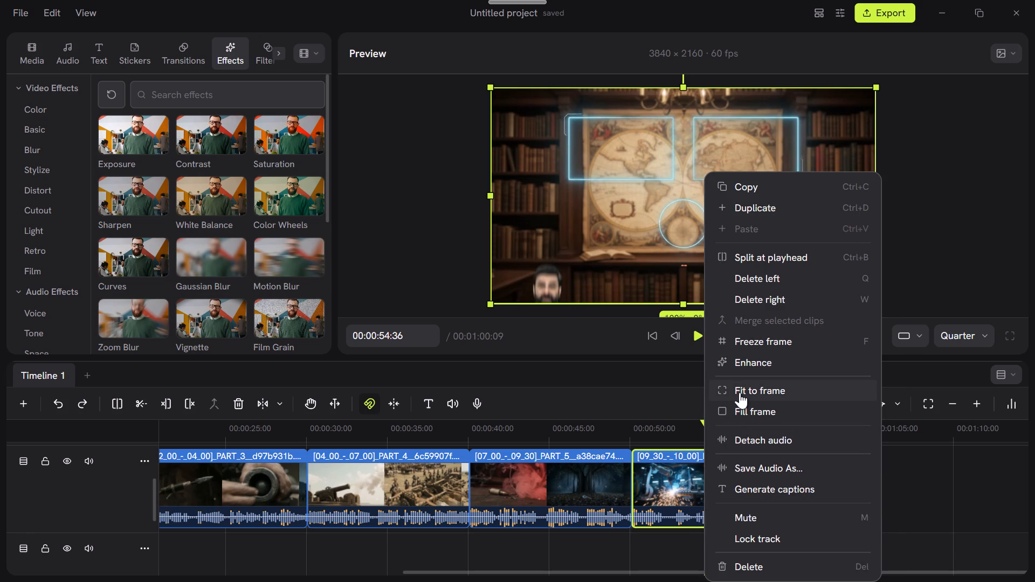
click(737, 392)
Move the PART_6 picture off-centre in the preview and back, and apply Fill frame to it.
drag(573, 130, 617, 158)
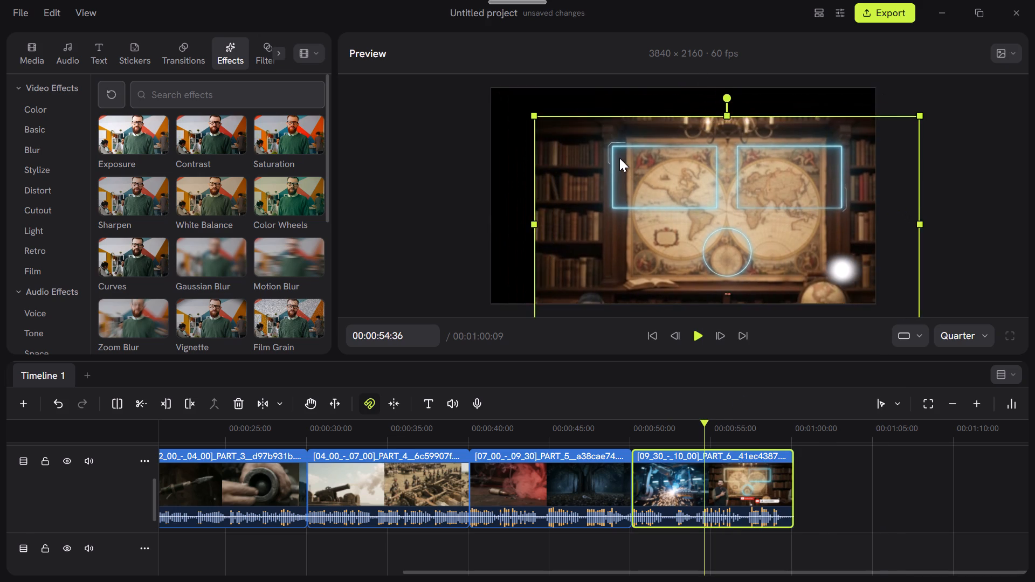
drag(618, 157, 573, 124)
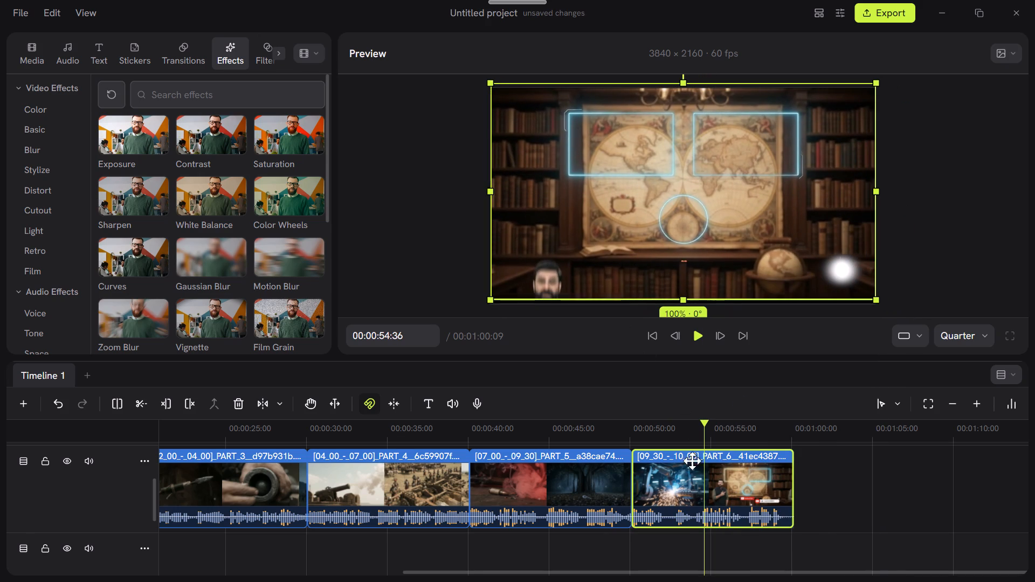
right_click(693, 468)
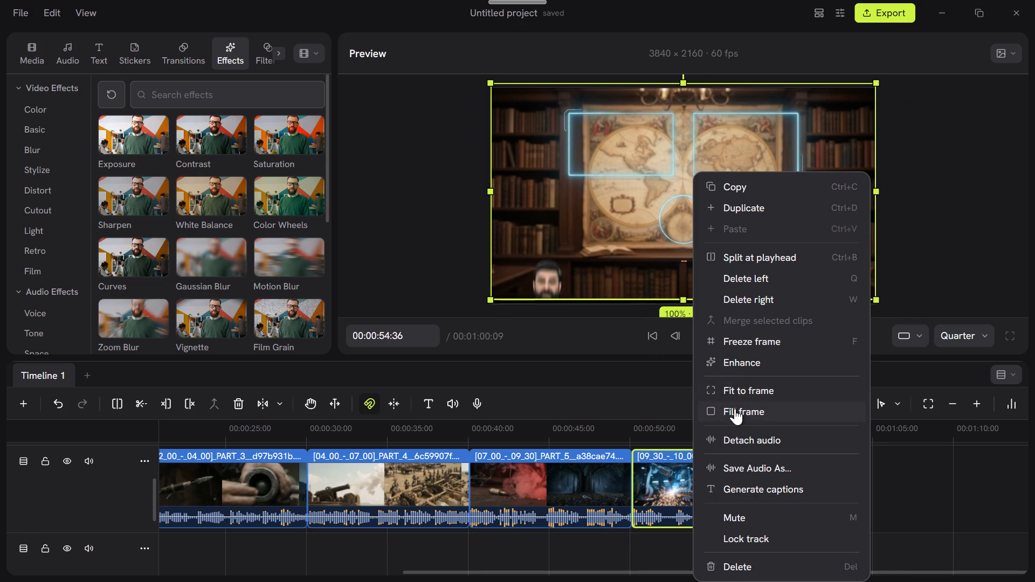
click(735, 408)
Detach the audio from the last four video clips, PART_6 back to PART_3.
right_click(701, 451)
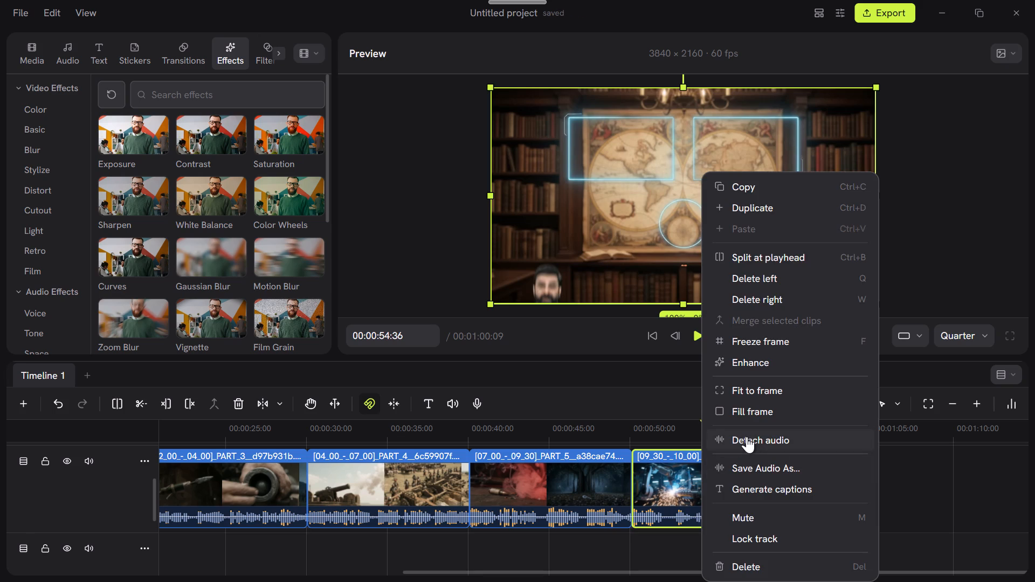
click(747, 436)
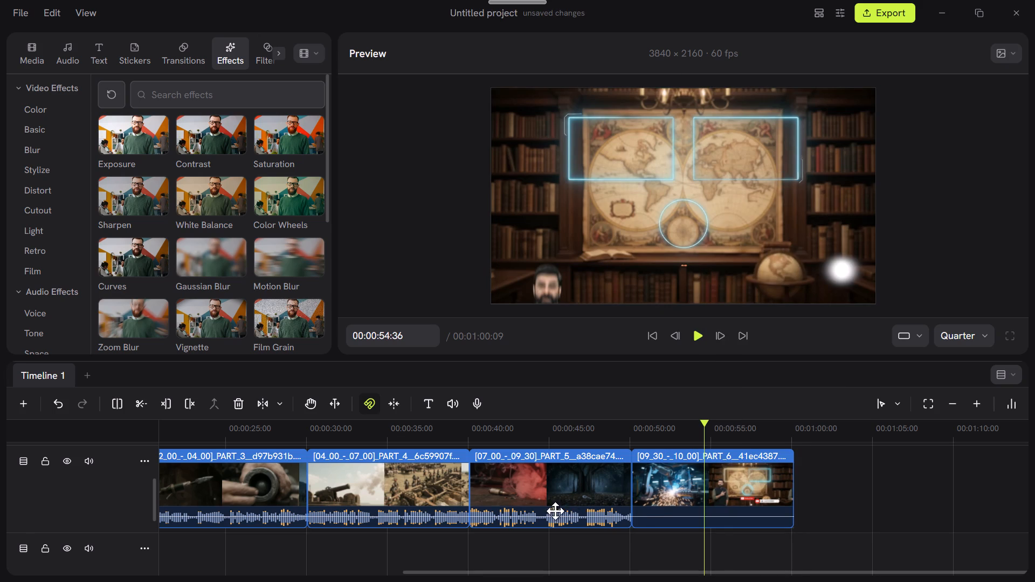
right_click(543, 503)
click(599, 436)
right_click(386, 486)
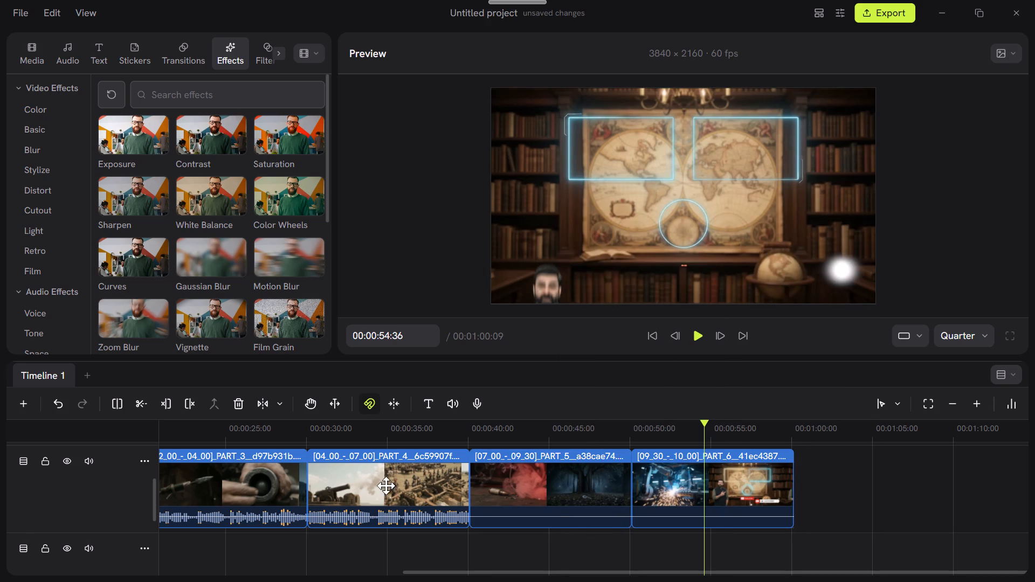
click(432, 438)
right_click(270, 480)
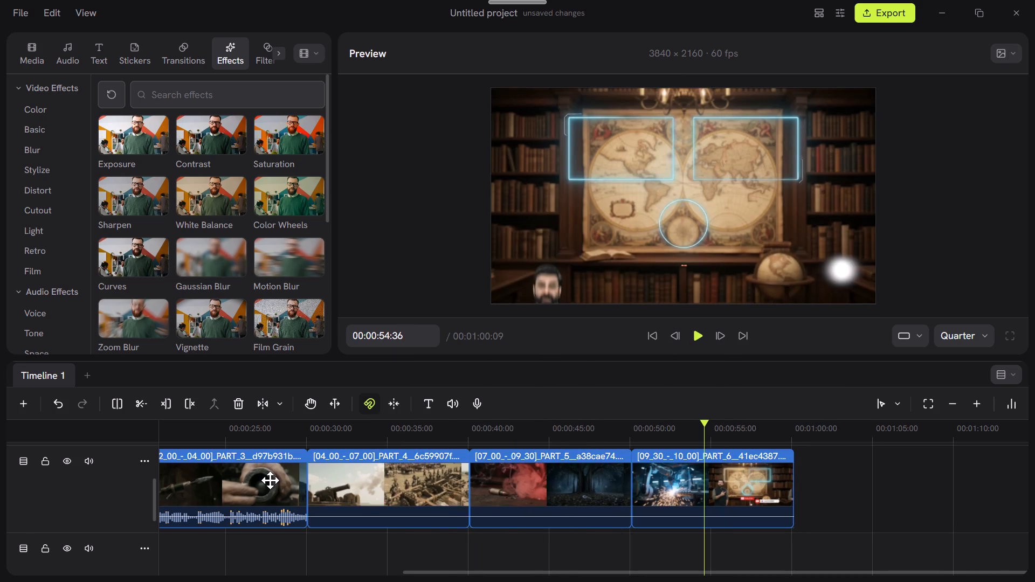
click(316, 447)
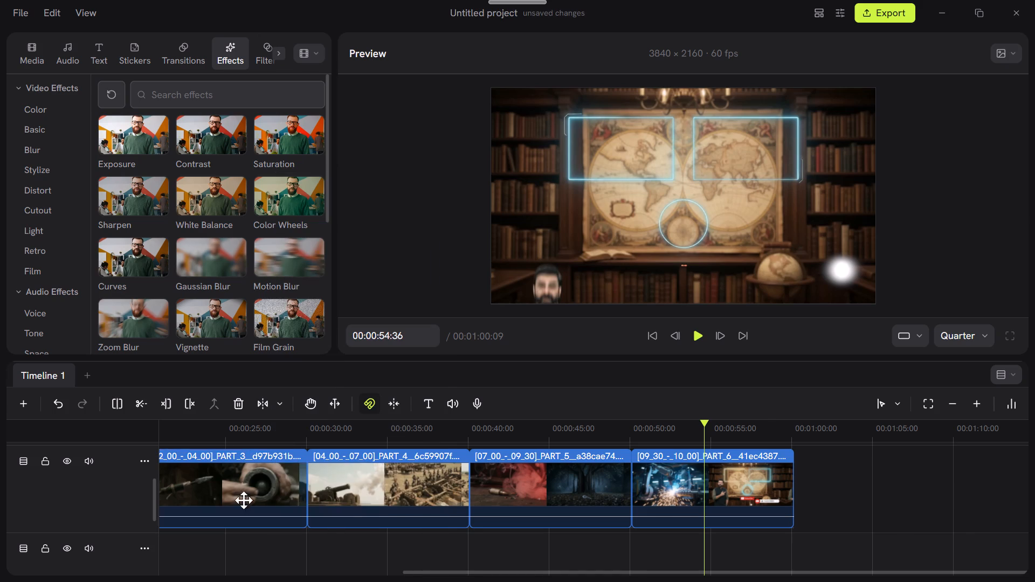
Detach the audio from the first two video clips, PART_1 and PART_2.
scroll(244, 500, down, 1)
scroll(251, 503, up, 1)
scroll(251, 503, right, 7)
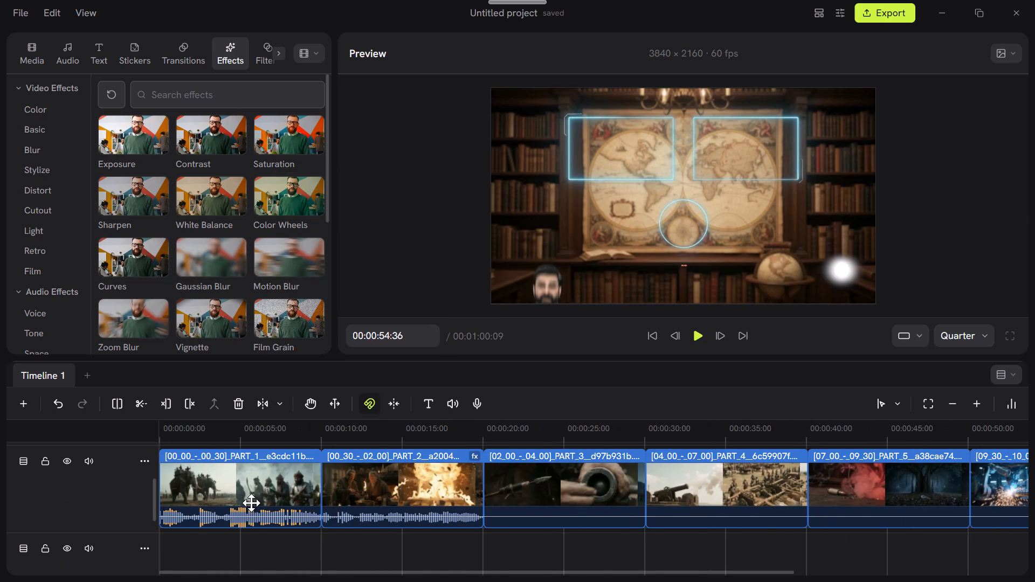
right_click(252, 503)
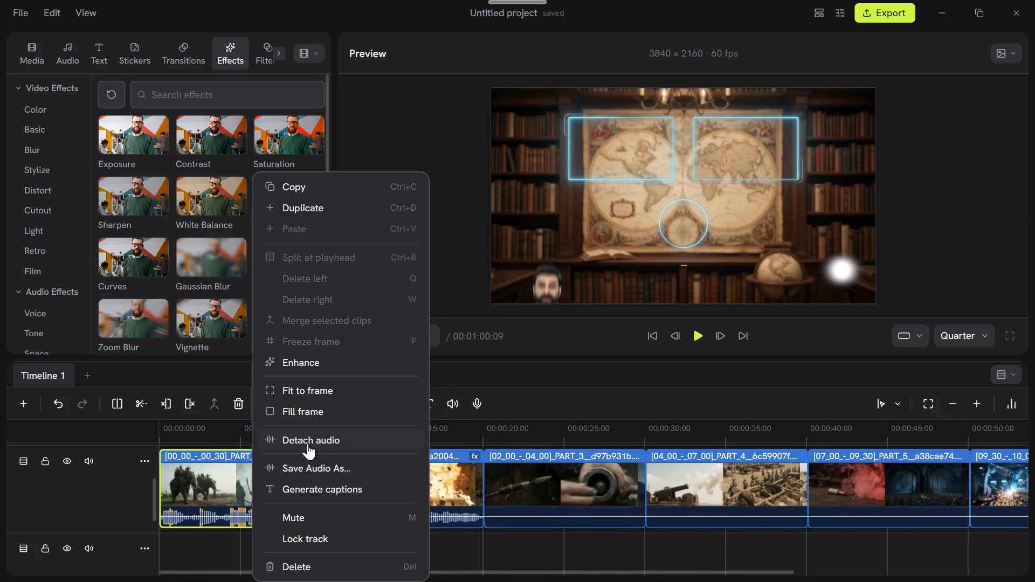
click(307, 444)
right_click(406, 481)
click(457, 442)
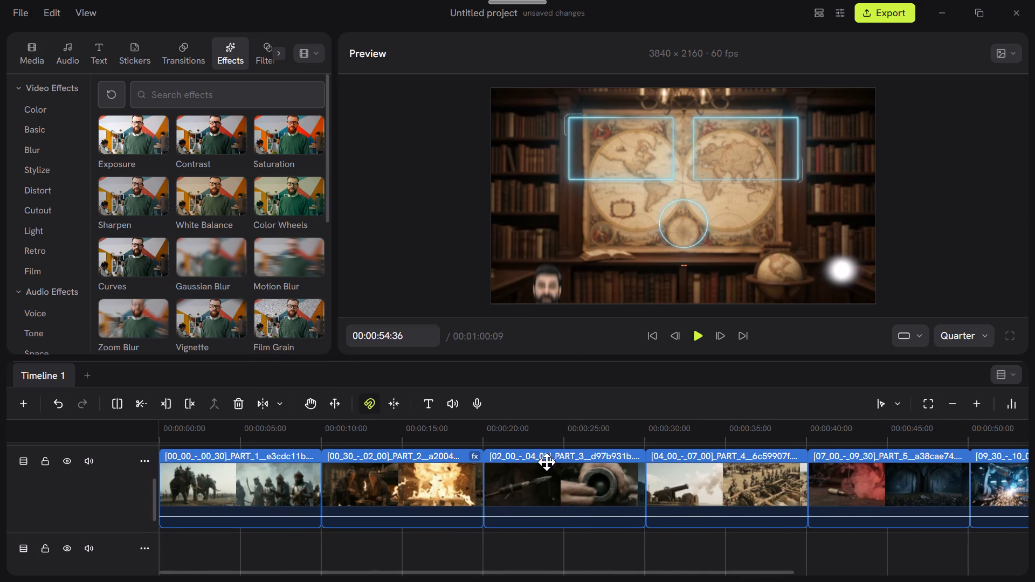
Switch to File Explorer, check New Volume (F:), and open the imagesh folder on New Volume (E:).
click(547, 562)
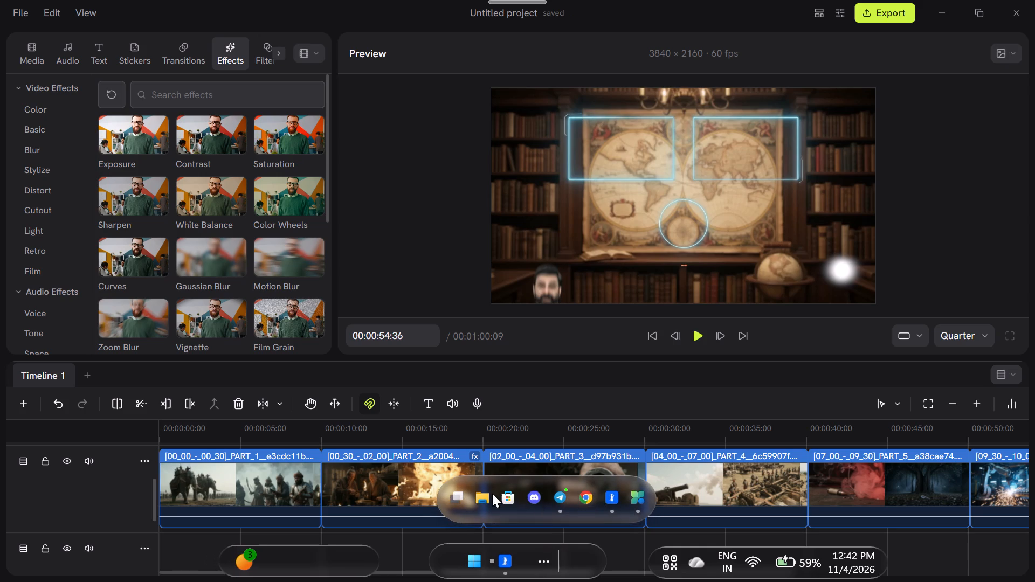
click(473, 502)
scroll(244, 351, down, 1)
scroll(39, 330, down, 2)
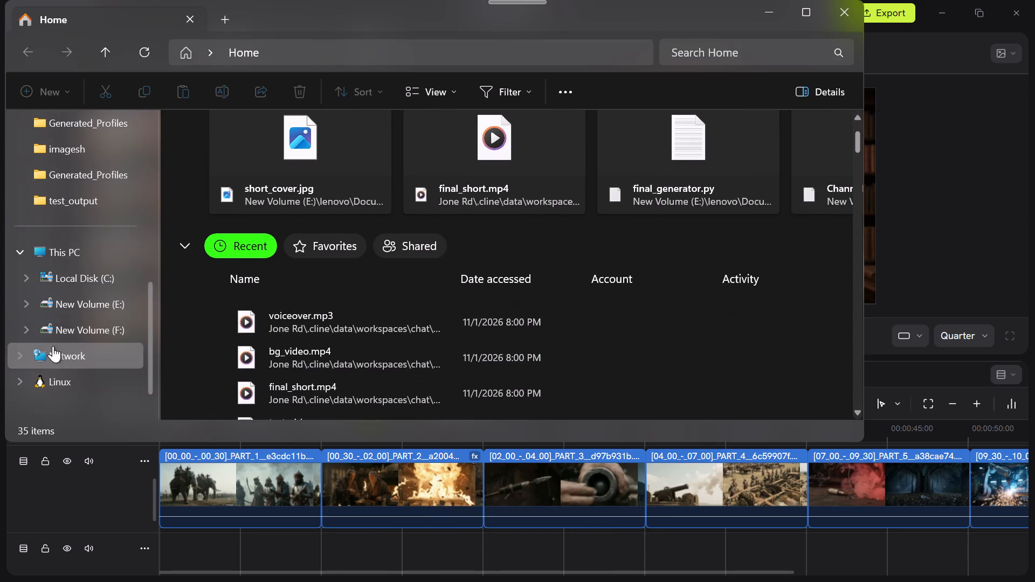
click(63, 330)
click(264, 358)
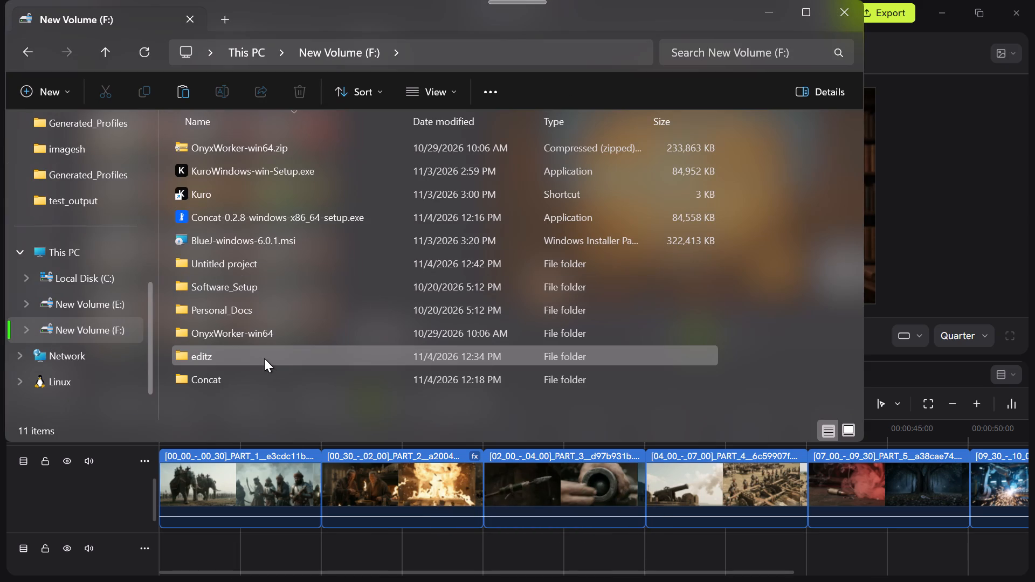
click(61, 307)
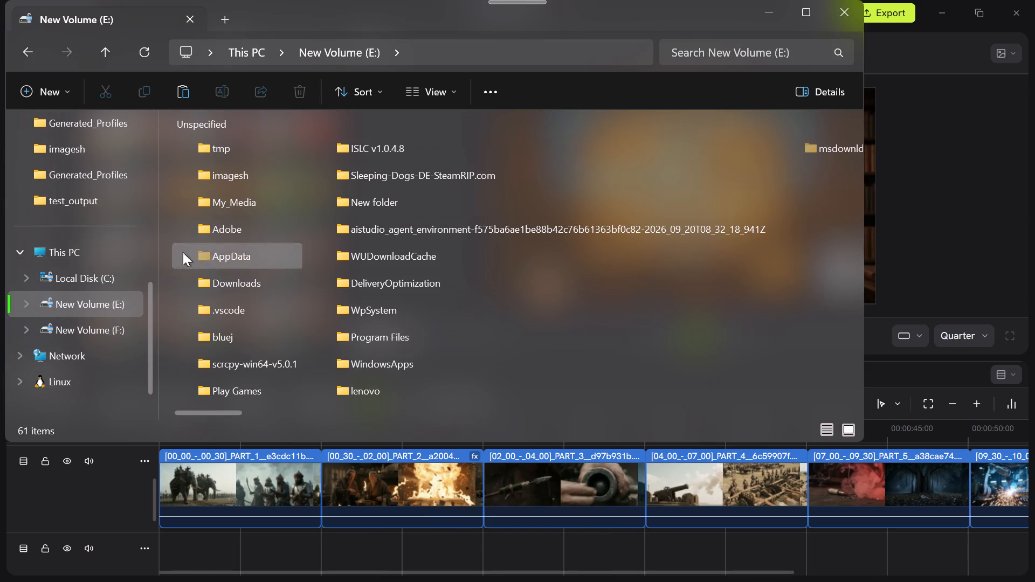
double_click(238, 179)
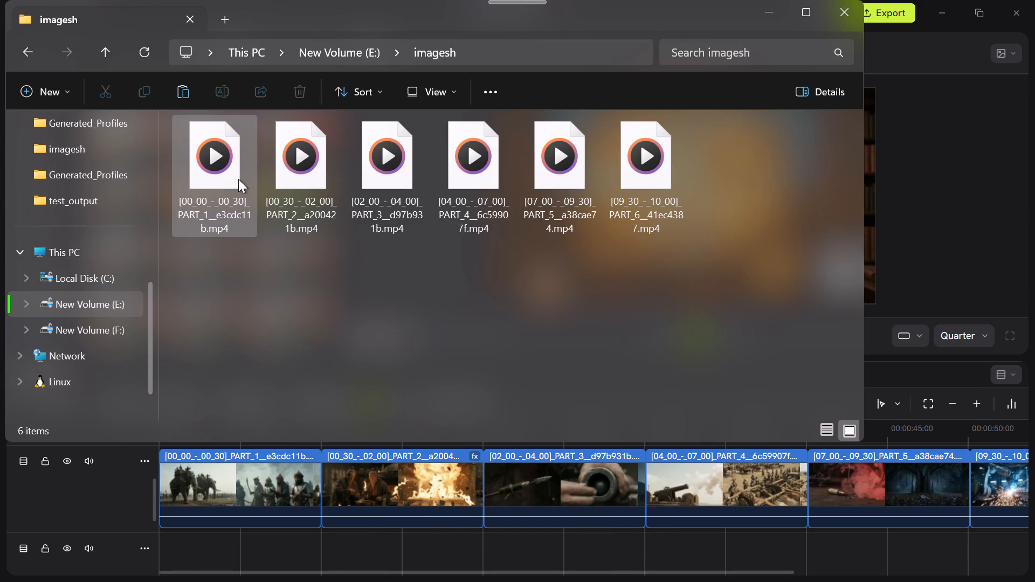
Select the six PART video files in the imagesh folder, check their file options, and return to Concat.
drag(813, 239, 245, 213)
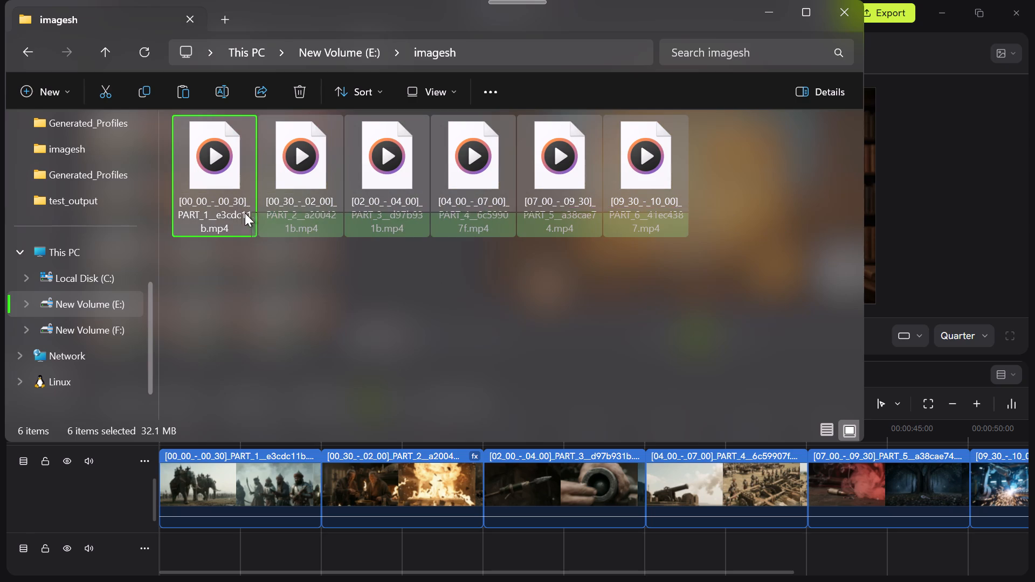
drag(245, 213, 222, 214)
right_click(237, 212)
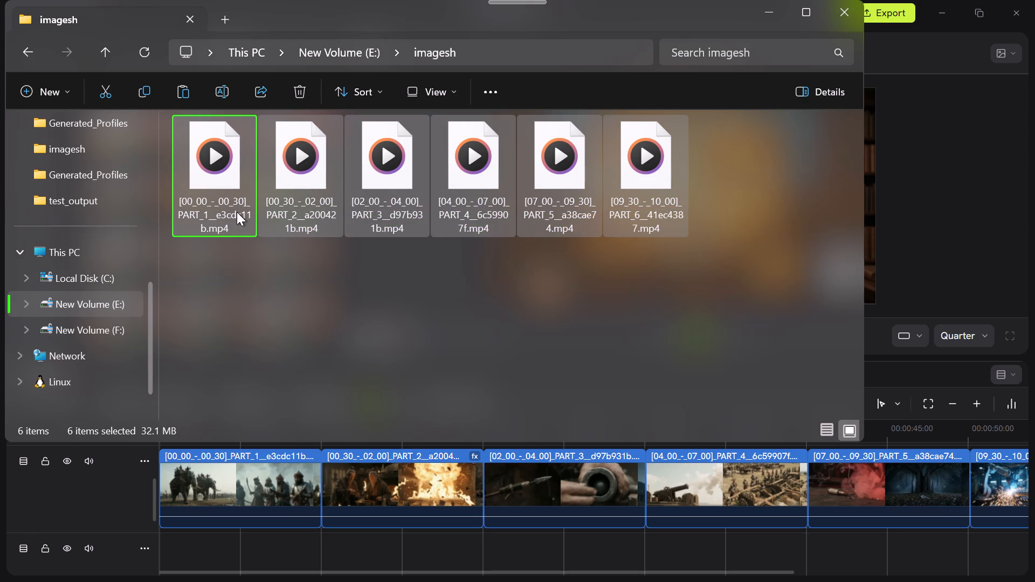
right_click(237, 212)
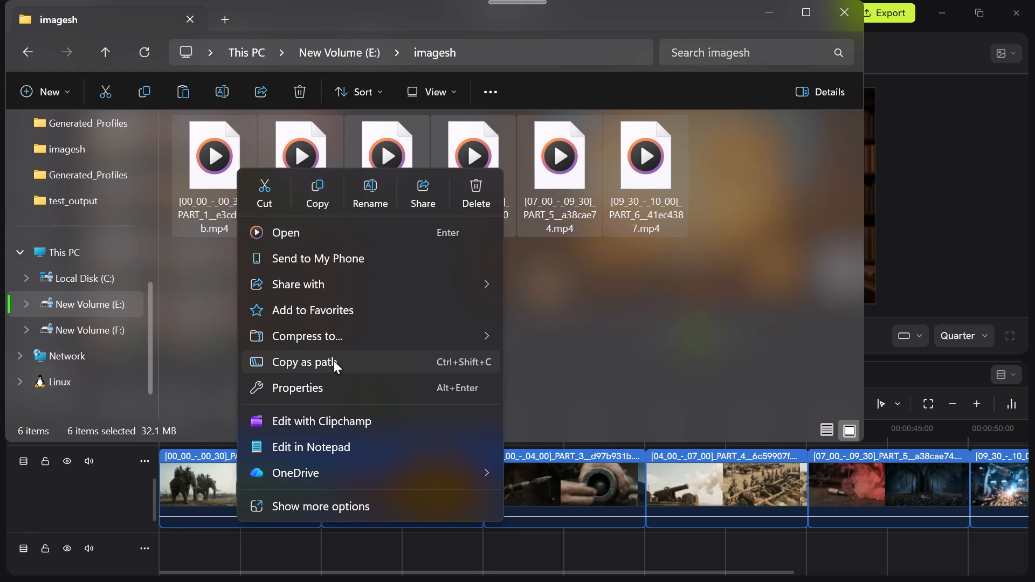
click(601, 375)
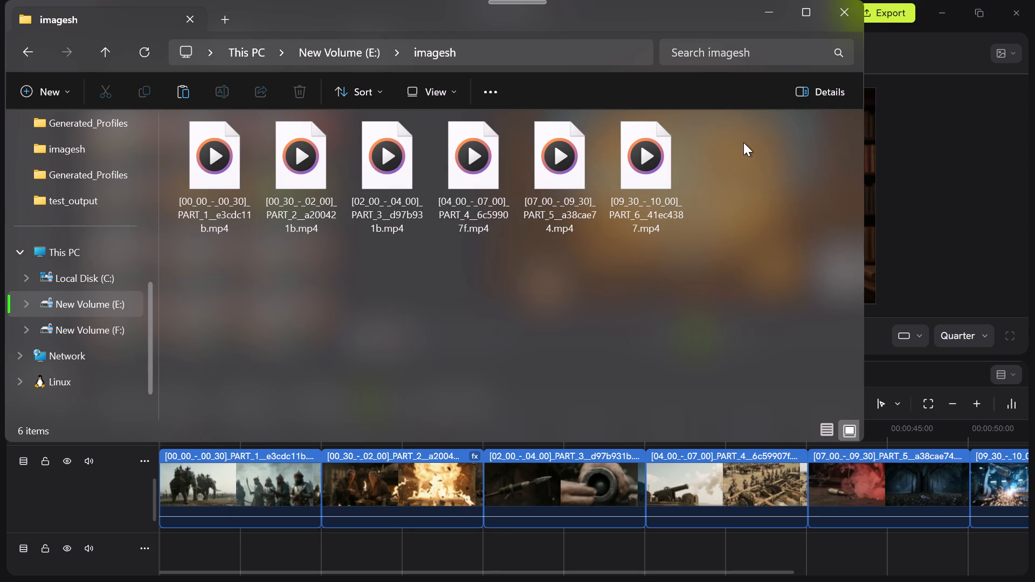
drag(743, 142, 137, 202)
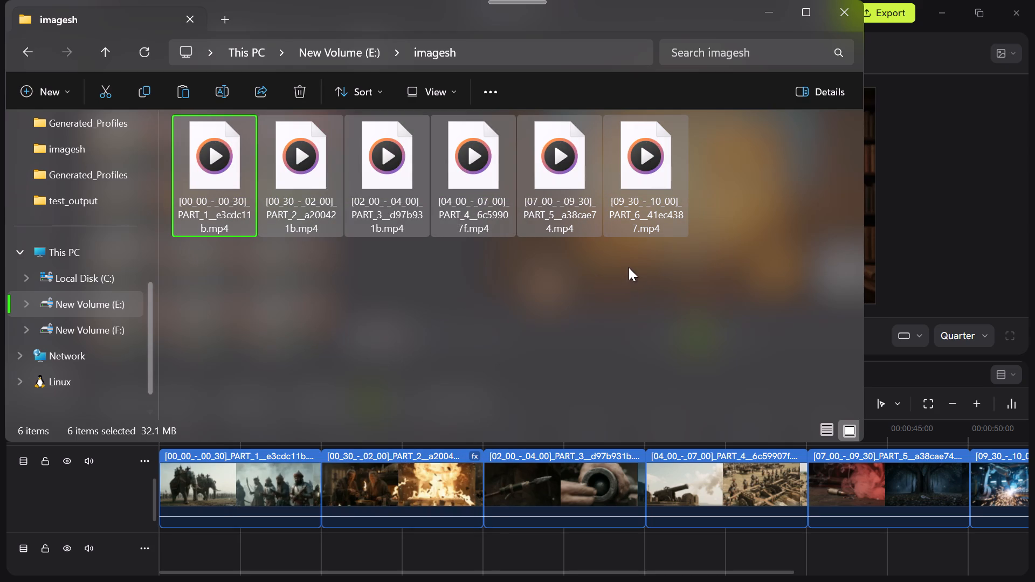
click(905, 227)
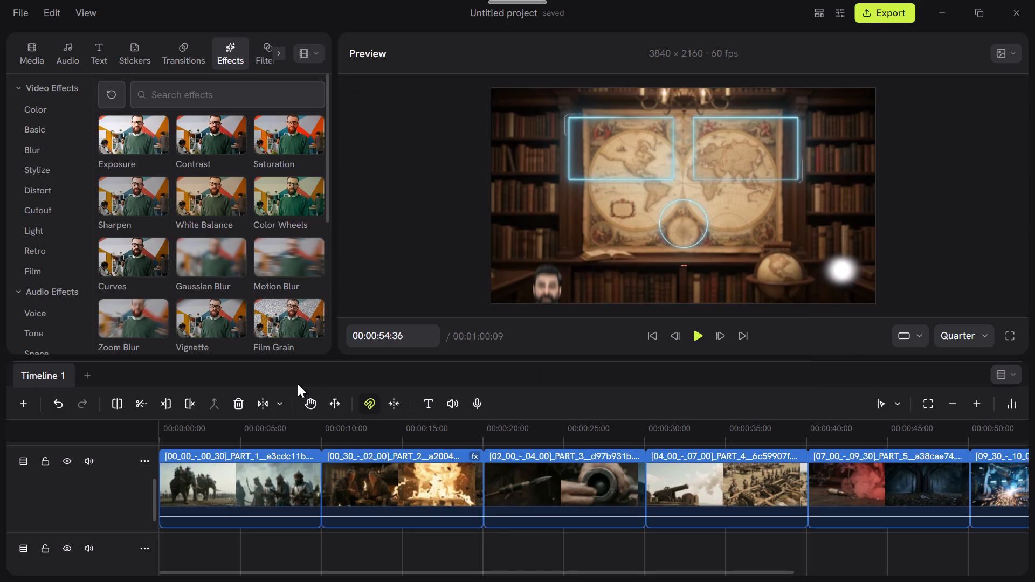
Look for sound files to import in the imagesh folder on New Volume (E:), and leave without importing.
click(71, 43)
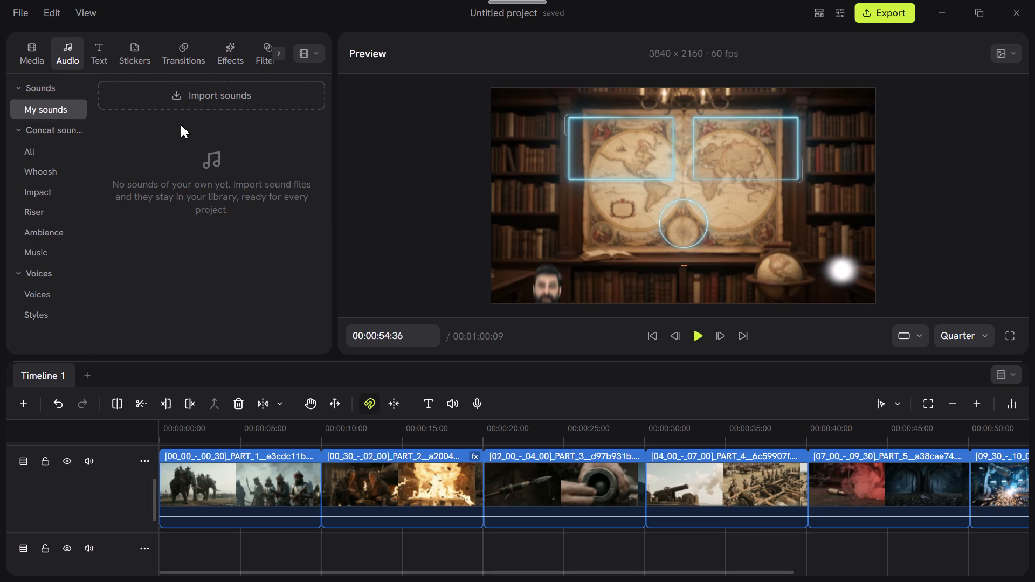
click(210, 88)
click(59, 239)
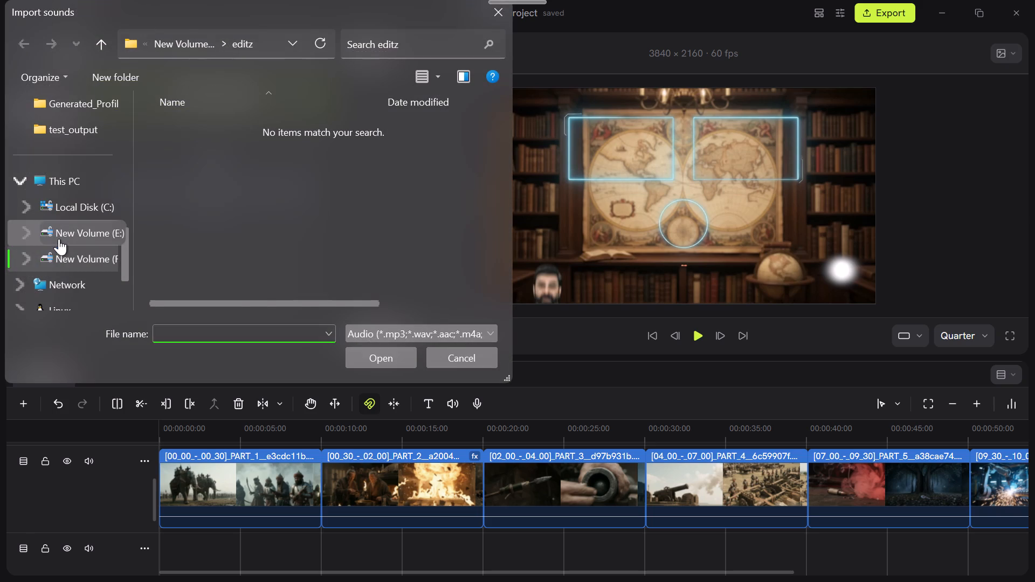
scroll(400, 176, down, 1)
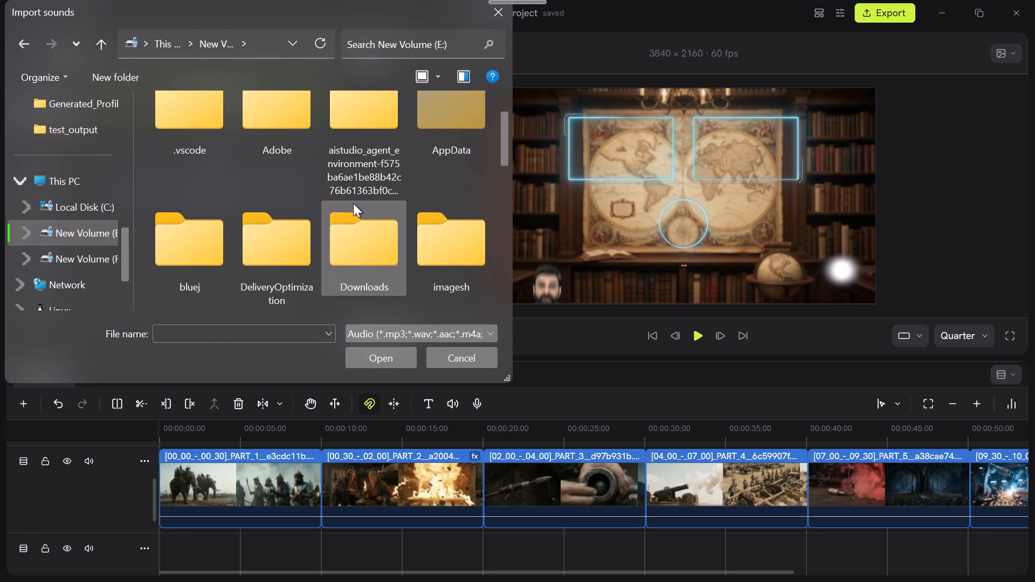
double_click(437, 250)
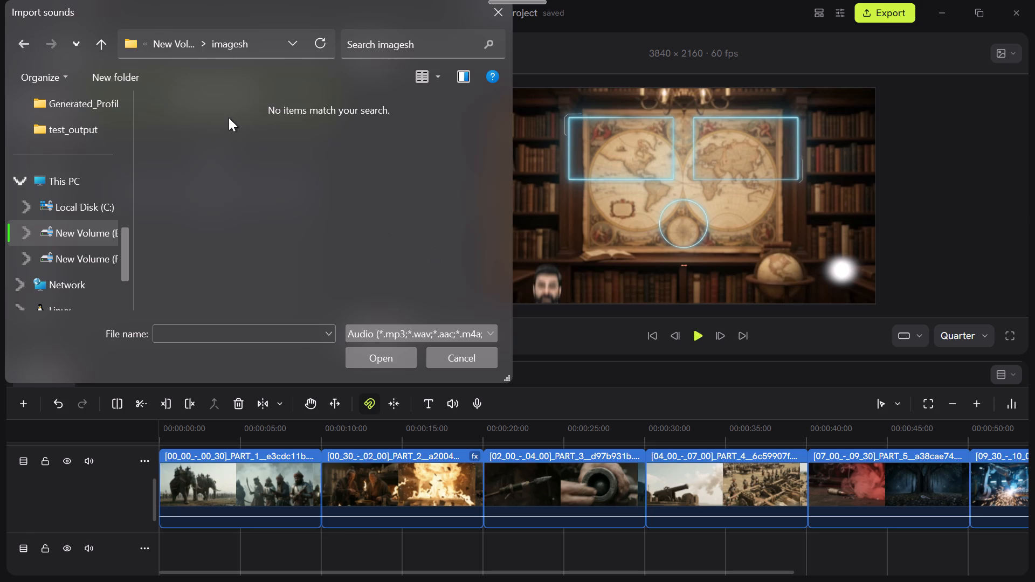
click(479, 357)
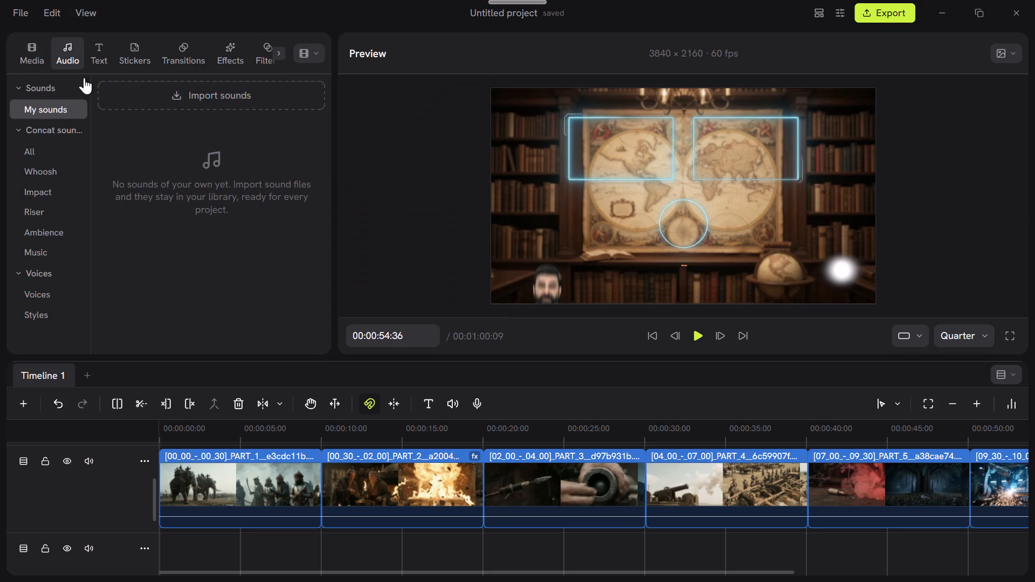
Look through the audio library's Concat sounds categories, such as Whoosh, Riser and Ambience, and its Voices section.
scroll(47, 260, down, 1)
click(53, 152)
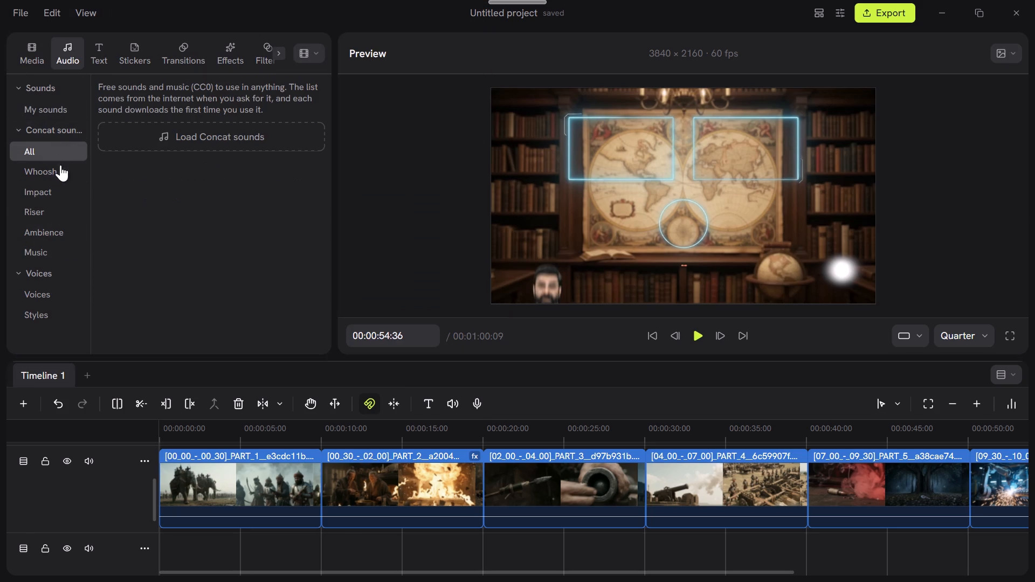
click(60, 165)
click(42, 200)
click(54, 210)
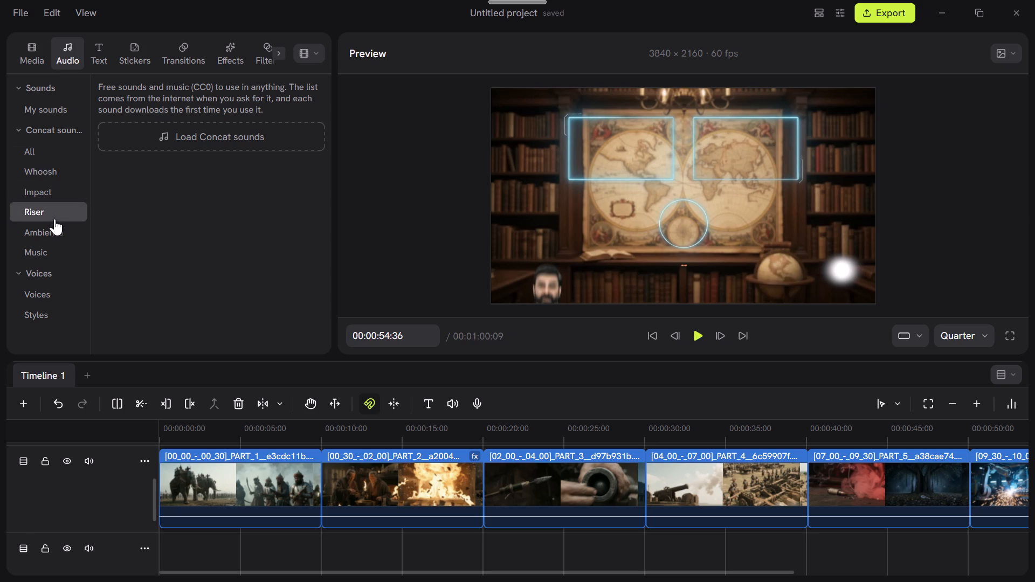
click(54, 219)
click(52, 236)
click(44, 279)
click(47, 289)
click(39, 269)
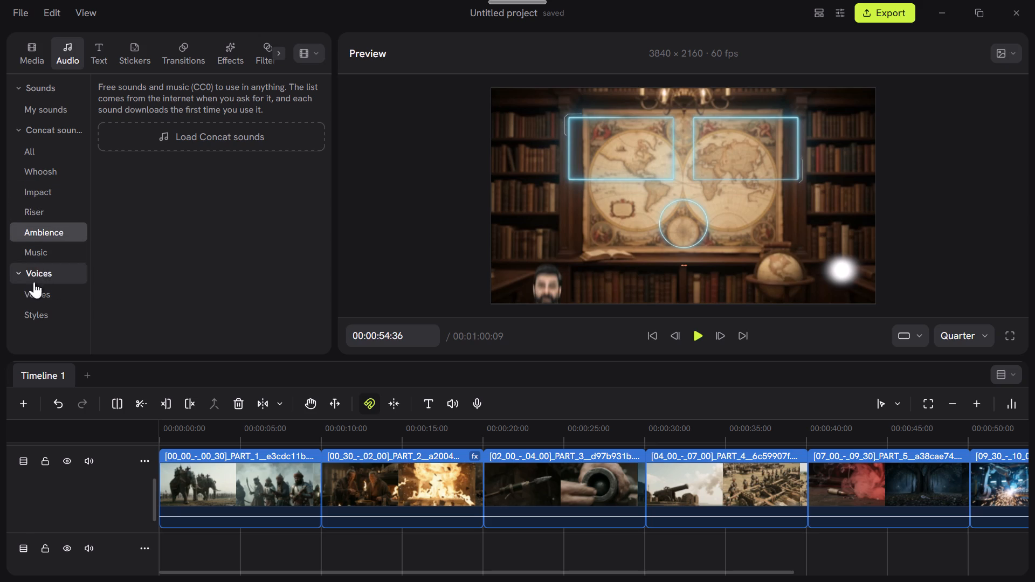
click(30, 306)
click(32, 292)
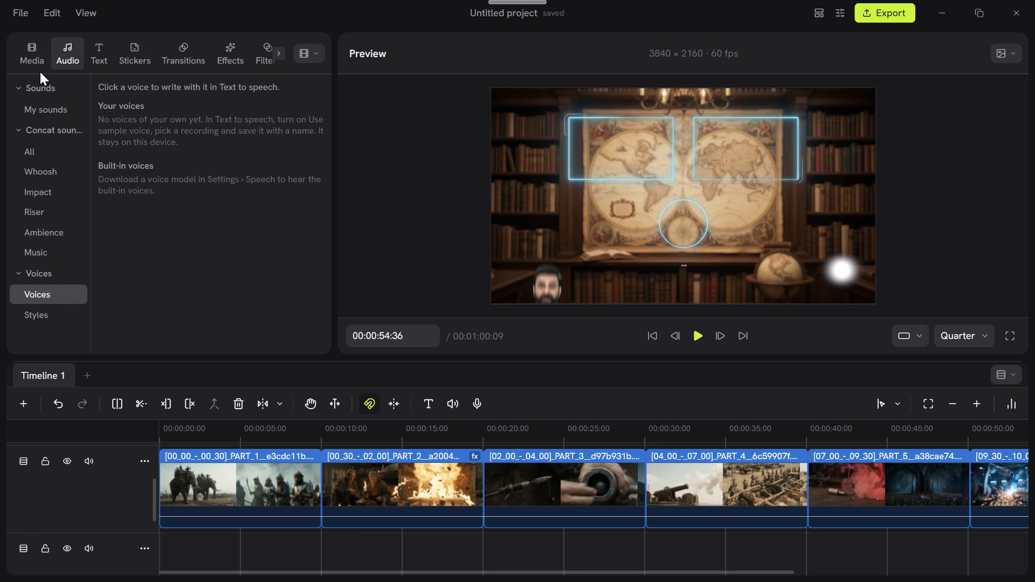
click(44, 91)
click(47, 111)
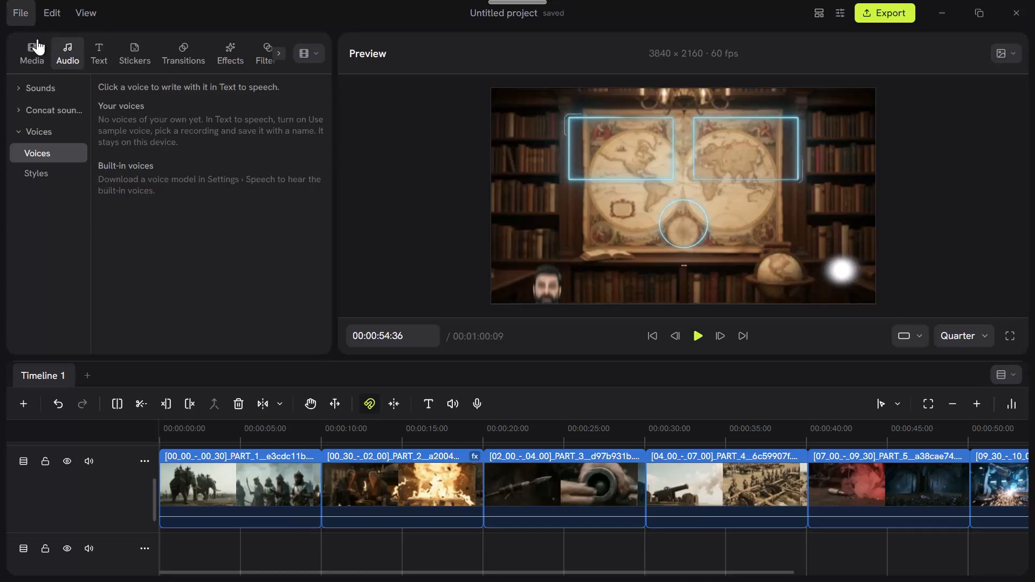
Check the project's audio media, the file types accepted for media import, and the media sorting options.
click(37, 39)
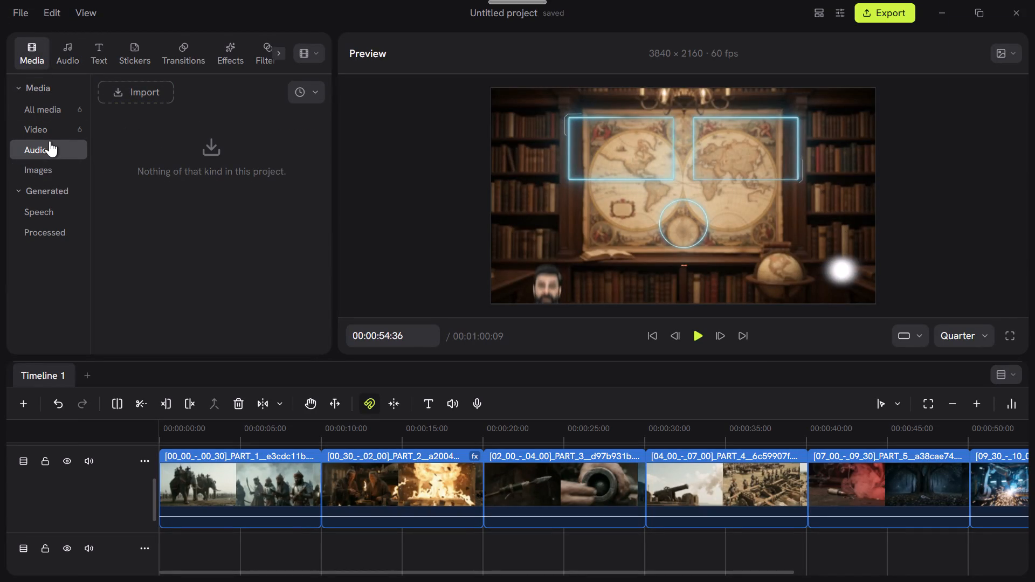
click(137, 95)
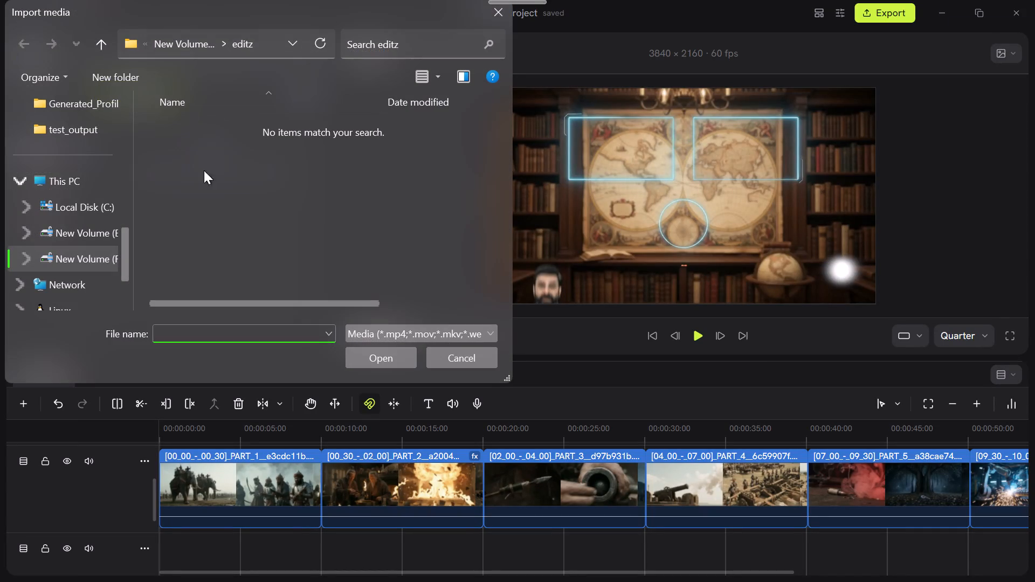
click(398, 334)
click(374, 329)
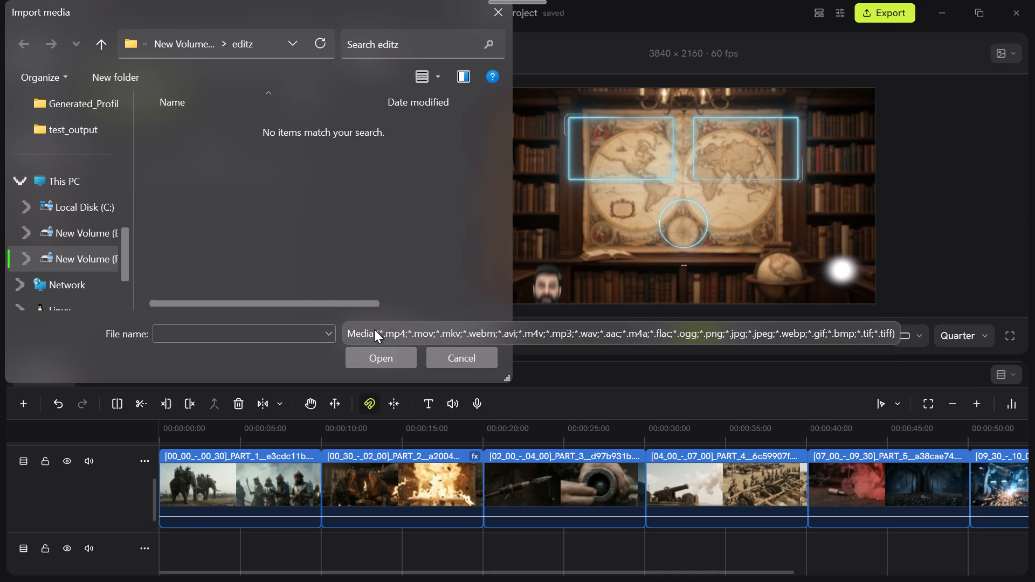
click(451, 366)
click(308, 91)
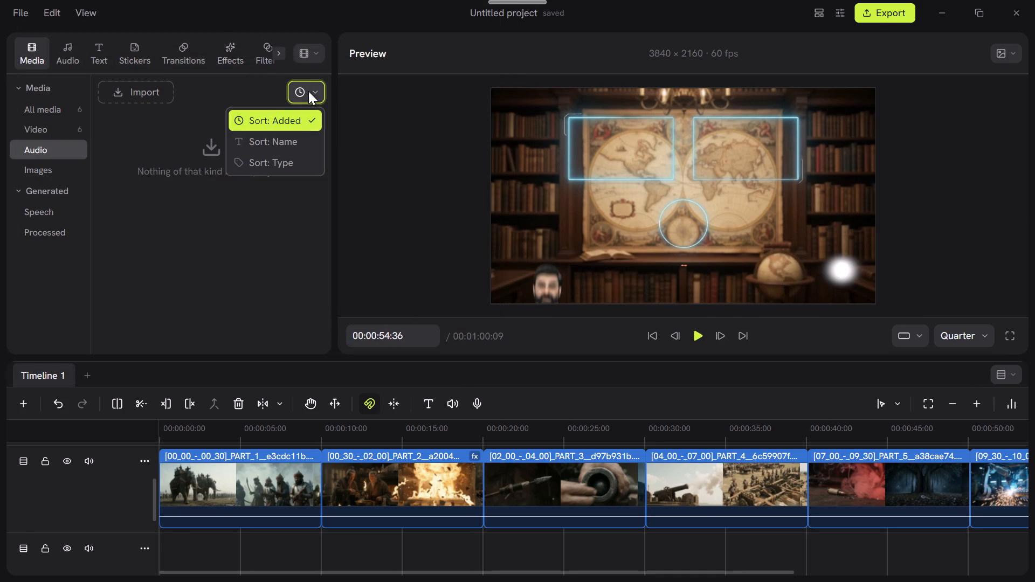
click(226, 190)
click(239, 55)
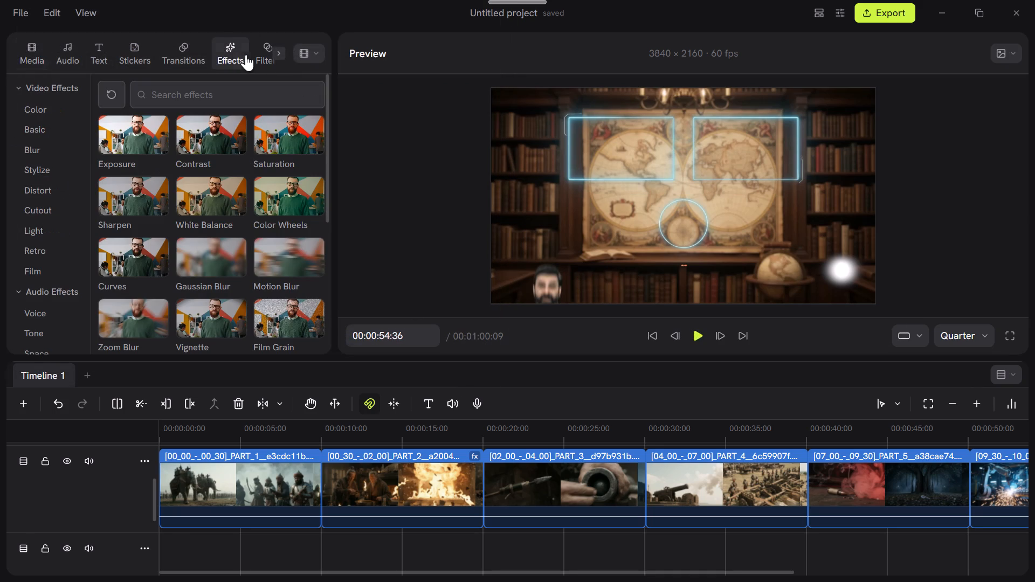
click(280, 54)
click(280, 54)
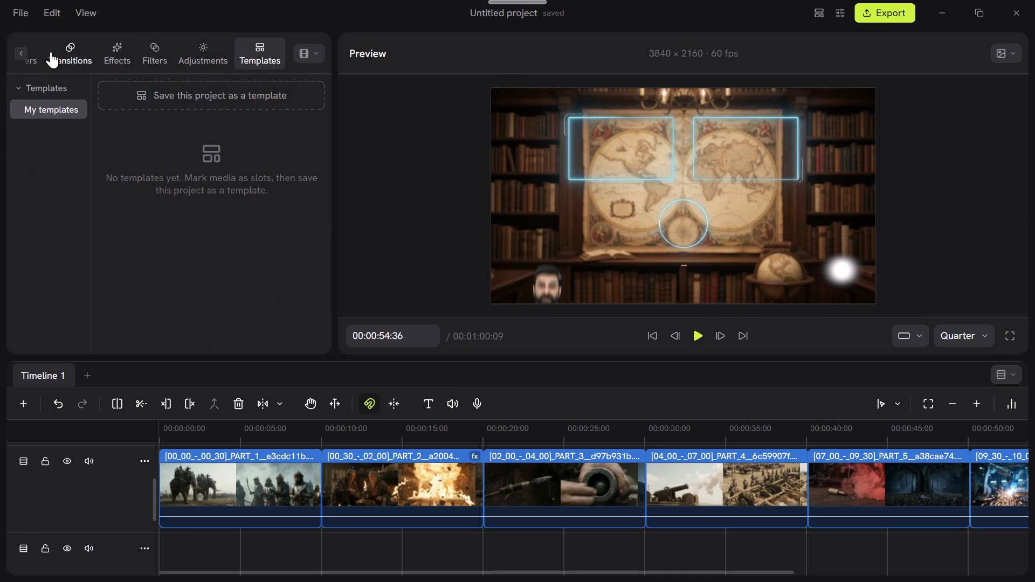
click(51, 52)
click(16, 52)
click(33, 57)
Check the imagesh folder on New Volume (E:) again for sounds to import into My sounds, and close the import.
click(70, 50)
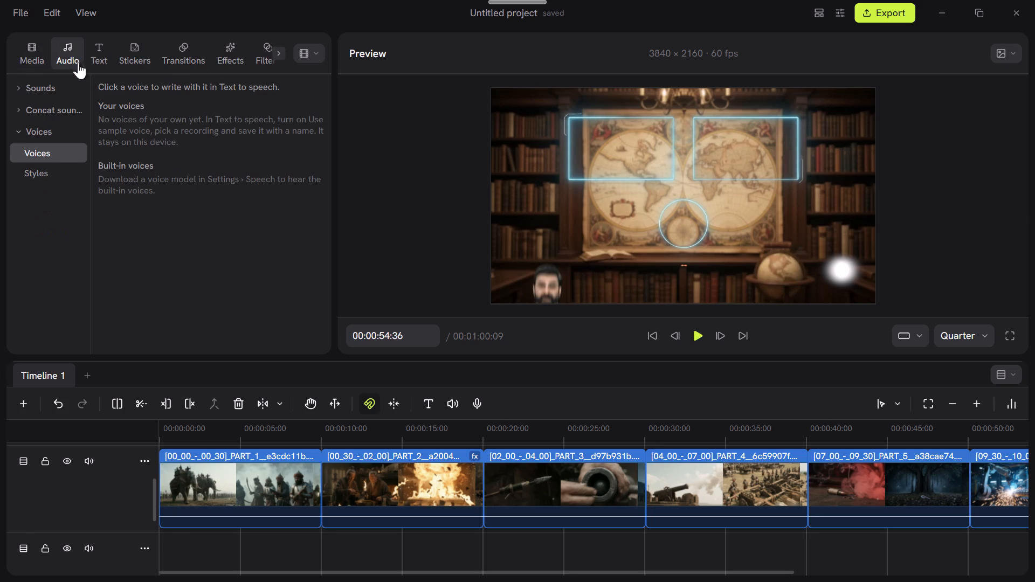
click(52, 112)
click(51, 91)
click(55, 107)
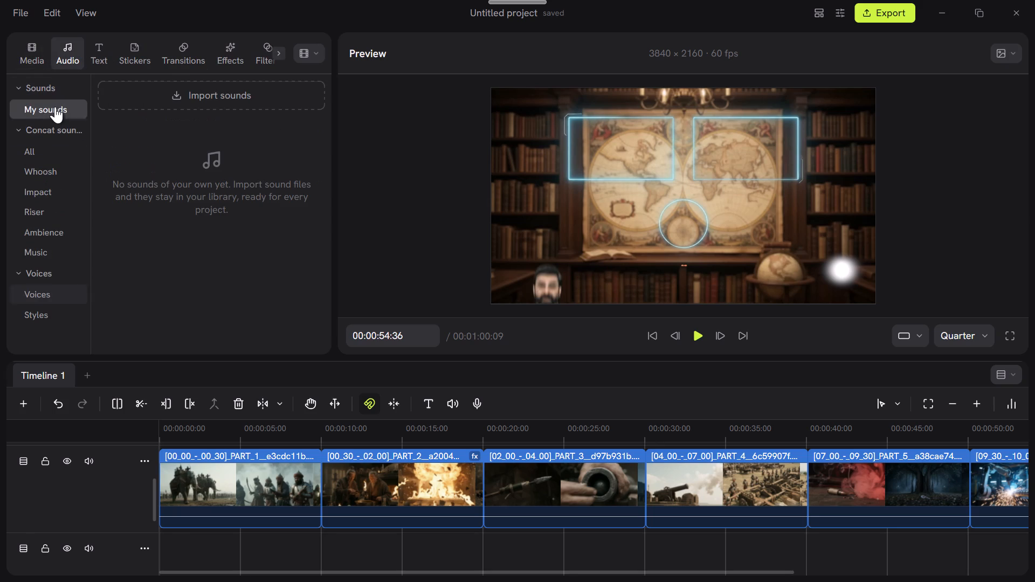
click(170, 105)
click(89, 225)
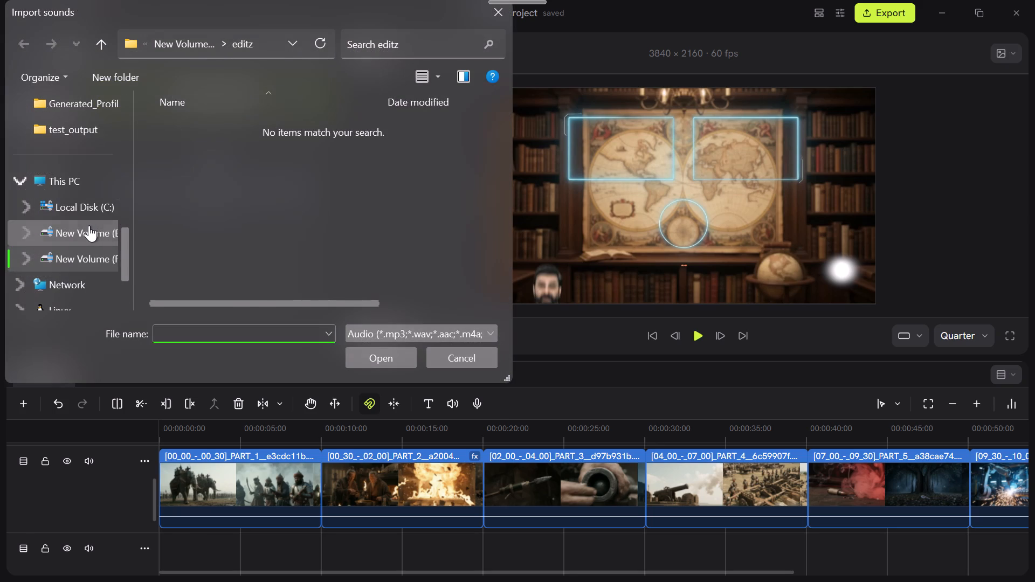
scroll(388, 165, down, 2)
click(429, 161)
click(429, 161)
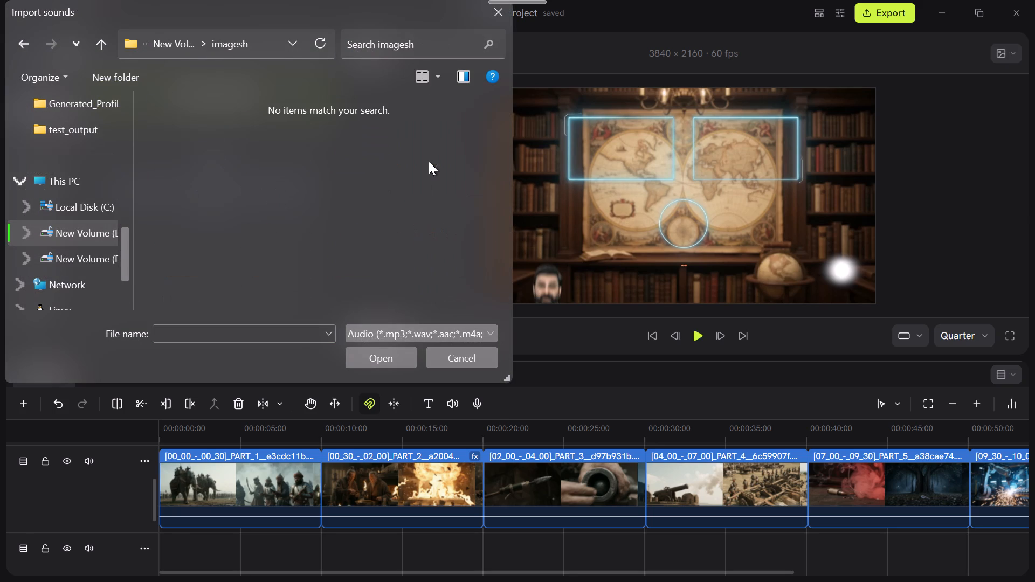
click(439, 77)
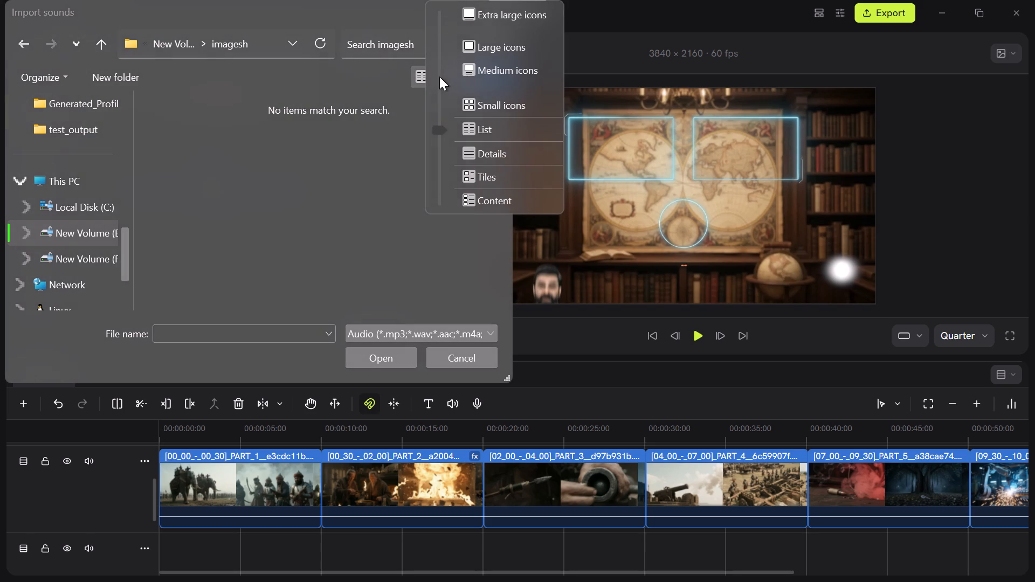
click(390, 109)
click(494, 18)
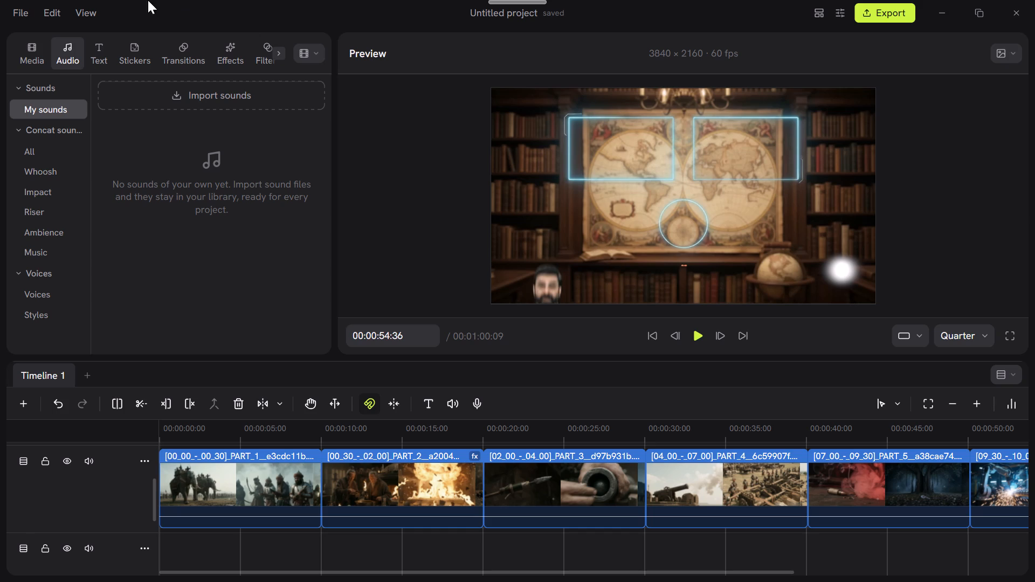
Look through the text presets under Styles, Languages and Titles.
click(110, 52)
click(35, 121)
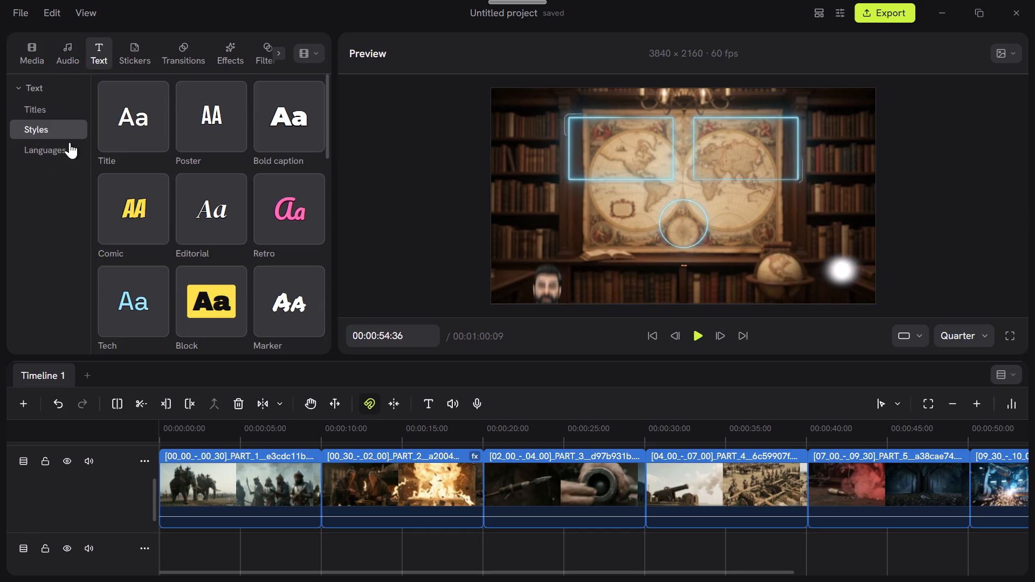
scroll(128, 170, down, 3)
scroll(142, 194, up, 5)
click(39, 166)
click(36, 158)
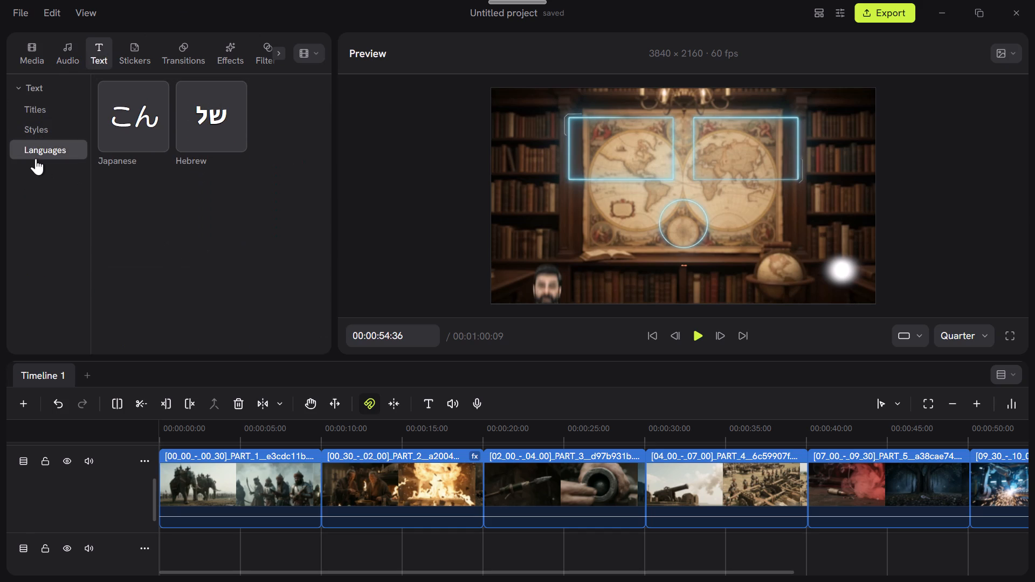
click(60, 108)
click(50, 94)
Add an adjustment layer to the timeline with the playhead at 00:00:54:36, and inspect the upper tracks.
click(278, 59)
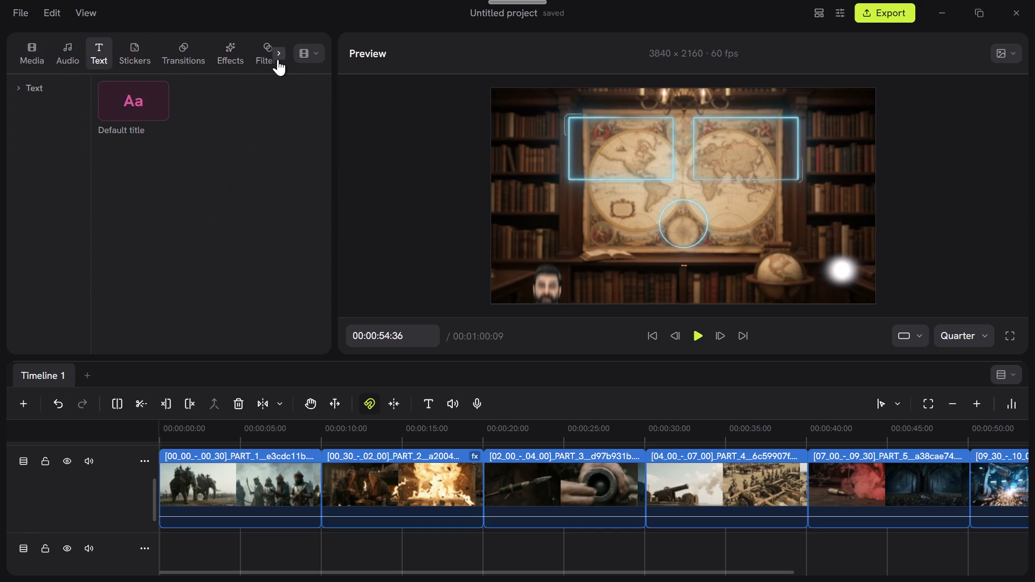
click(213, 56)
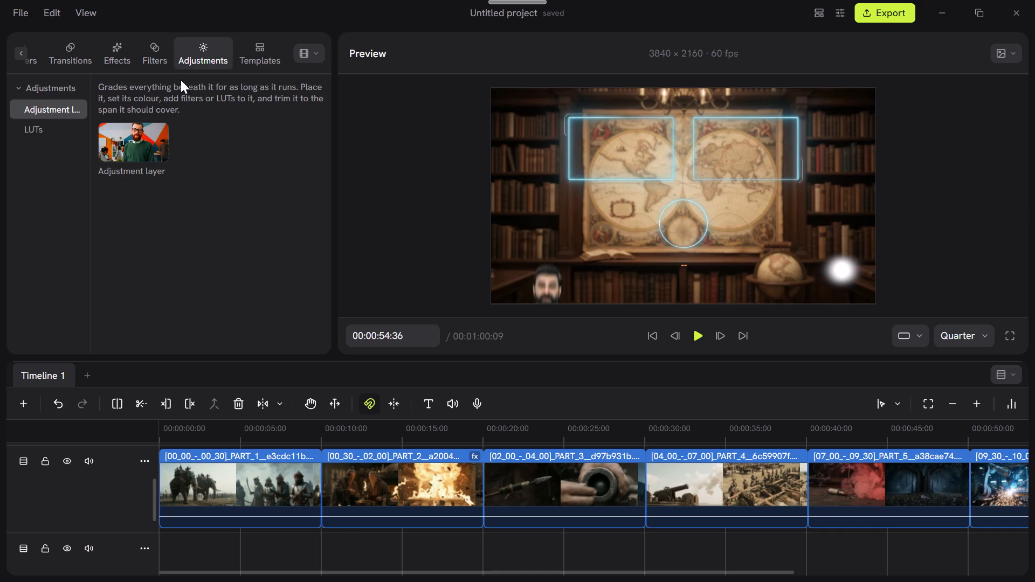
click(142, 155)
click(142, 155)
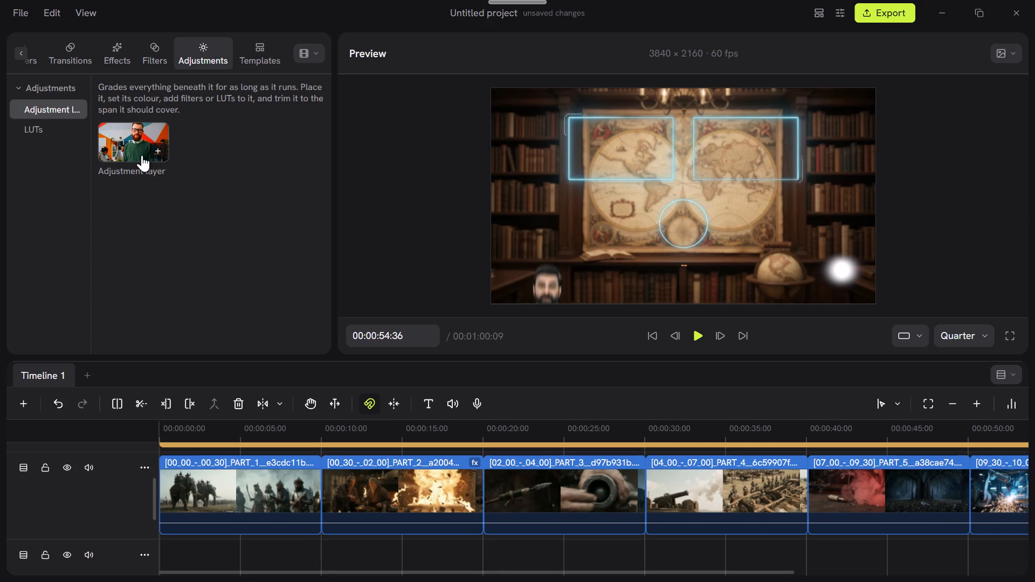
scroll(370, 485, up, 6)
scroll(371, 486, down, 5)
scroll(372, 486, up, 4)
scroll(455, 451, up, 2)
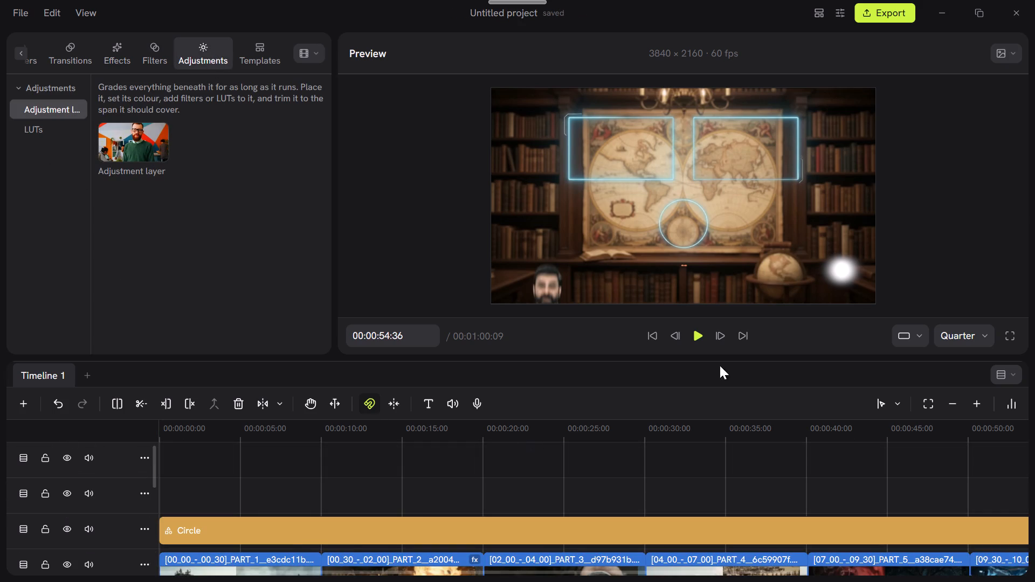
Inspect the blurred Circle overlay with the playhead at 00:00:29:49 and 00:00:32:13, and check the preview frame's saving option.
click(678, 508)
click(641, 538)
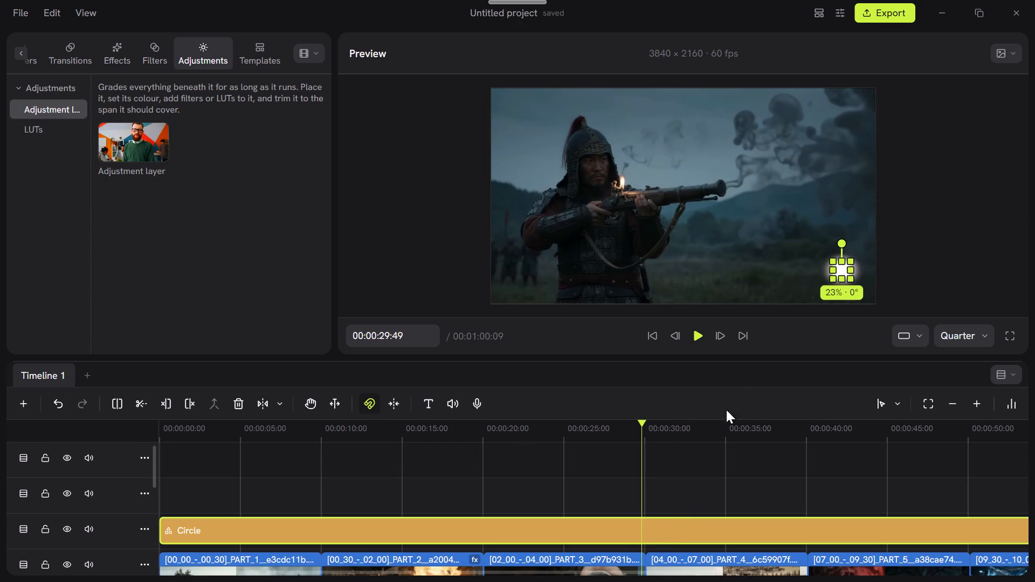
click(680, 493)
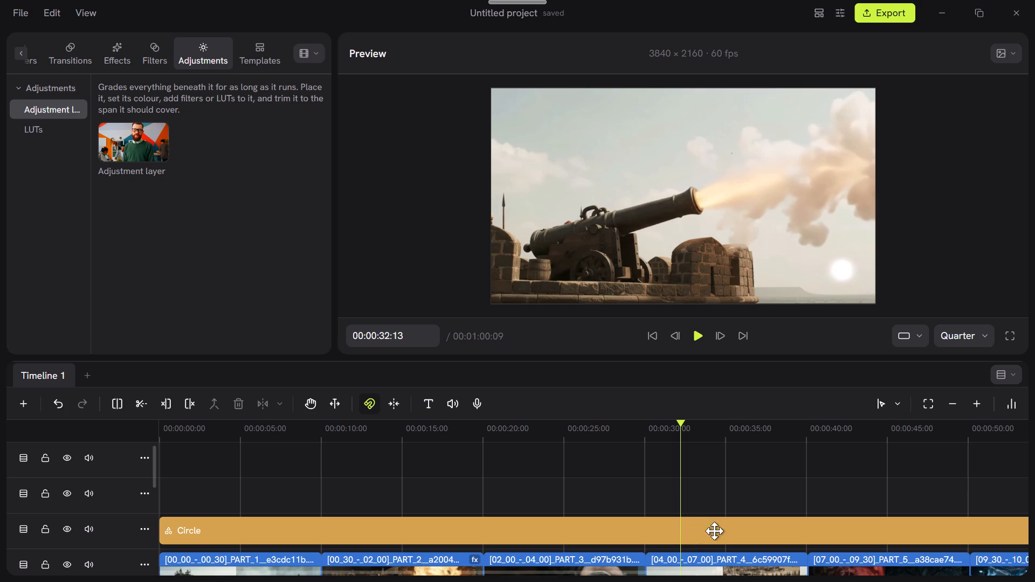
click(843, 272)
right_click(843, 272)
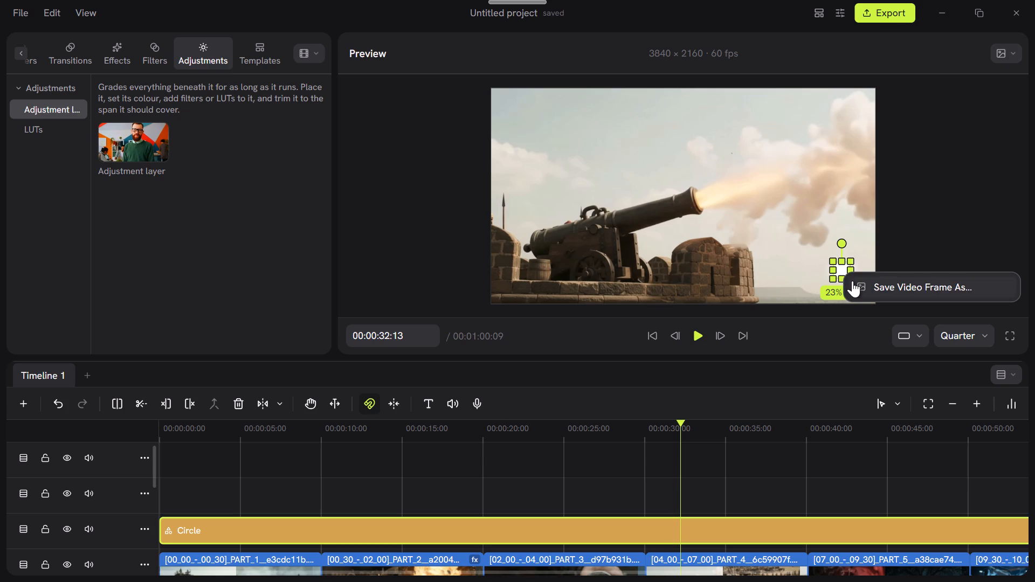
click(724, 461)
Browse the video effects and the Basic and Dissolve transitions.
click(114, 52)
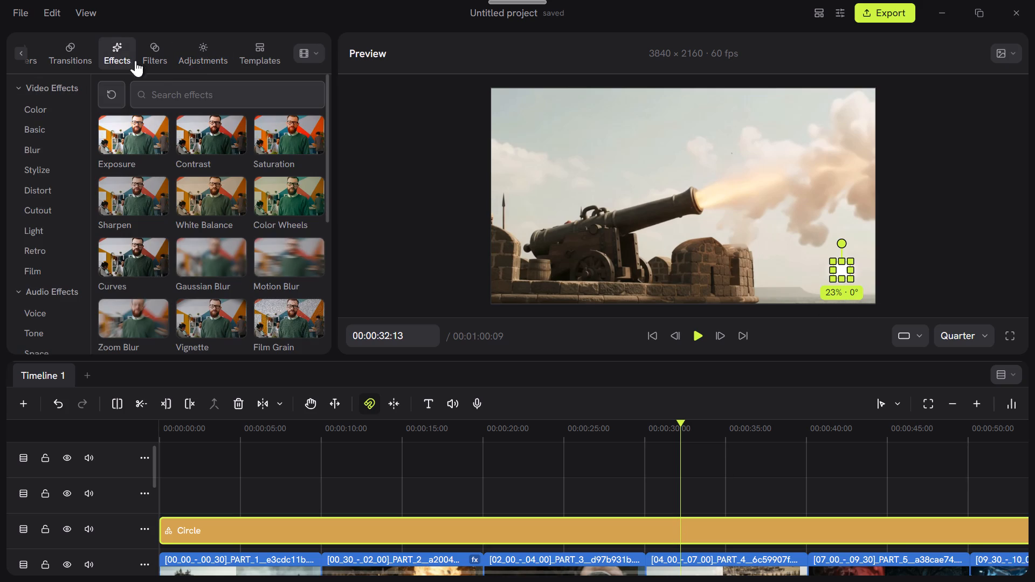
click(73, 64)
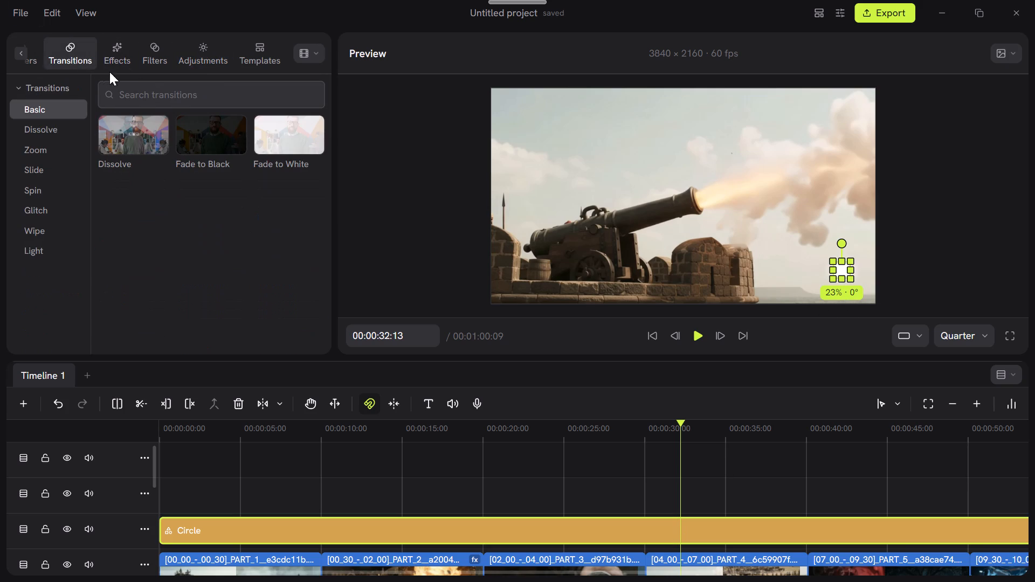
click(53, 130)
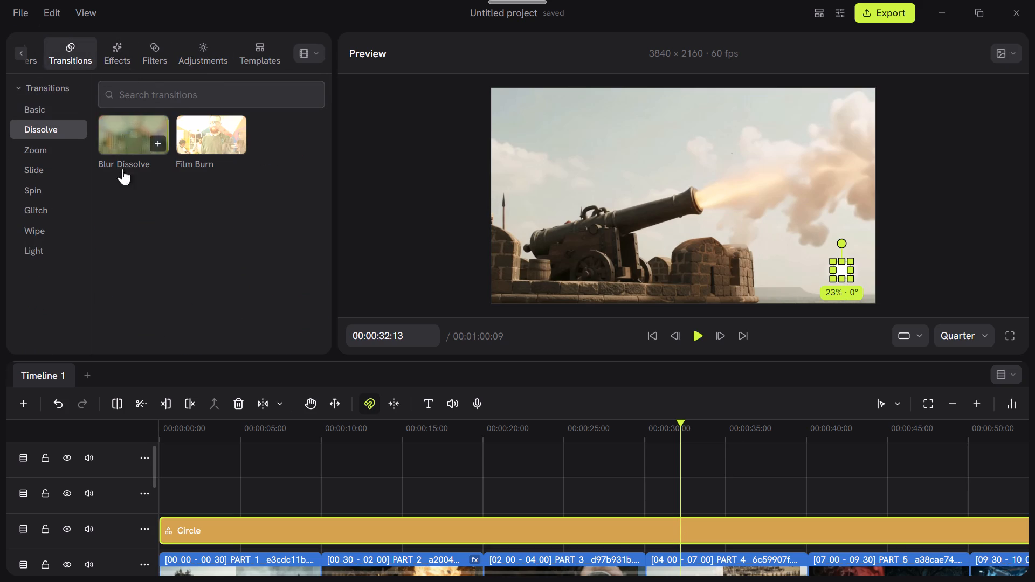
click(277, 457)
Look through the imagesh folder on New Volume (E:) for media to import, inspect its MP4 files' options, and cancel the import.
click(23, 53)
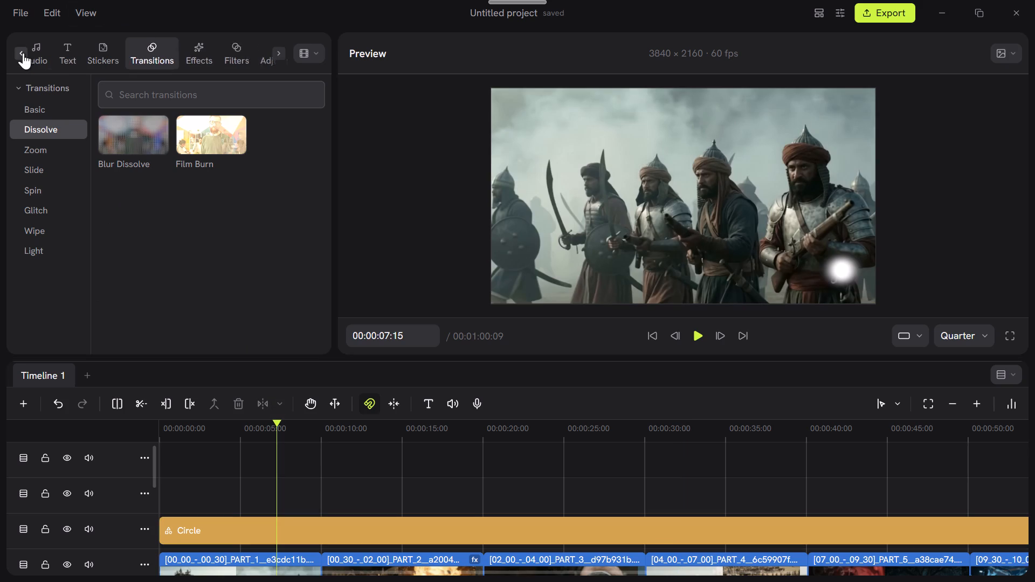
click(43, 48)
click(20, 13)
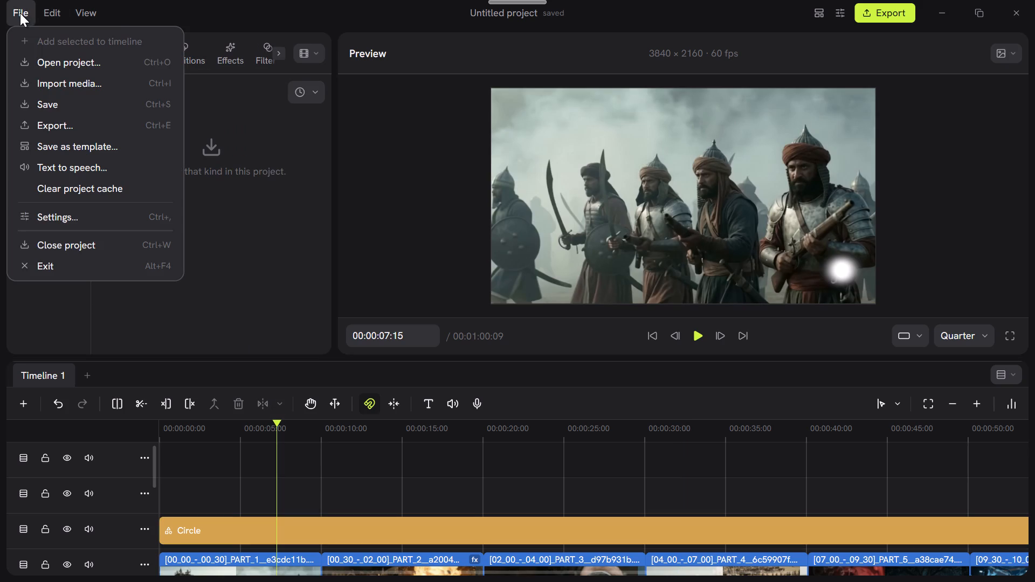
click(65, 87)
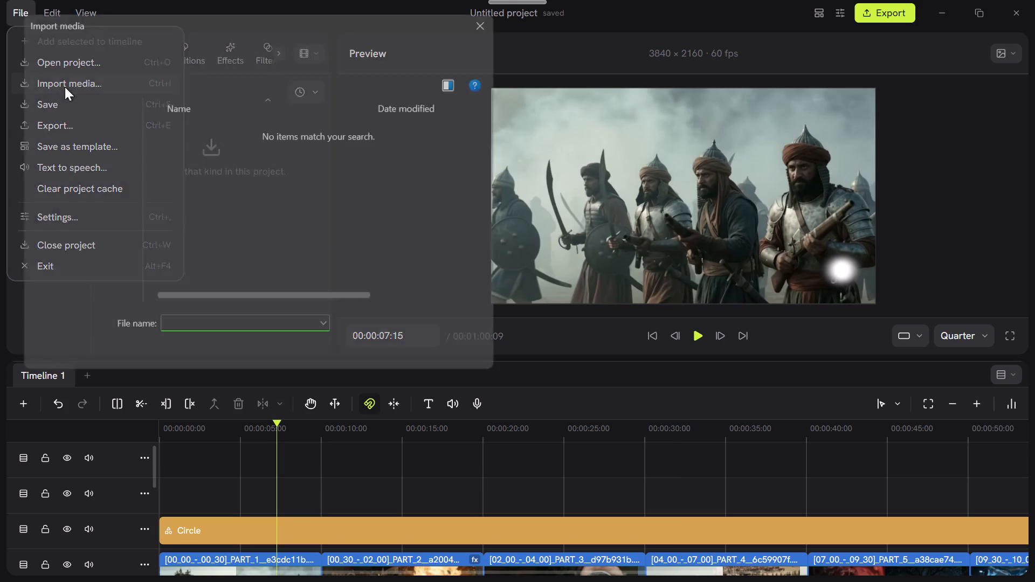
click(85, 227)
scroll(365, 235, down, 2)
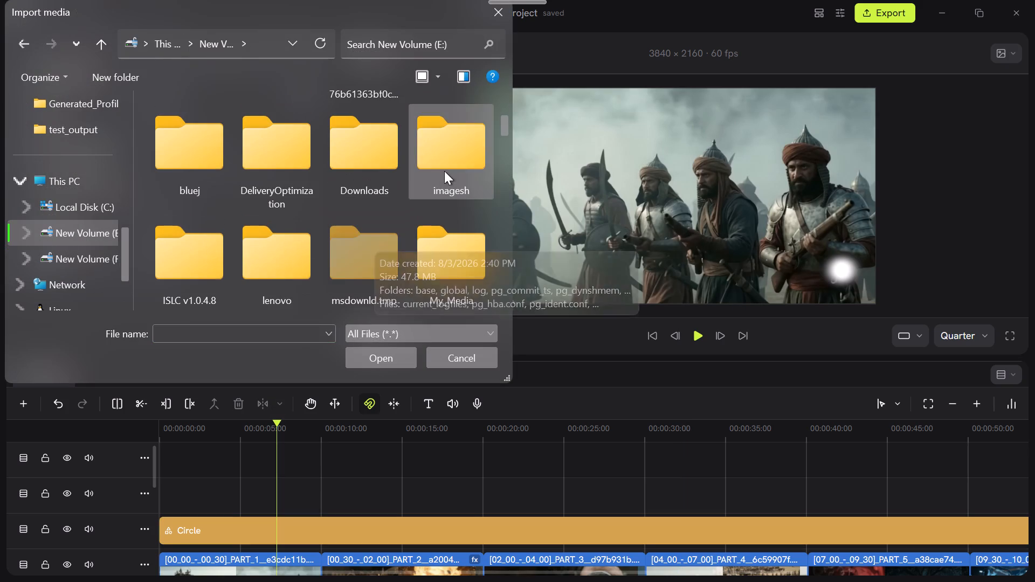
double_click(444, 170)
drag(338, 293, 272, 107)
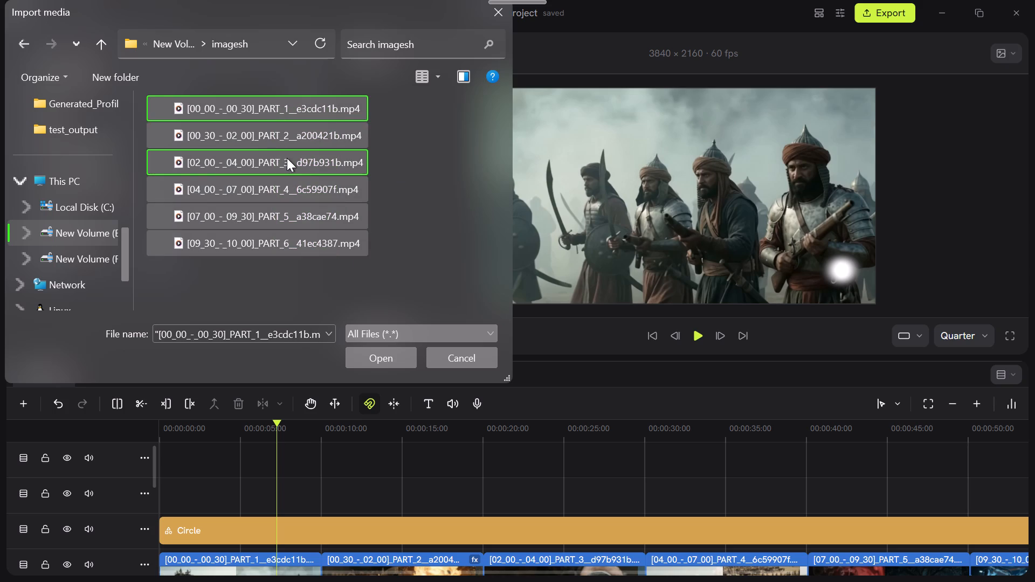
right_click(287, 158)
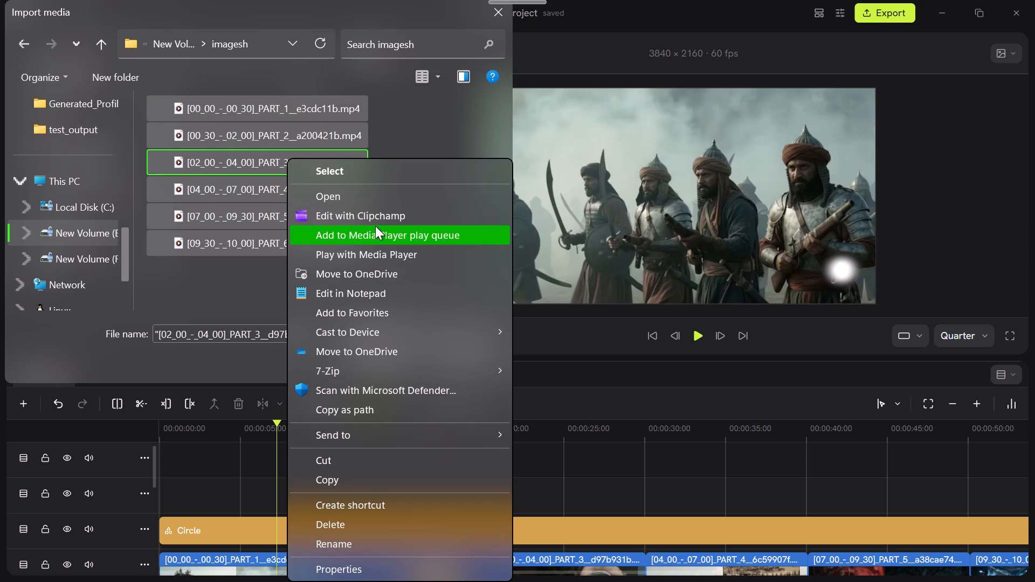
click(244, 314)
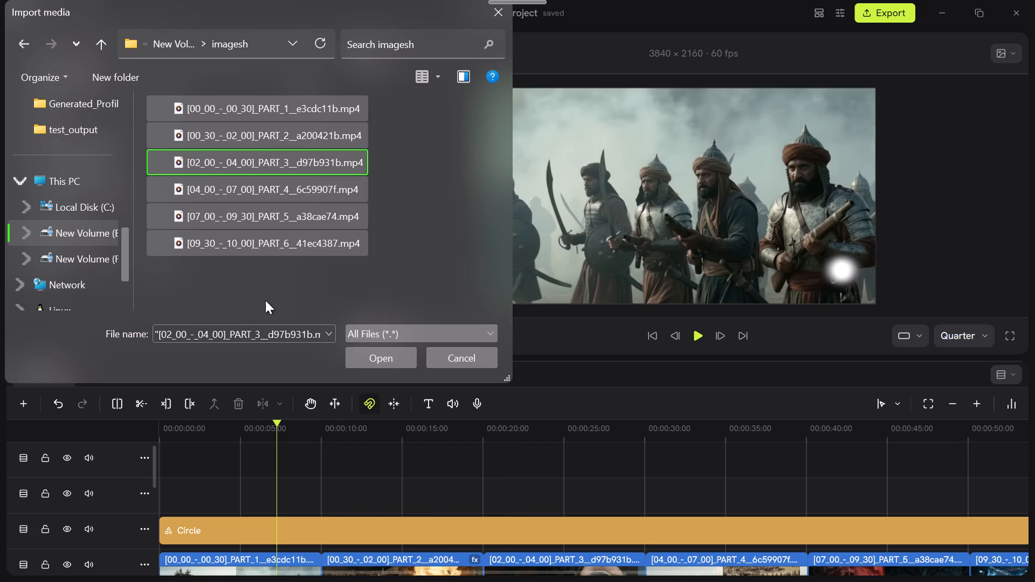
click(469, 359)
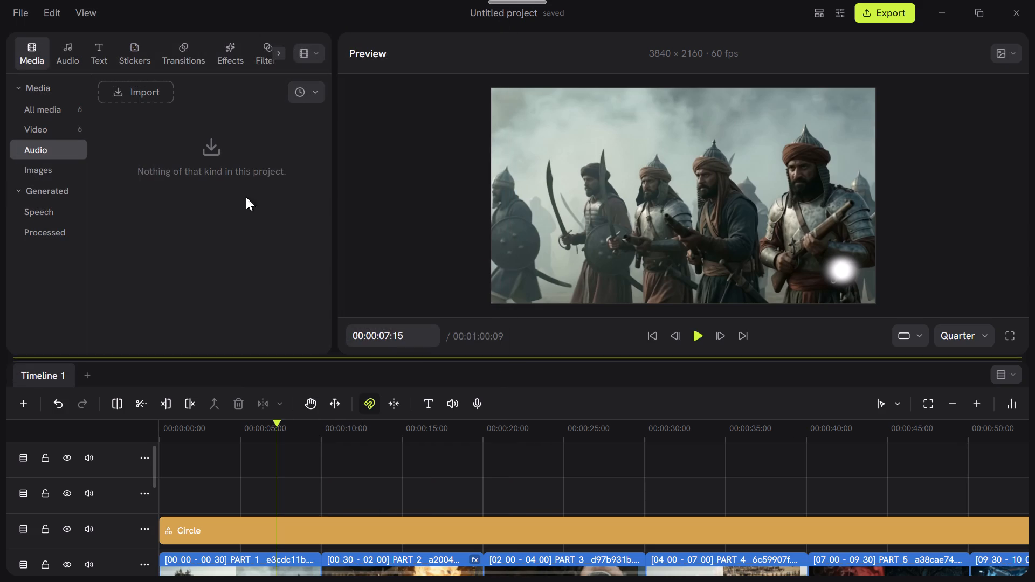
Check the project's Speech, Processed, Images, Video and Audio media categories, and open and cancel another media import.
click(22, 7)
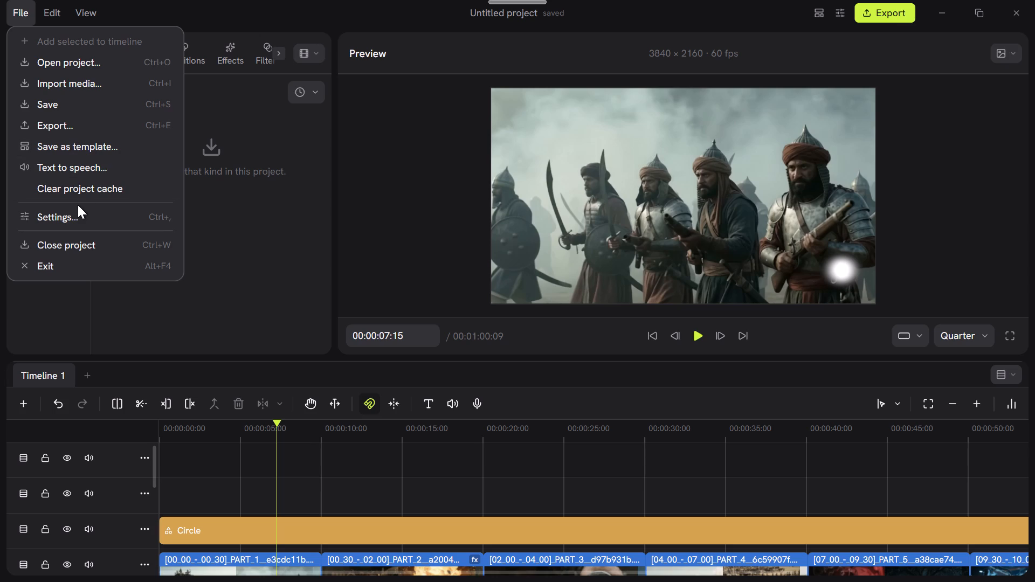
click(214, 281)
click(46, 205)
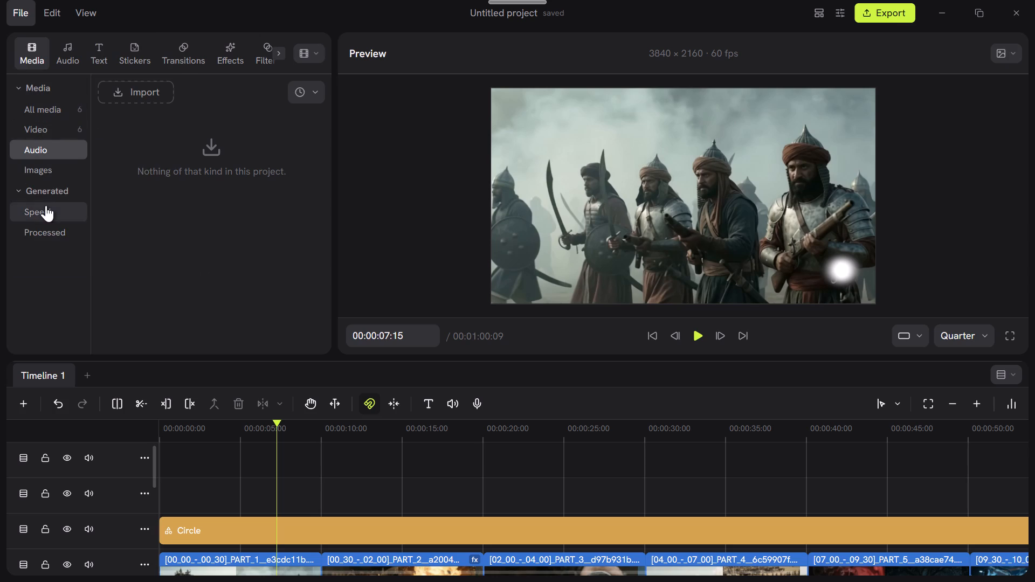
click(61, 221)
click(191, 151)
double_click(208, 151)
right_click(208, 151)
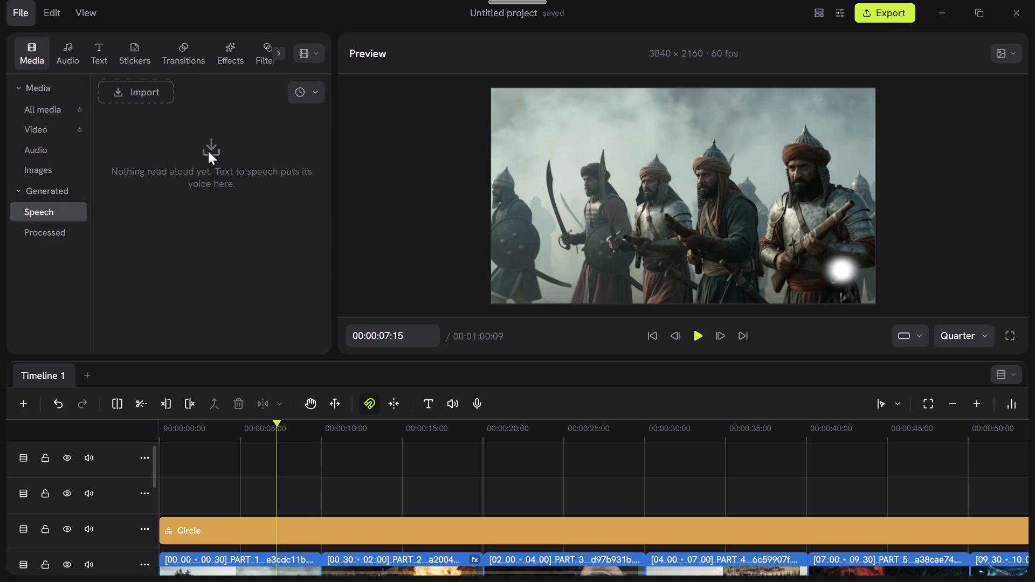
click(25, 237)
click(49, 178)
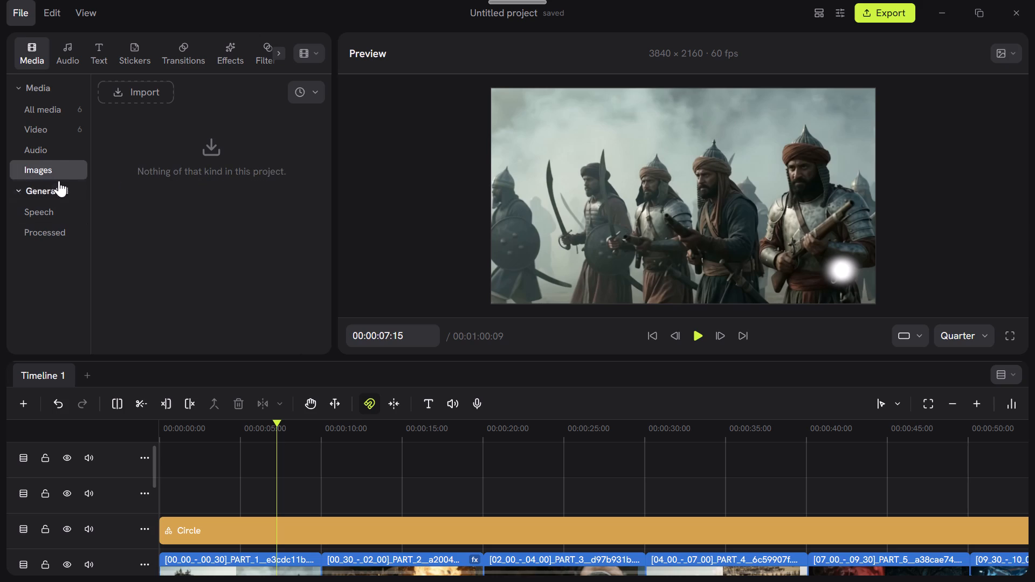
click(51, 138)
click(59, 149)
click(142, 92)
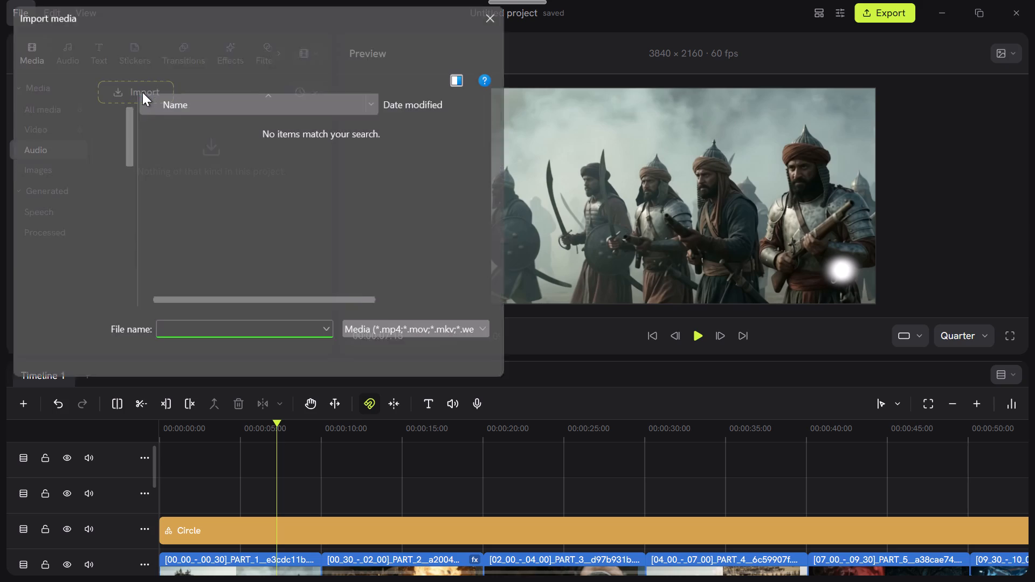
click(437, 361)
Undo the recent timeline edits until the video clips have their own audio back.
scroll(328, 449, down, 2)
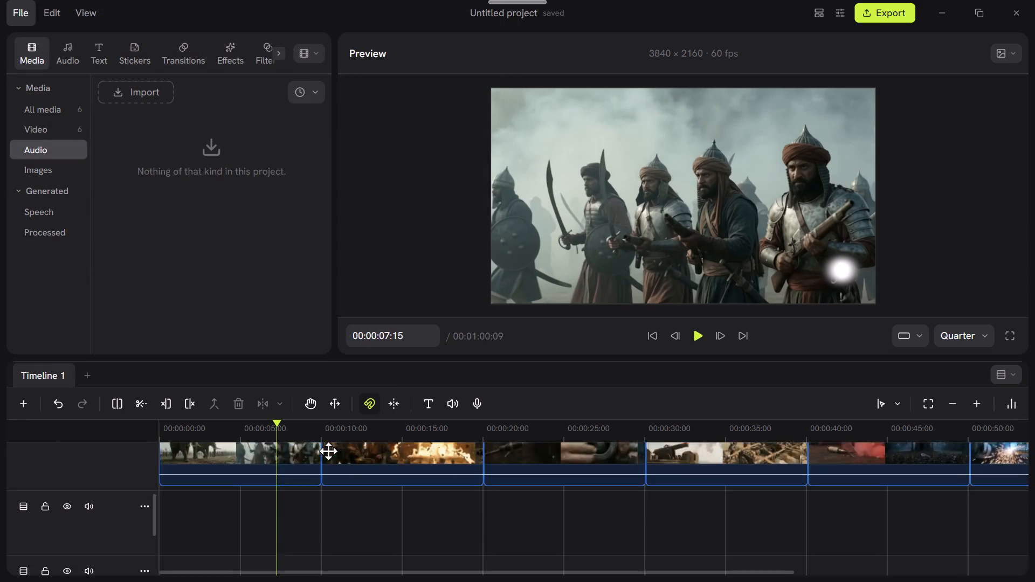
scroll(328, 451, down, 2)
scroll(328, 451, up, 4)
scroll(328, 451, down, 2)
scroll(334, 447, up, 2)
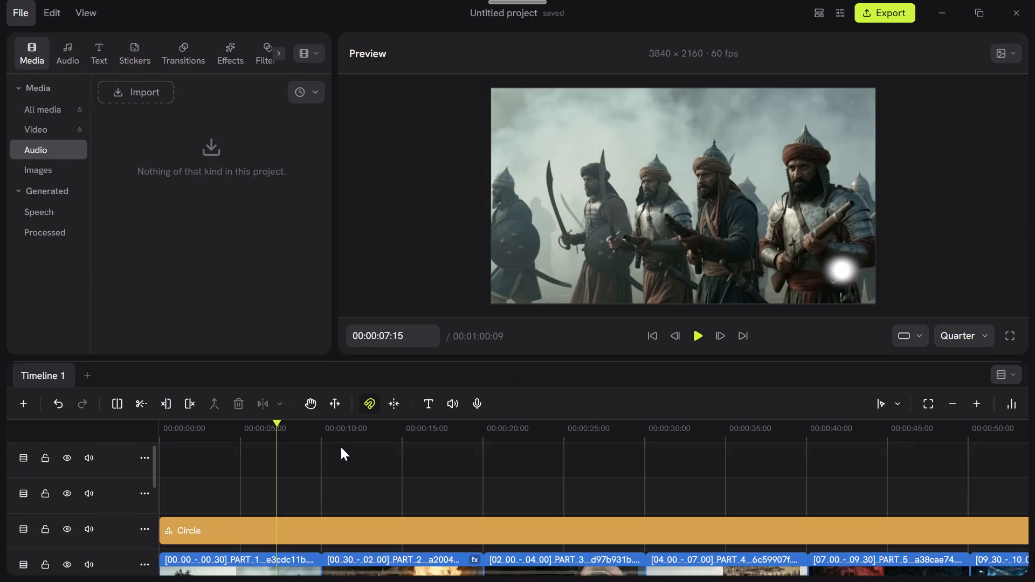
scroll(341, 447, down, 3)
click(57, 400)
scroll(332, 499, up, 1)
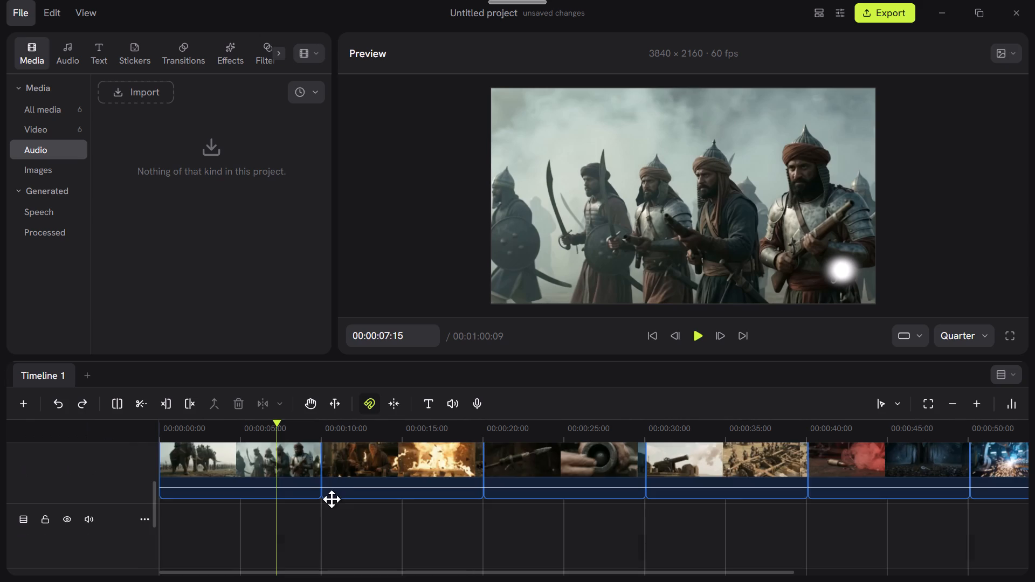
scroll(307, 490, up, 1)
click(56, 406)
click(56, 406)
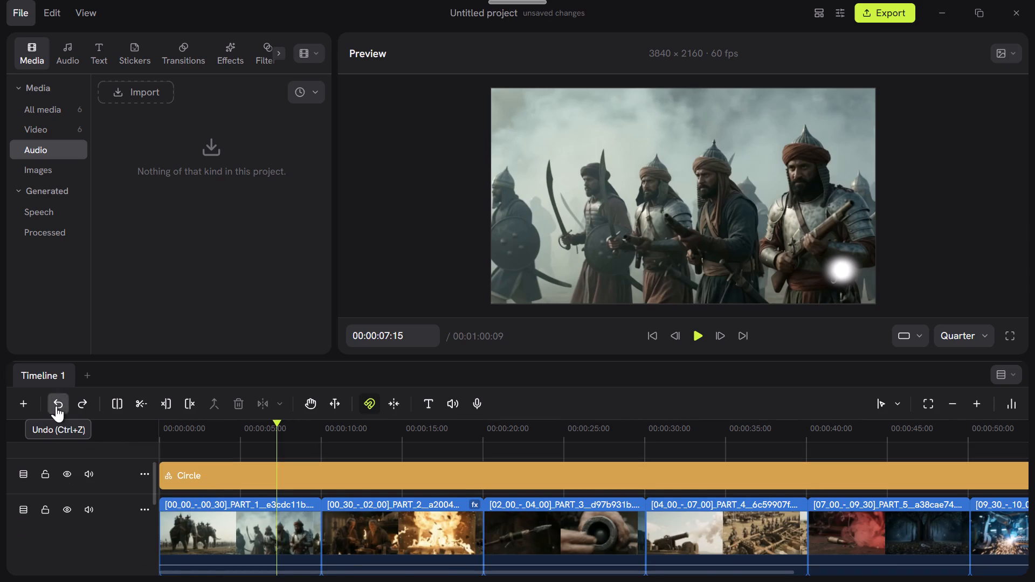
triple_click(56, 406)
triple_click(56, 406)
click(56, 406)
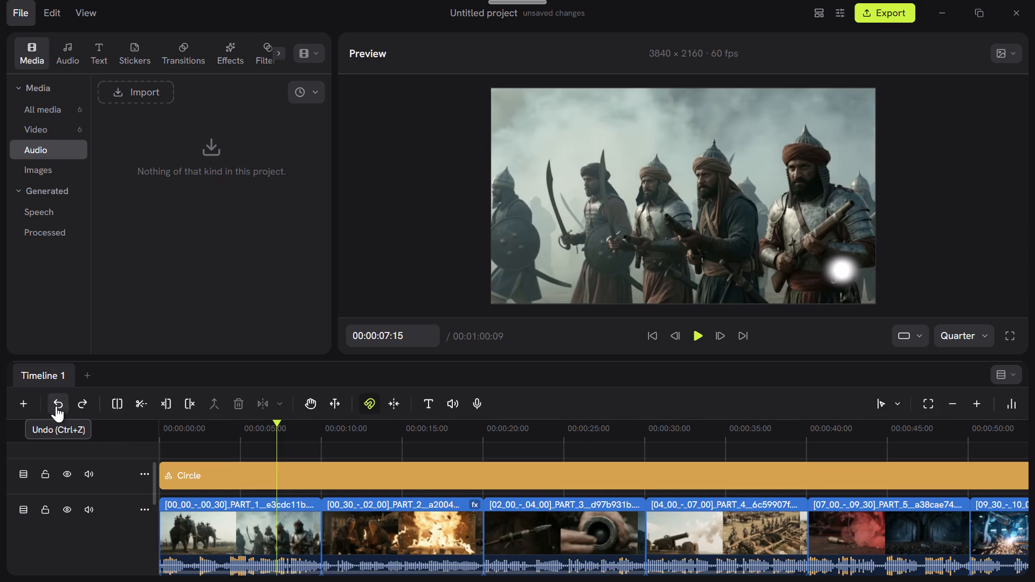
click(56, 406)
Look over the timeline's upper and lower tracks and its full length, ending on the video clips with their audio.
scroll(564, 476, up, 1)
scroll(564, 476, left, 1)
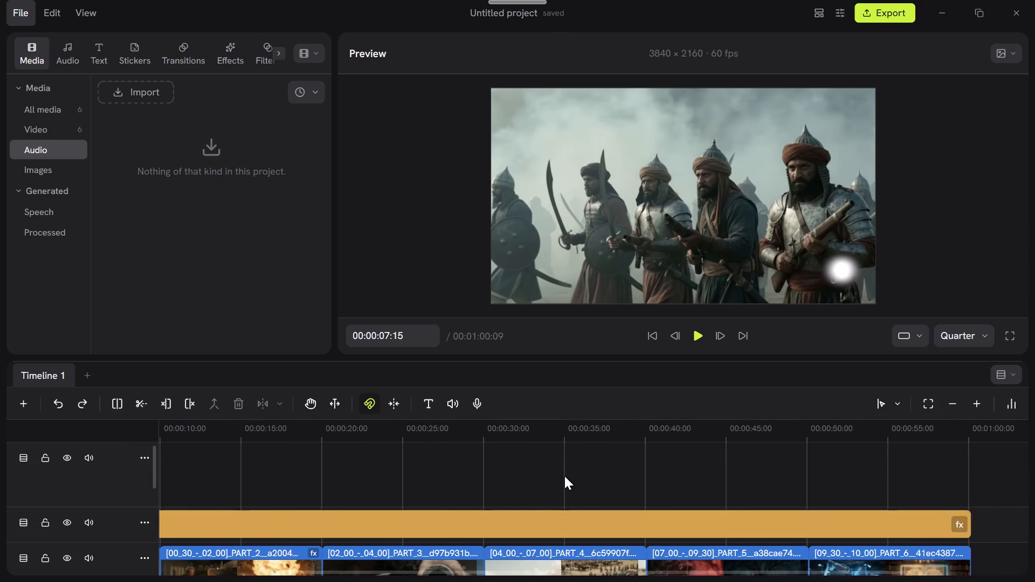
scroll(564, 476, left, 2)
scroll(564, 476, down, 1)
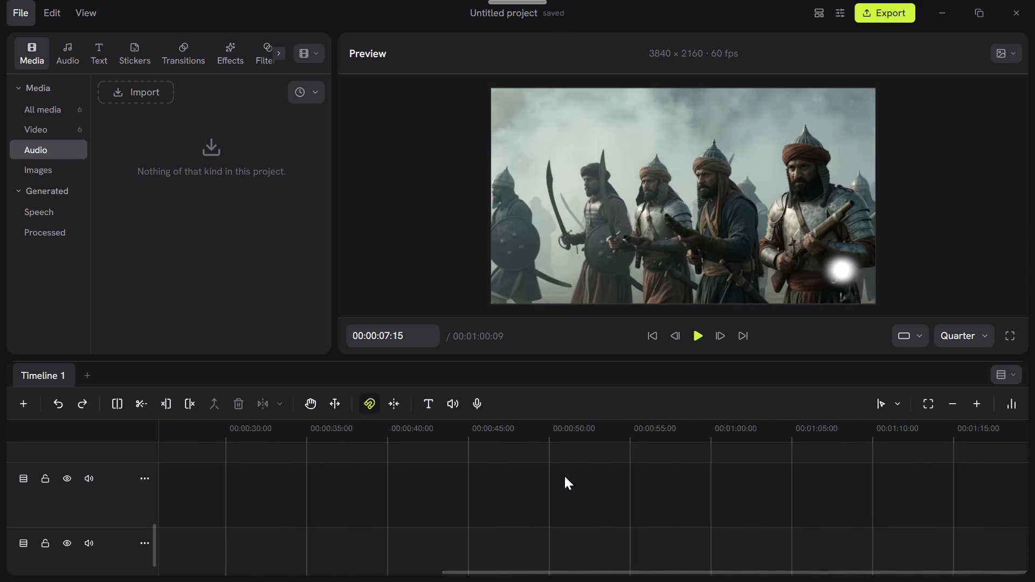
scroll(564, 476, left, 8)
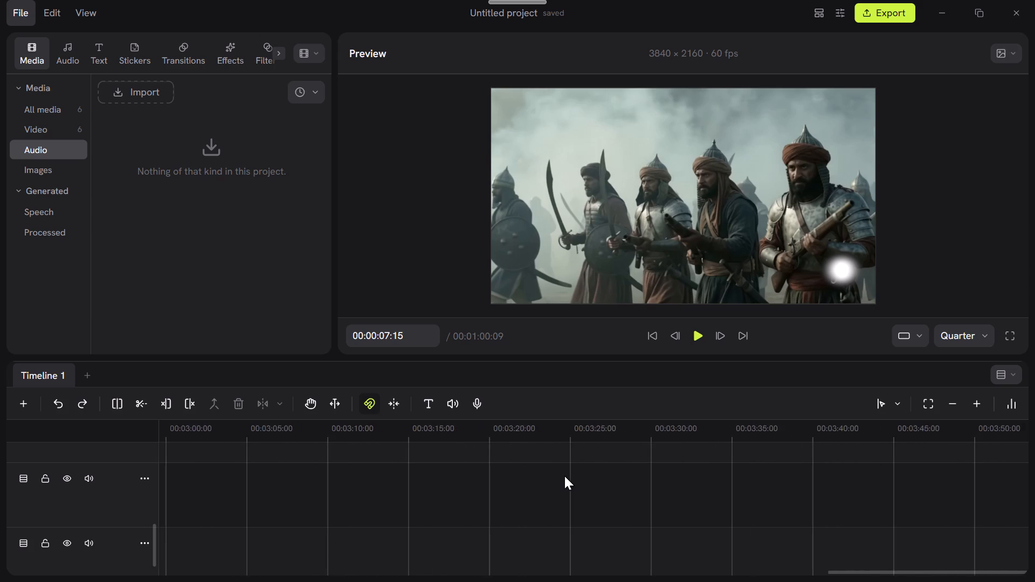
scroll(564, 476, right, 14)
scroll(564, 476, right, 8)
scroll(564, 476, up, 2)
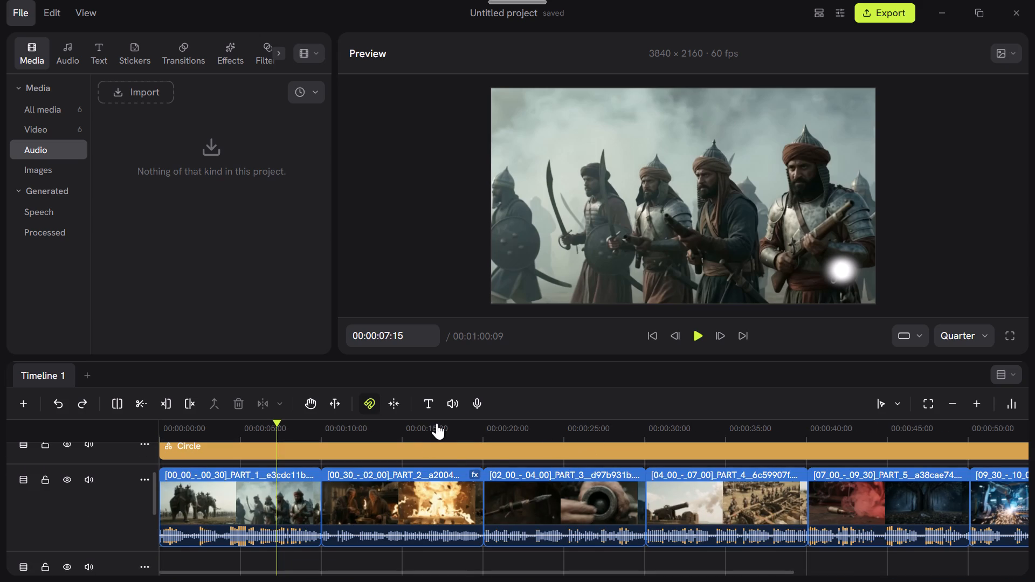
Check the script and voice settings for Text to speech, and close it without generating anything.
click(450, 411)
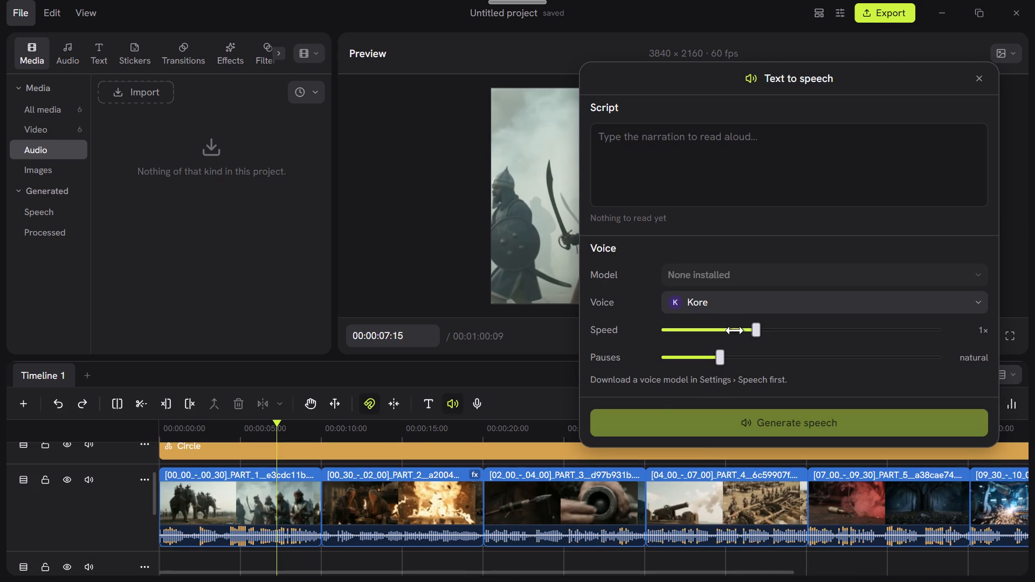
click(1034, 426)
click(1015, 399)
click(1015, 399)
click(931, 544)
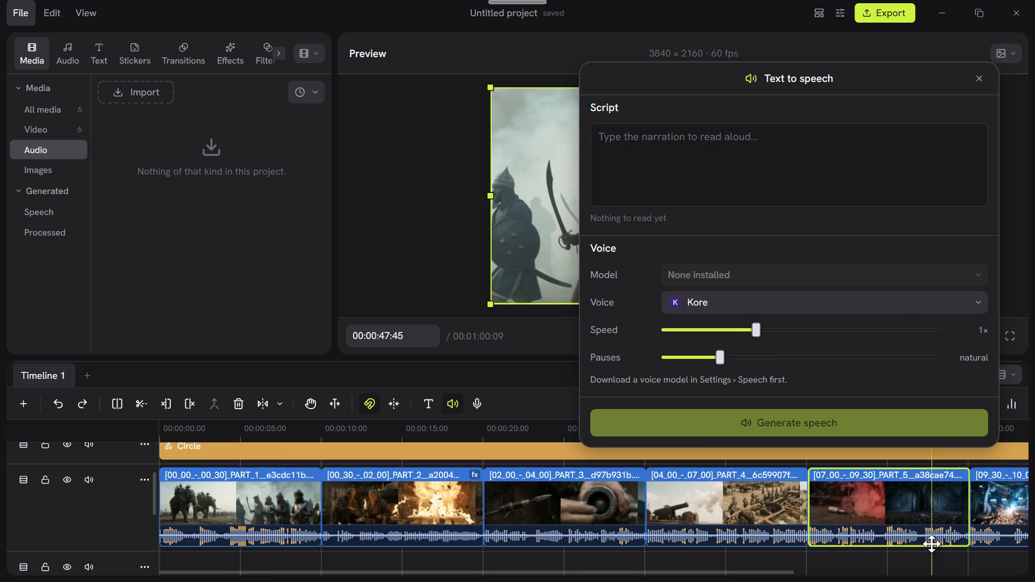
click(882, 572)
click(849, 529)
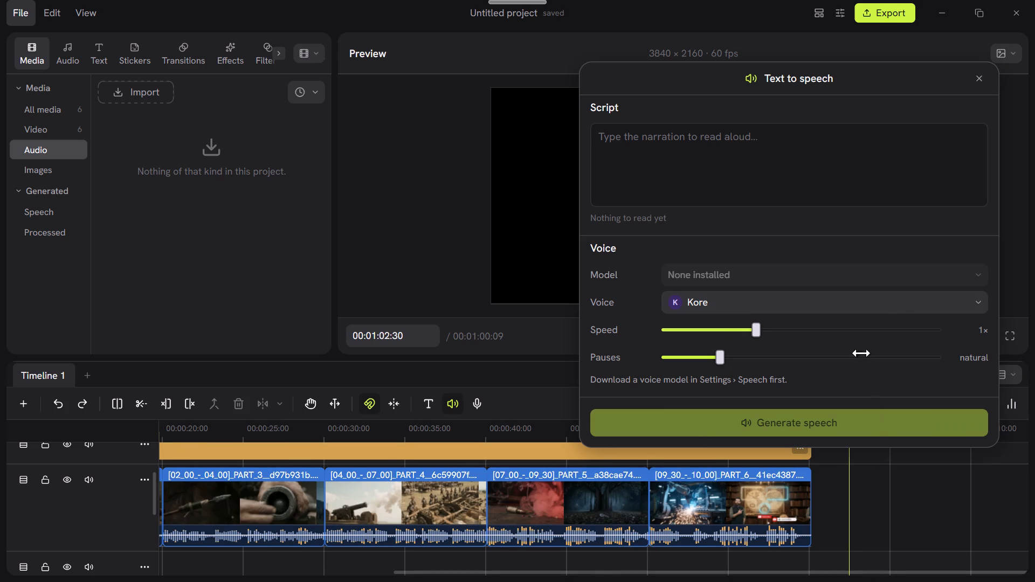
click(977, 88)
Save the PART_5 clip's audio as a WAV file in the editz folder, keeping the suggested file name.
scroll(616, 491, up, 2)
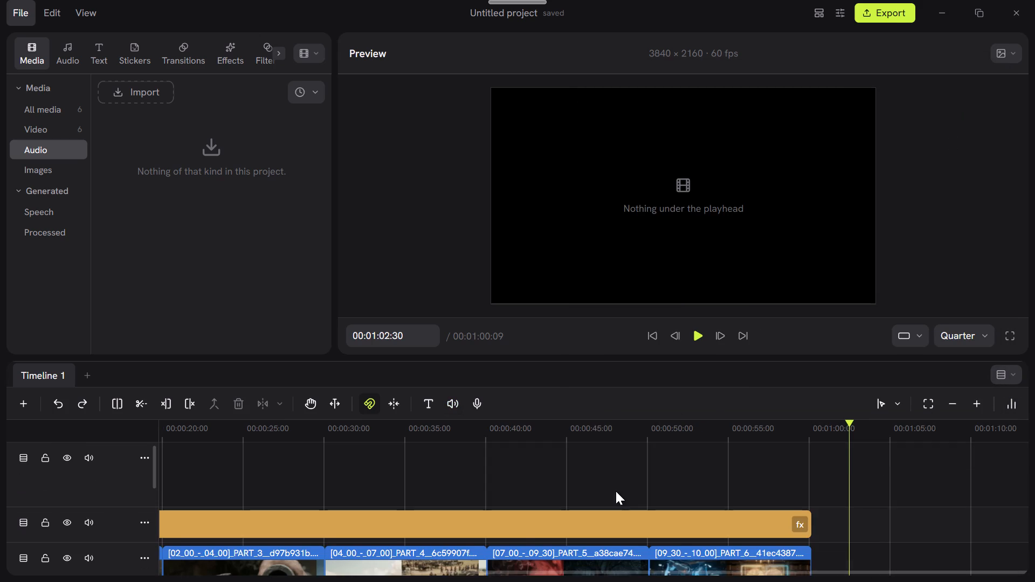
scroll(616, 491, down, 2)
click(617, 492)
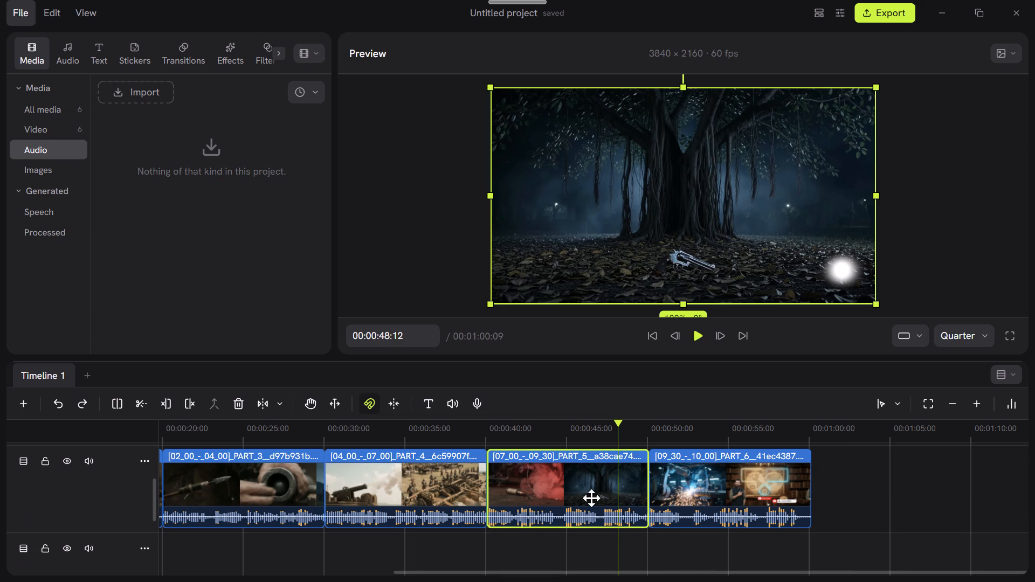
right_click(563, 519)
click(563, 519)
right_click(563, 519)
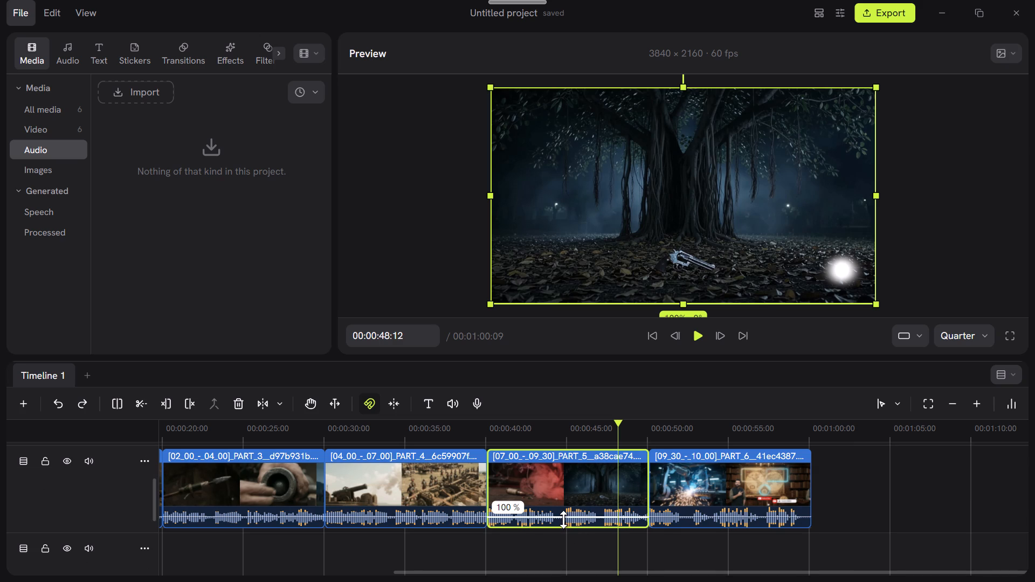
double_click(563, 519)
right_click(563, 519)
right_click(545, 493)
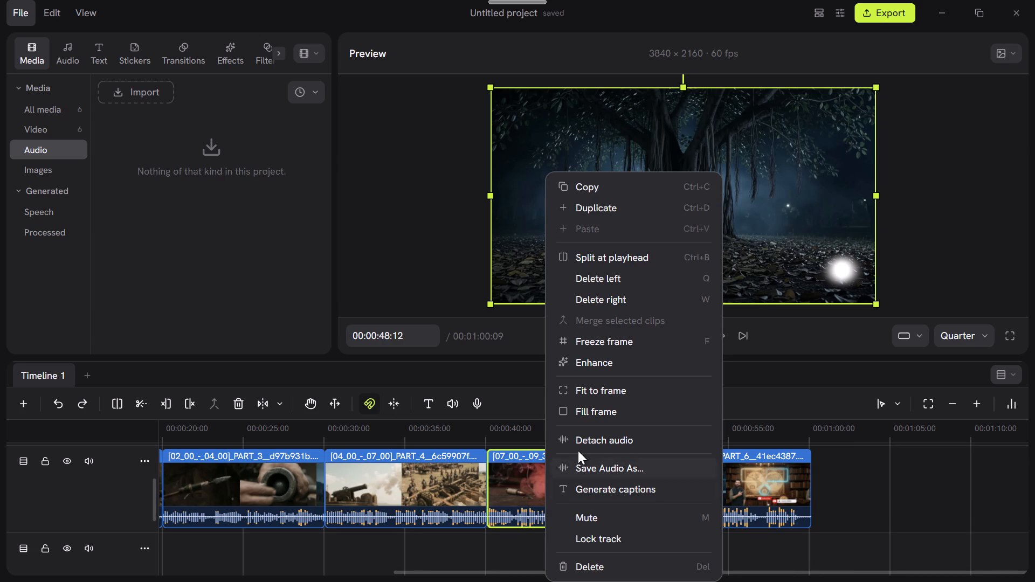
click(584, 464)
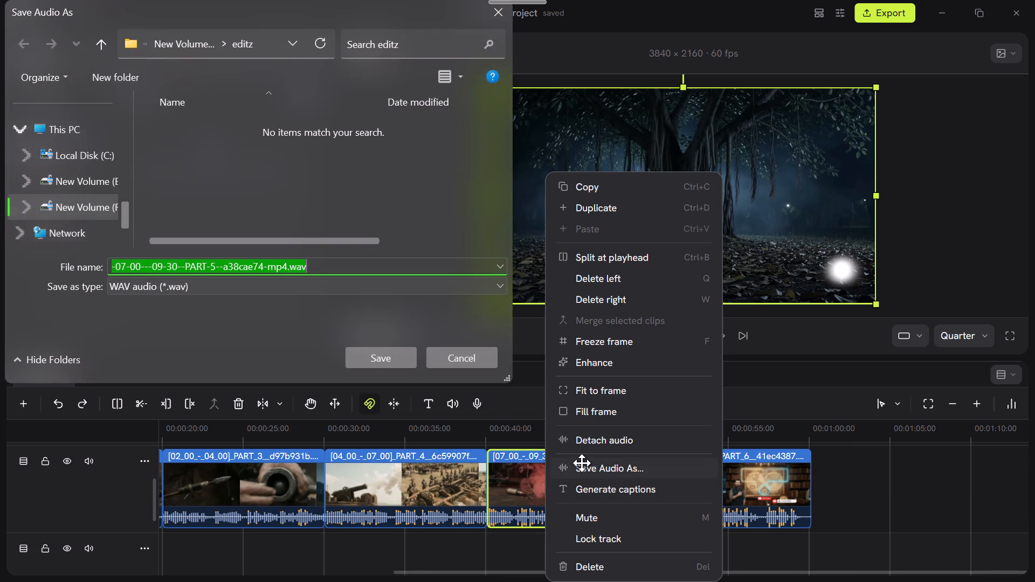
click(392, 355)
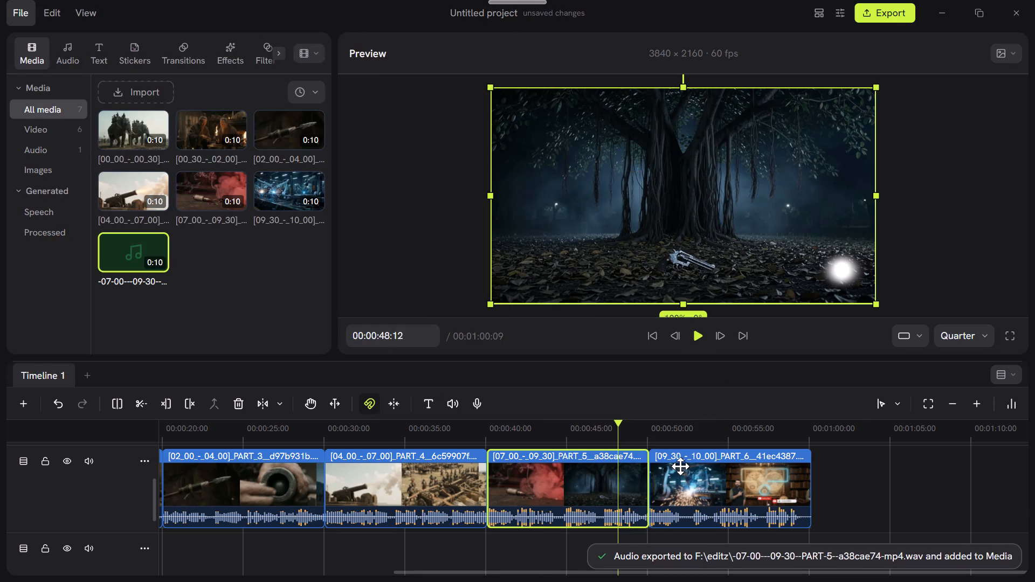
Save the audio of the PART_6, PART_4 and PART_3 clips as separate WAV files in the editz folder.
right_click(680, 466)
click(730, 470)
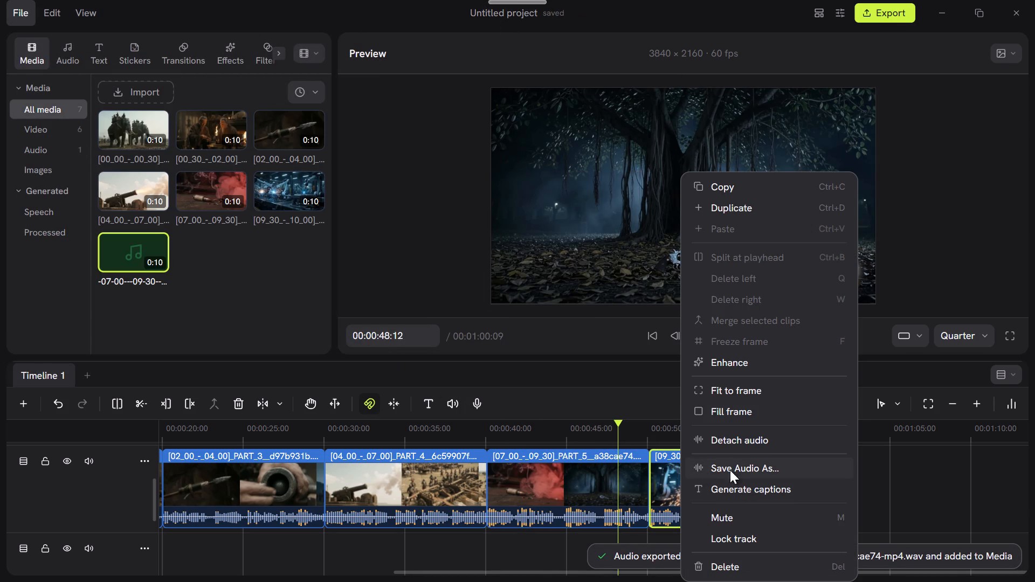
click(360, 357)
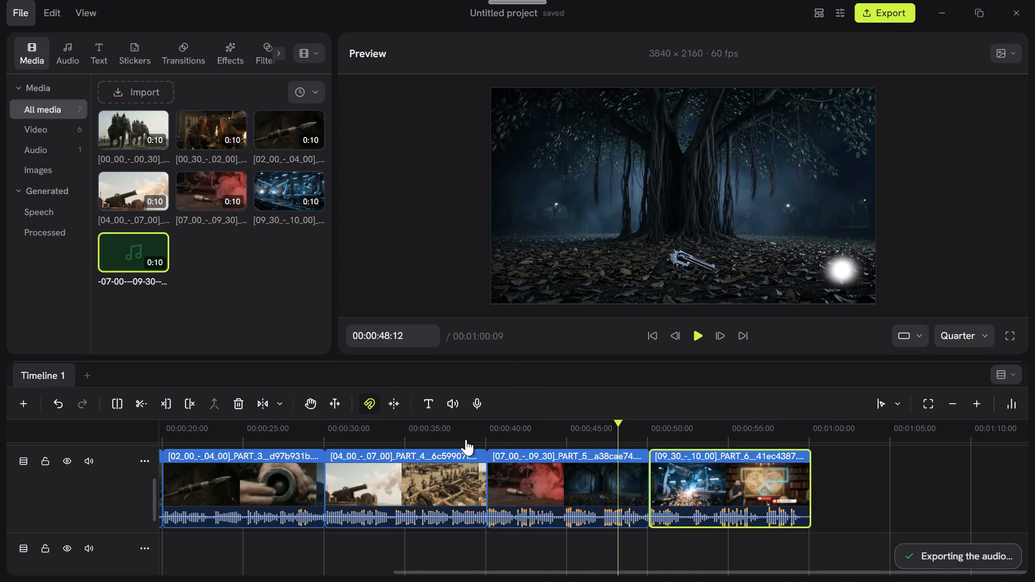
right_click(444, 462)
click(517, 465)
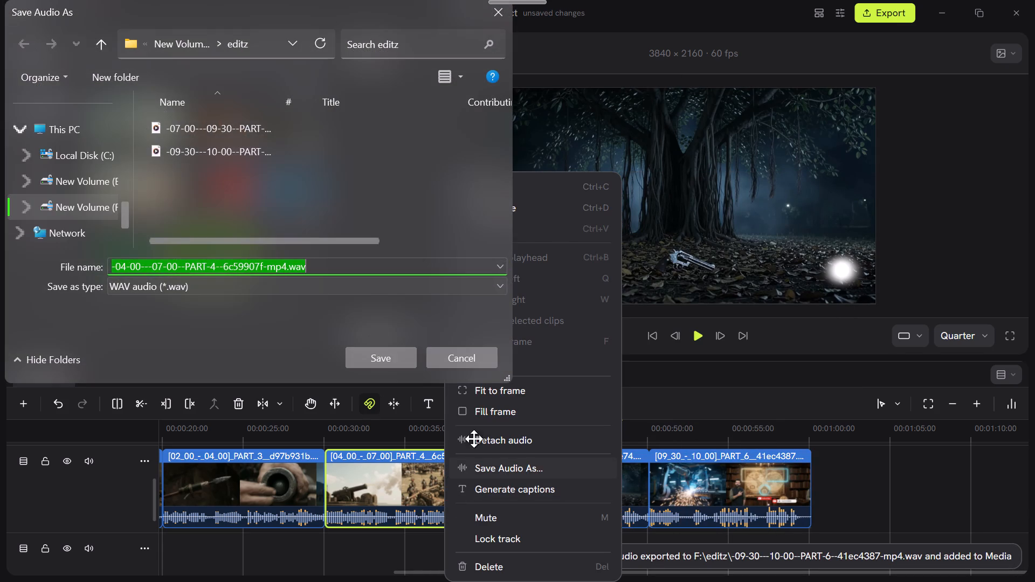
click(368, 356)
right_click(281, 470)
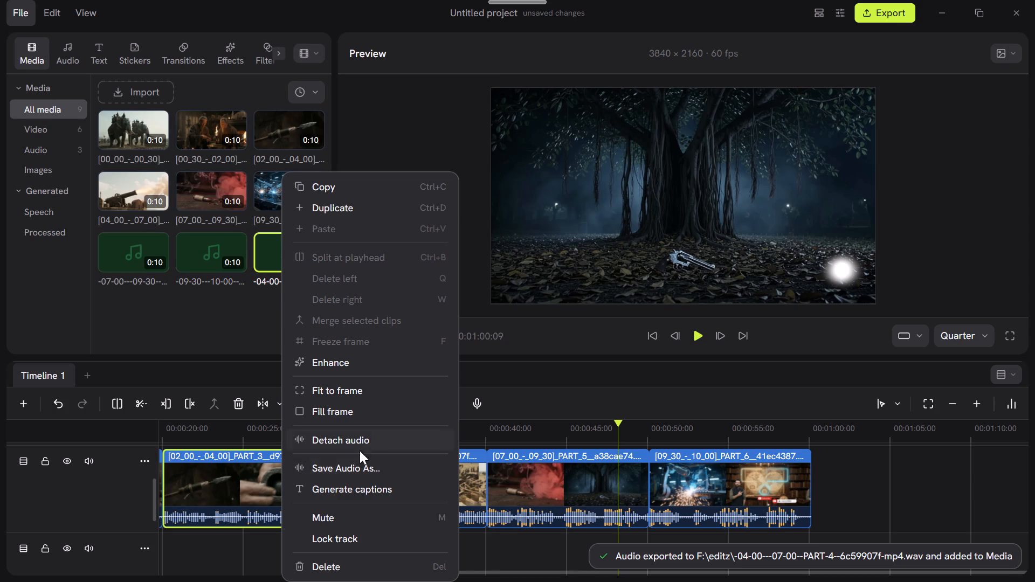
click(353, 473)
click(374, 381)
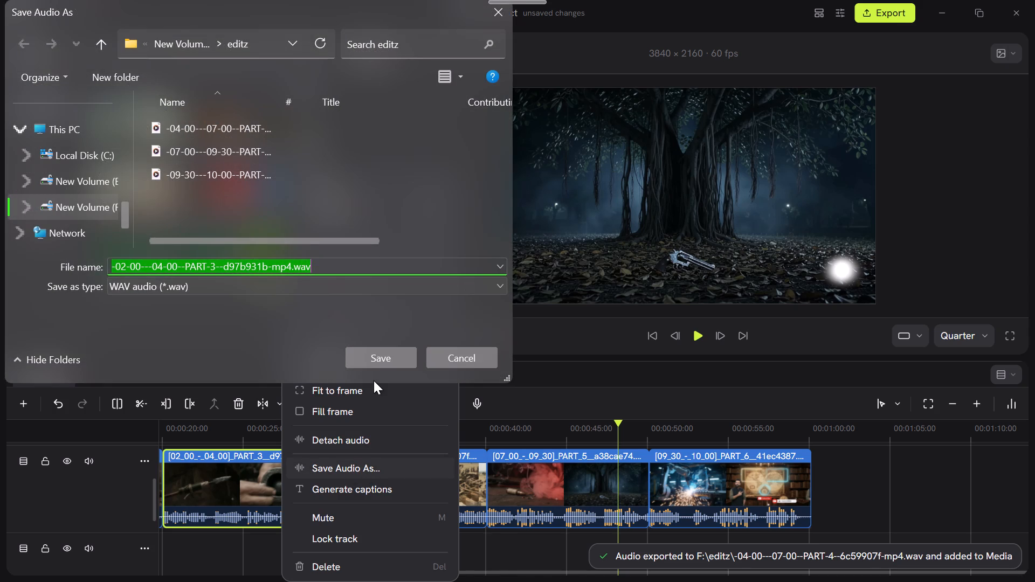
click(364, 363)
Save the audio of the PART_2 and PART_1 clips as separate WAV files in the editz folder.
scroll(292, 500, up, 1)
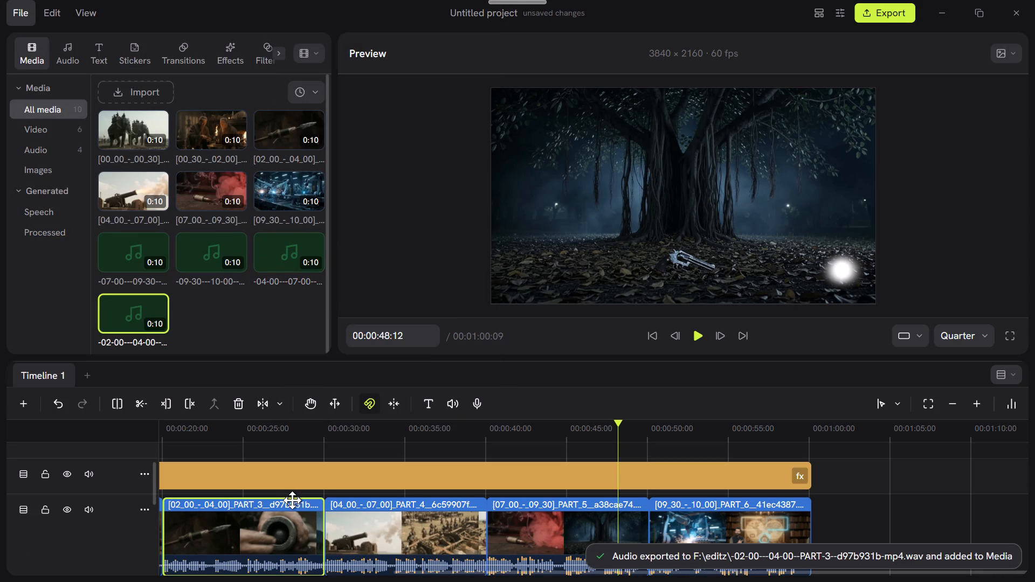
scroll(292, 500, right, 3)
click(368, 514)
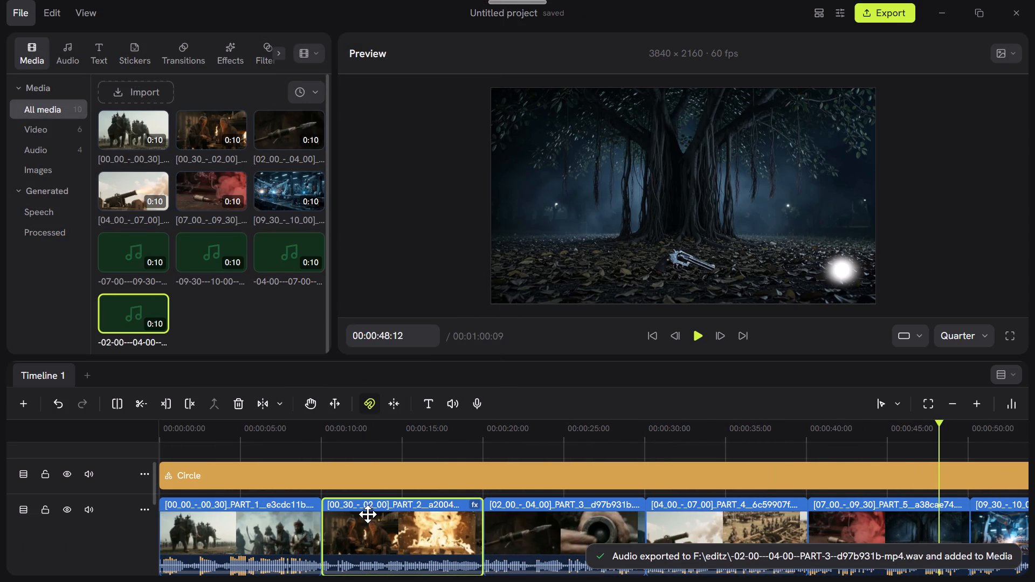
right_click(438, 535)
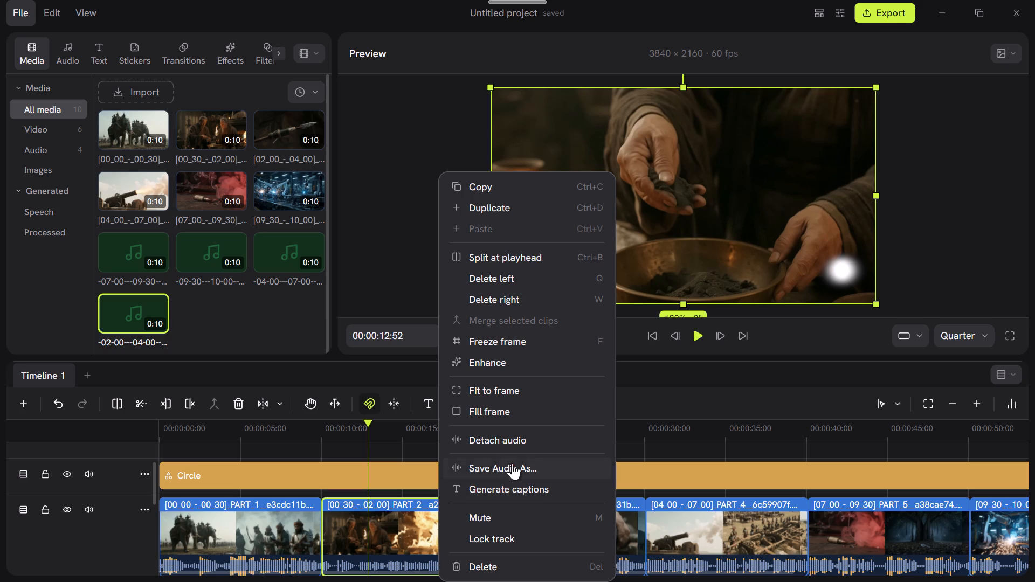
click(508, 463)
click(374, 351)
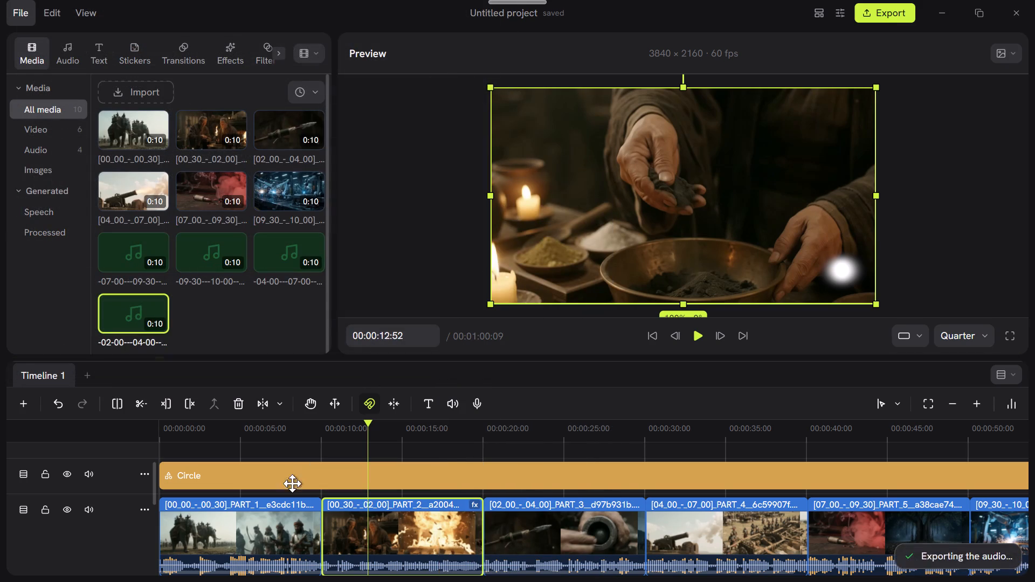
click(270, 524)
right_click(270, 524)
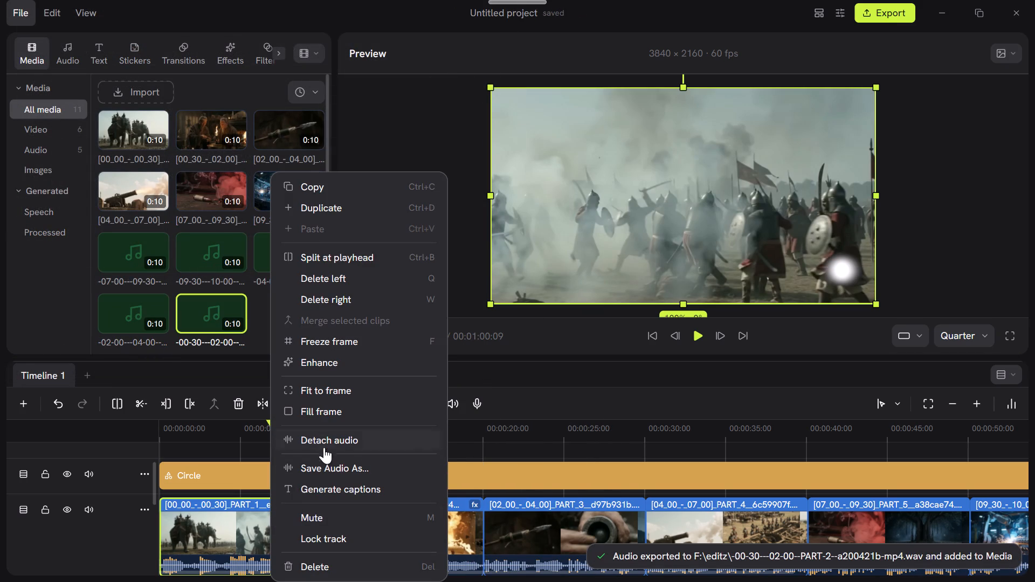
click(308, 470)
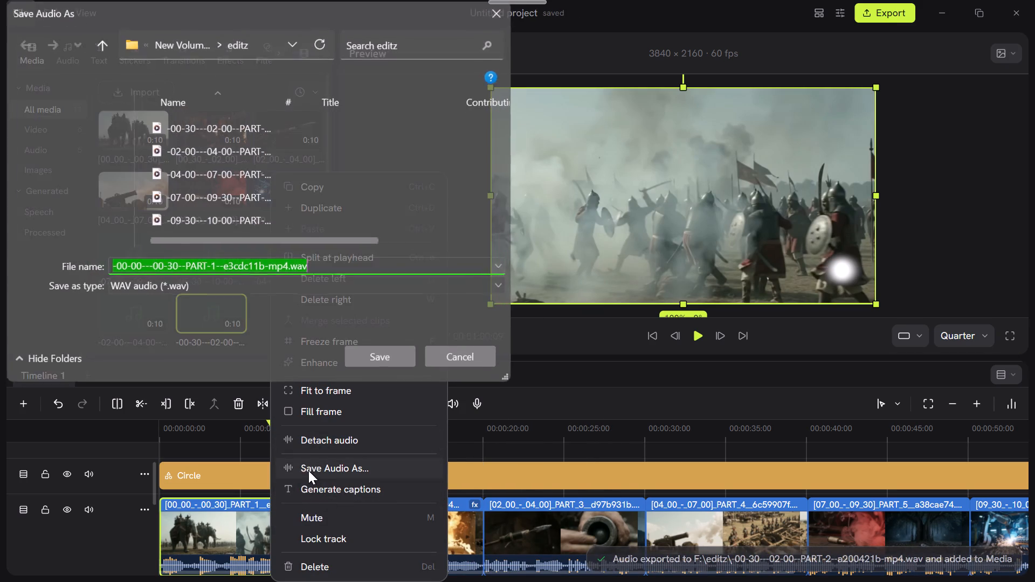
click(386, 362)
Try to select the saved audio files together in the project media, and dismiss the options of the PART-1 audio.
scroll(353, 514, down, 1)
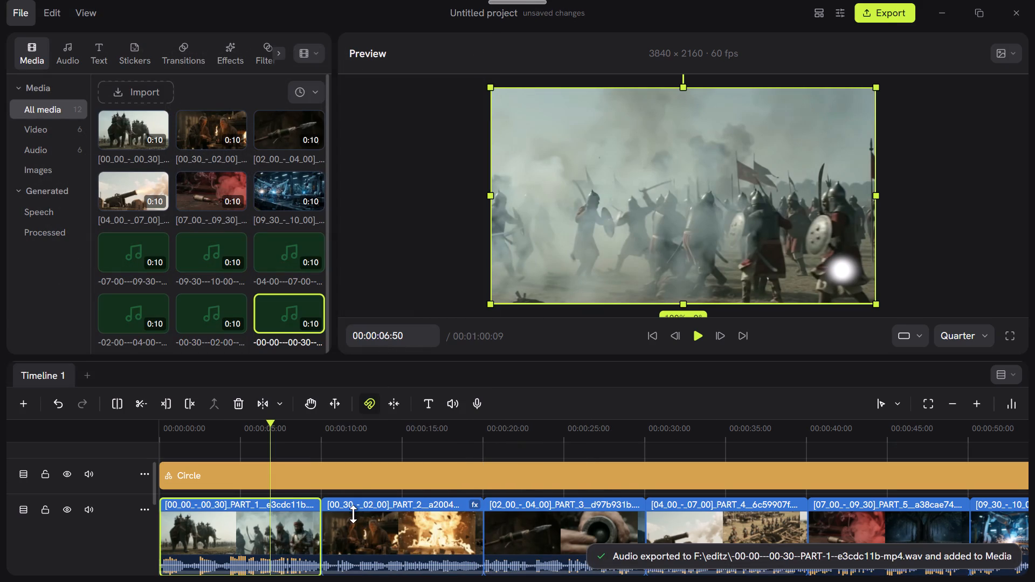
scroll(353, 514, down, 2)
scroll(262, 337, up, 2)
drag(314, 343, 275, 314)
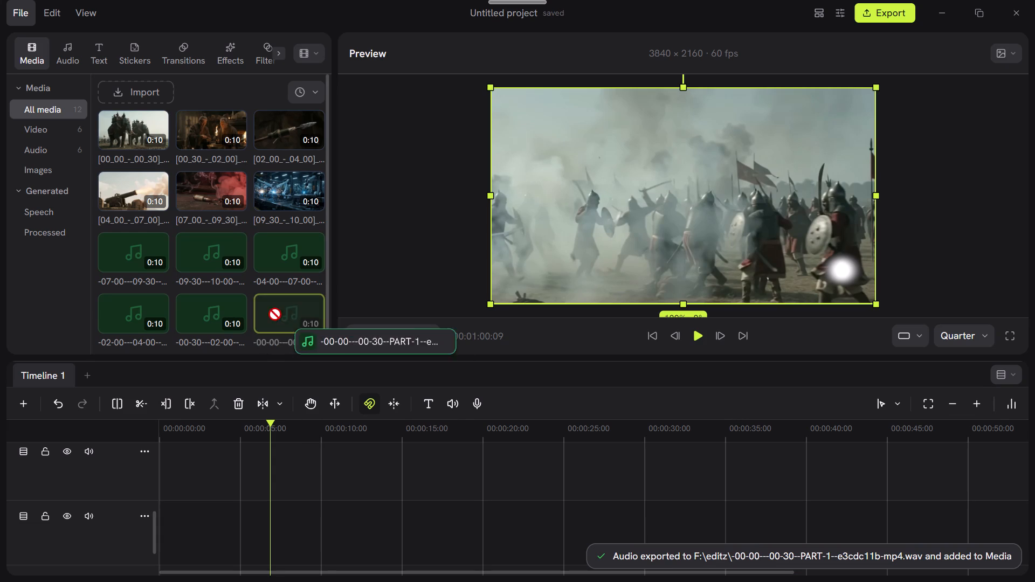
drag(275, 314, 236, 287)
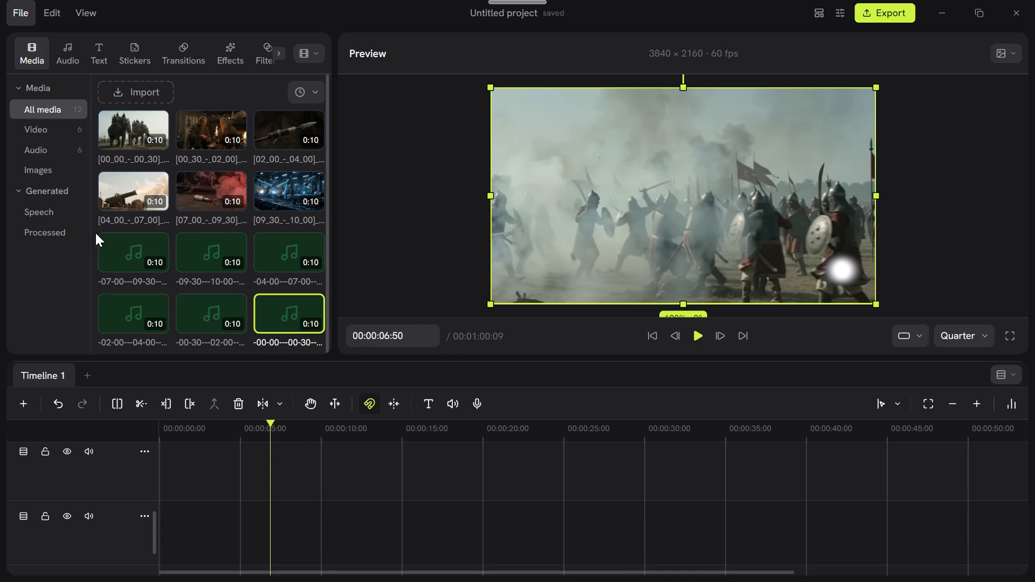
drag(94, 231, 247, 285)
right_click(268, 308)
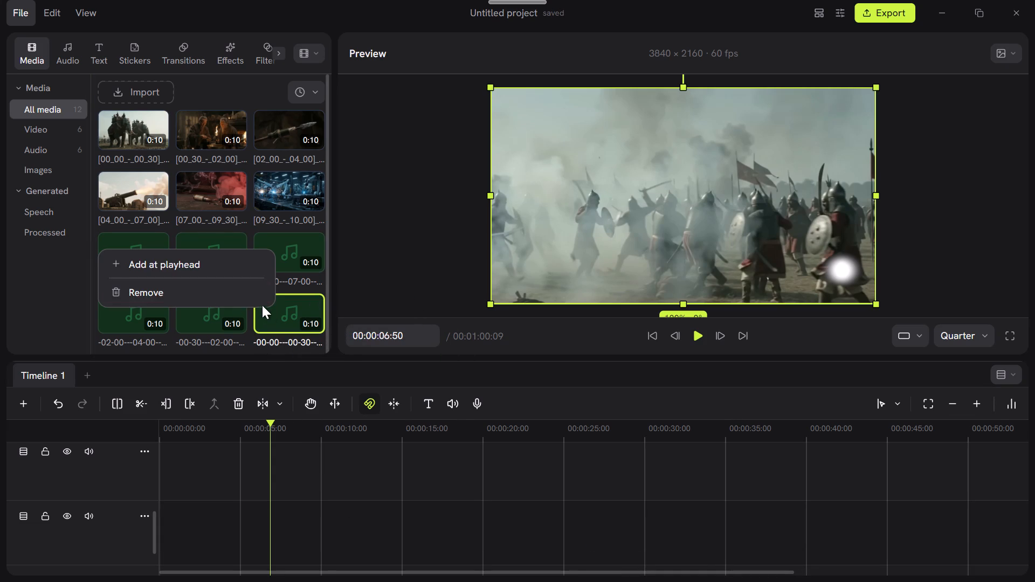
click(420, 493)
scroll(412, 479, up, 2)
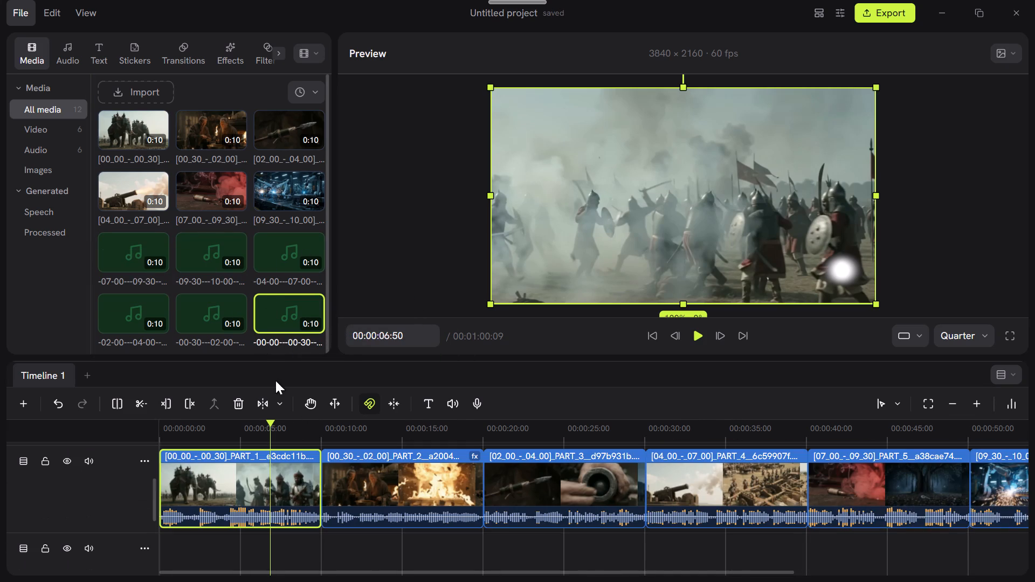
Switch to File Explorer and check the exported WAV files in the editz folder on New Volume (F:).
click(517, 551)
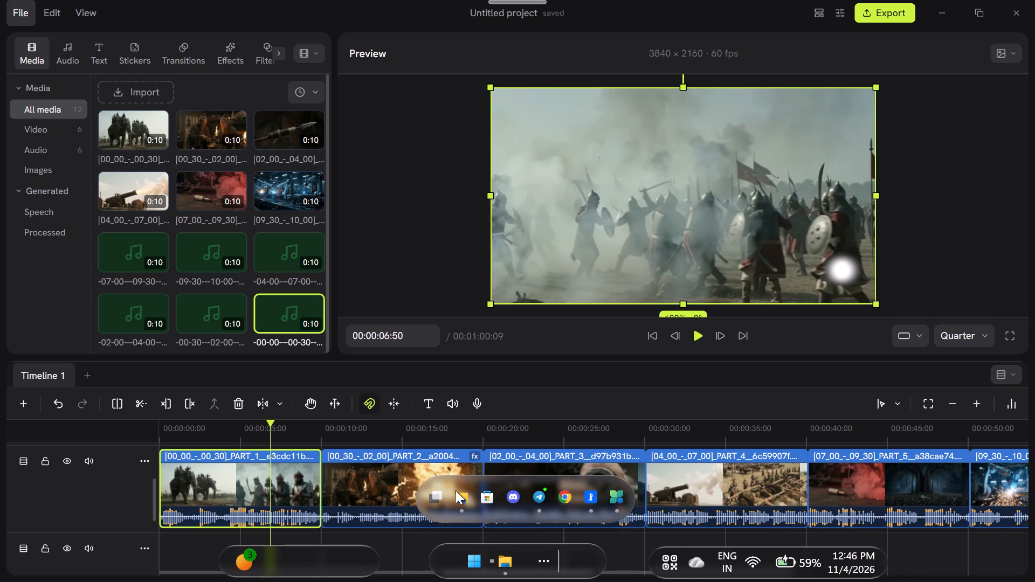
click(456, 490)
click(734, 233)
double_click(74, 321)
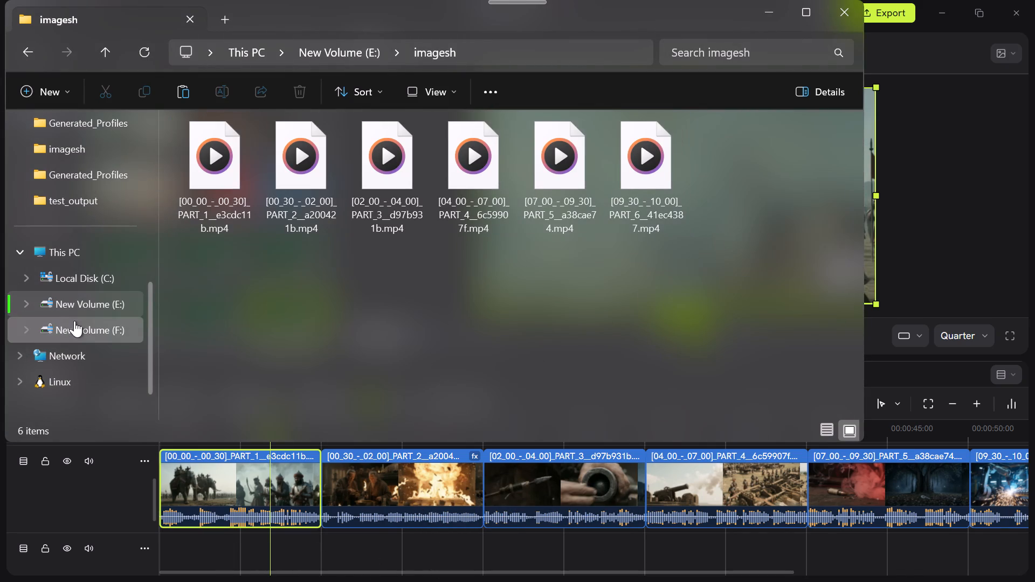
double_click(201, 361)
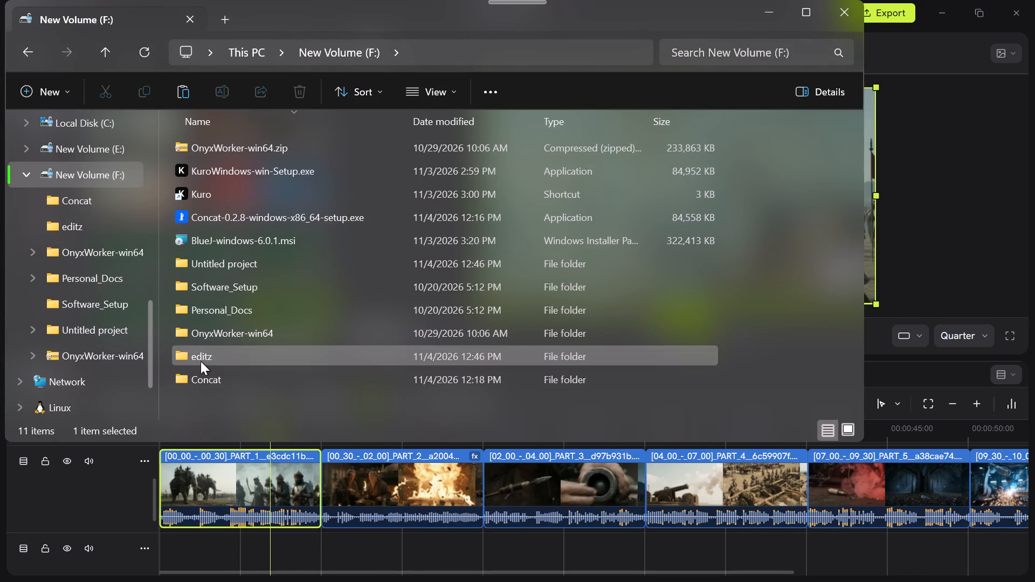
drag(270, 327, 257, 123)
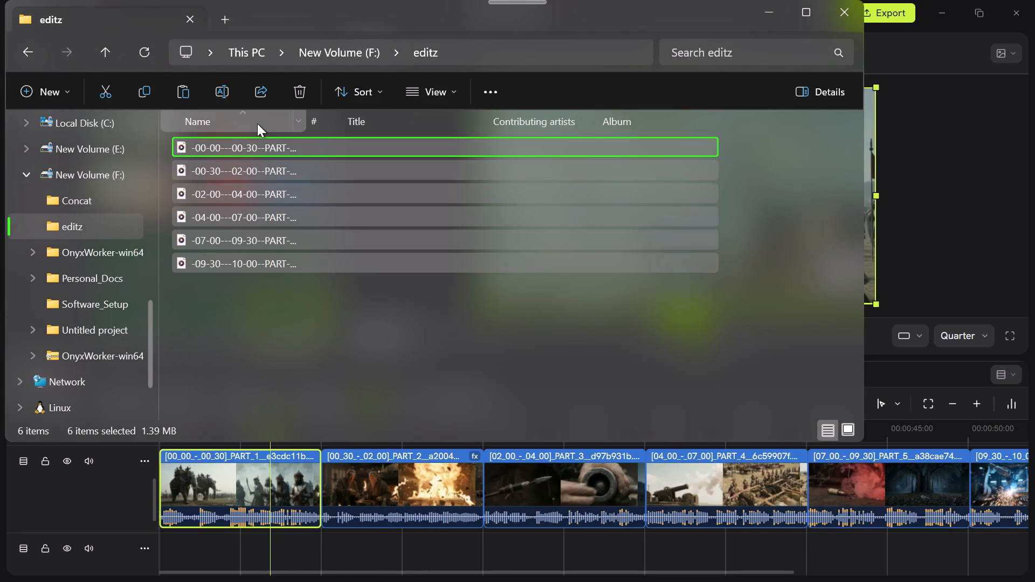
click(277, 335)
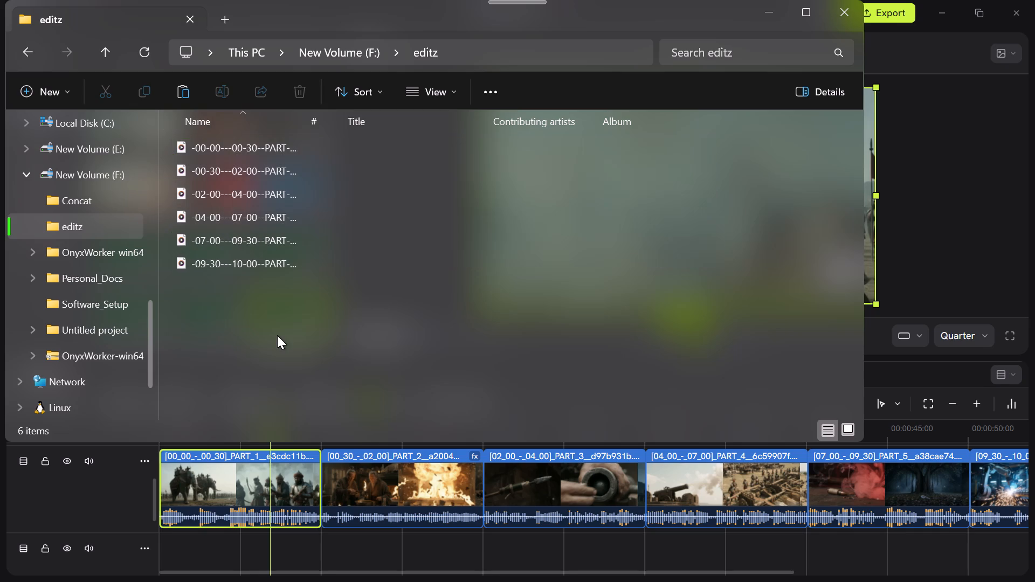
Open the PART-1 WAV file in Media Player for this one time, rewind it and try to play it from the start.
double_click(236, 156)
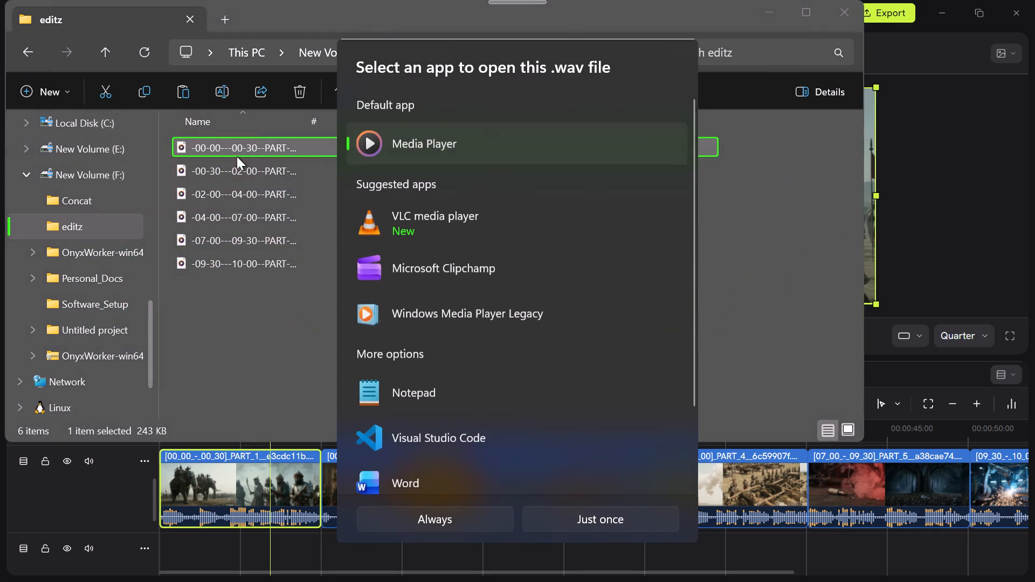
click(392, 134)
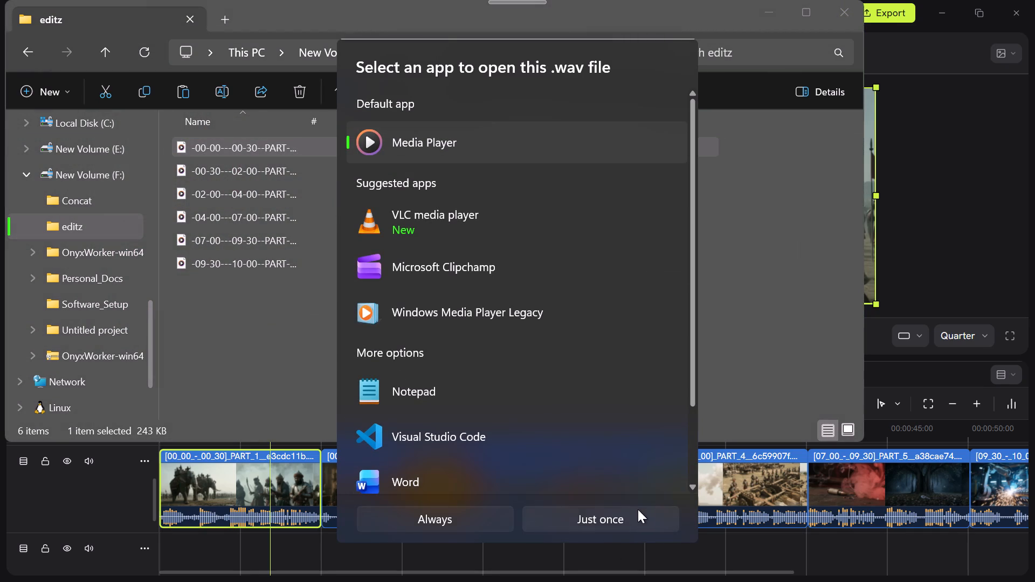
click(638, 509)
click(363, 318)
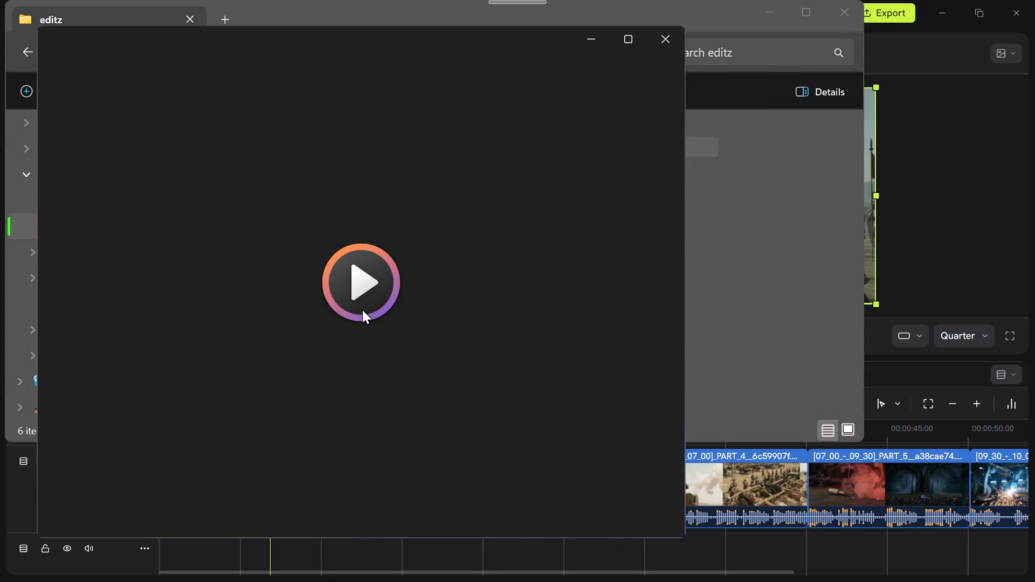
click(362, 302)
click(351, 505)
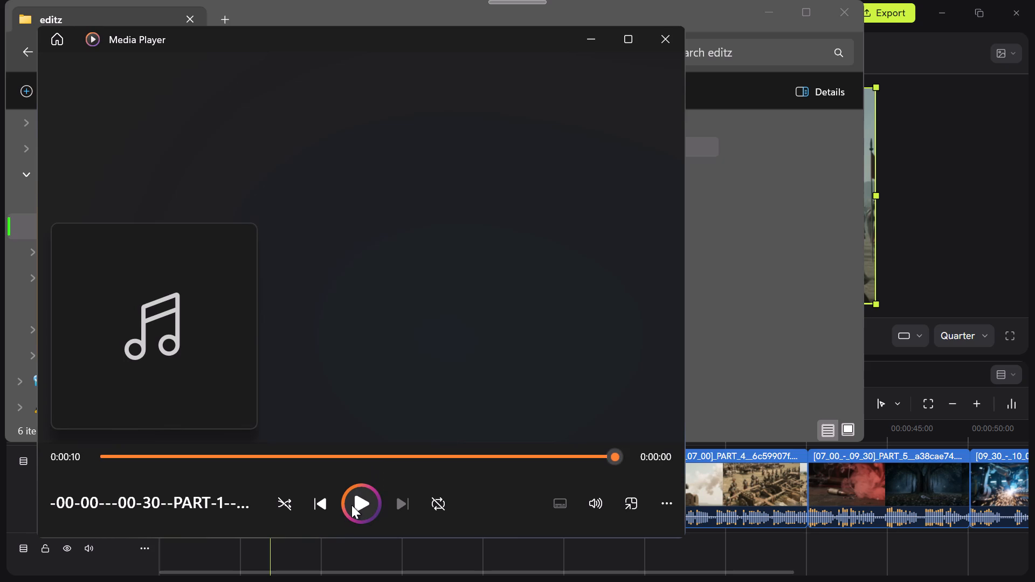
drag(507, 454, 120, 455)
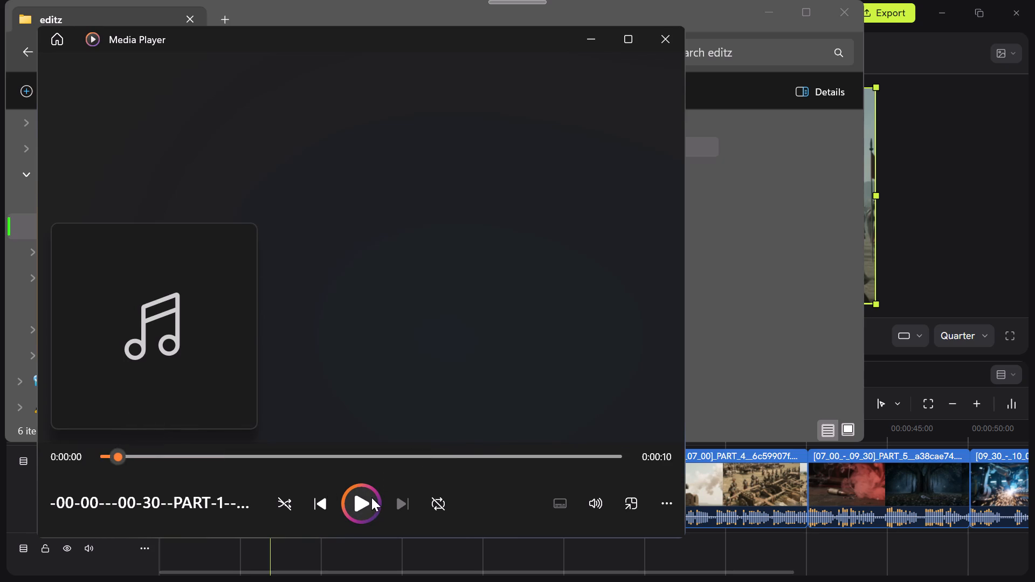
click(364, 492)
click(364, 492)
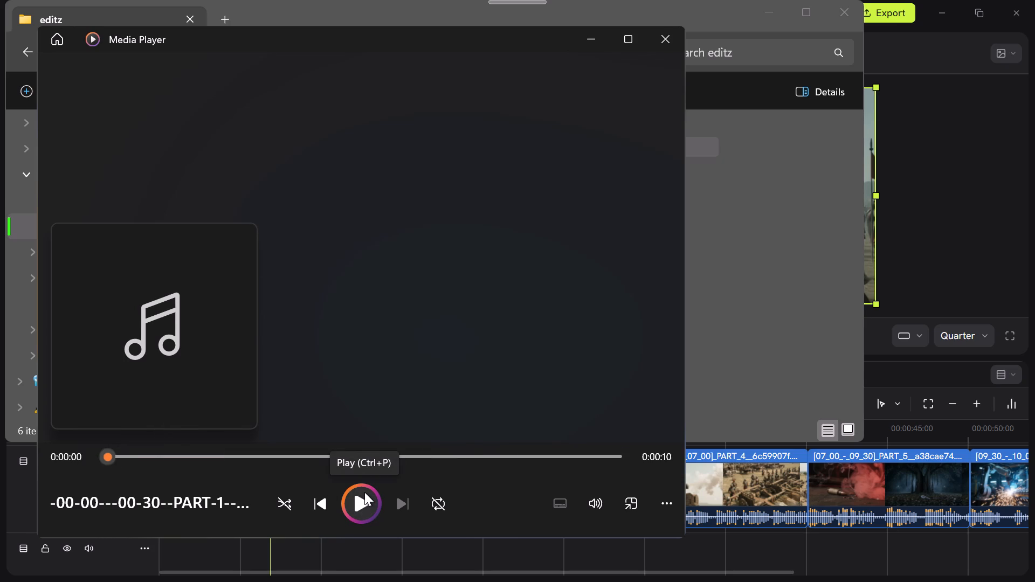
key(space)
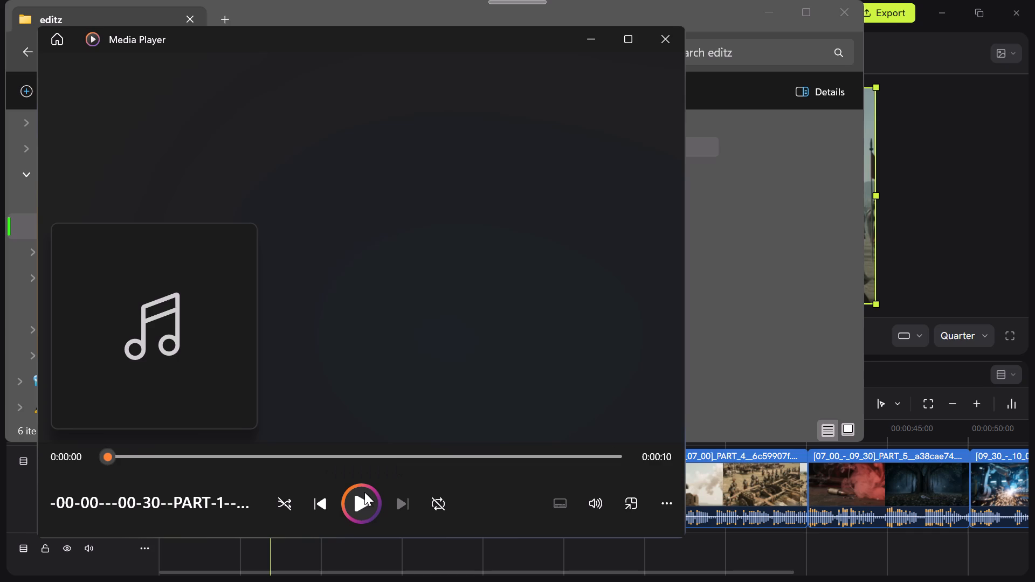
Check the player's volume, try playing the PART-1 audio from about one second in, and close Media Player.
click(602, 511)
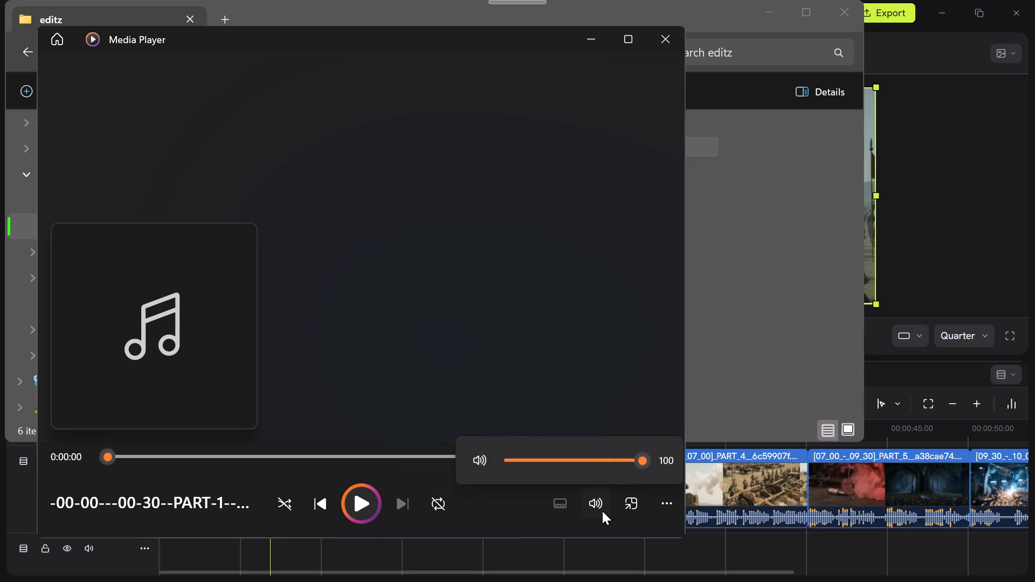
click(602, 511)
click(126, 261)
click(173, 333)
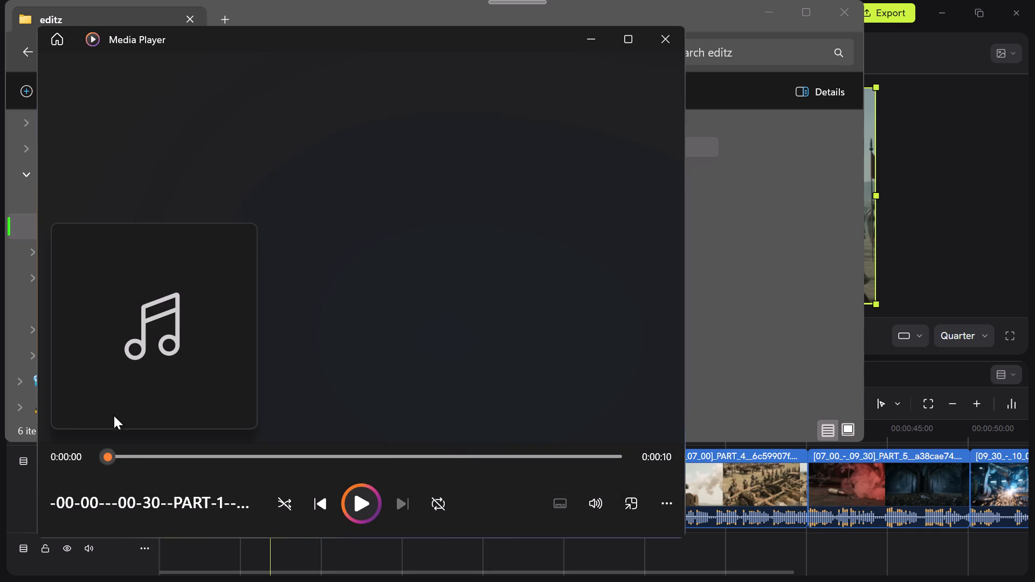
drag(109, 460, 186, 465)
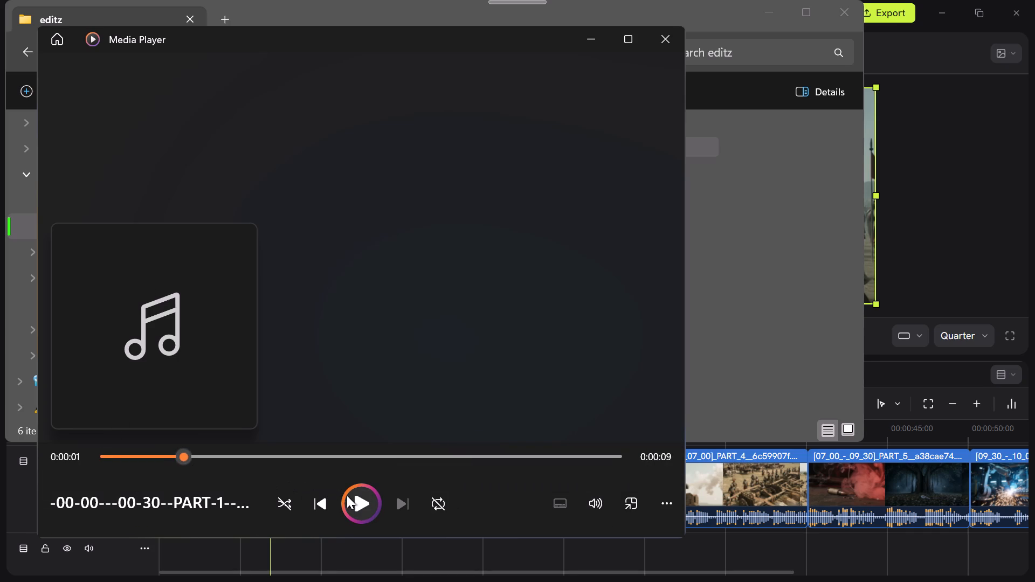
click(347, 495)
click(347, 495)
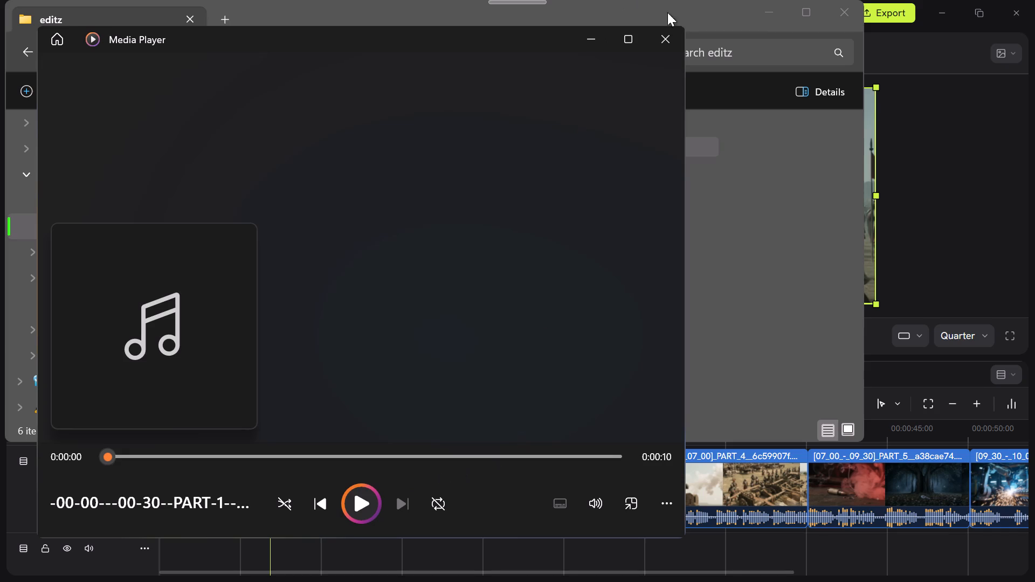
click(675, 33)
Open the PART-3 WAV file in Media Player, try to play it, and view the player's additional options.
double_click(394, 199)
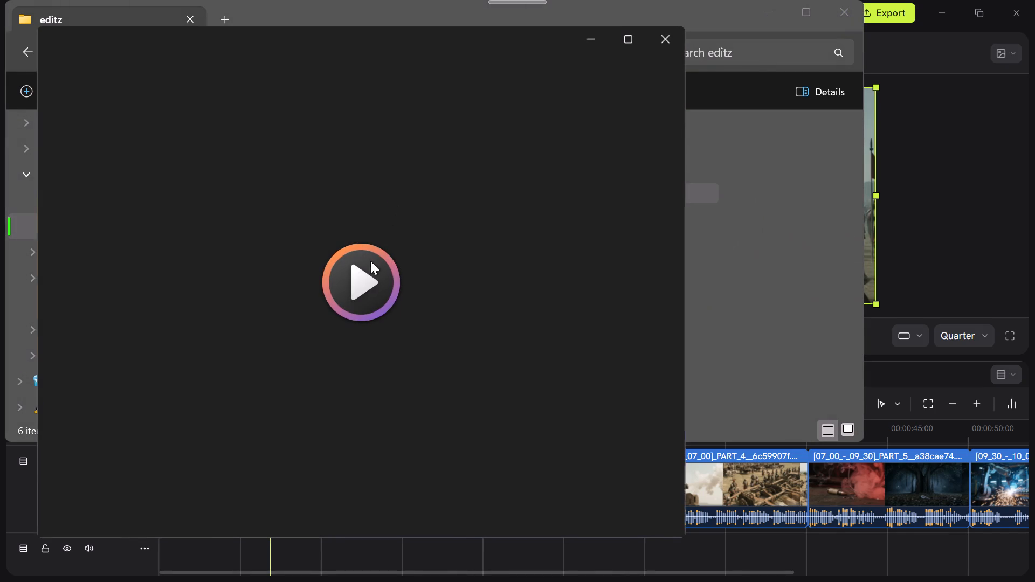
click(364, 276)
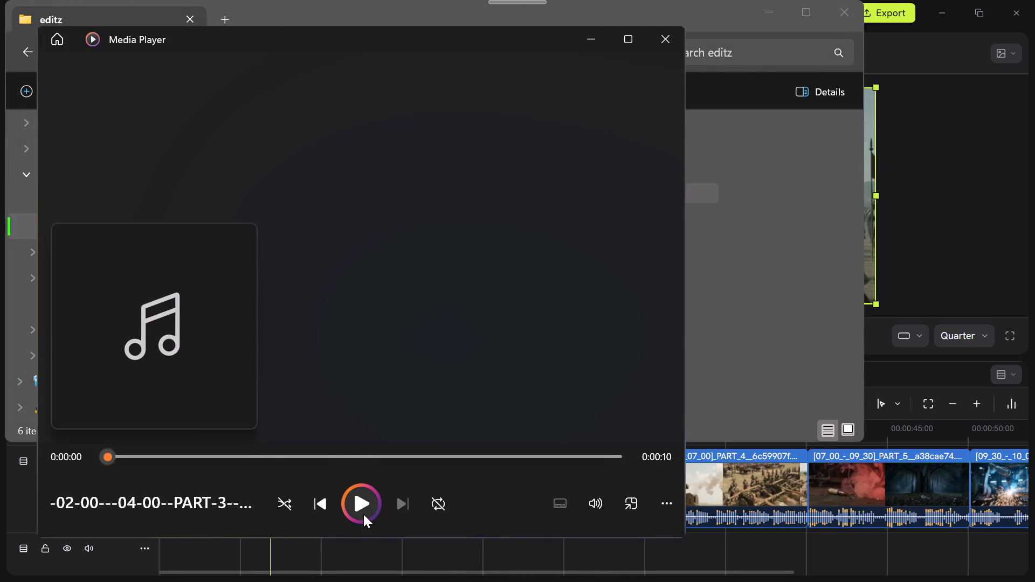
click(363, 514)
click(653, 504)
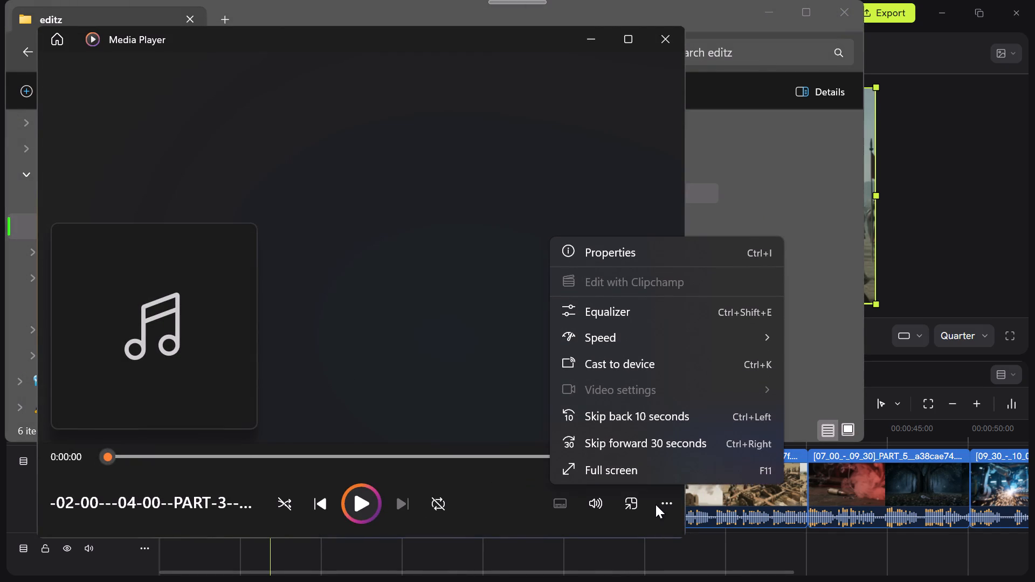
click(722, 193)
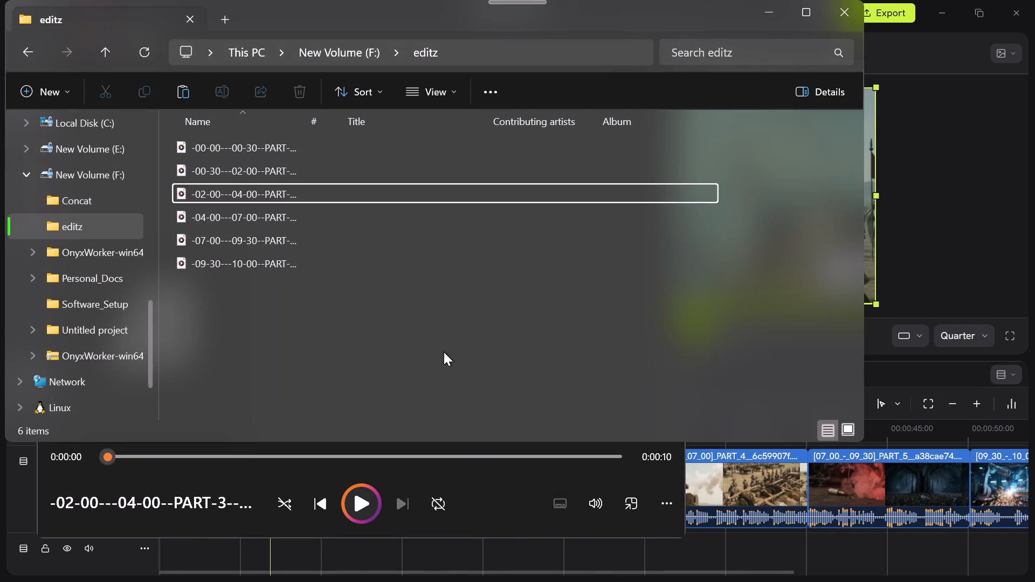
Select all six WAV files in the editz folder and copy them.
drag(441, 355, 418, 289)
drag(366, 345, 349, 106)
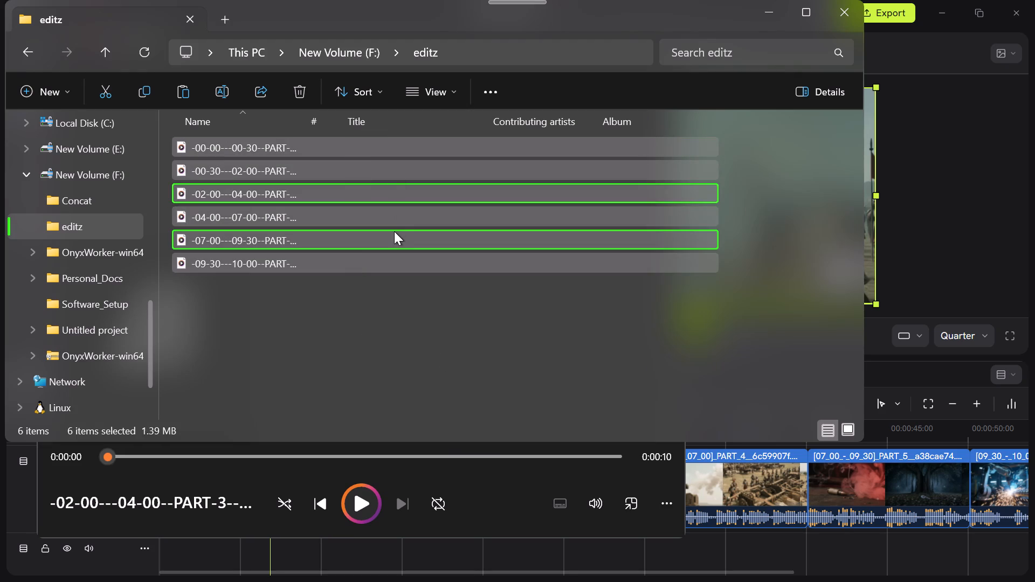
key(ctrl+c)
Return to Concat and show the hidden system tray icons.
click(986, 203)
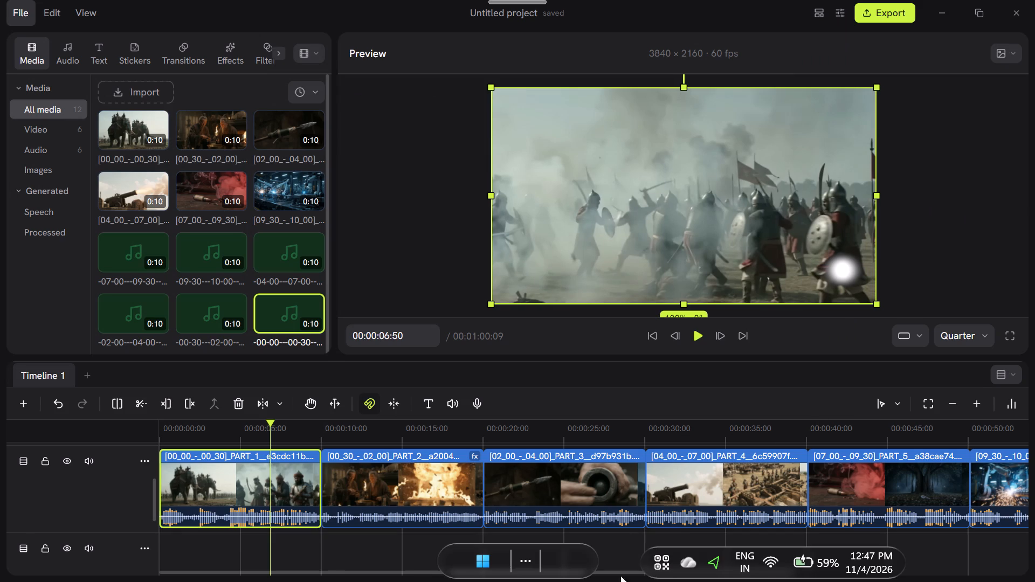
click(666, 559)
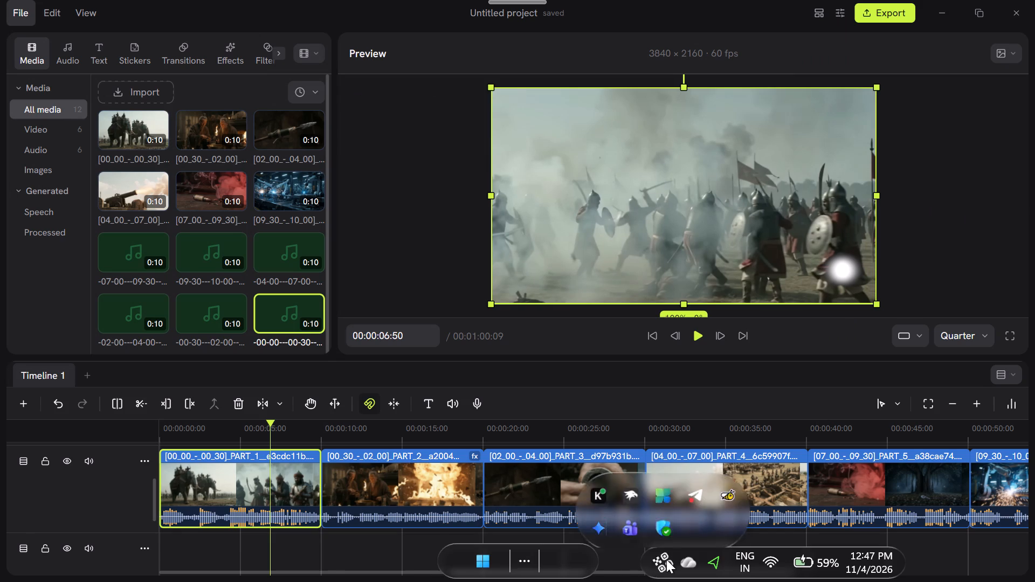
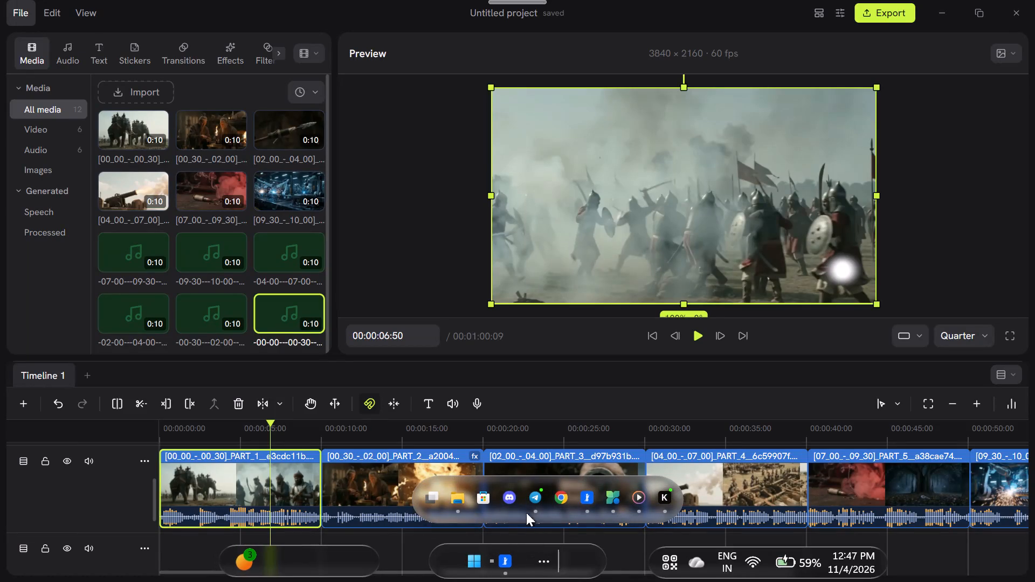
Open Chrome with the "Your Chrome" profile and search Google for "audio to text" in a new tab.
click(565, 497)
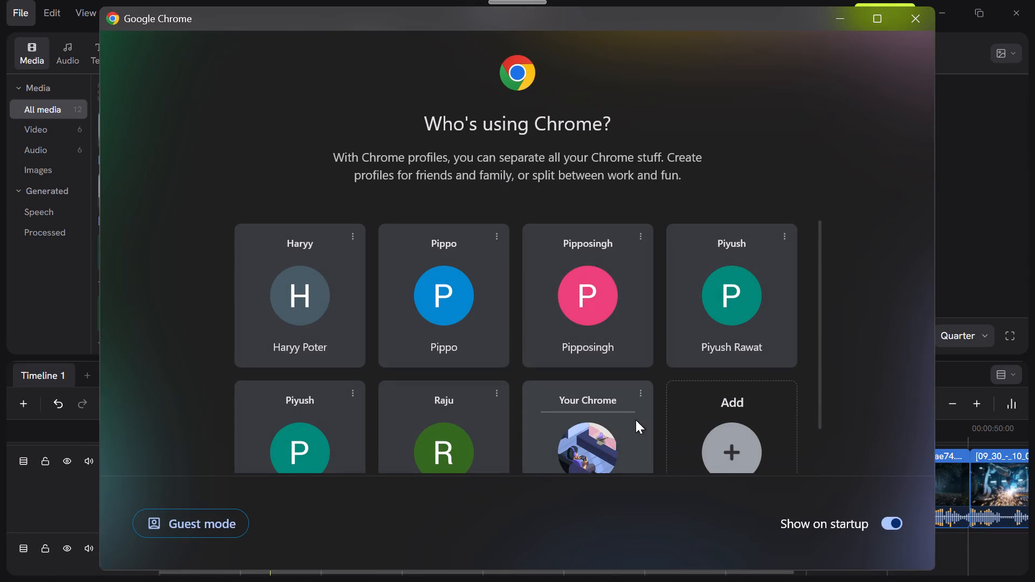
click(611, 424)
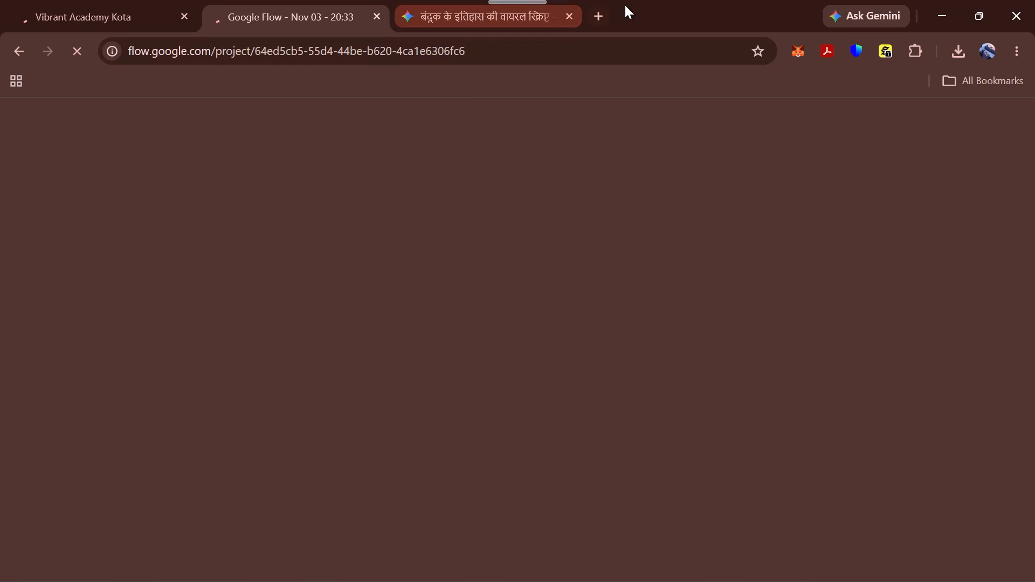
click(595, 14)
click(548, 54)
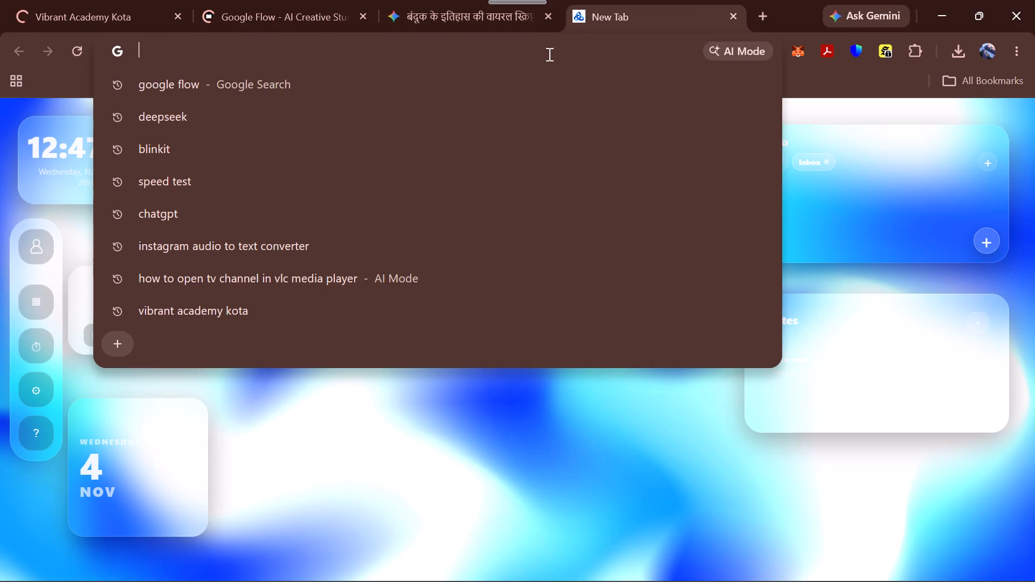
text(aud)
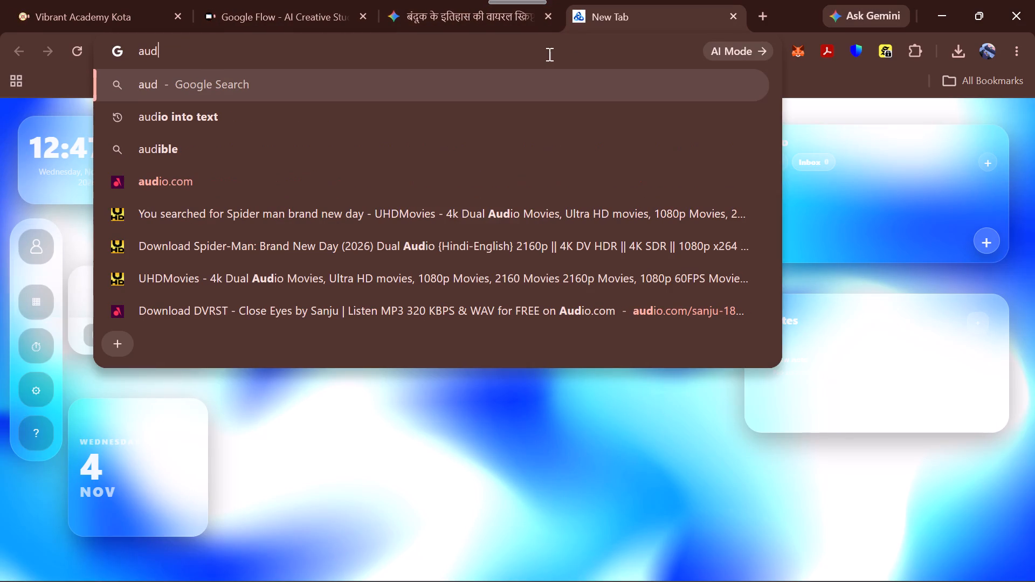
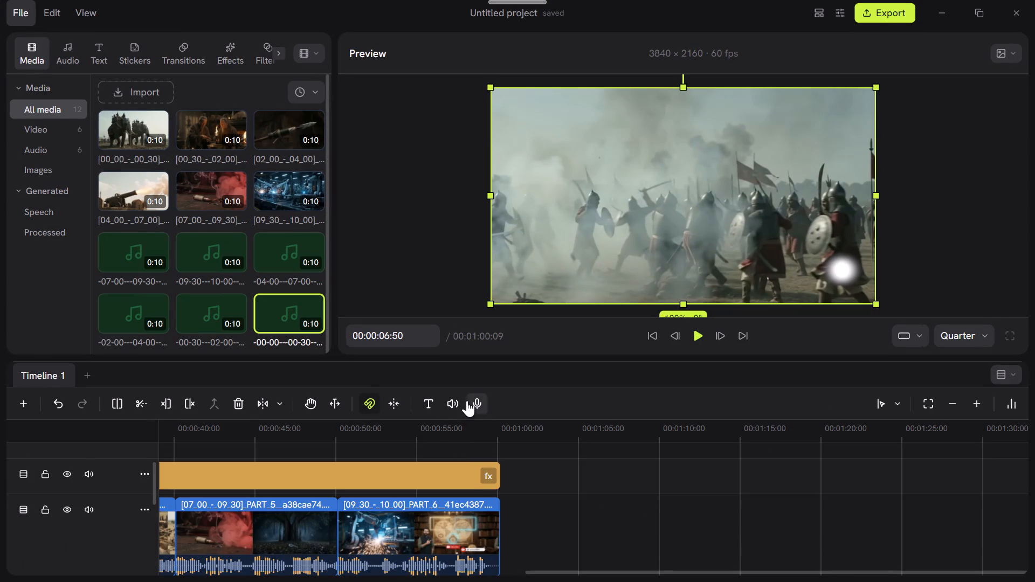
click(439, 406)
click(452, 404)
click(725, 295)
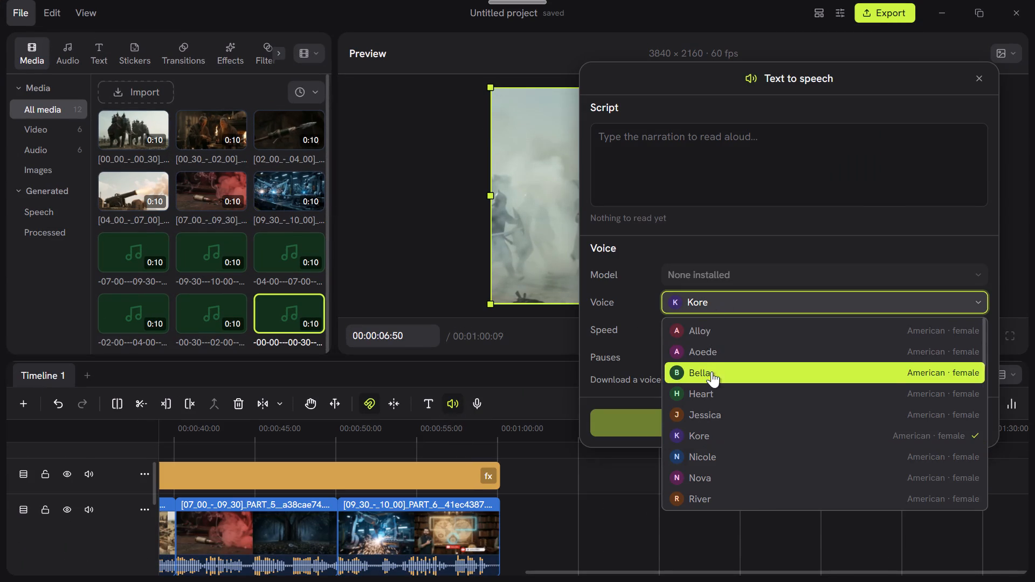
click(710, 322)
click(701, 303)
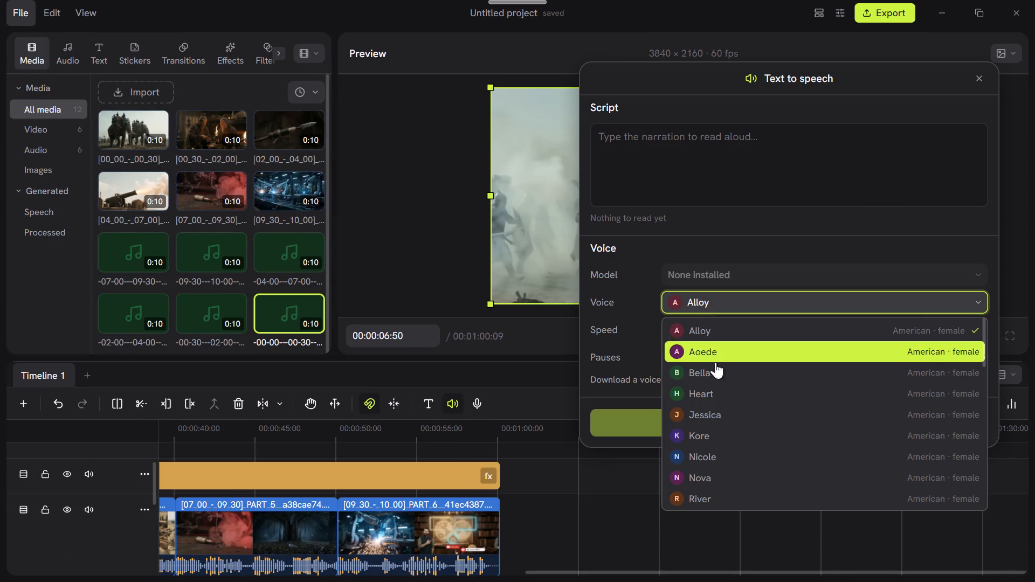
scroll(737, 473, down, 5)
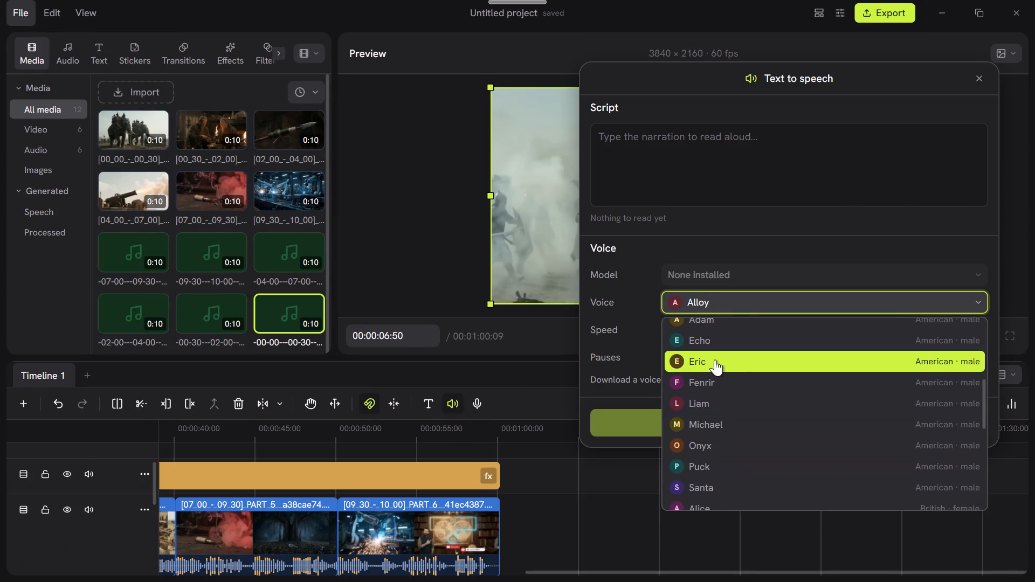
click(715, 359)
Paste the copied one-minute Hindi narration into the Text to speech script and look it over.
click(677, 172)
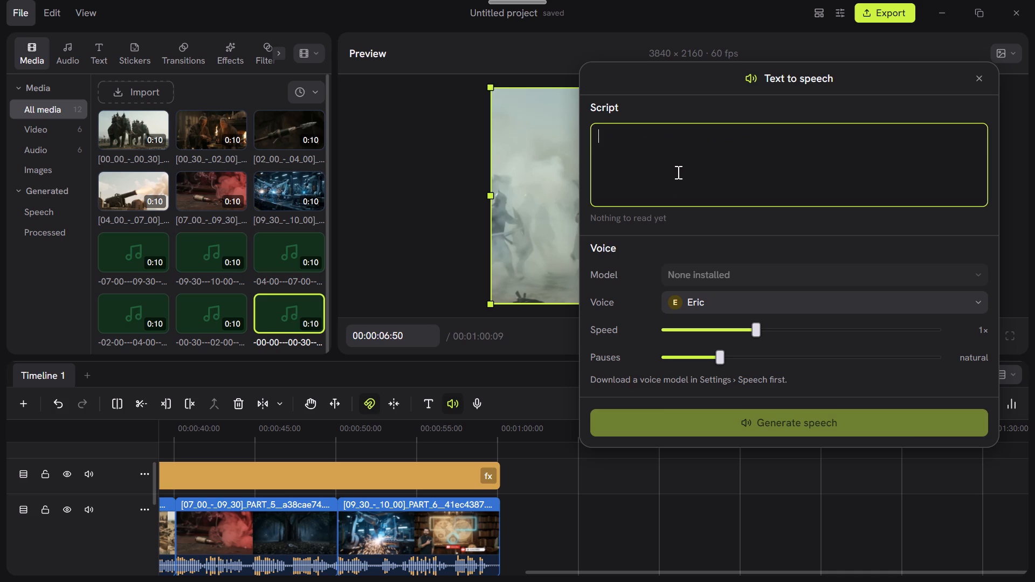
key(ctrl+v)
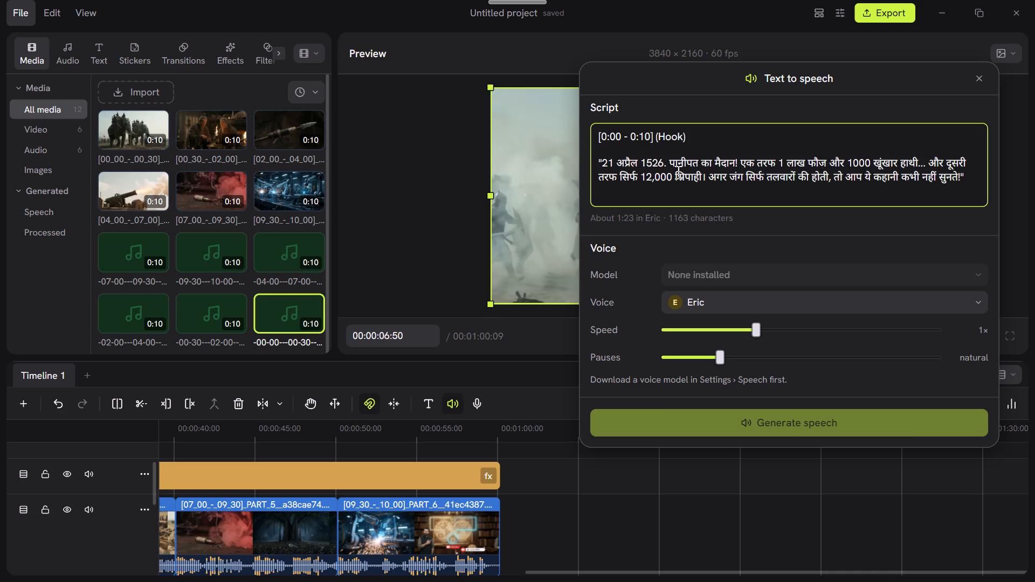
scroll(677, 172, down, 14)
scroll(719, 319, up, 1)
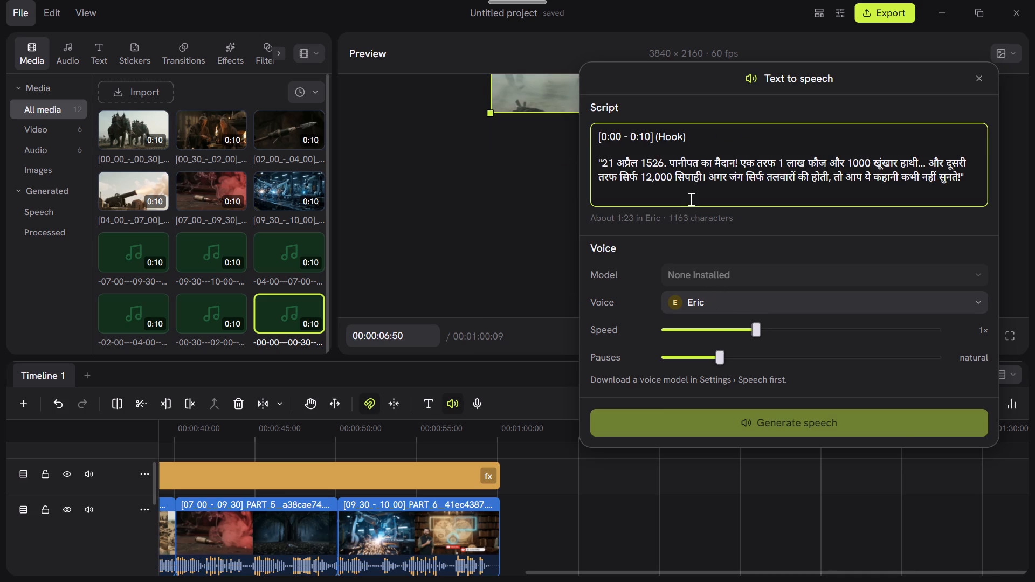
scroll(690, 195, up, 7)
scroll(684, 151, down, 3)
click(559, 205)
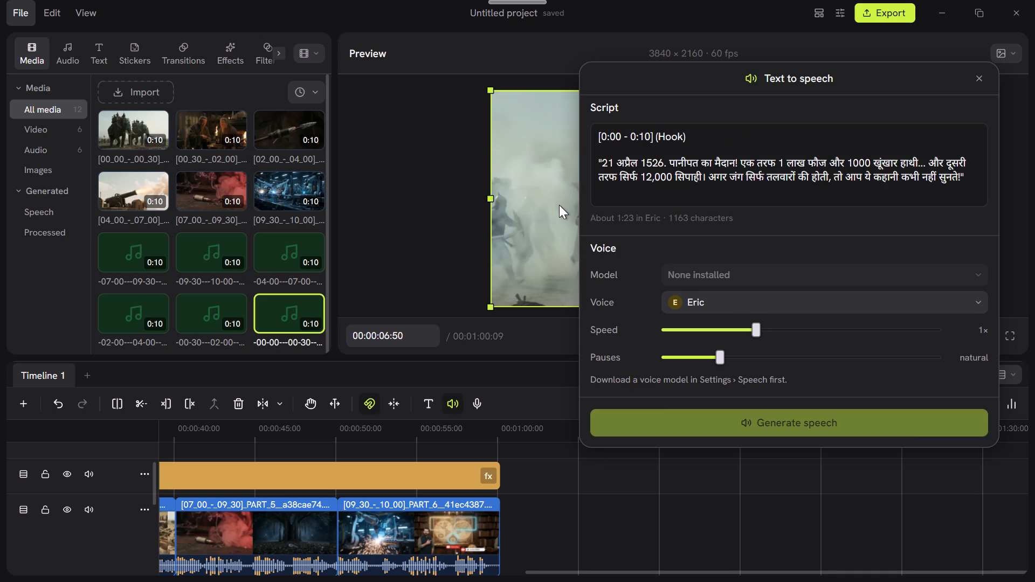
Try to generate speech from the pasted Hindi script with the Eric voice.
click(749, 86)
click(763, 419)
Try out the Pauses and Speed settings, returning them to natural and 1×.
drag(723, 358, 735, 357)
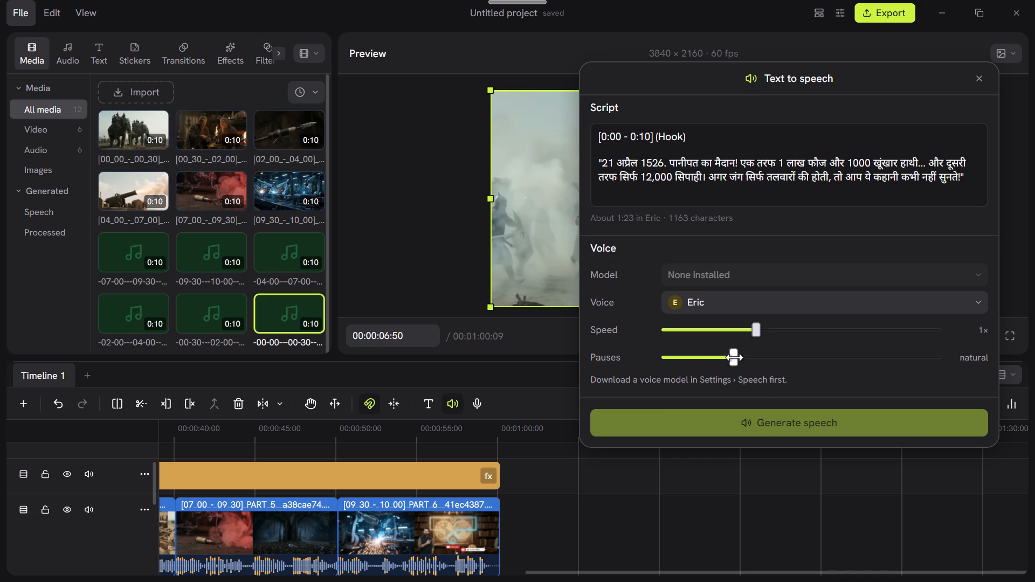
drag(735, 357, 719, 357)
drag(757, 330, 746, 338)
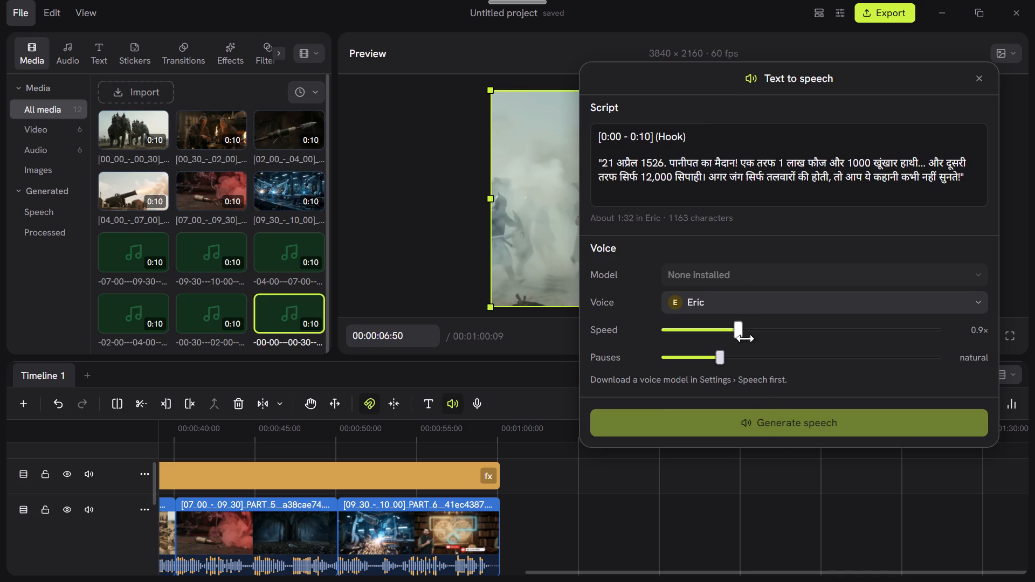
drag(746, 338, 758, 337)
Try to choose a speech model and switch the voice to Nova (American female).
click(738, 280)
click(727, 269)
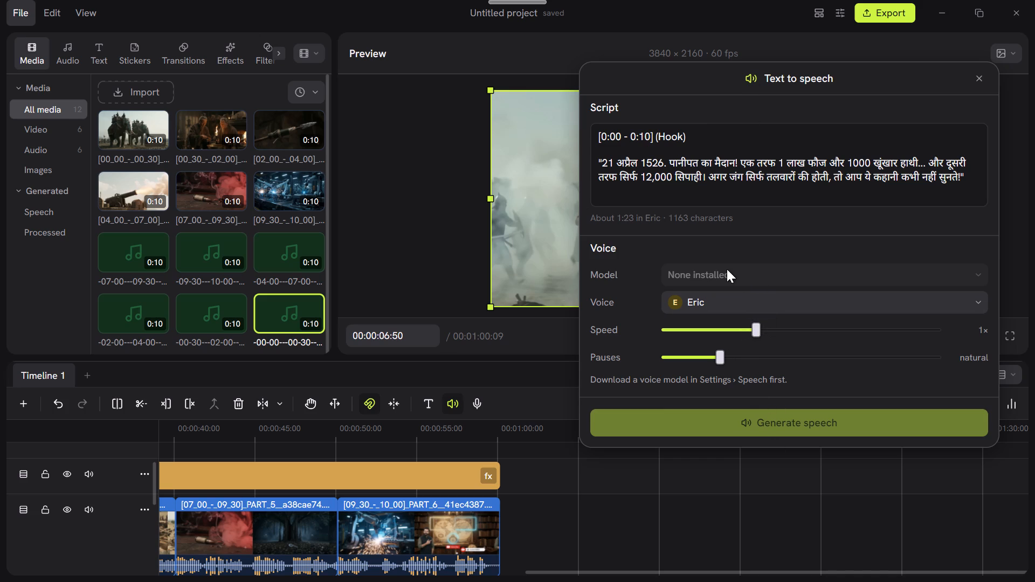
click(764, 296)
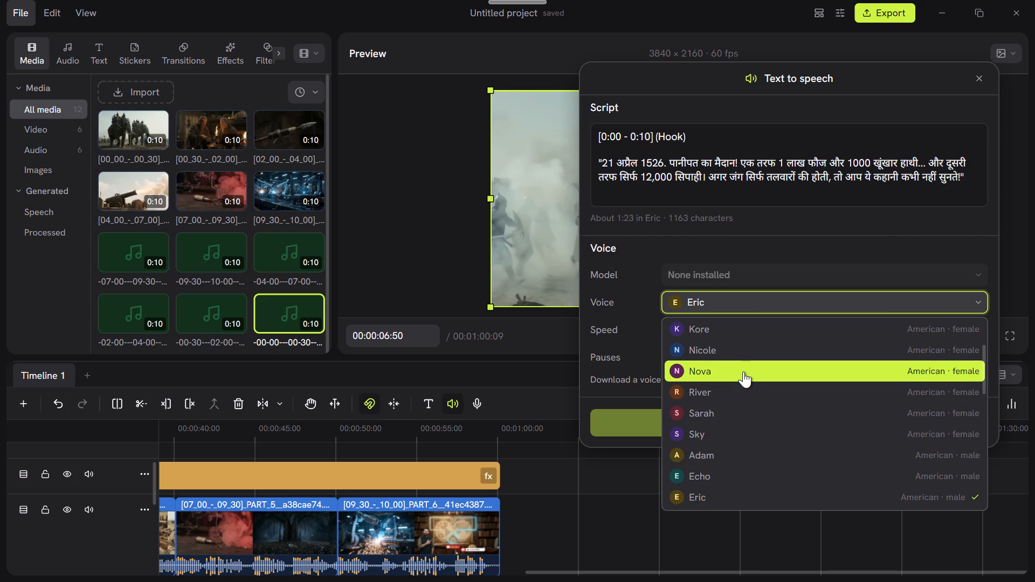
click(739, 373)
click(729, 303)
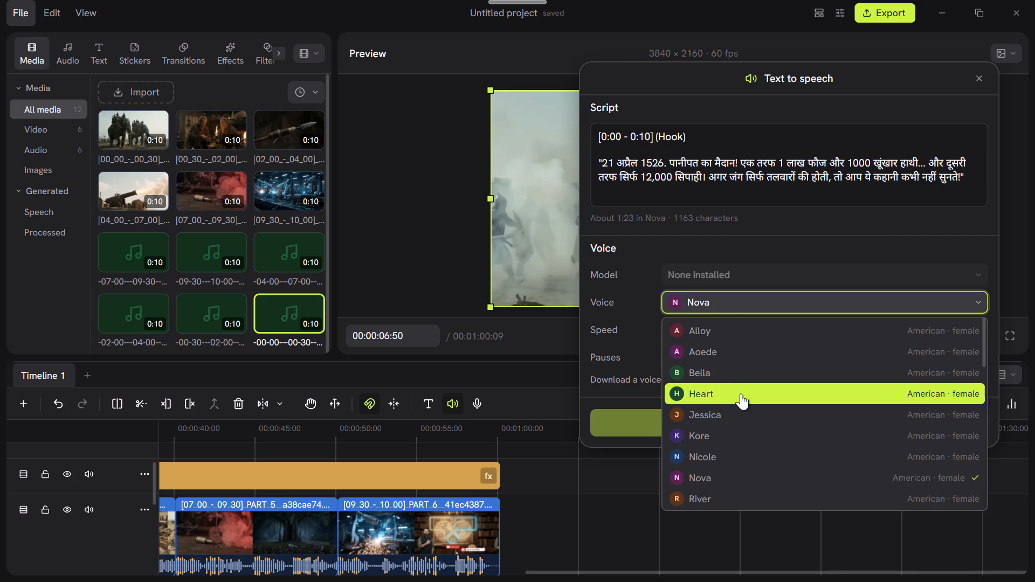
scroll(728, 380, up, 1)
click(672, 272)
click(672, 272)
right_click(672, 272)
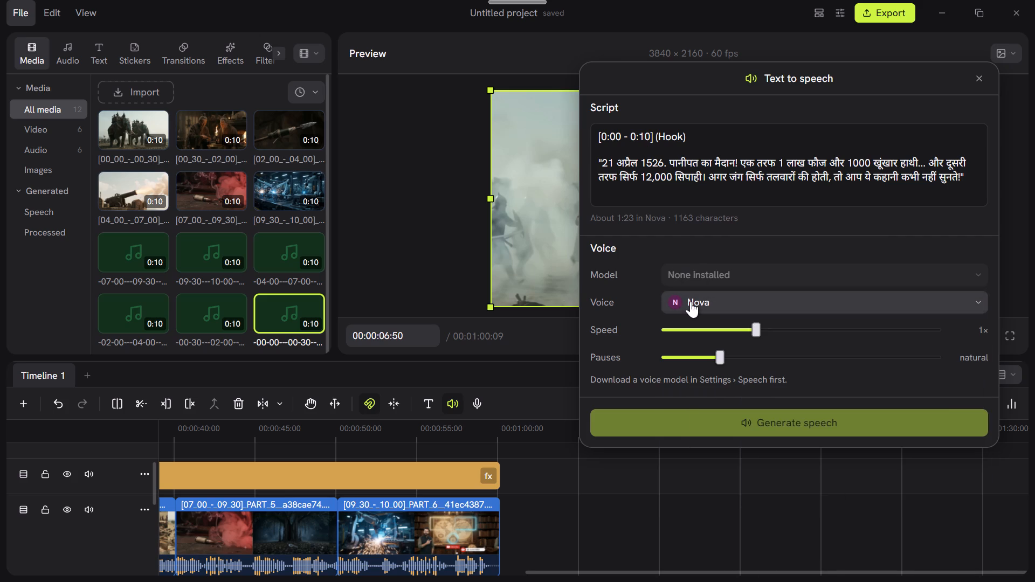
Set the text-to-speech voice to Echo (American male).
click(691, 301)
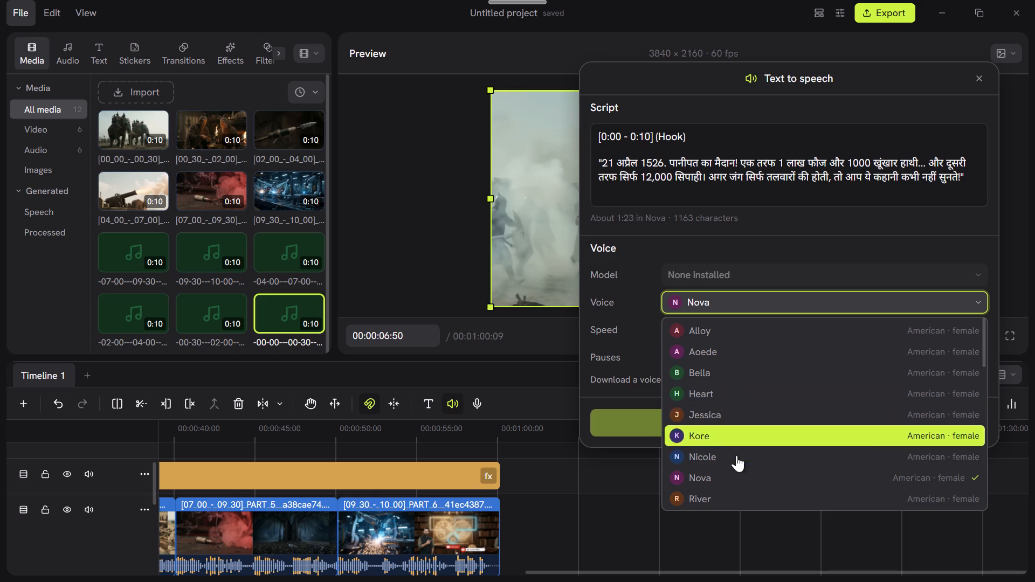
scroll(739, 490, down, 2)
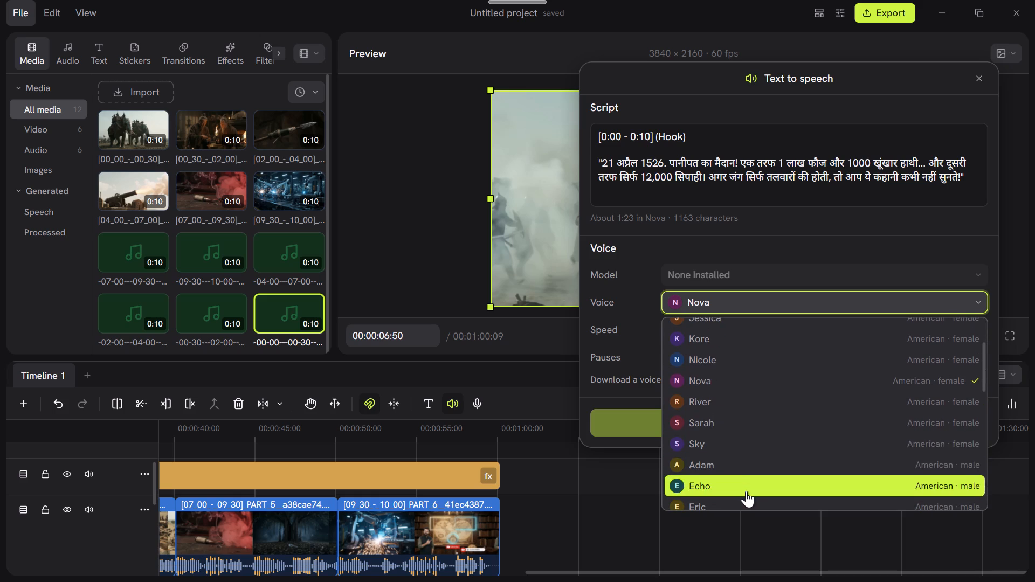
click(746, 491)
Try to generate the speech with the Echo voice, then close Text to speech.
click(712, 412)
click(712, 412)
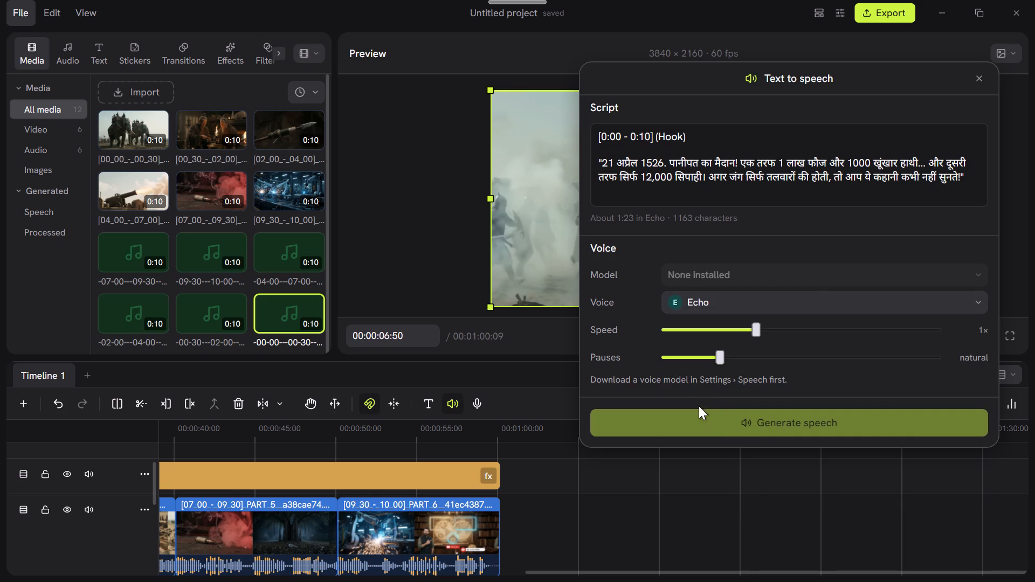
click(679, 379)
click(749, 381)
click(618, 510)
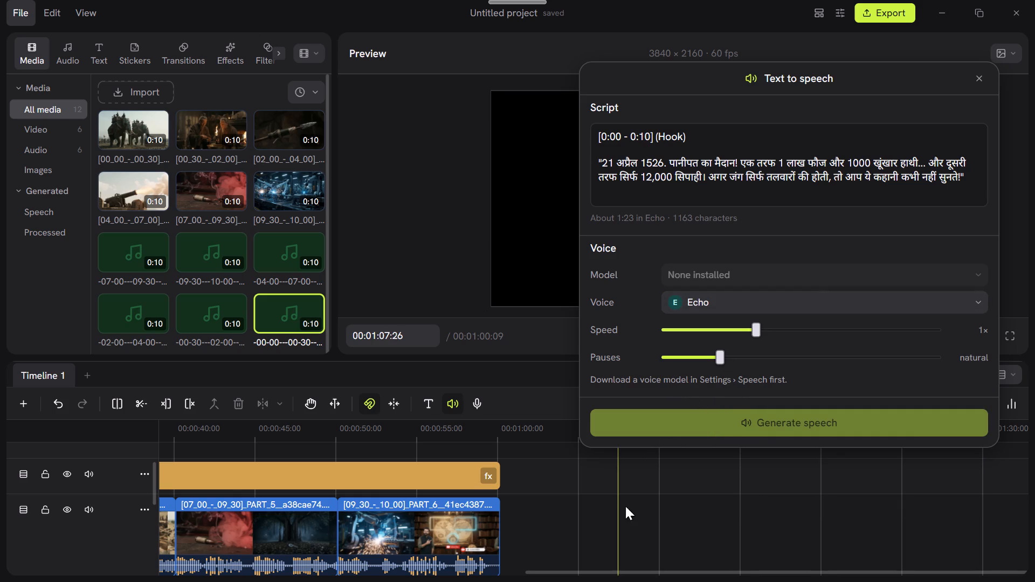
click(984, 80)
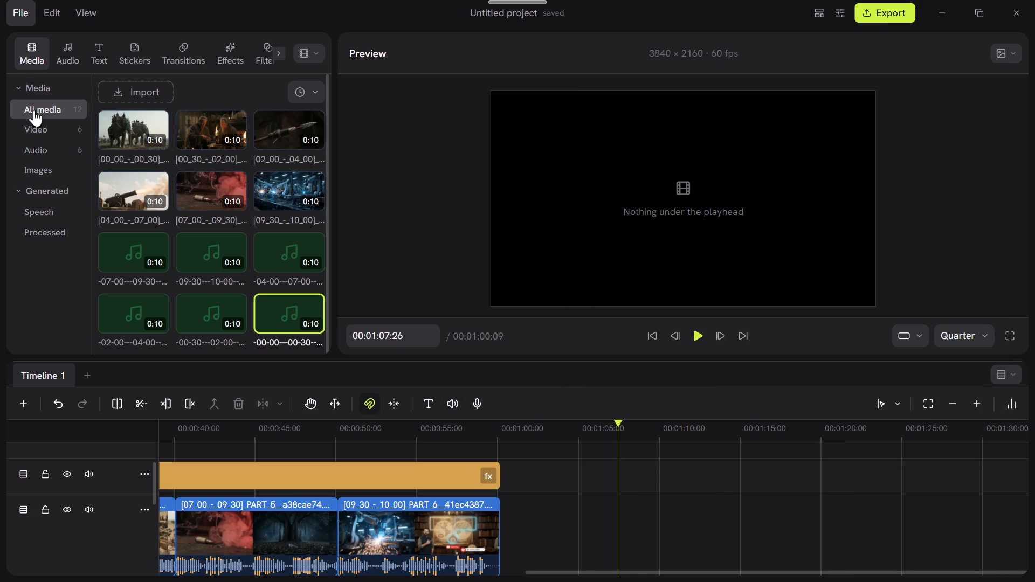
Look through the application settings and start downloading the Chatterbox Turbo (studio) voice model under Speech.
click(841, 12)
click(310, 334)
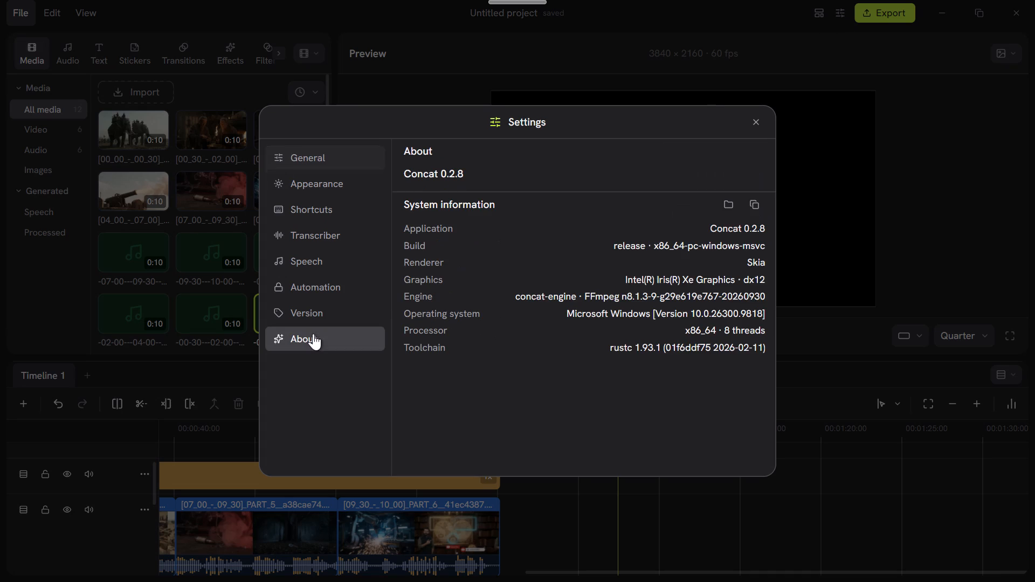
click(303, 316)
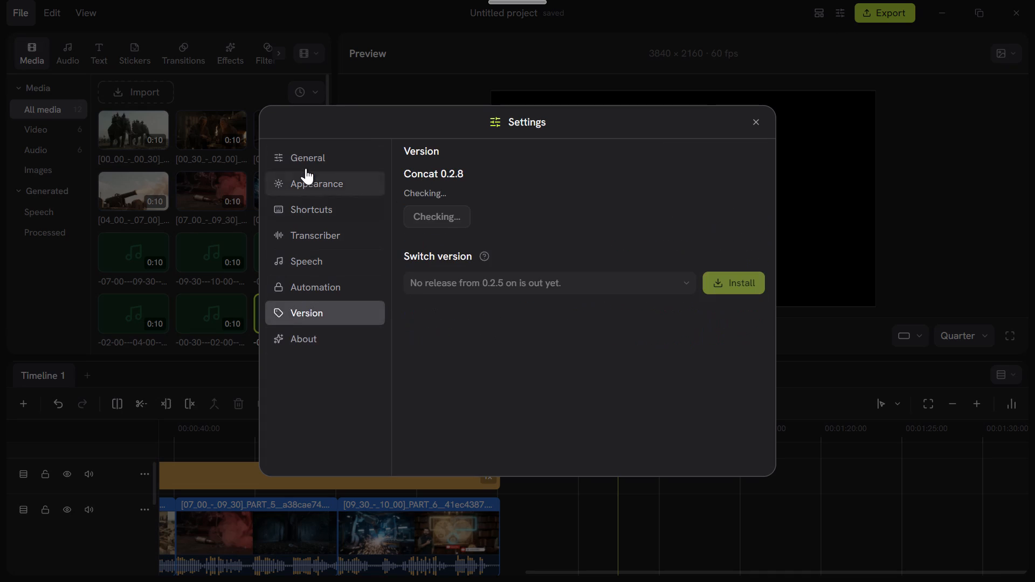
click(306, 168)
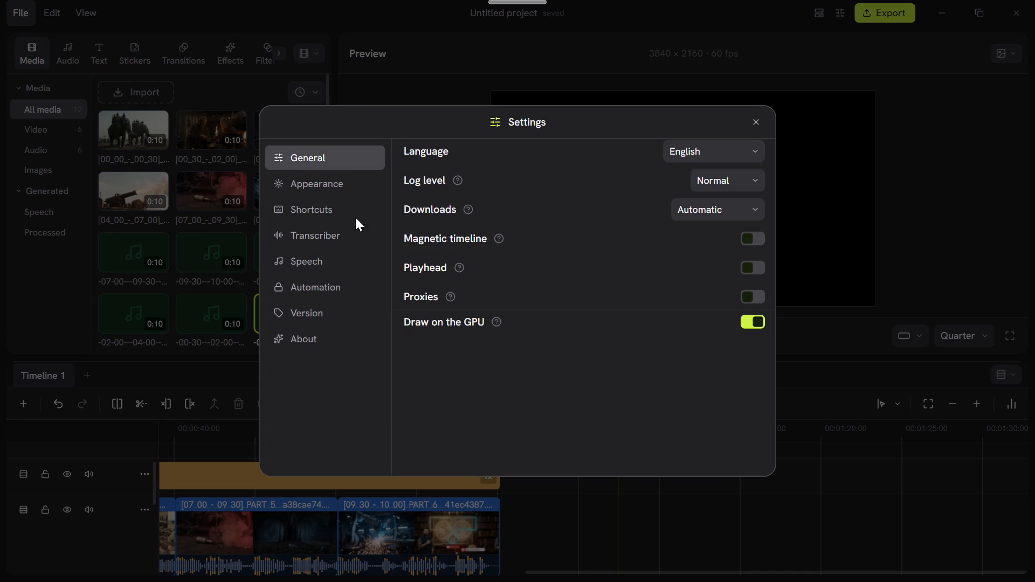
click(331, 191)
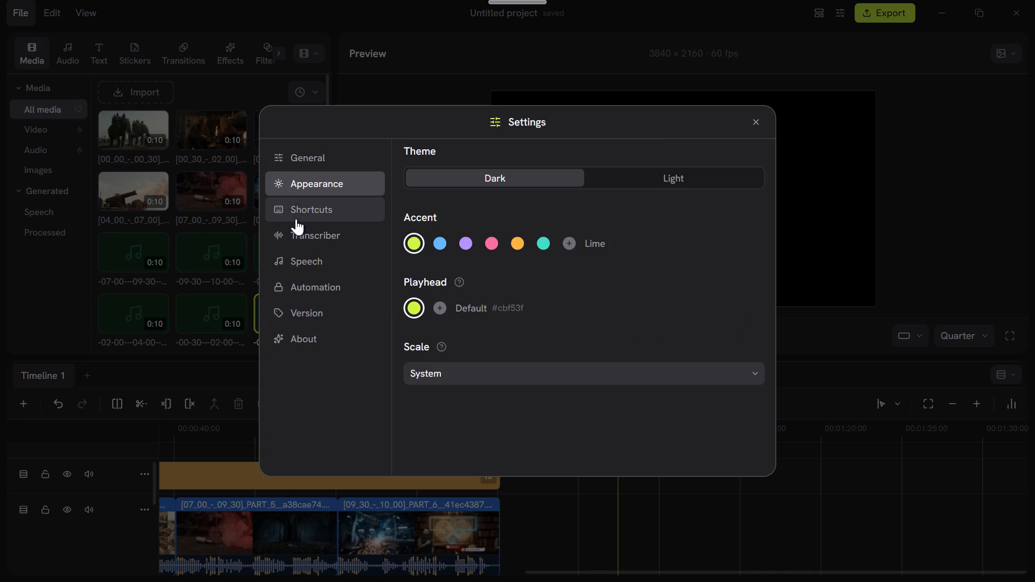
click(296, 219)
click(318, 261)
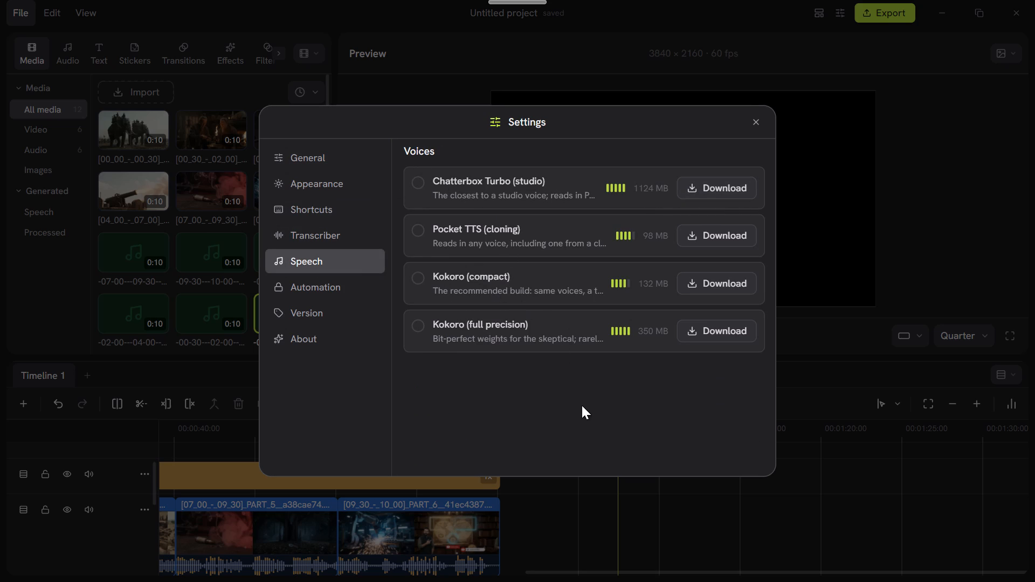
click(696, 193)
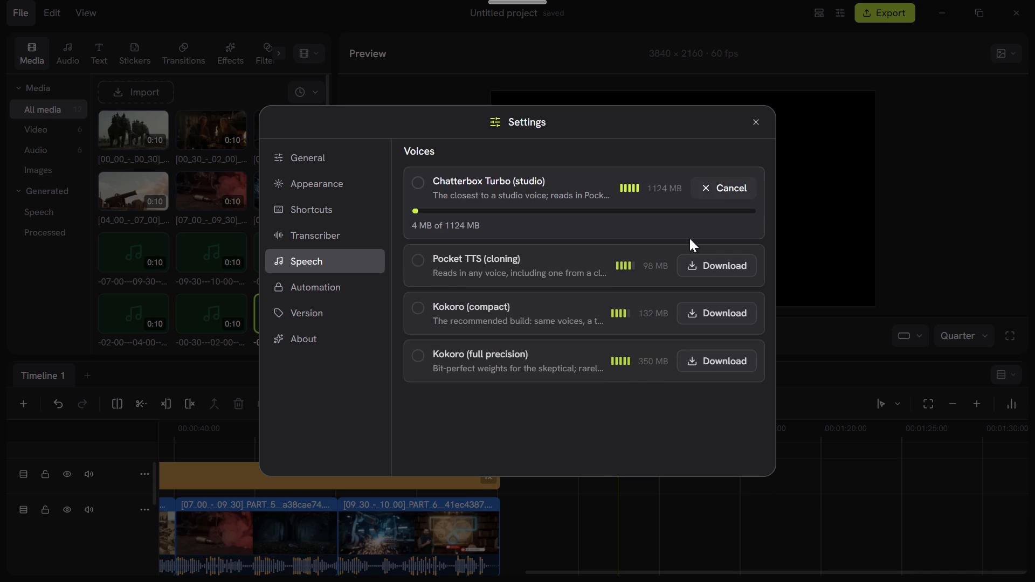
Show the hidden background apps in the Windows system tray.
click(666, 567)
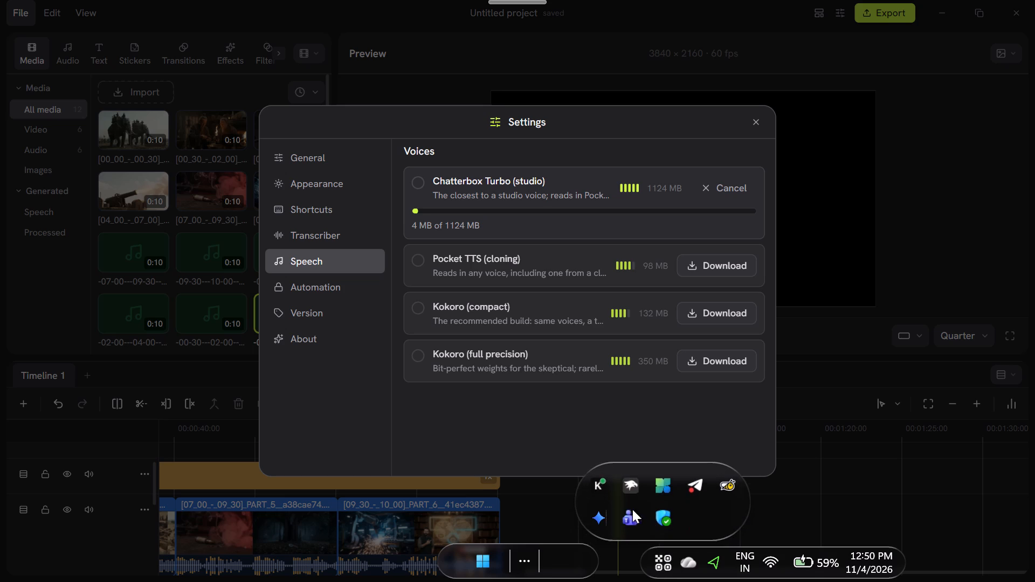
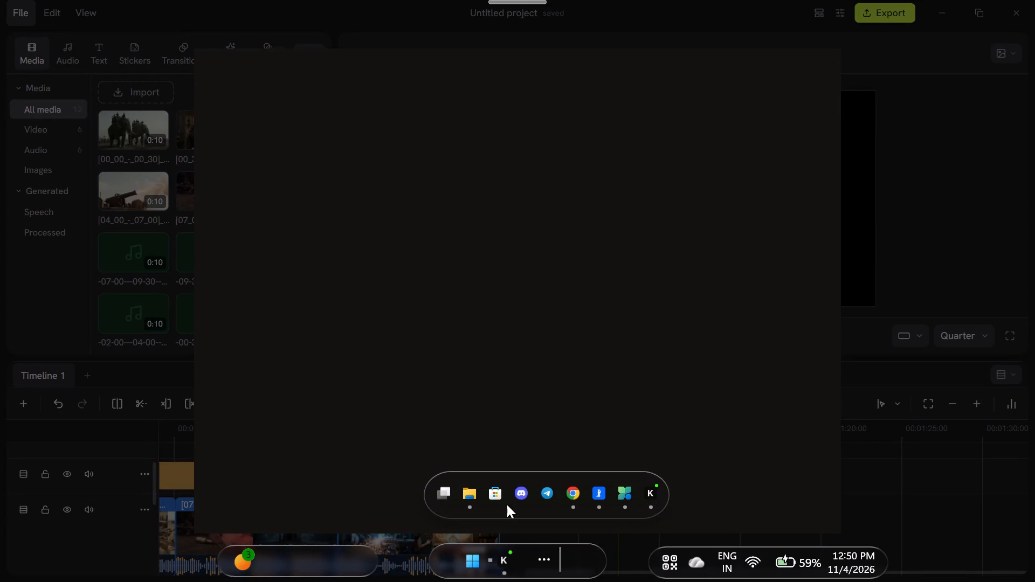
Close the open File Explorer and Google Chrome windows from the taskbar.
right_click(471, 502)
click(489, 458)
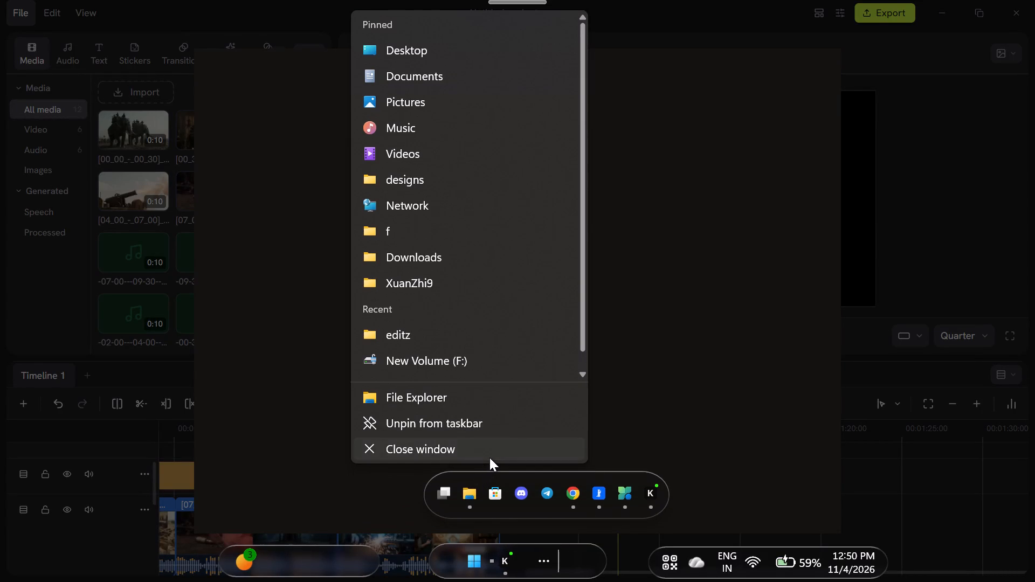
right_click(570, 493)
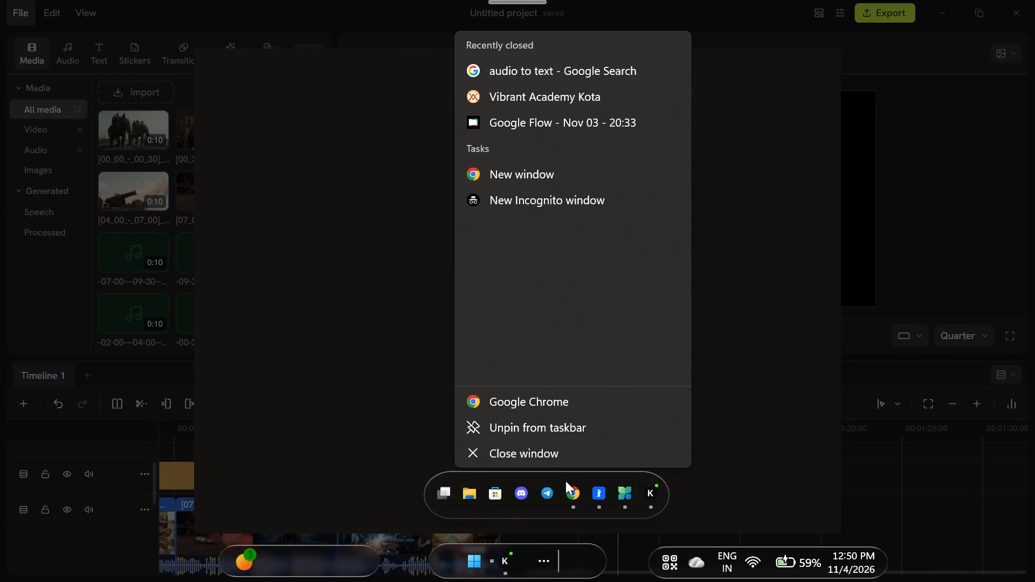
click(542, 453)
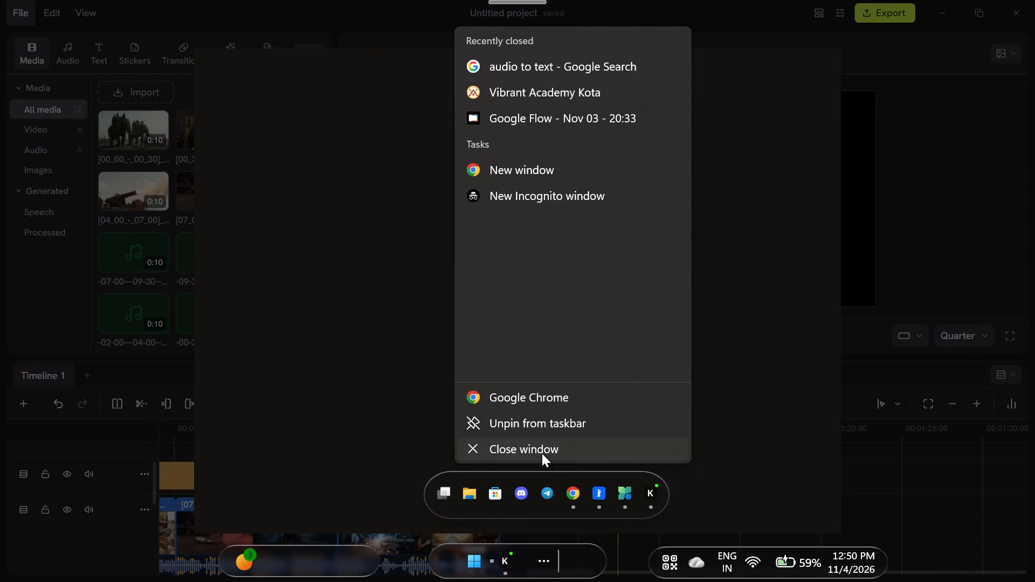
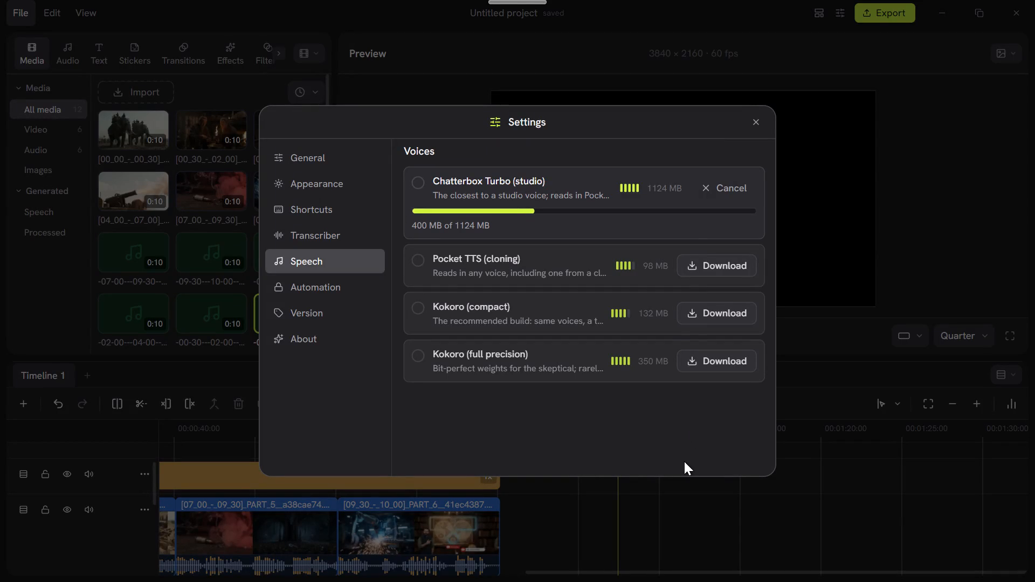
Check the Chatterbox Turbo (studio) voice model download in the speech settings, then close the settings.
click(670, 536)
scroll(672, 389, down, 4)
scroll(675, 405, up, 3)
click(838, 10)
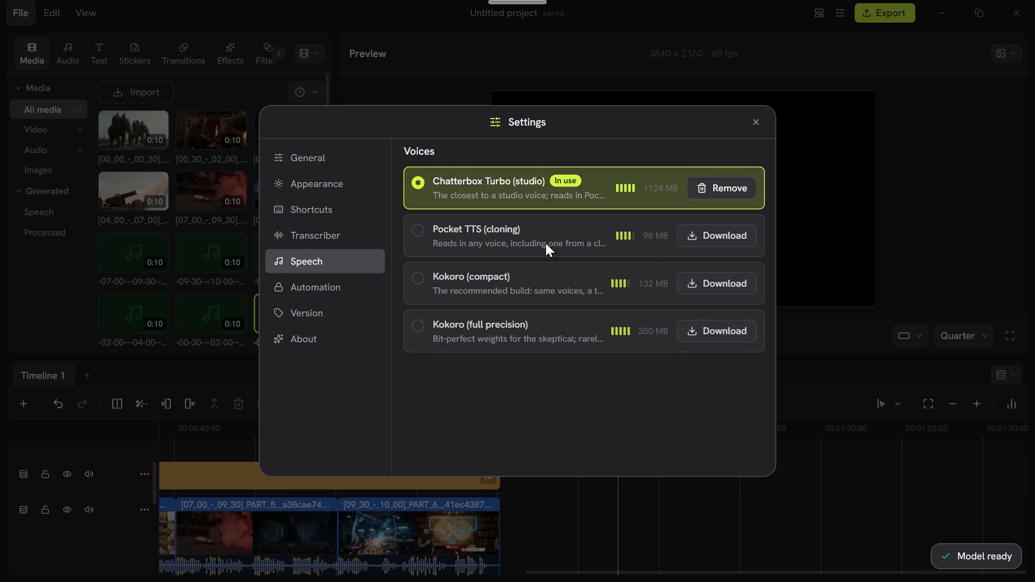
click(759, 125)
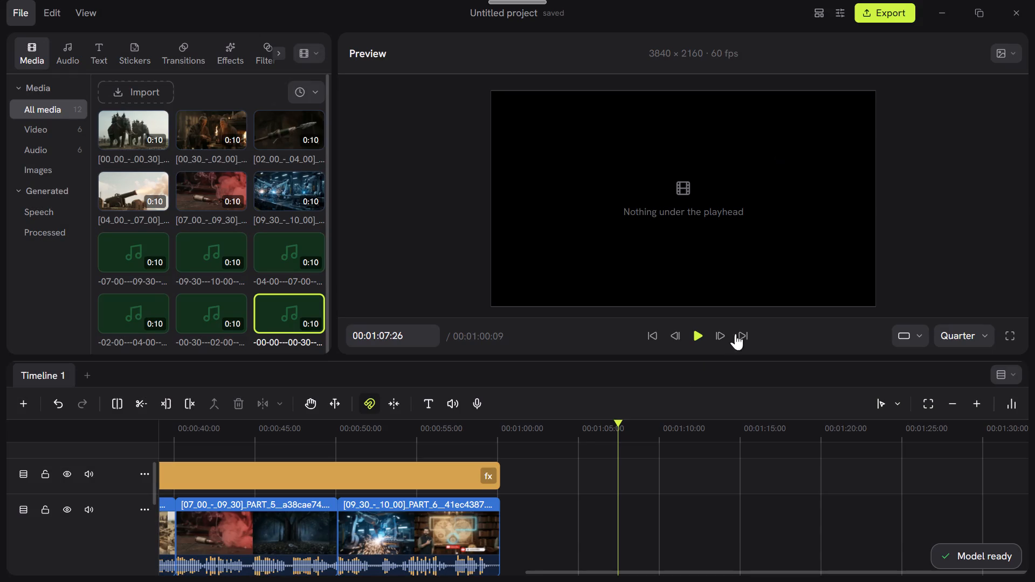
scroll(396, 524, up, 5)
scroll(396, 524, down, 5)
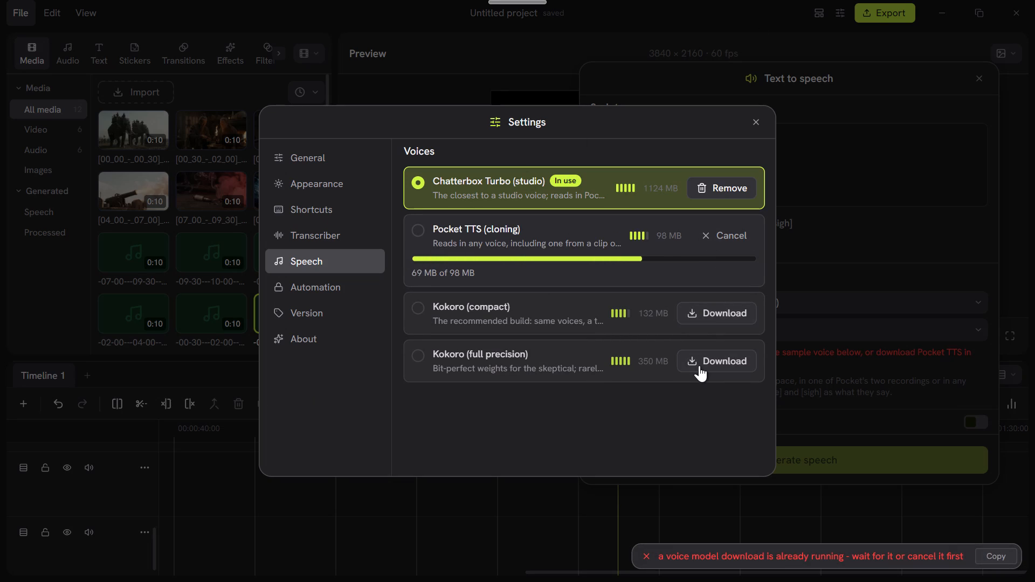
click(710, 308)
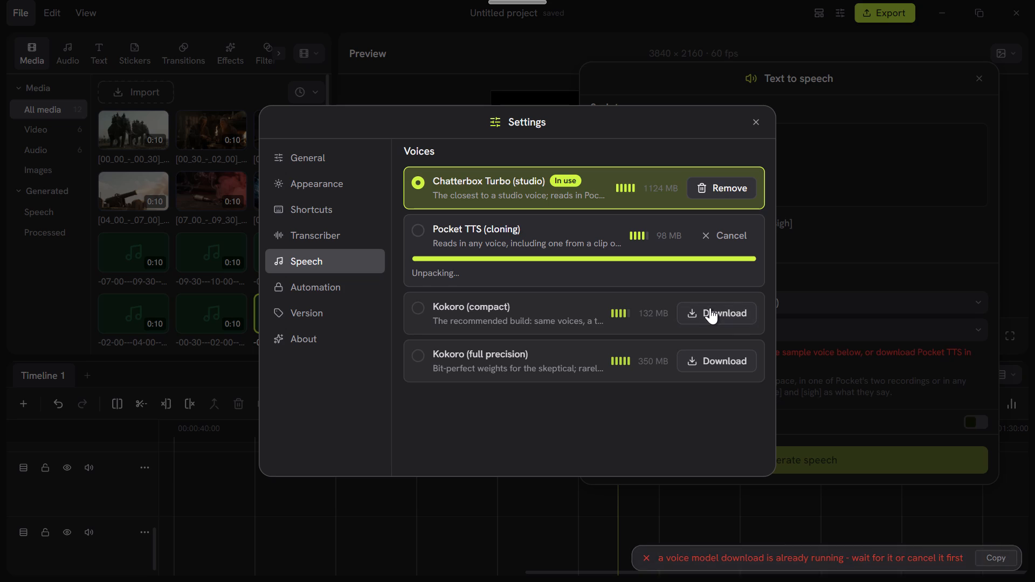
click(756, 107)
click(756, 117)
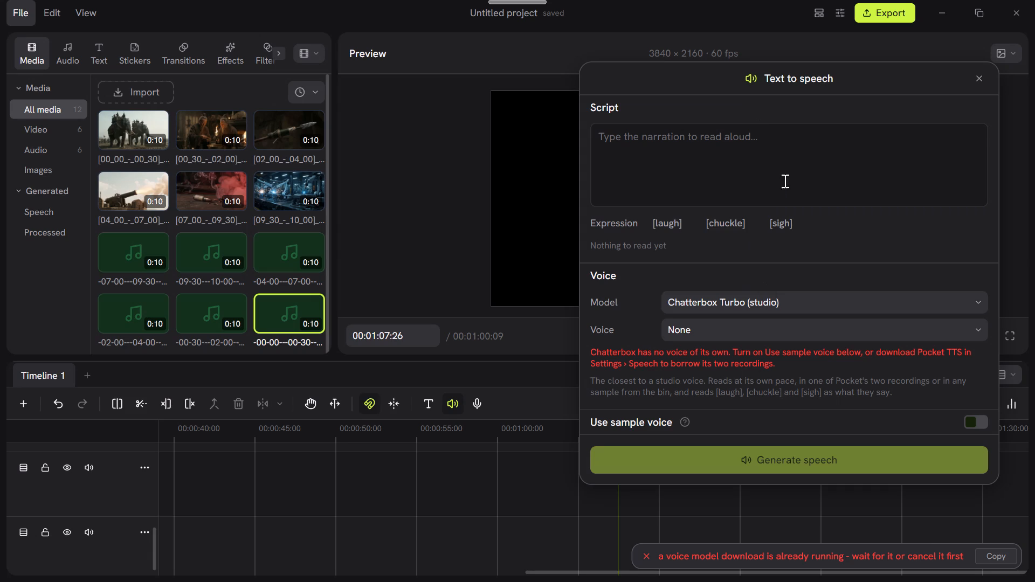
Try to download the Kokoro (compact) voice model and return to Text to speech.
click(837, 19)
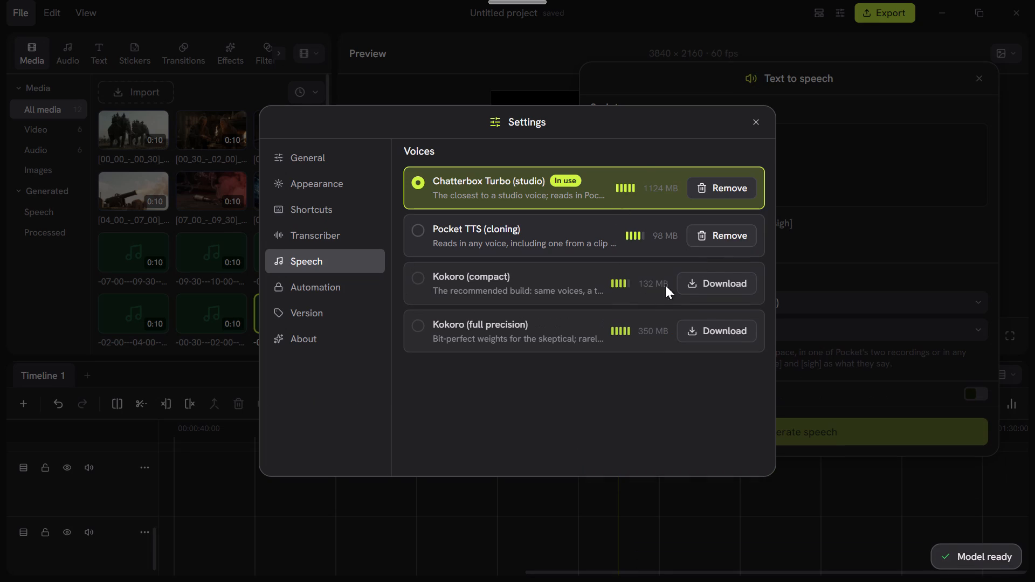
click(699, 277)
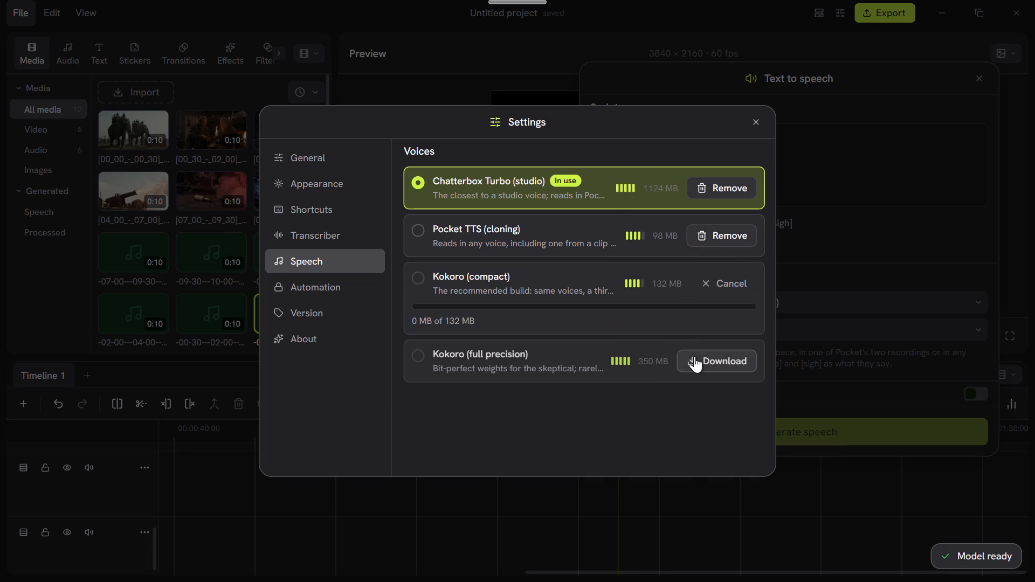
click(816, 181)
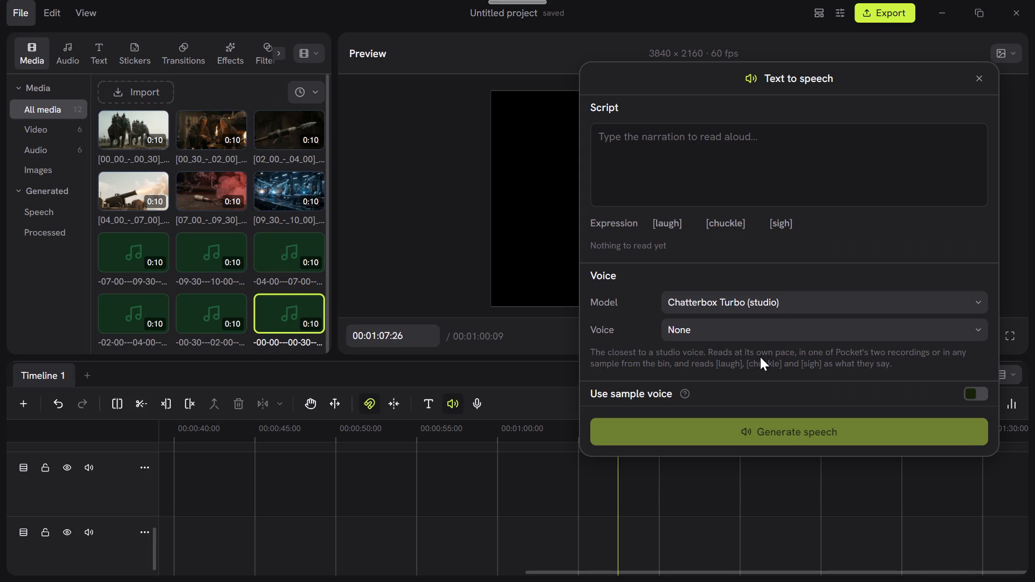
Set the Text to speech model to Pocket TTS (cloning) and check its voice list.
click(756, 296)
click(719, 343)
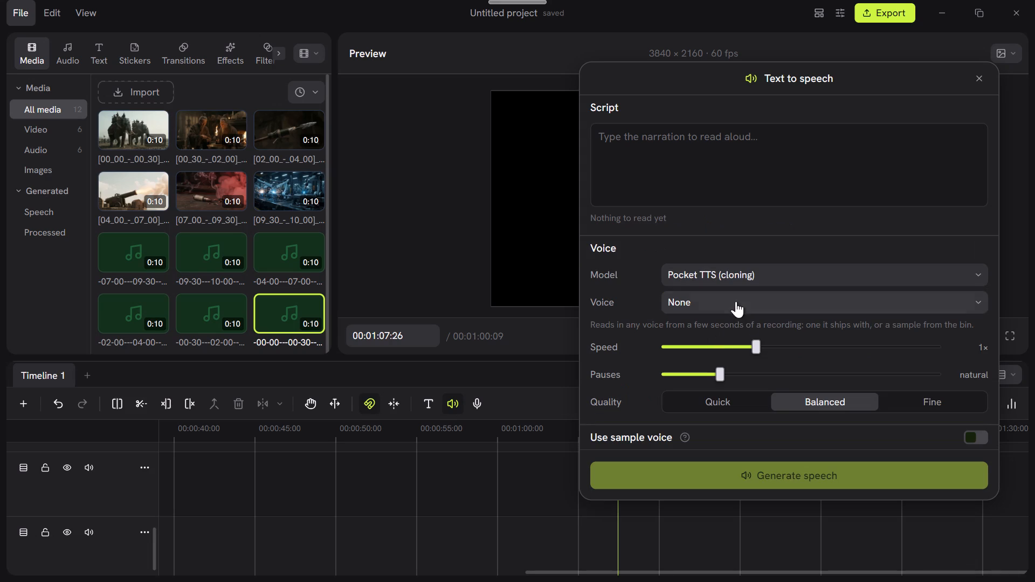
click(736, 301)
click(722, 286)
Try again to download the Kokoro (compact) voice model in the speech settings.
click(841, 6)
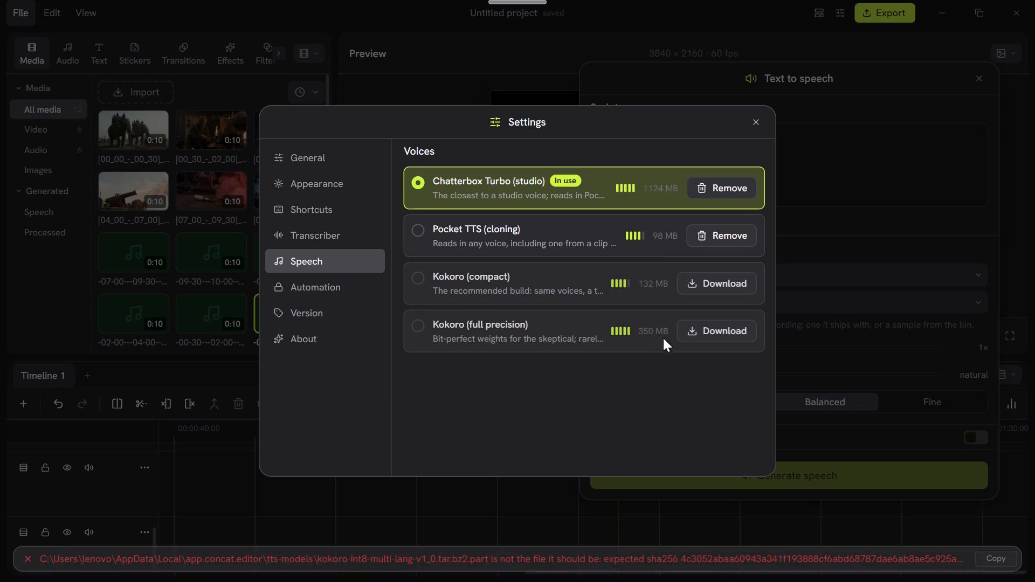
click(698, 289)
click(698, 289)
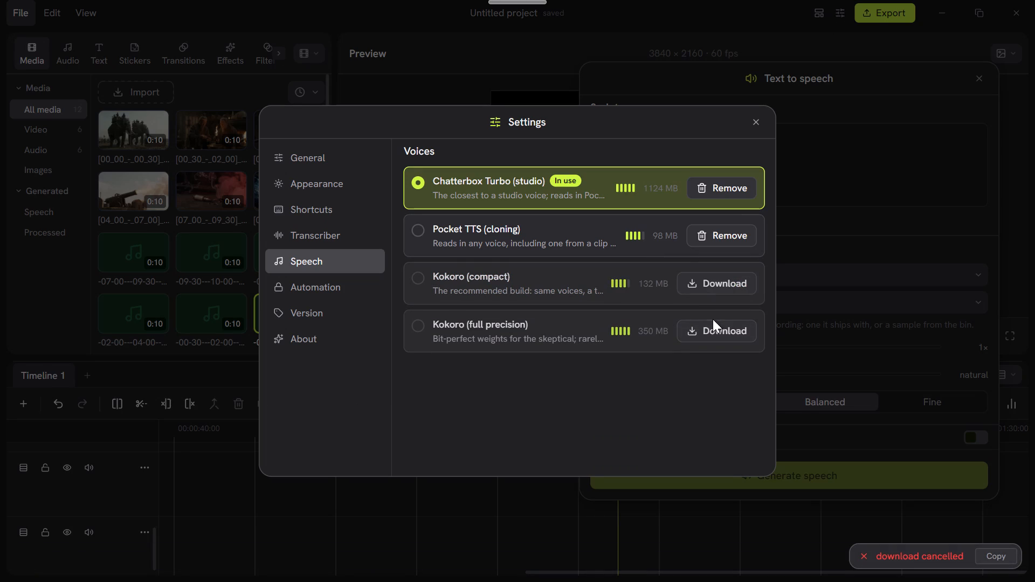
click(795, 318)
Remove the Chatterbox Turbo (studio) and Pocket TTS (cloning) voice models in the speech settings.
click(832, 18)
click(724, 189)
click(721, 232)
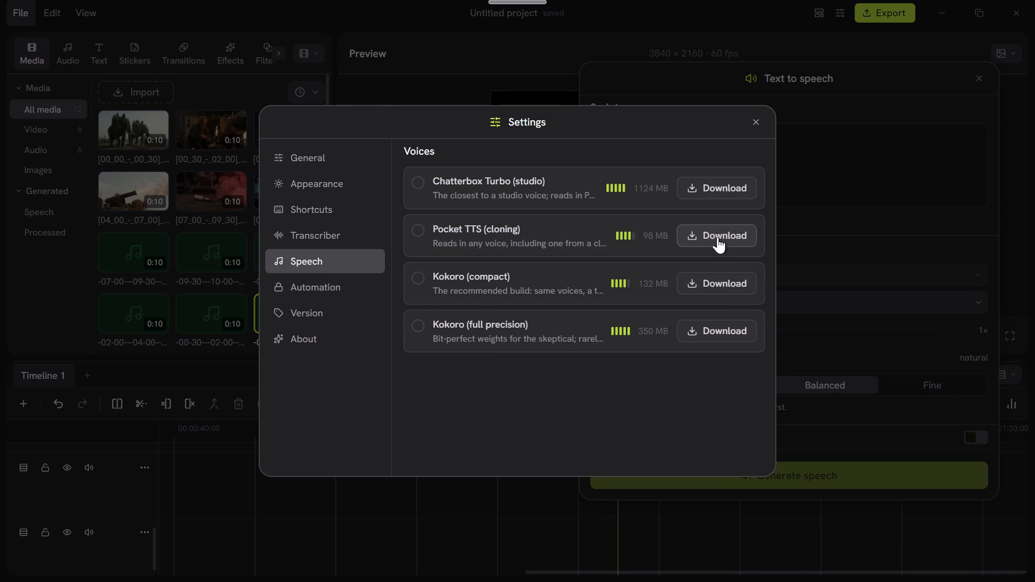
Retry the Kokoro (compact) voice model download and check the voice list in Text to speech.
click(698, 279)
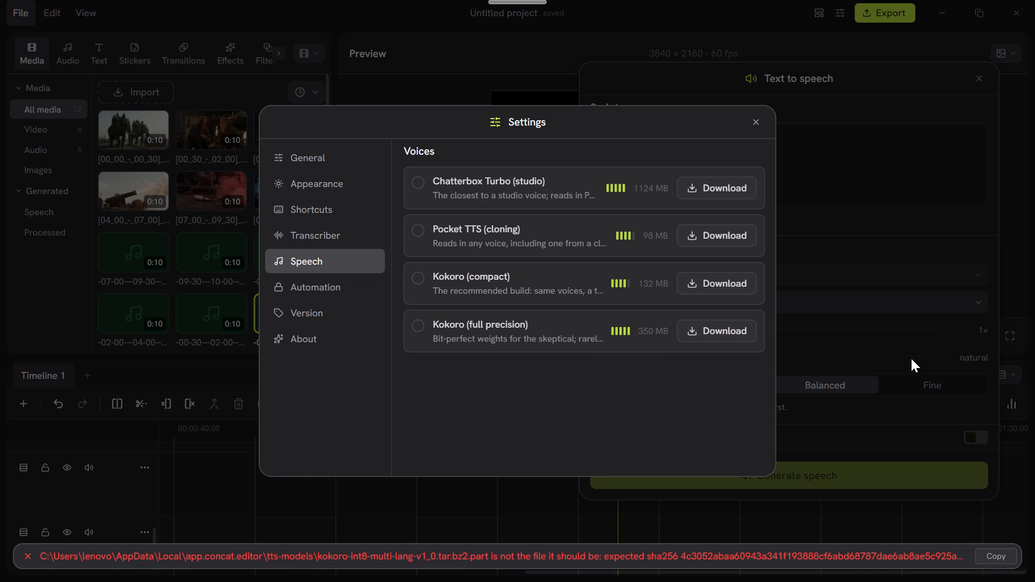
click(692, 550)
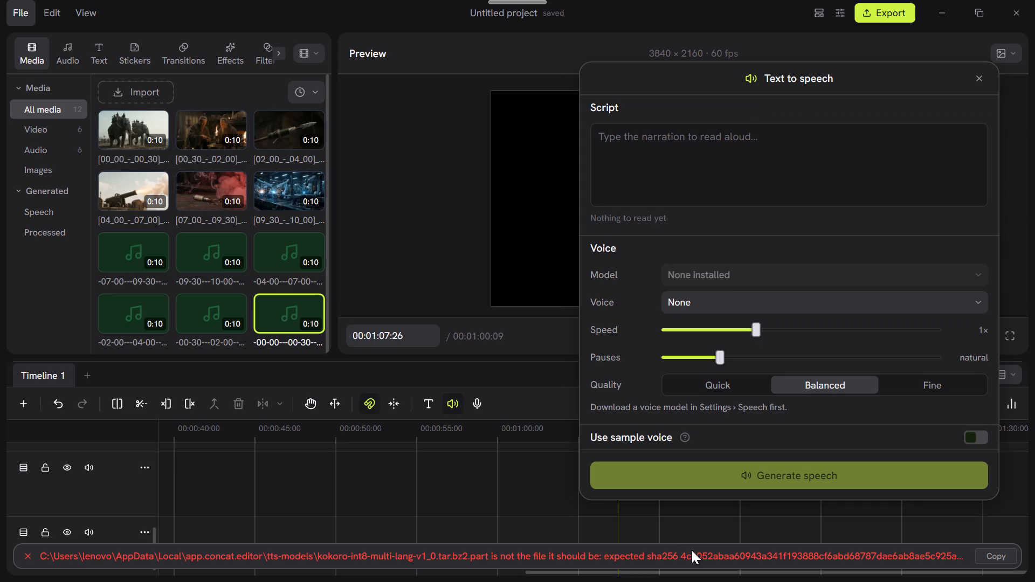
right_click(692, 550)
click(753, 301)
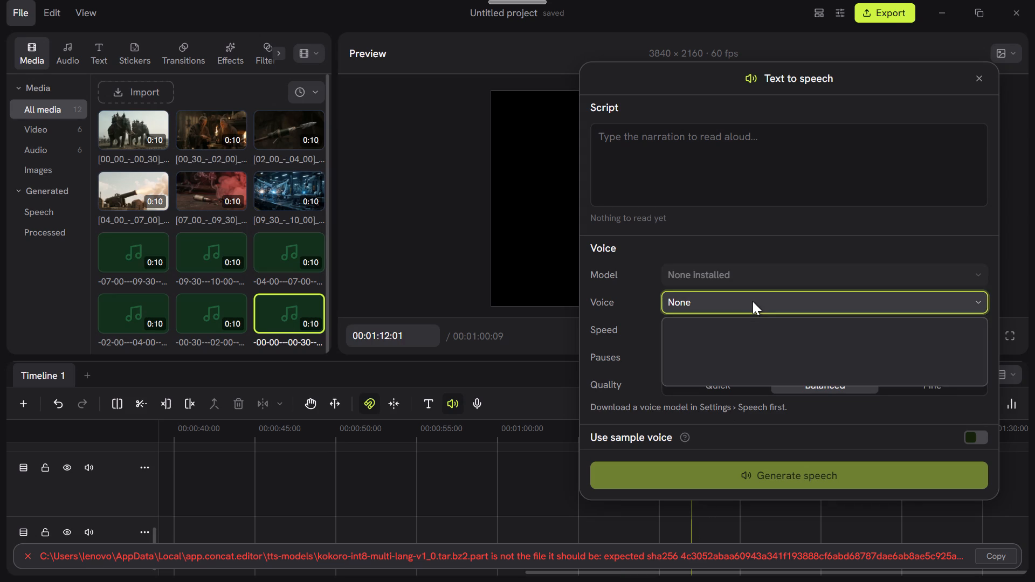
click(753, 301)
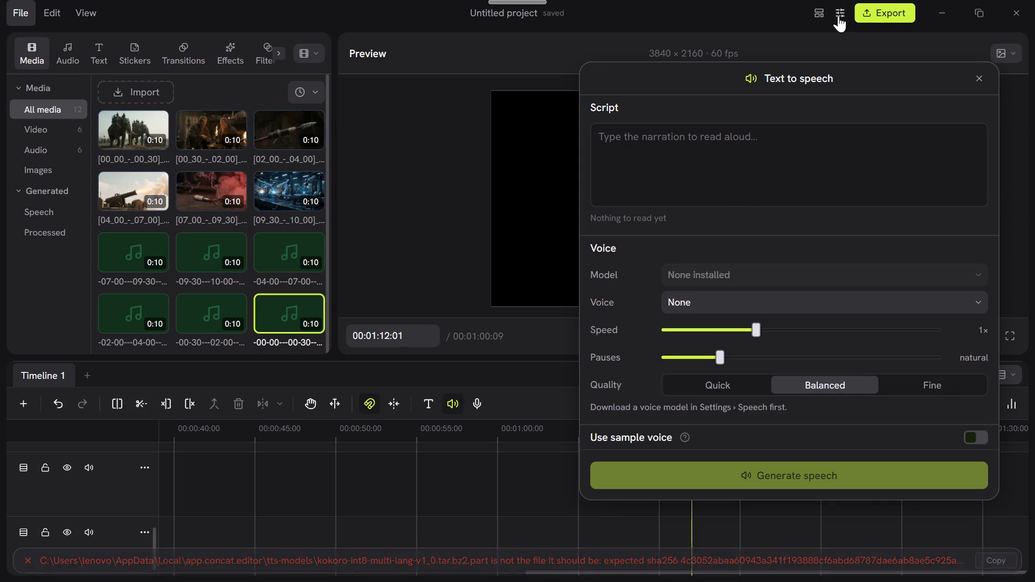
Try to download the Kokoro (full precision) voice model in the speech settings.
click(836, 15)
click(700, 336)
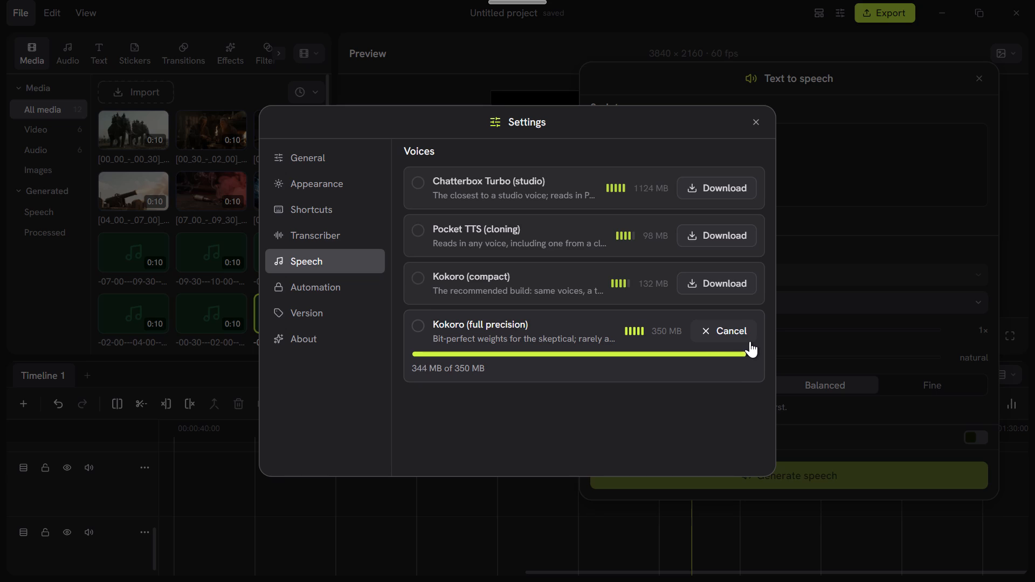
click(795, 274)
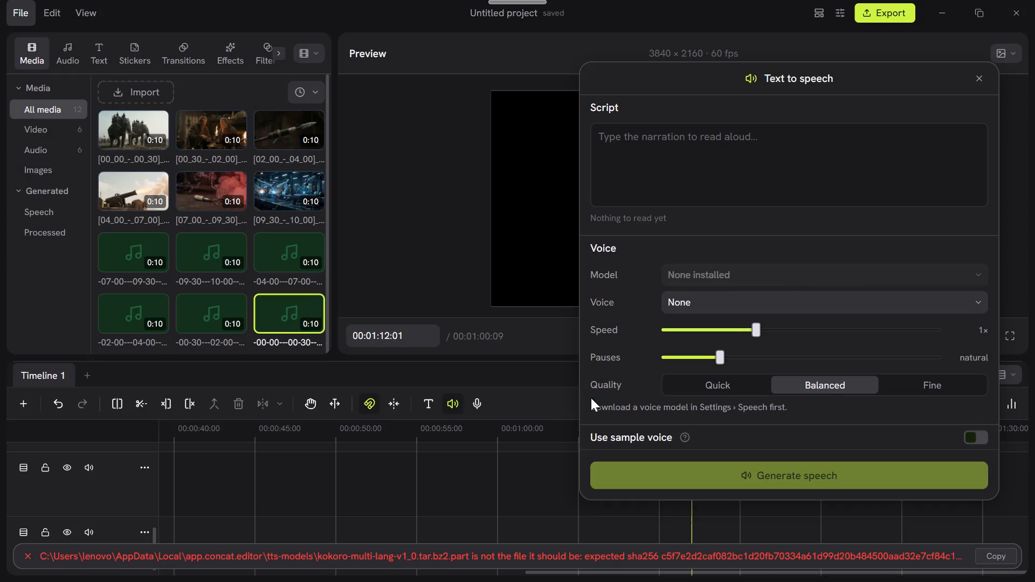
Copy the voice model download error message.
click(279, 549)
right_click(279, 549)
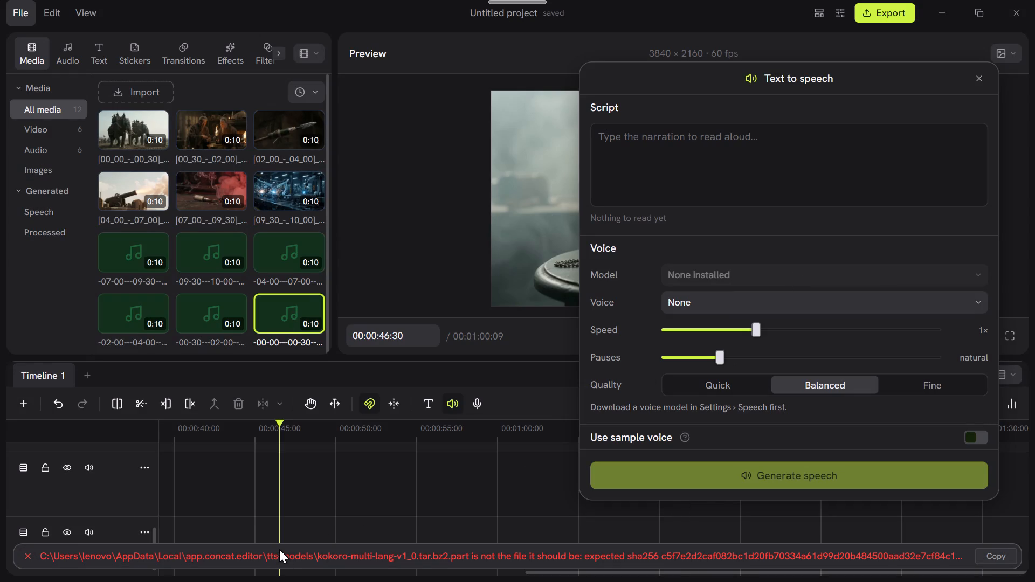
click(560, 560)
click(1002, 549)
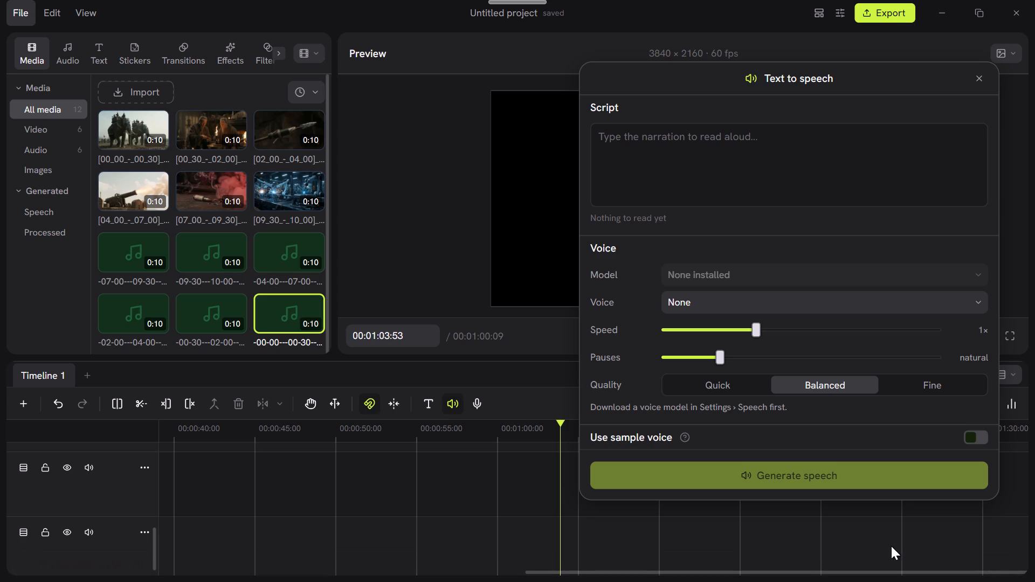
Open the clipboard history and try to paste the copied download error message.
key(super+v)
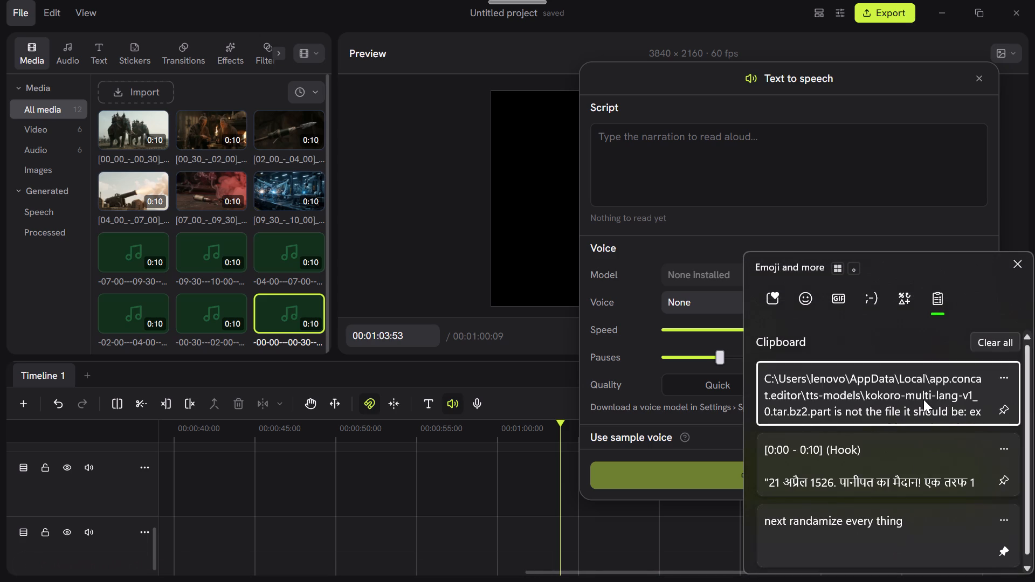
click(923, 399)
key(ctrl+v)
ctrl+right_click(923, 399)
click(412, 489)
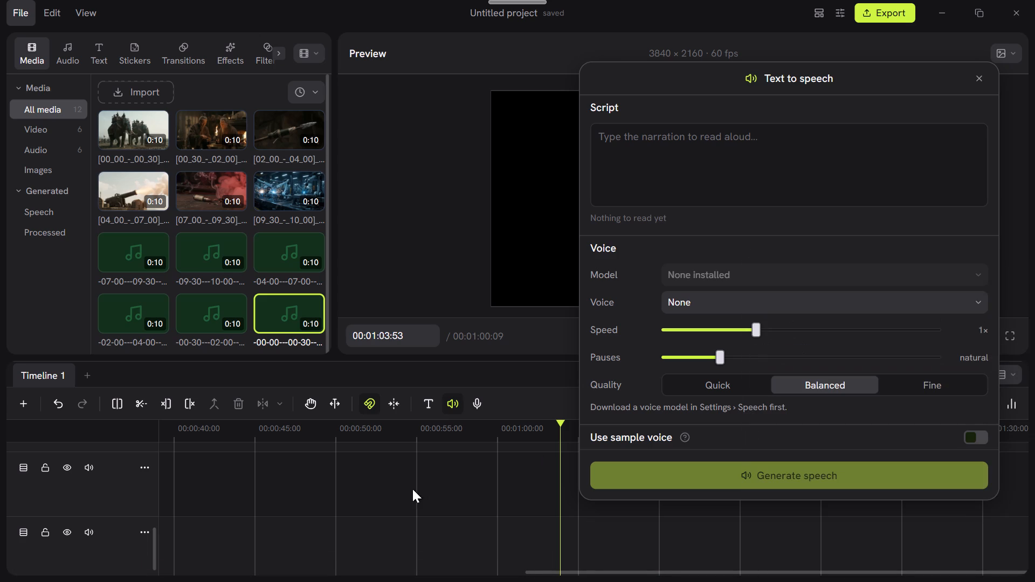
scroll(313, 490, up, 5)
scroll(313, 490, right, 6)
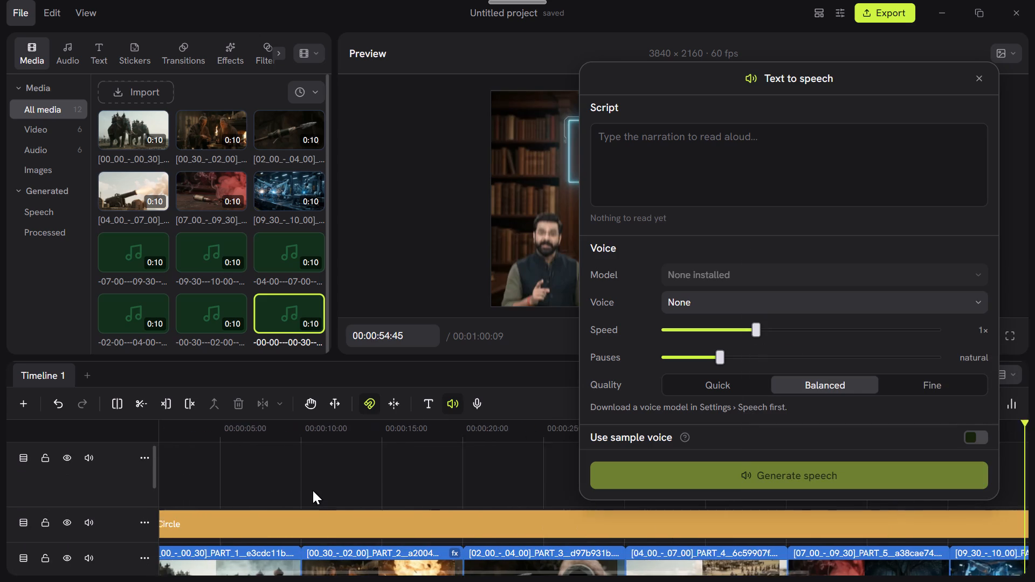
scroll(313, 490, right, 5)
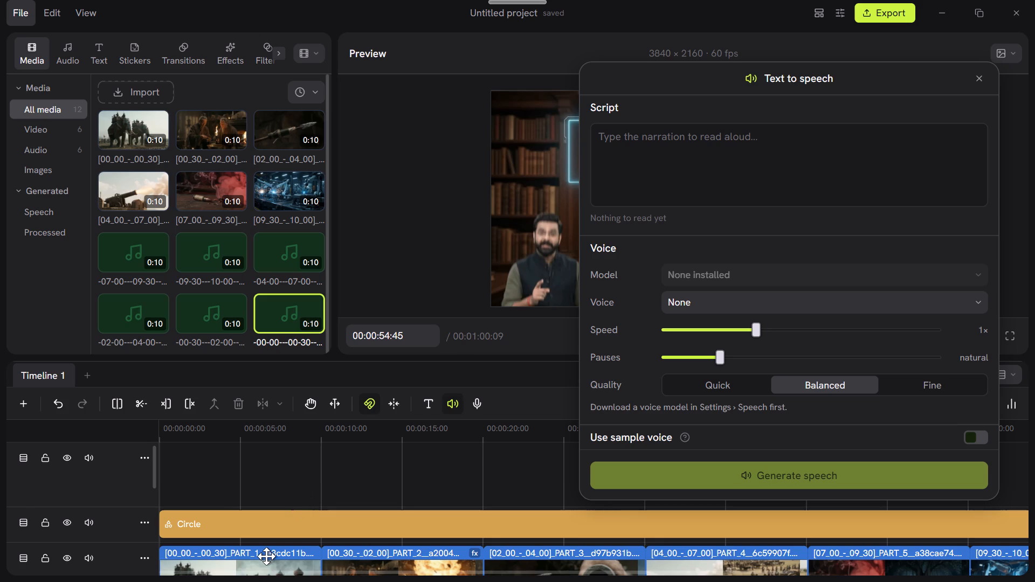
Start the Kokoro (full precision) voice model download again in the speech settings.
click(840, 13)
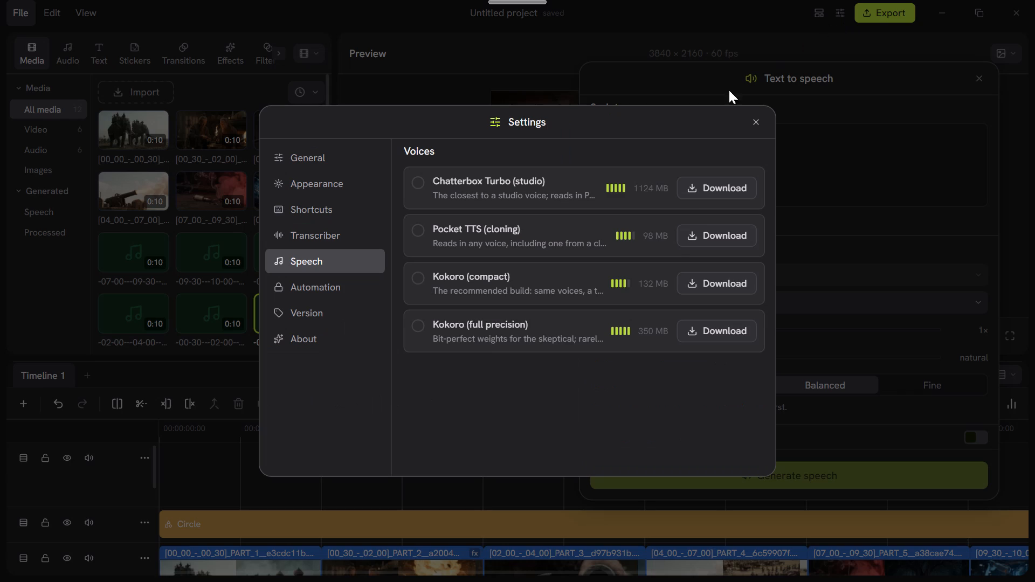
click(411, 331)
click(412, 326)
click(418, 323)
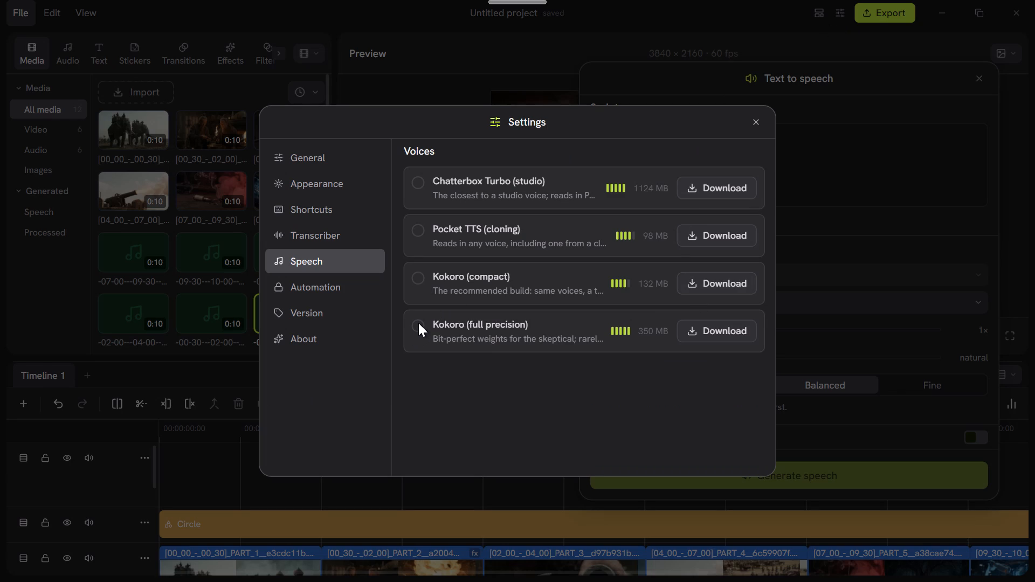
right_click(418, 323)
right_click(430, 331)
drag(547, 332, 592, 335)
click(633, 328)
click(727, 323)
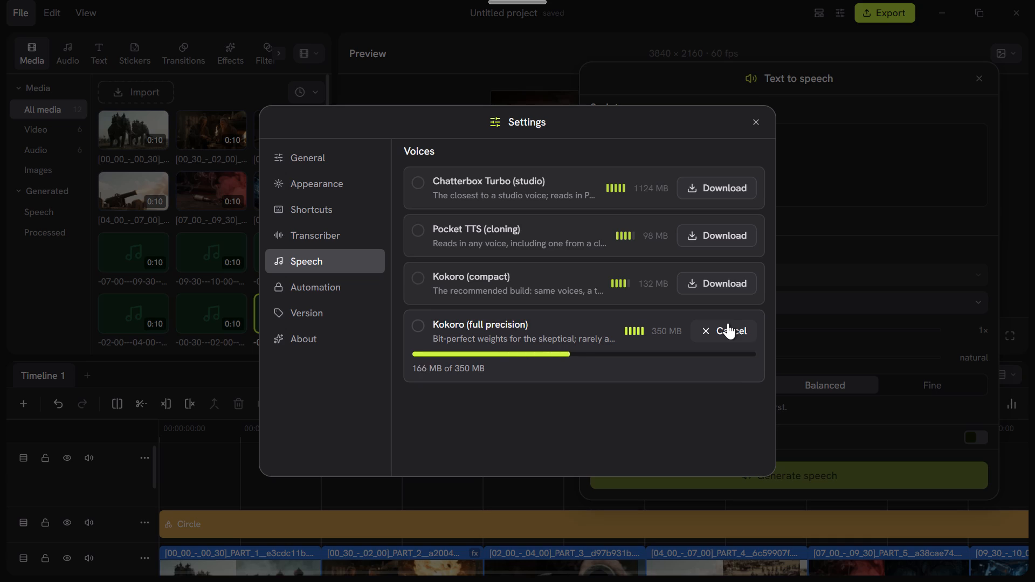
Close the settings and the Text to speech window.
scroll(728, 323, down, 1)
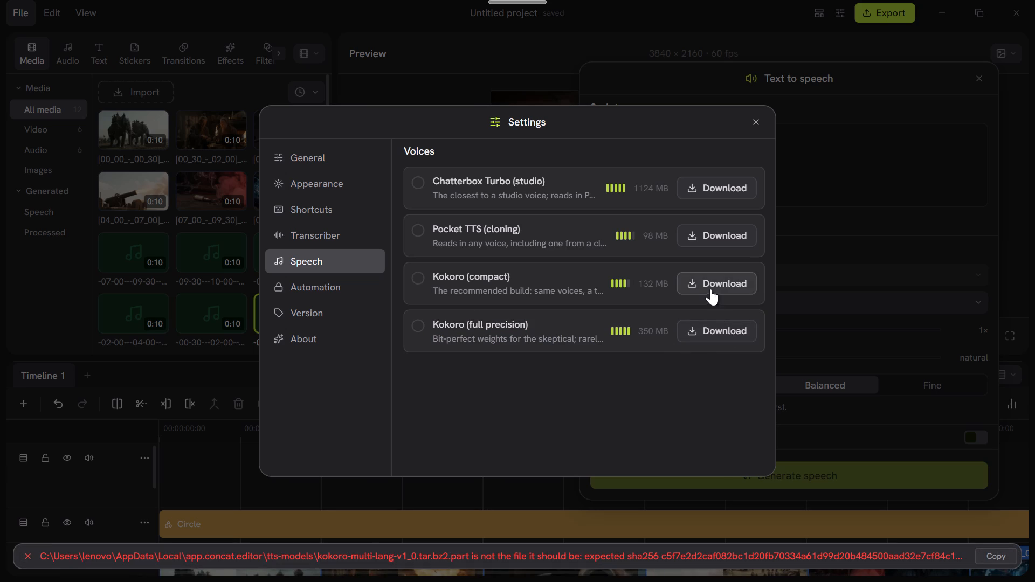
click(756, 122)
scroll(761, 313, down, 2)
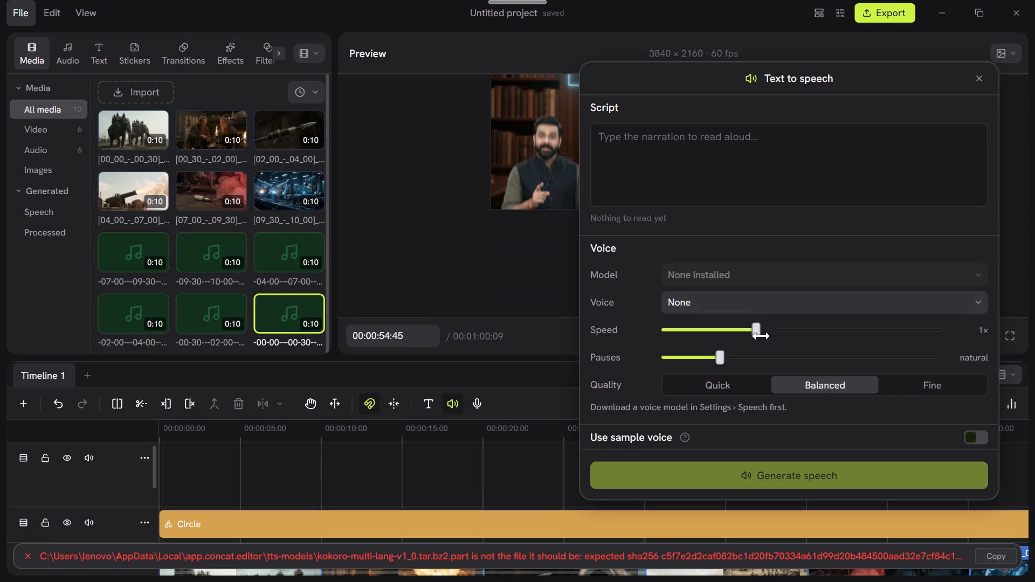
scroll(823, 387, up, 3)
scroll(534, 239, down, 3)
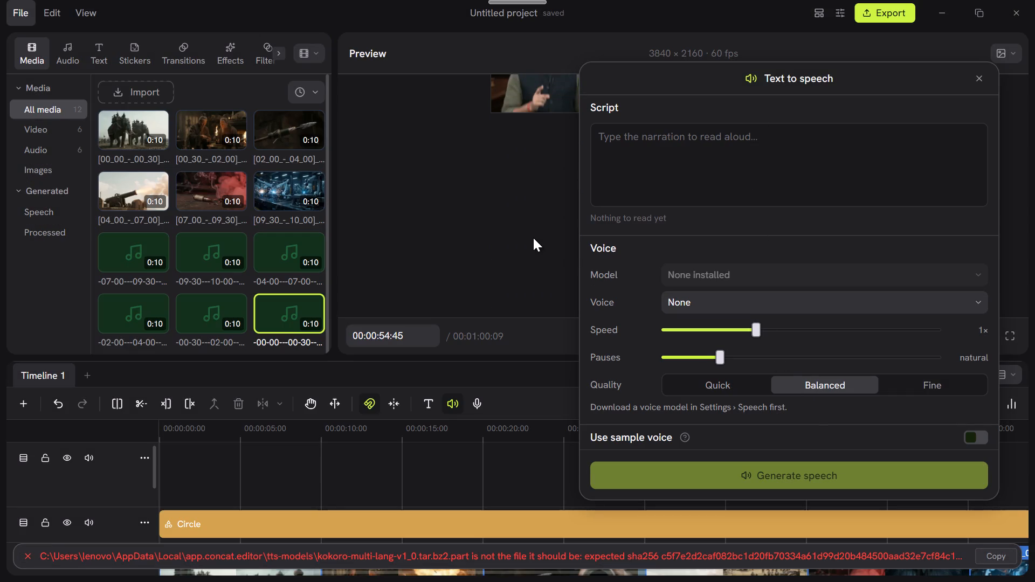
scroll(533, 237, up, 6)
scroll(532, 237, down, 3)
scroll(532, 237, up, 2)
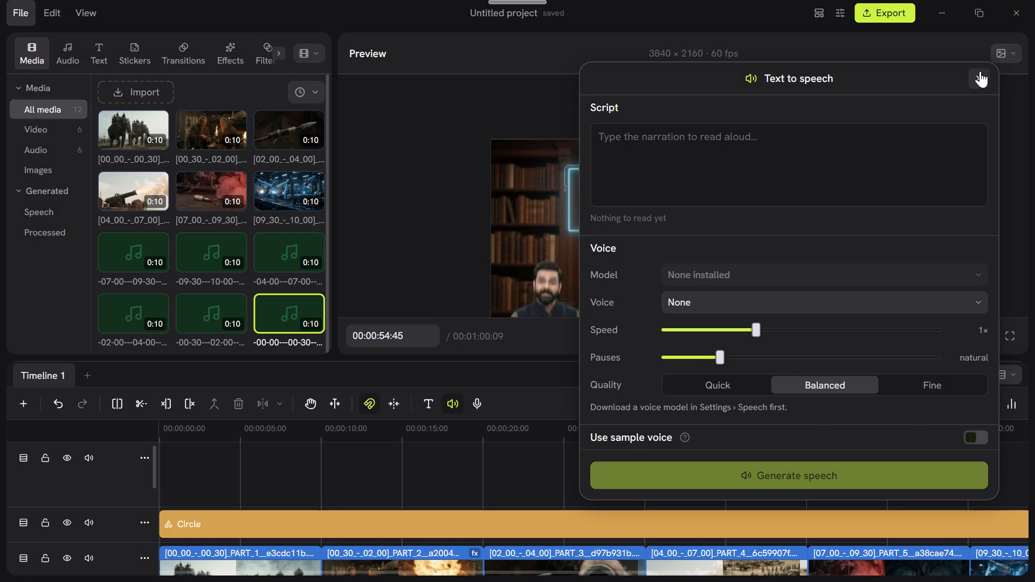
click(979, 72)
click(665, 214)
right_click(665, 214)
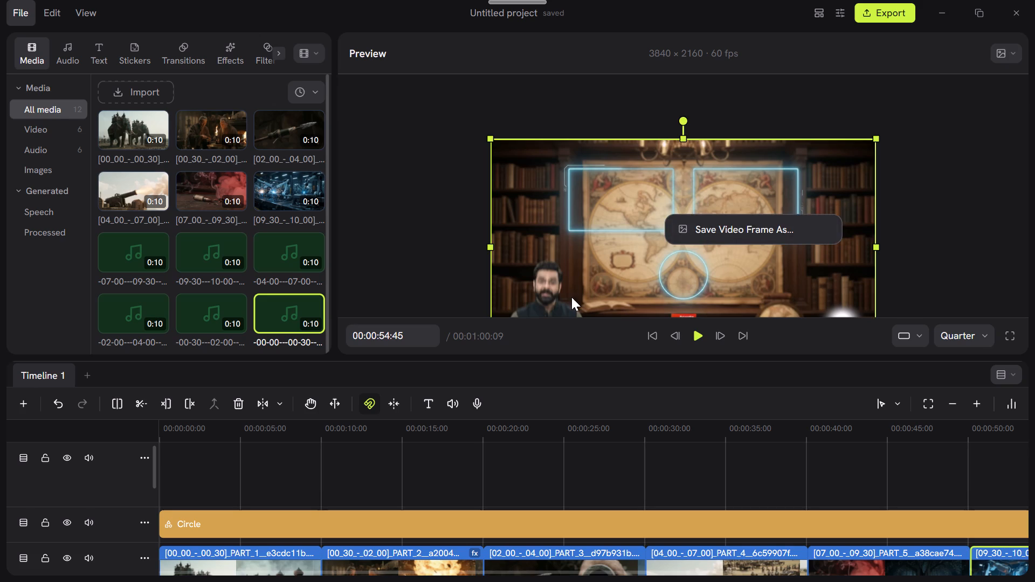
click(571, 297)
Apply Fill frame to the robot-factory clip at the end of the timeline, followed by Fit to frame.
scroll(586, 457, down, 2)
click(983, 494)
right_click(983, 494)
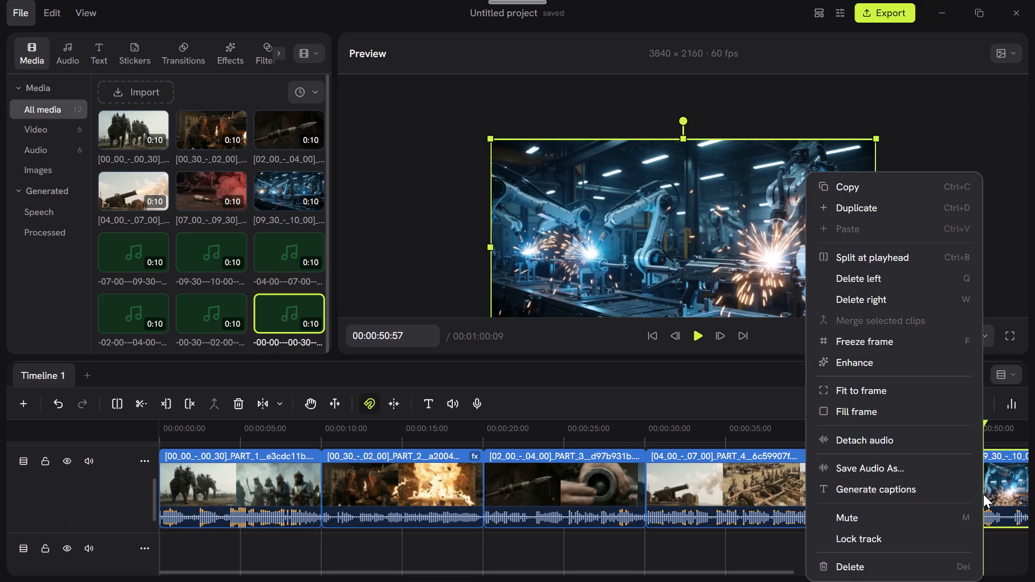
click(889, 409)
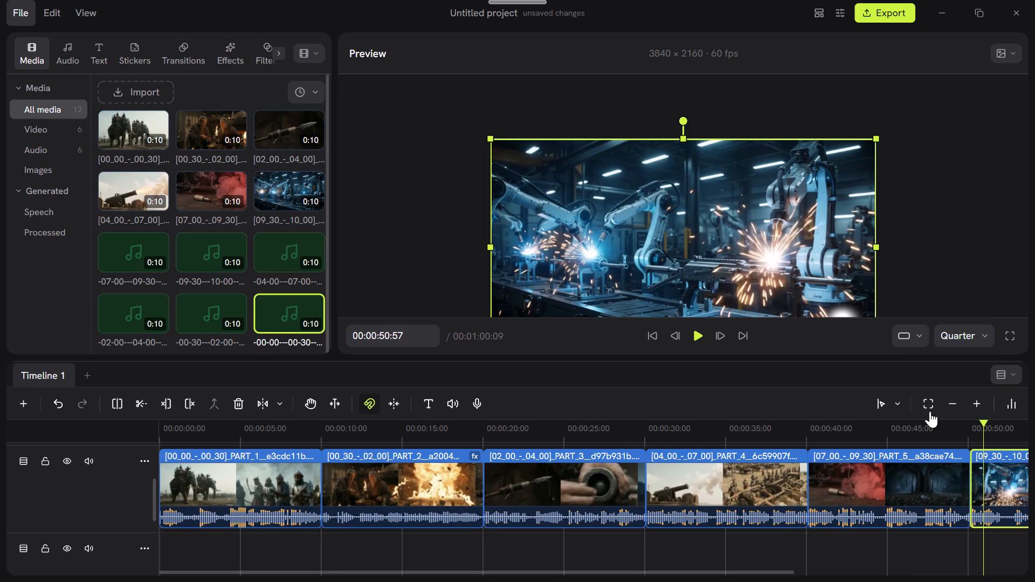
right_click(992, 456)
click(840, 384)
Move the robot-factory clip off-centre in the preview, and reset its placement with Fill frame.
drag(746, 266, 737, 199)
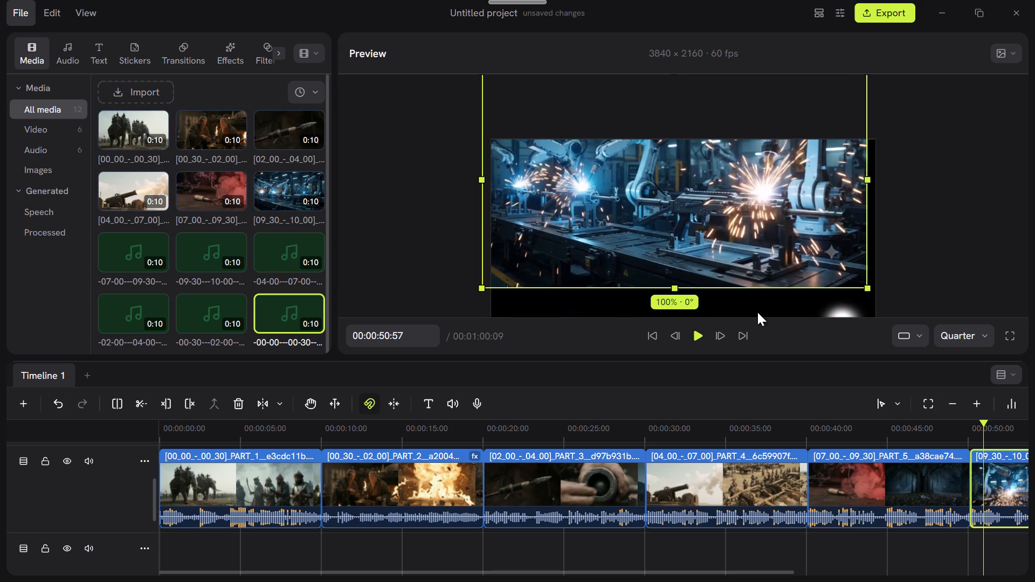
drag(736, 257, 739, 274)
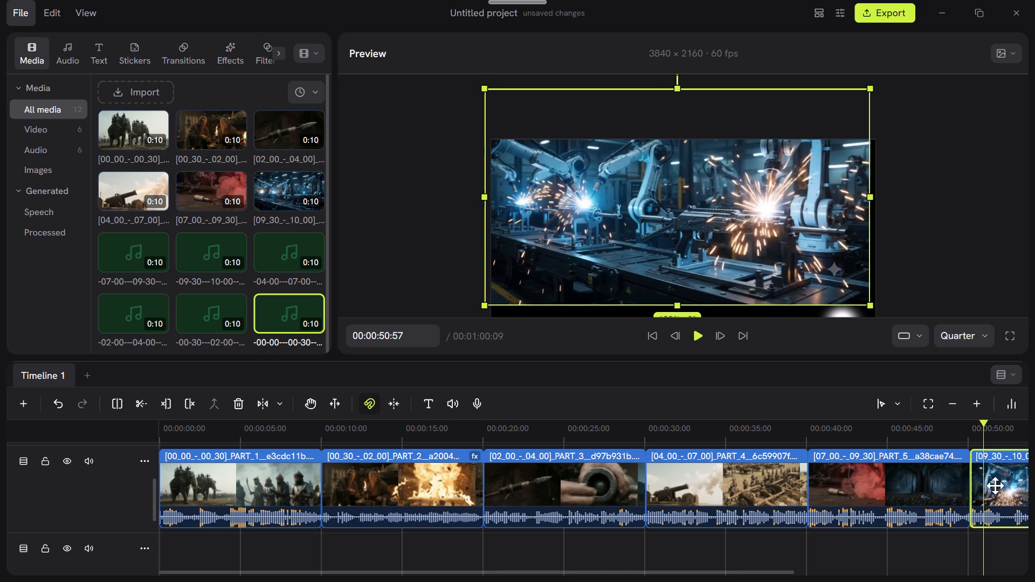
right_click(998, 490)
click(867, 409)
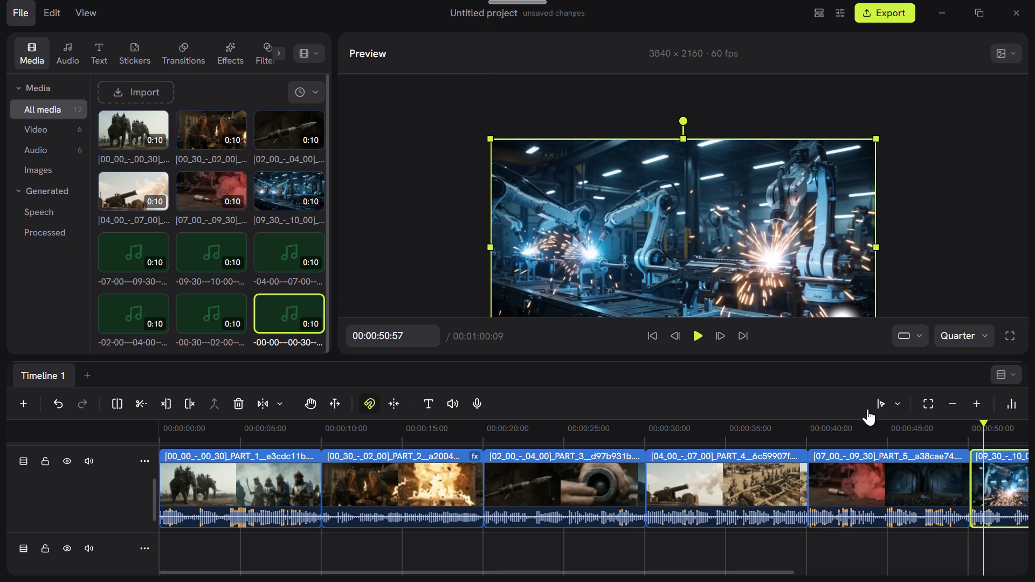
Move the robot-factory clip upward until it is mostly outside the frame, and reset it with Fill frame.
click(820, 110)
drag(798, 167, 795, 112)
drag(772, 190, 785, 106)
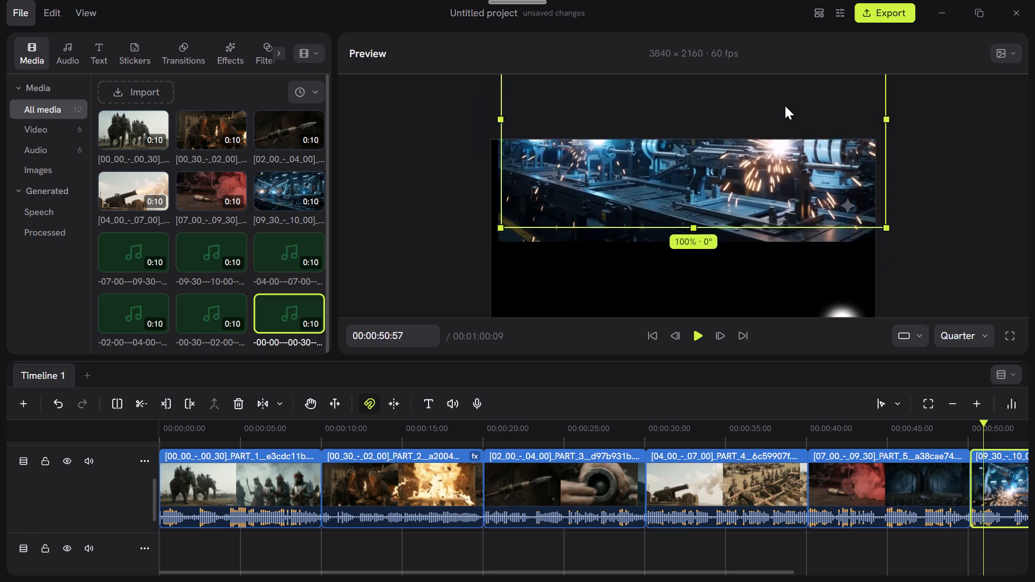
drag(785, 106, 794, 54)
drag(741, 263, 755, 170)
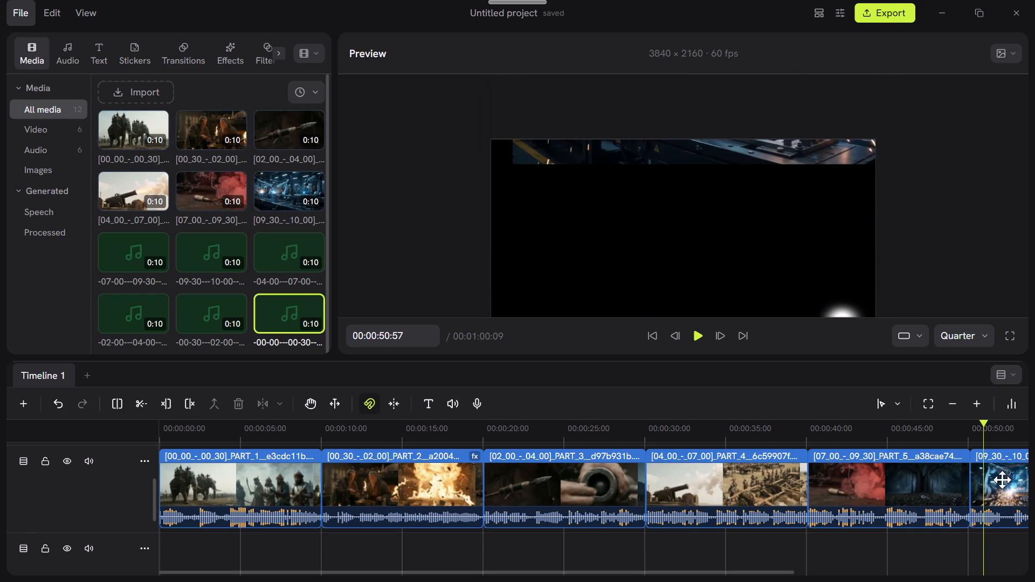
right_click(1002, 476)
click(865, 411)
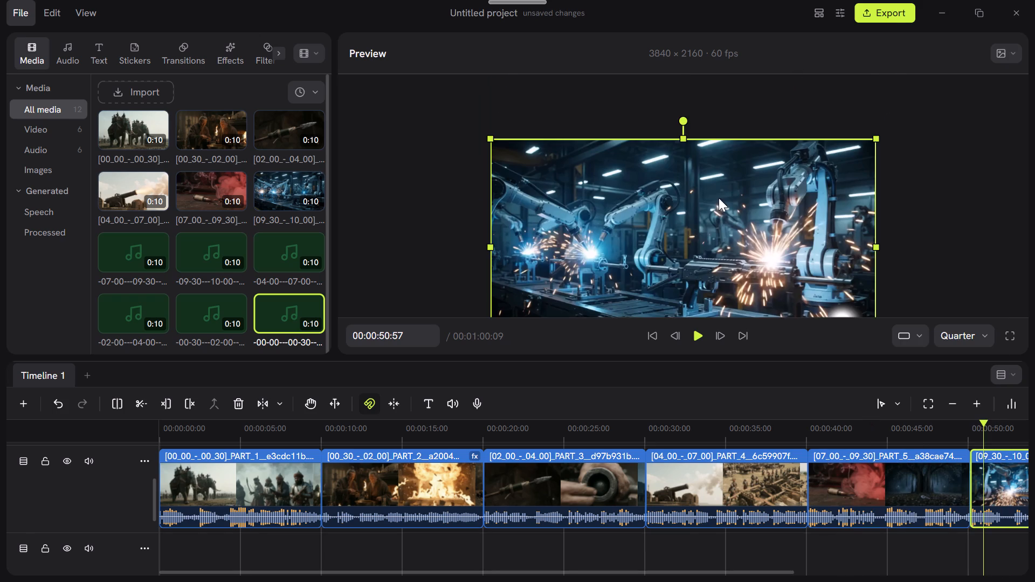
Shift the robot-factory clip slightly upward in the preview, and reset its placement with Fit to frame.
right_click(997, 476)
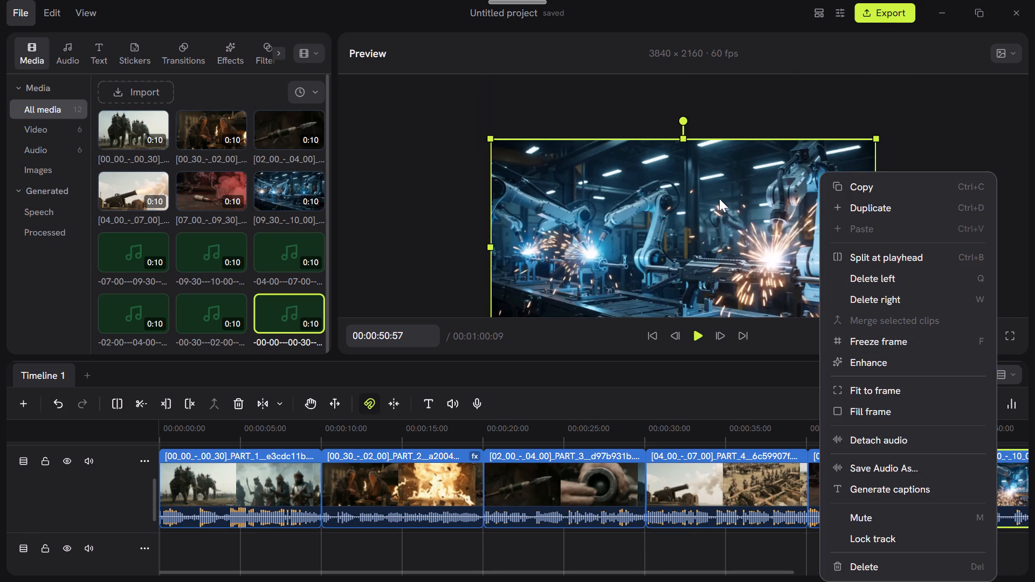
drag(717, 193, 717, 177)
drag(716, 151, 709, 101)
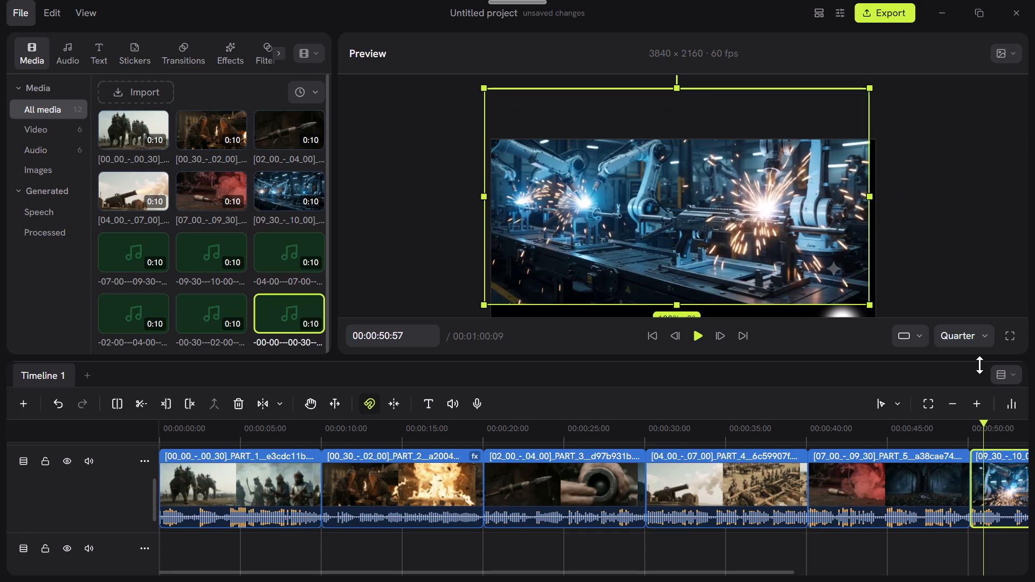
right_click(1001, 509)
click(889, 389)
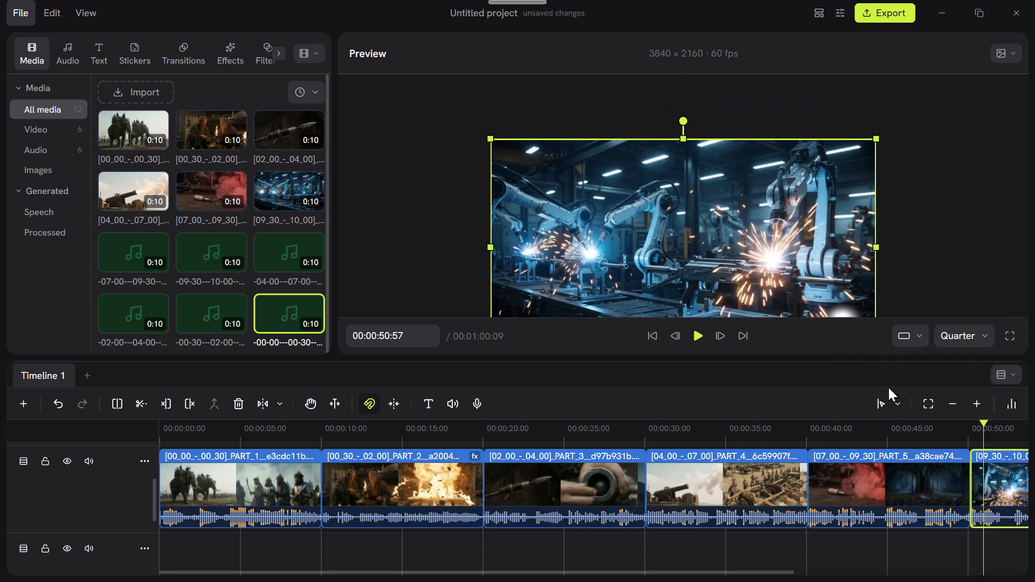
Bring the whole frame into the preview and view moments from the PART_4 and PART_5 clips.
scroll(834, 295, up, 1)
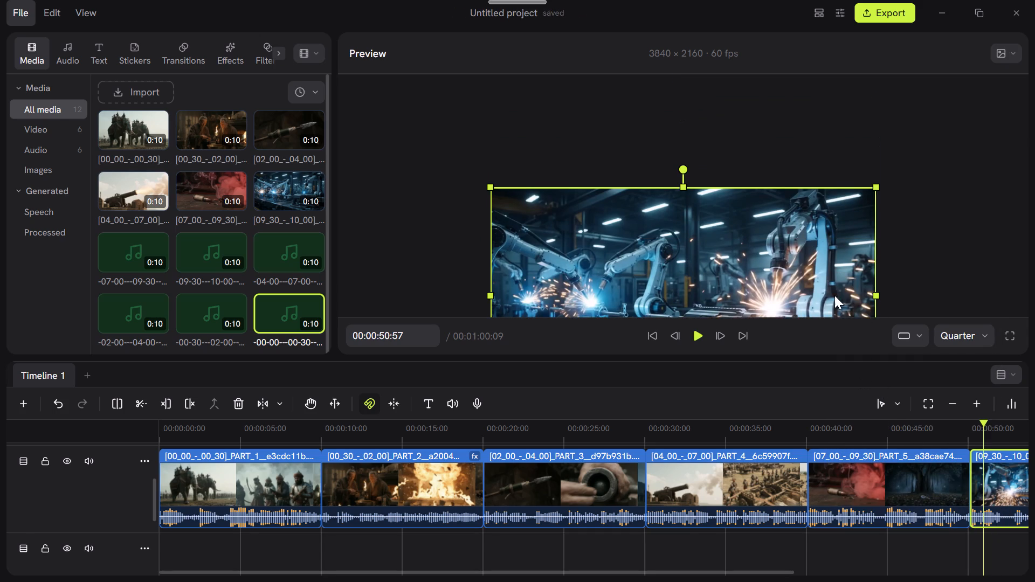
scroll(834, 295, down, 2)
click(889, 245)
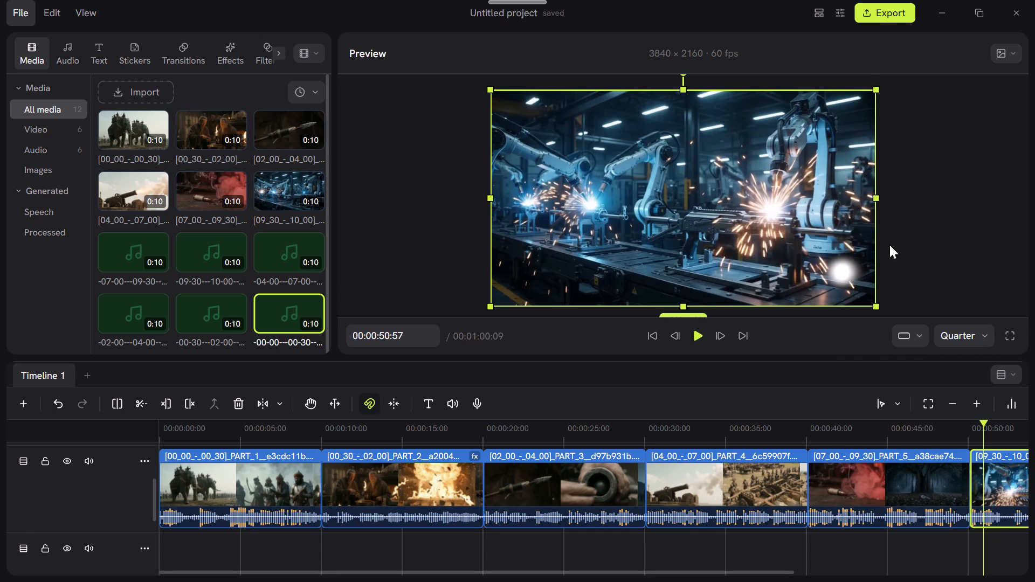
click(843, 481)
click(770, 477)
click(947, 280)
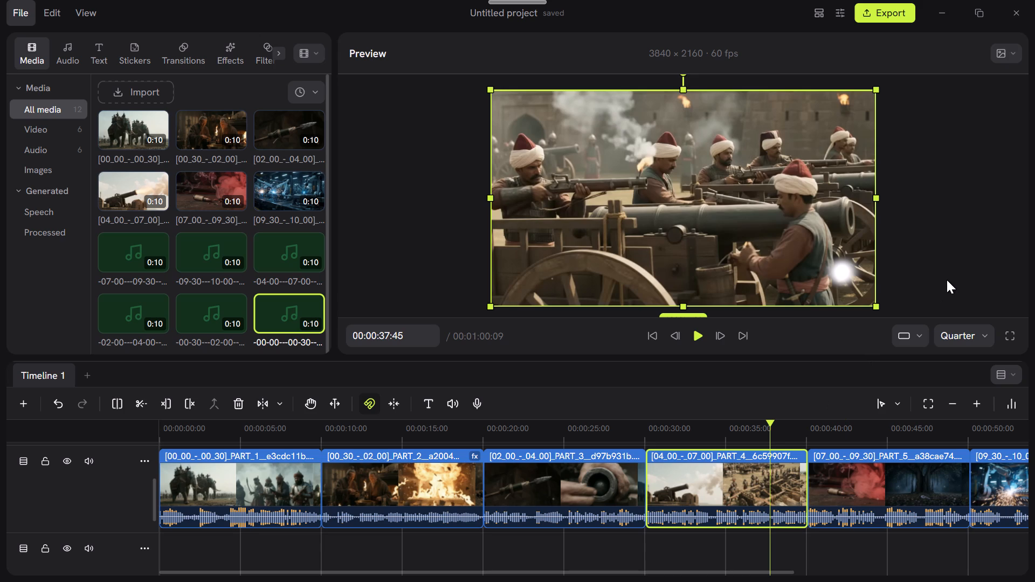
click(902, 488)
Open the settings to view the Speech voice models.
click(837, 2)
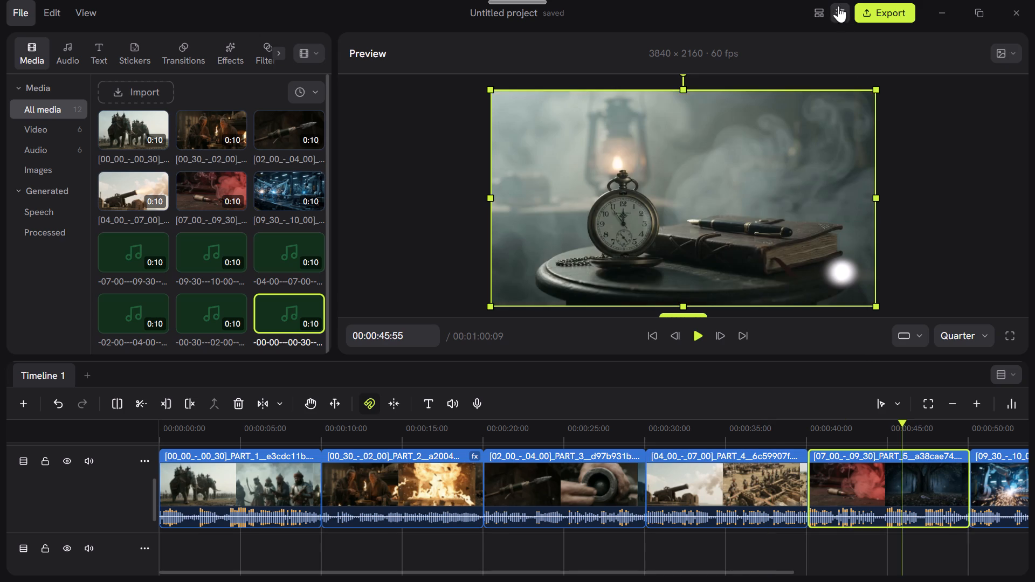
click(838, 6)
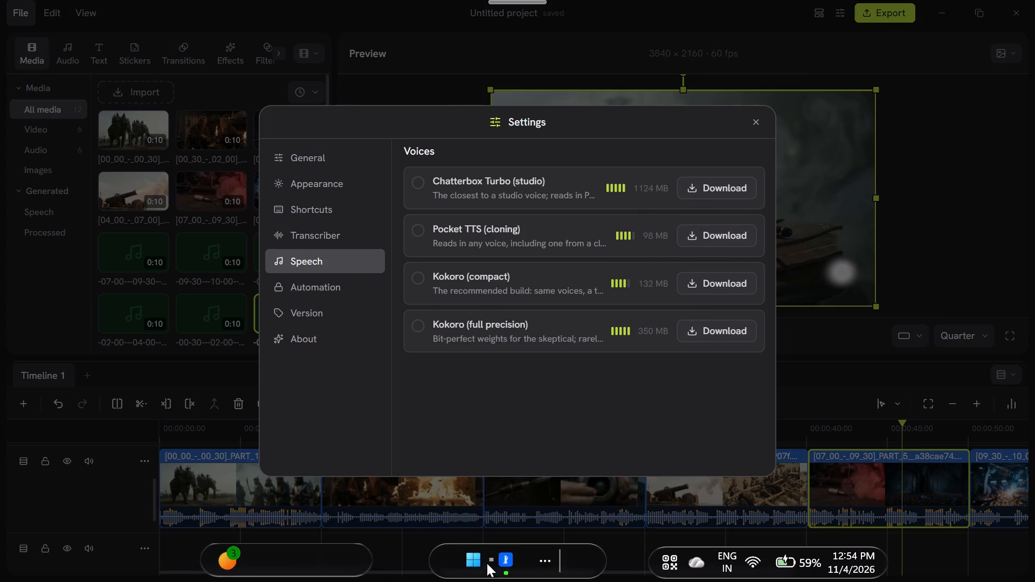
Switch to File Explorer, look through Local Disk (C:) and the This PC drives, and return to Concat.
click(544, 568)
click(487, 495)
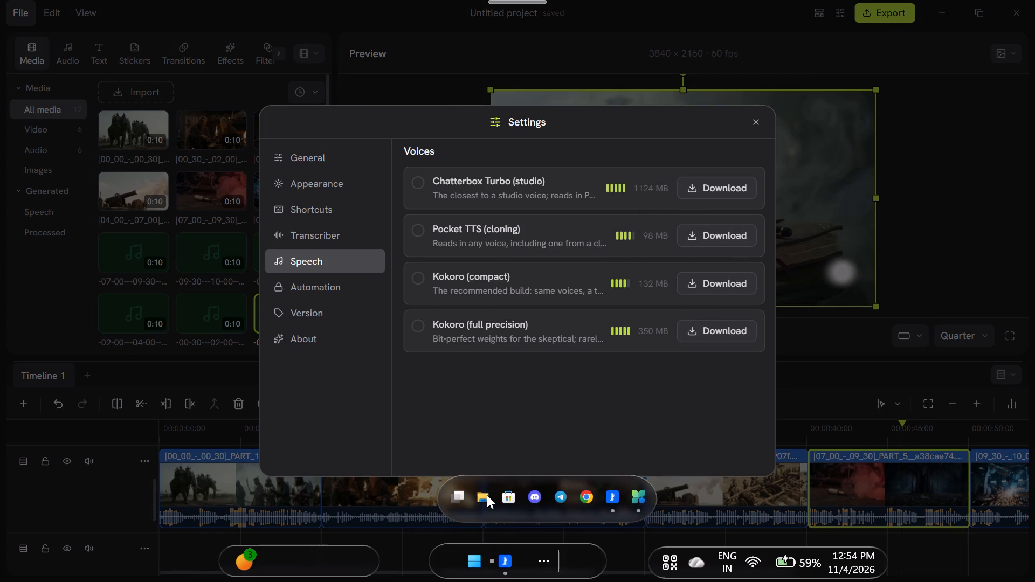
scroll(109, 387, down, 3)
double_click(96, 248)
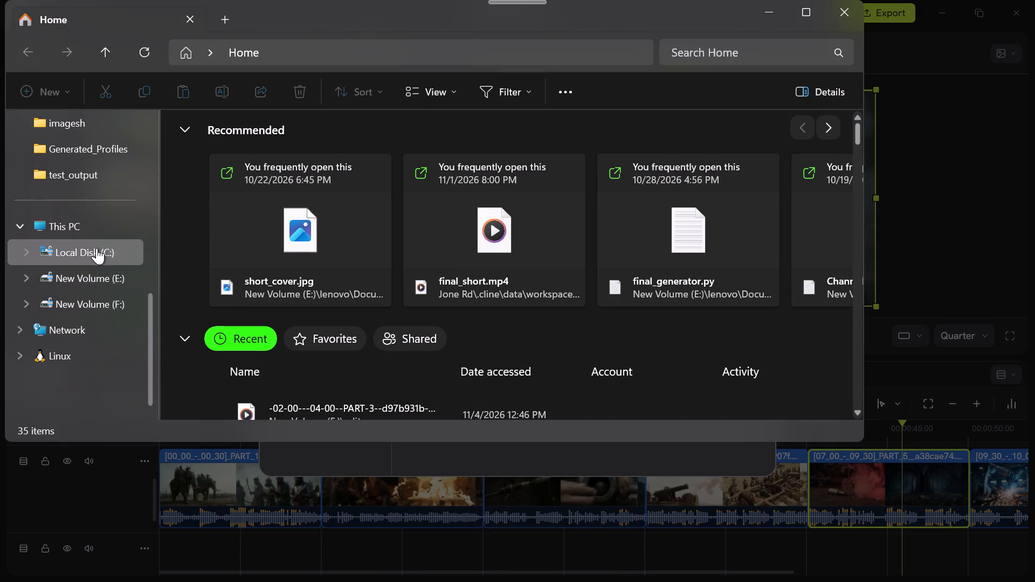
double_click(291, 165)
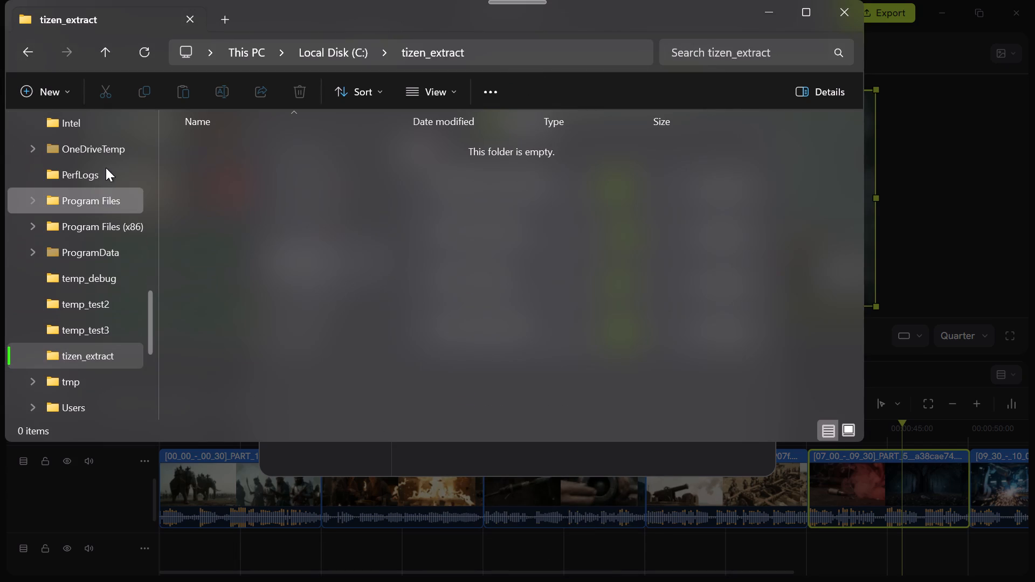
scroll(110, 179, up, 1)
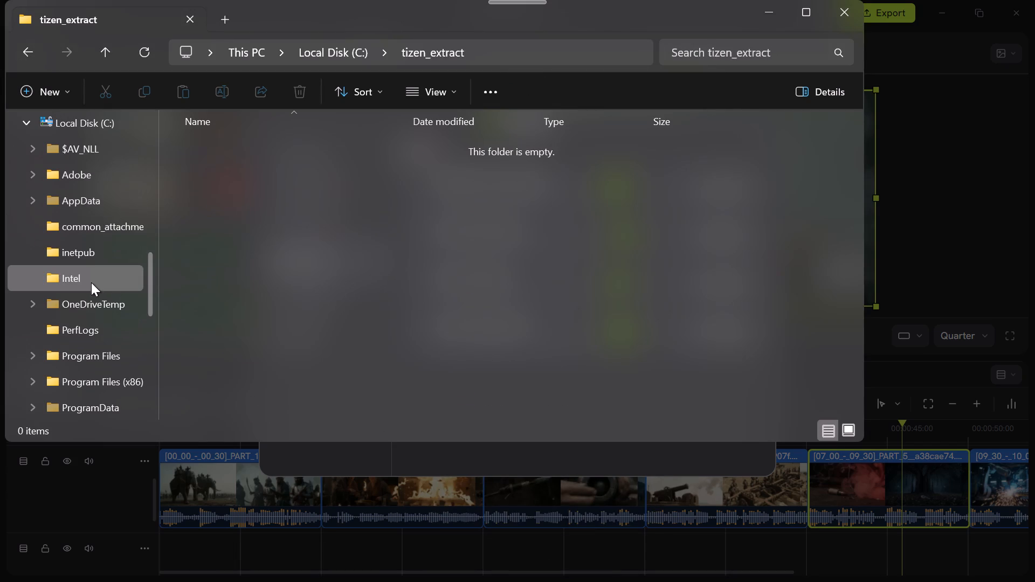
click(98, 127)
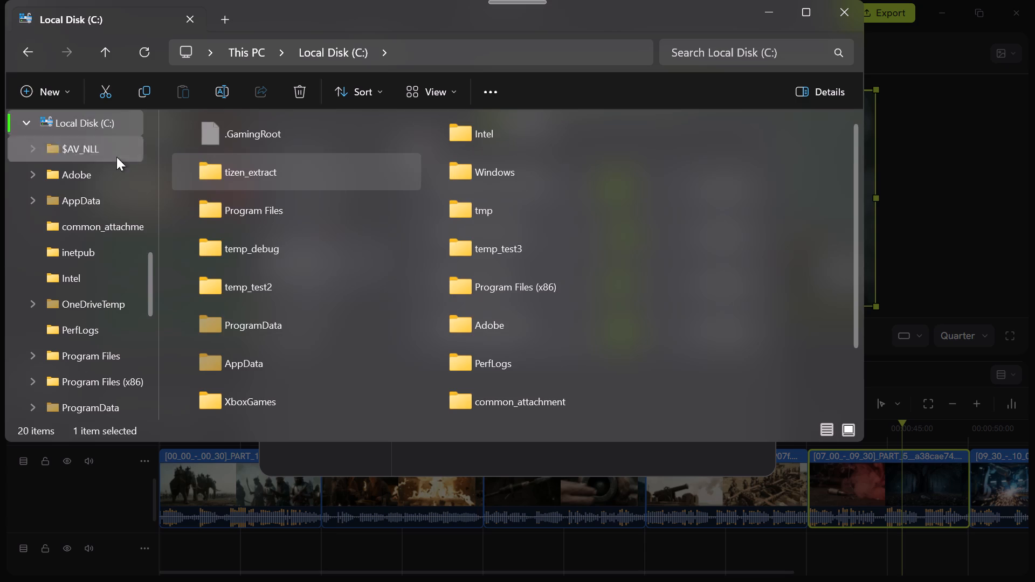
scroll(65, 378, down, 3)
click(74, 332)
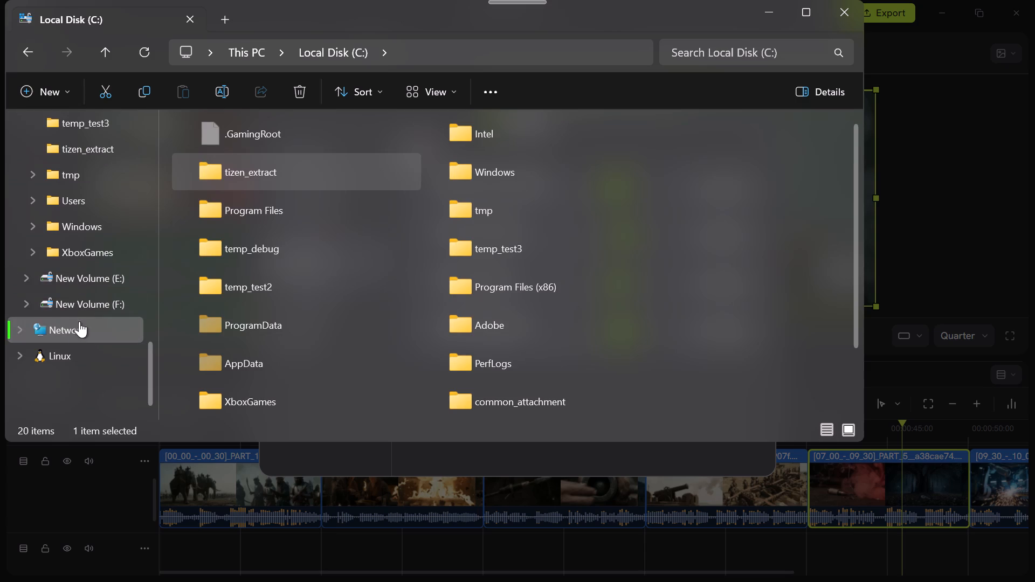
scroll(85, 274, up, 4)
click(55, 347)
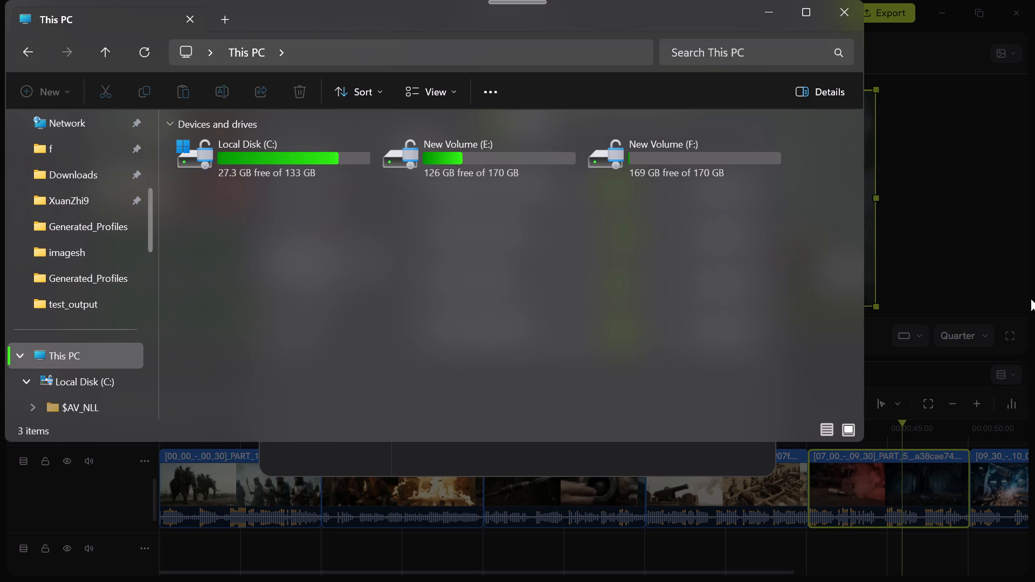
click(1022, 287)
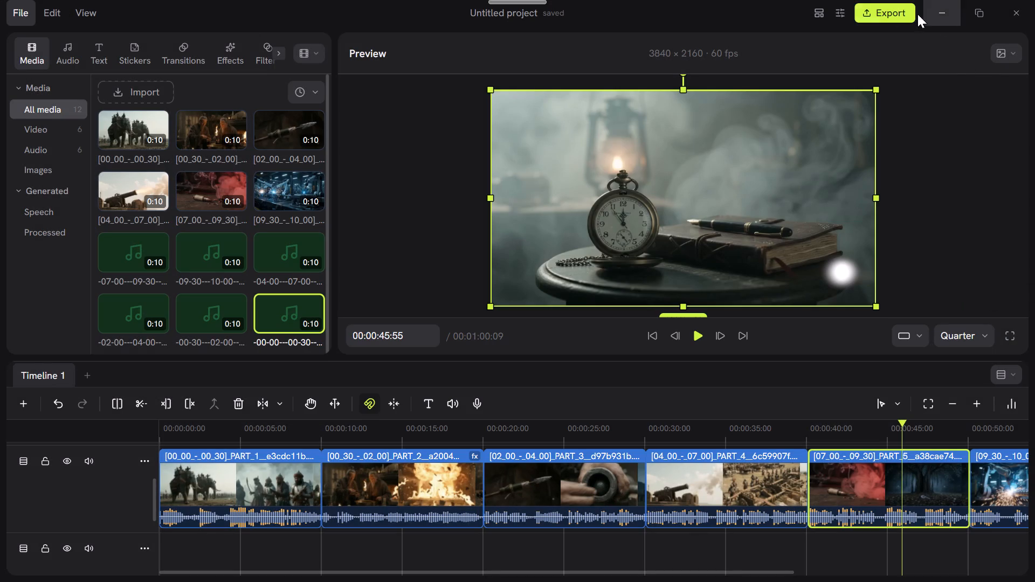
Look through the settings pages, including Transcriber, Shortcuts, Automation, Version, About, Appearance and General, and close the settings.
click(845, 11)
click(300, 223)
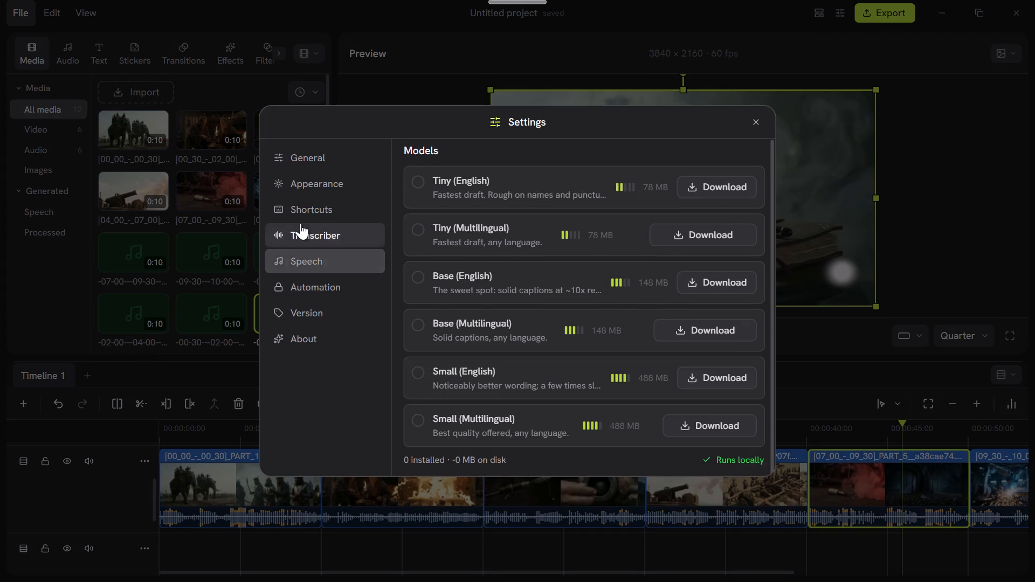
click(312, 217)
click(284, 264)
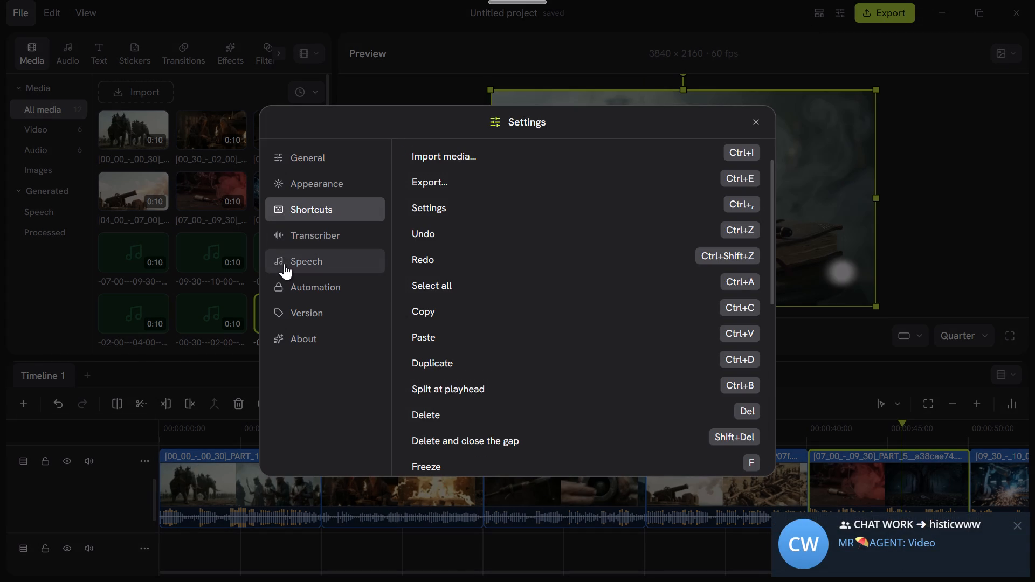
click(308, 292)
click(320, 309)
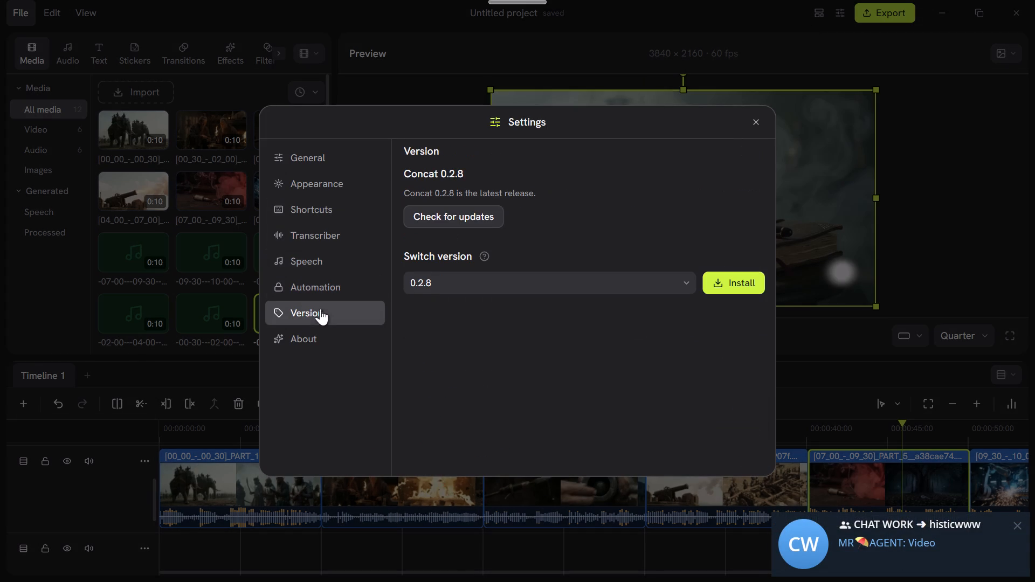
click(340, 340)
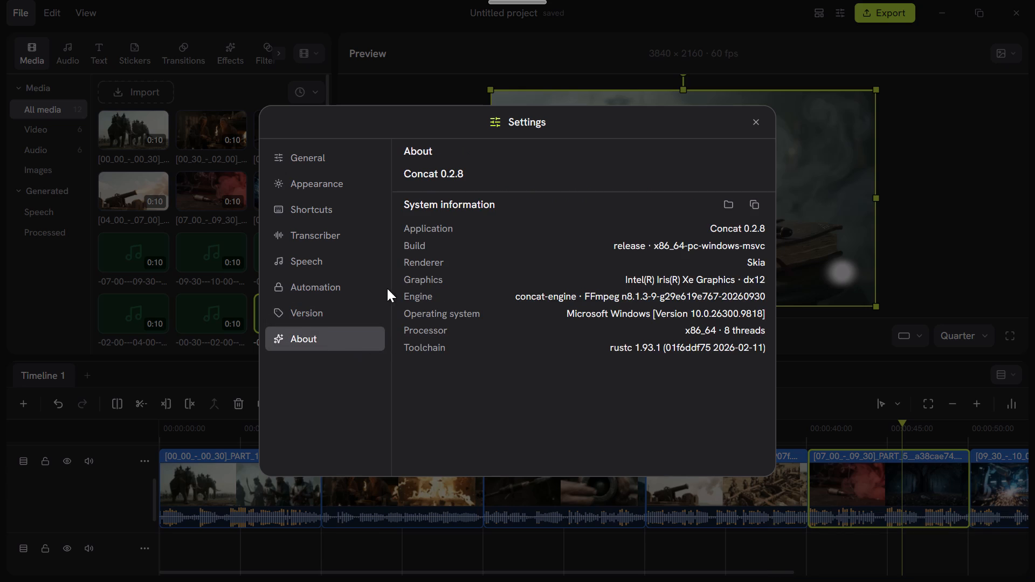
click(309, 234)
click(307, 203)
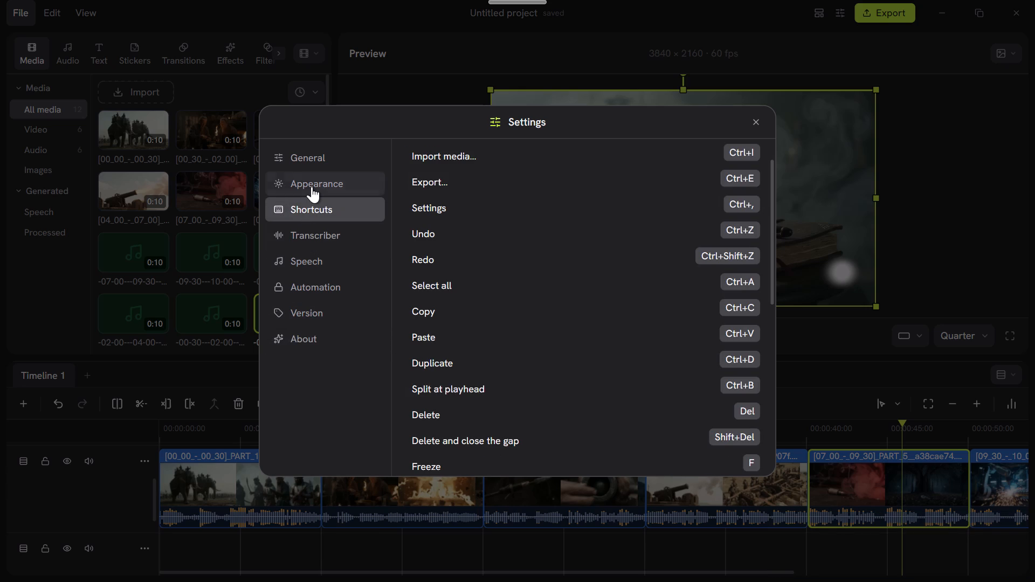
click(309, 188)
click(308, 169)
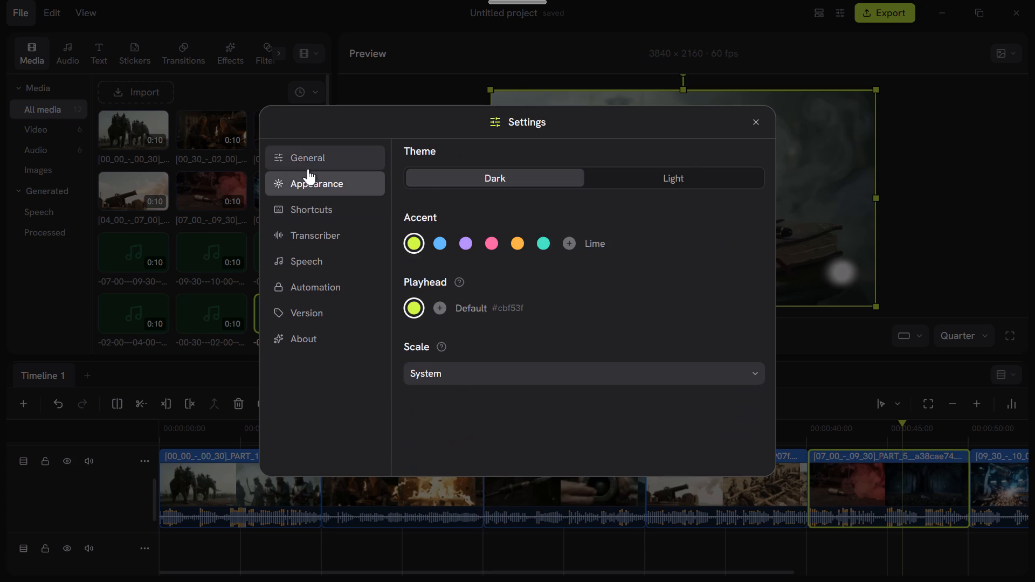
click(753, 128)
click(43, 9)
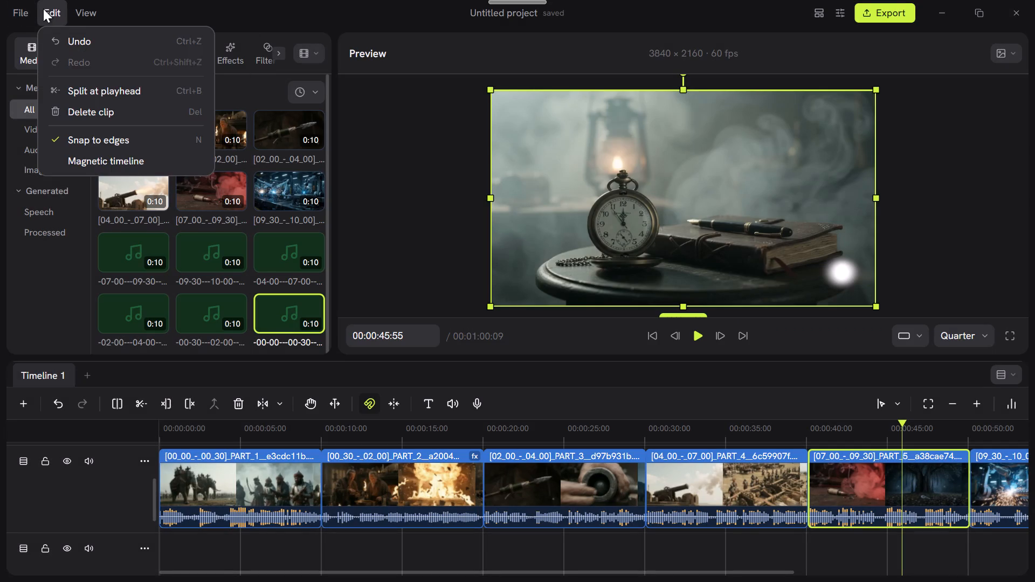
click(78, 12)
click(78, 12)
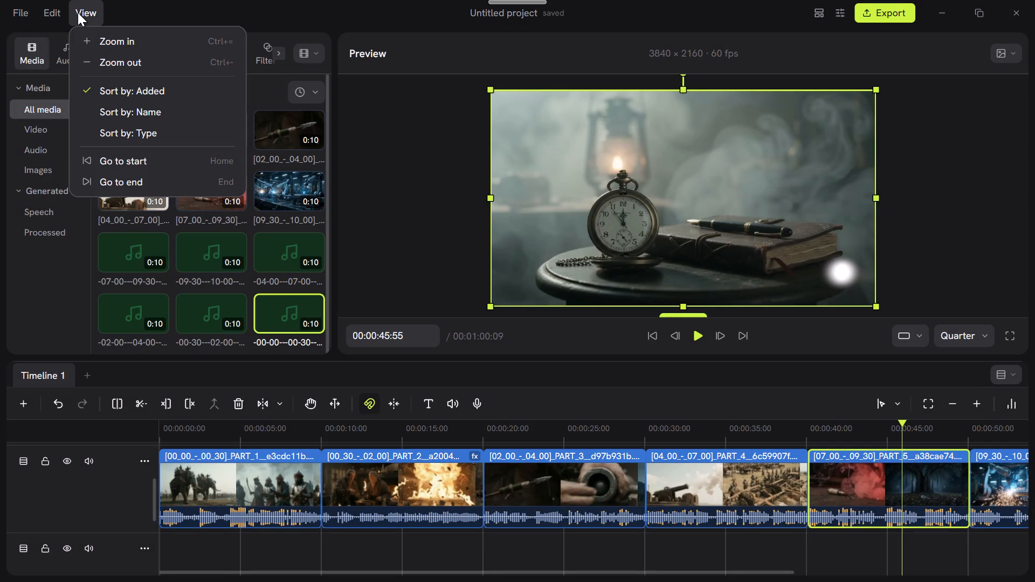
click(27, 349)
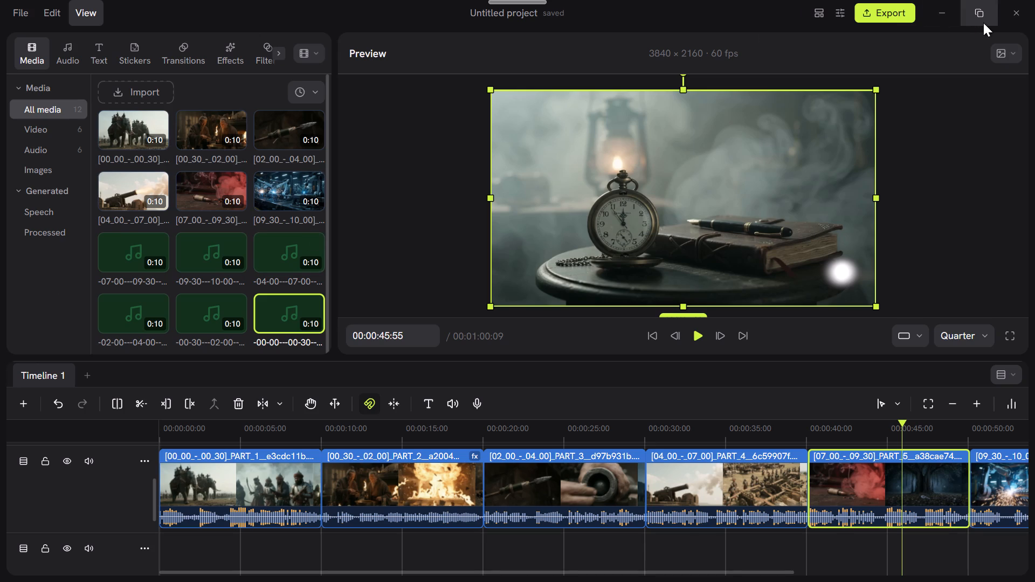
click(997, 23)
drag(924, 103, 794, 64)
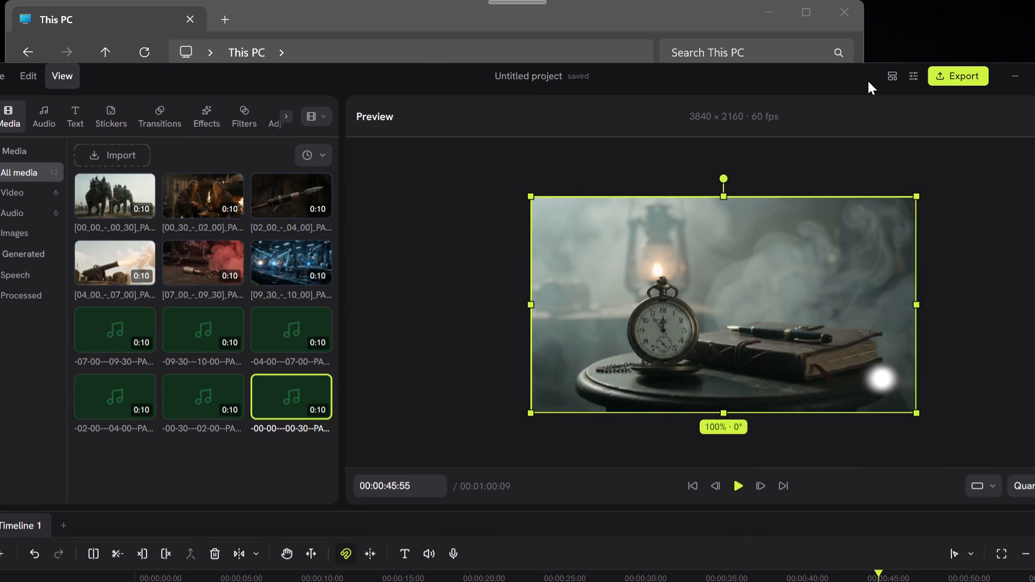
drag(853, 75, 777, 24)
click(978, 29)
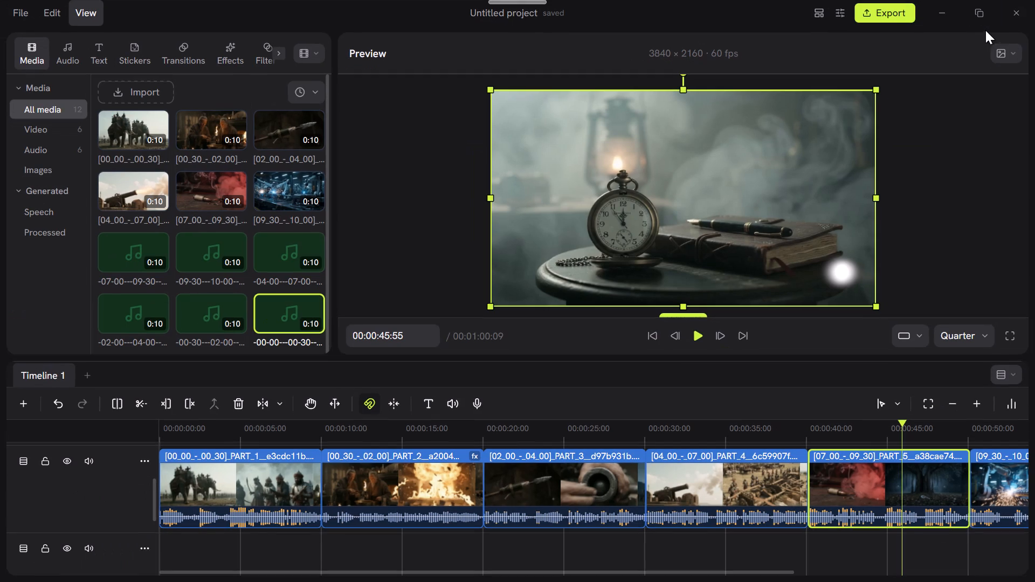
Close Concat and relaunch it from the recently added apps.
click(1005, 19)
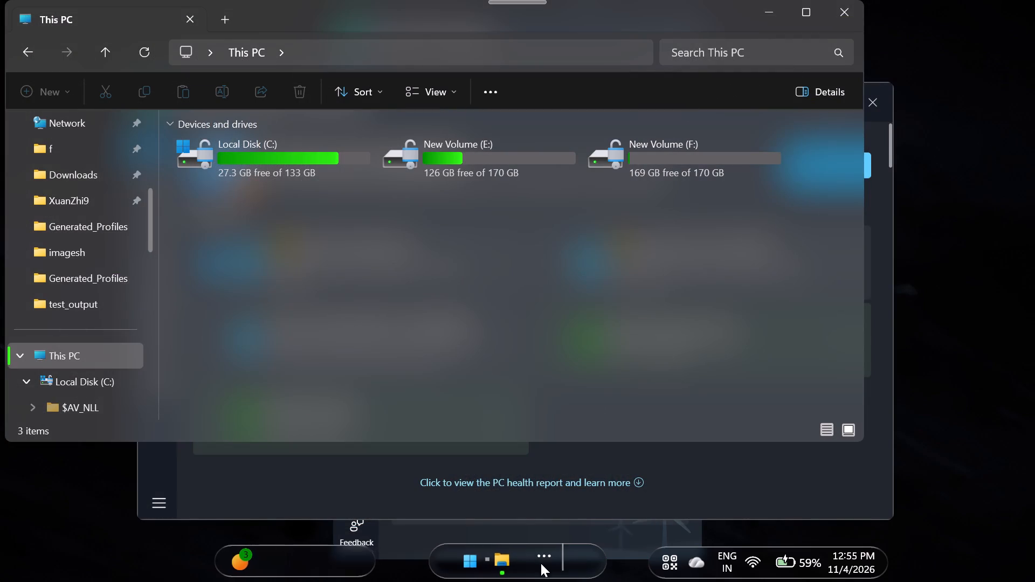
click(532, 562)
click(472, 567)
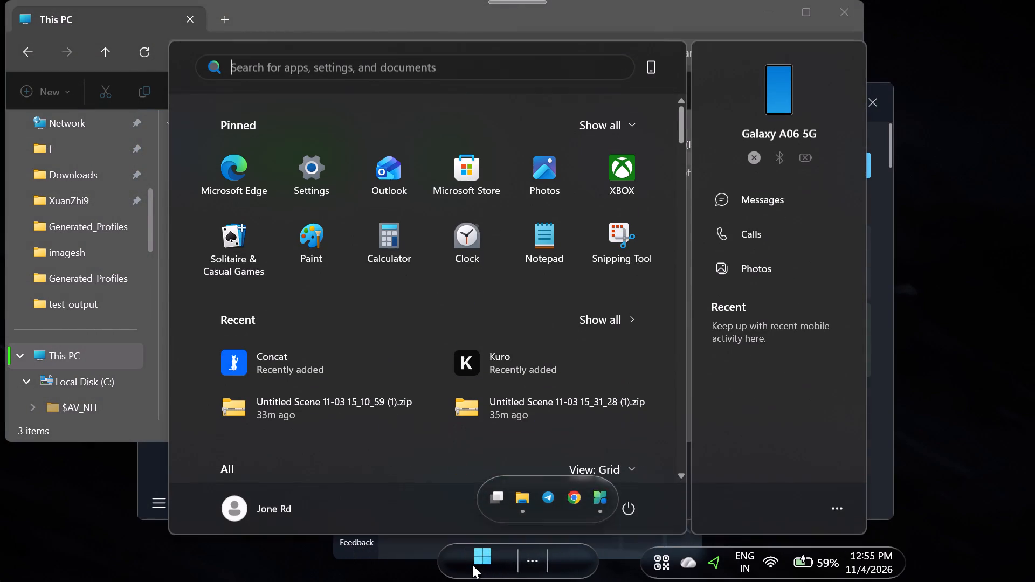
double_click(248, 363)
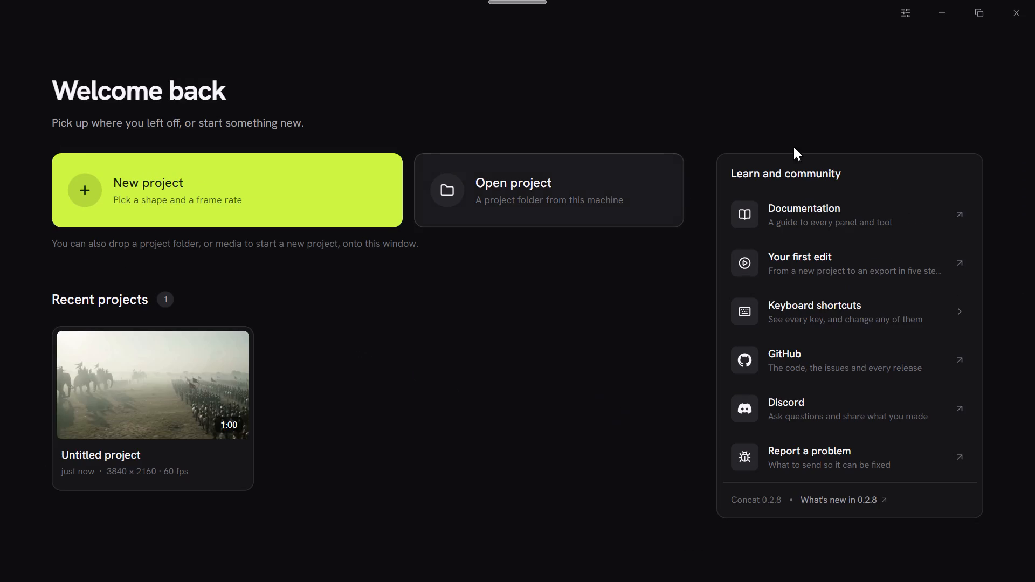
Look through the Appearance, About, Version and Automation settings and the interface scale options from the welcome screen, and close the settings.
click(912, 22)
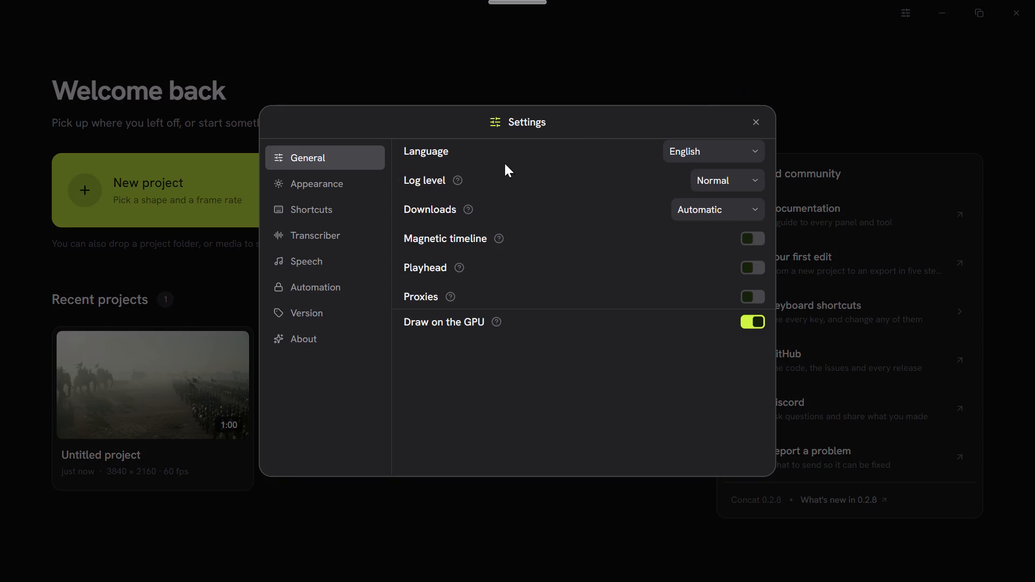
click(338, 195)
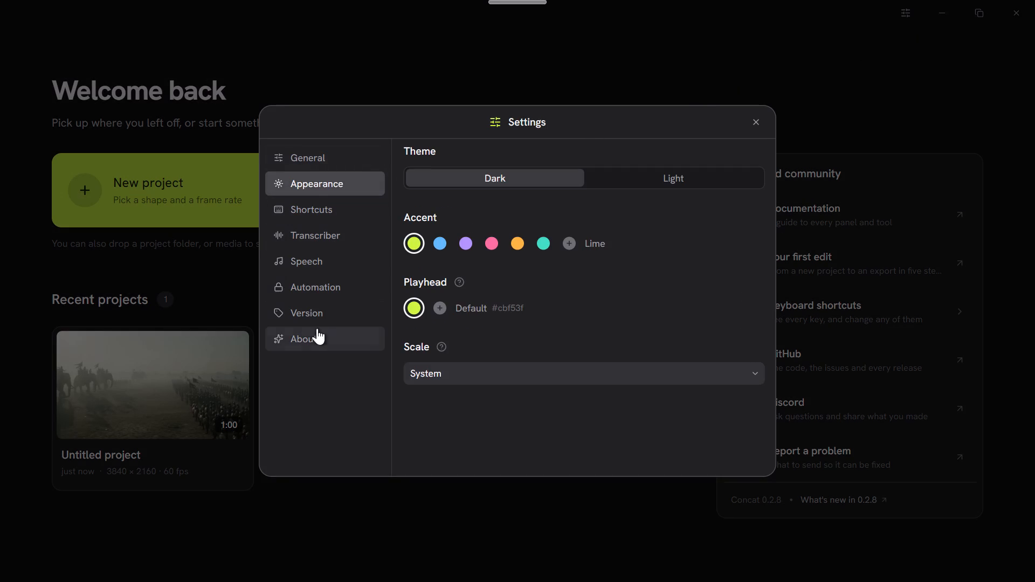
click(318, 340)
click(339, 313)
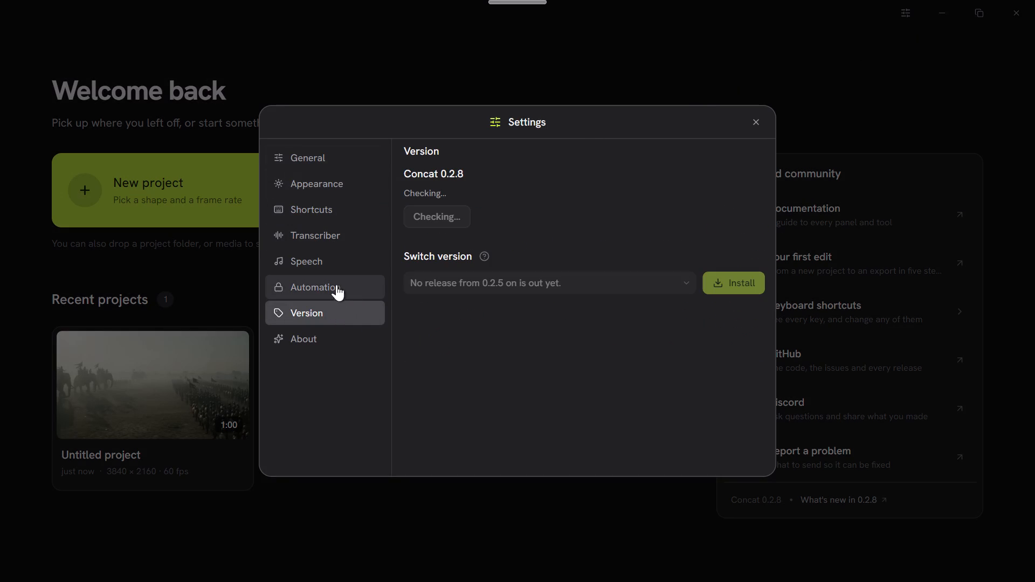
click(329, 295)
click(322, 175)
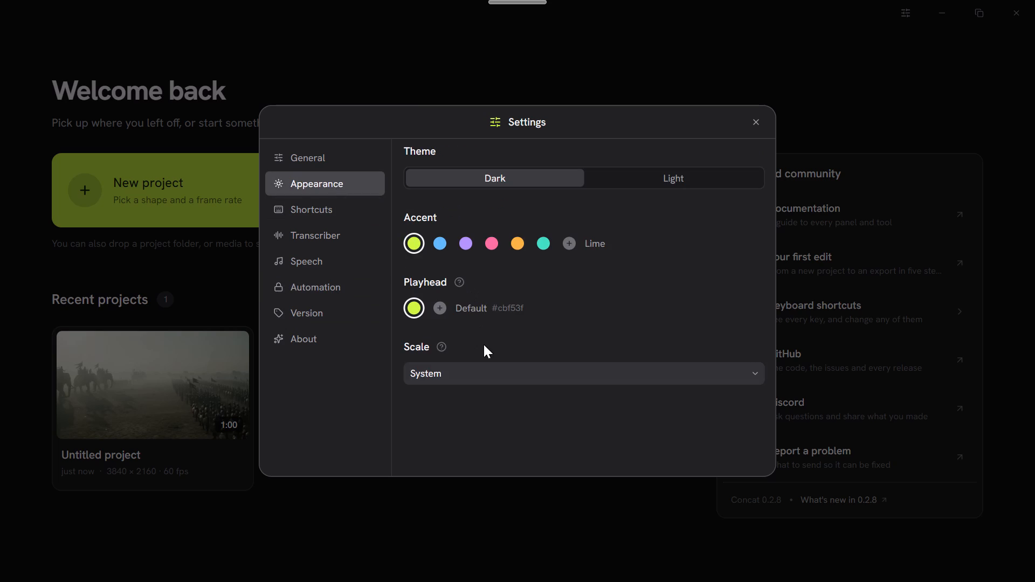
click(488, 371)
click(488, 371)
click(759, 130)
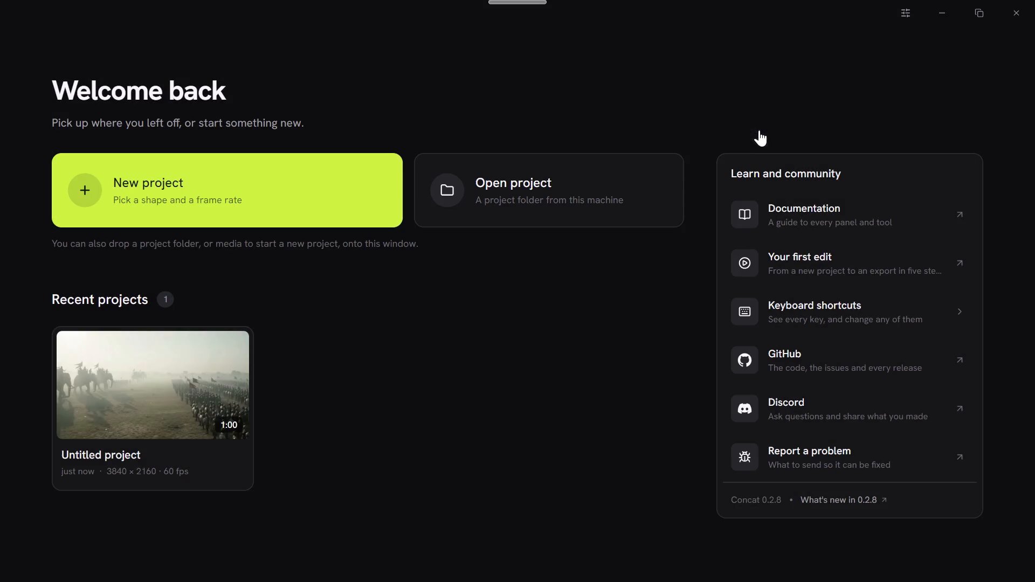
Reopen the recent project Untitled project.
click(187, 410)
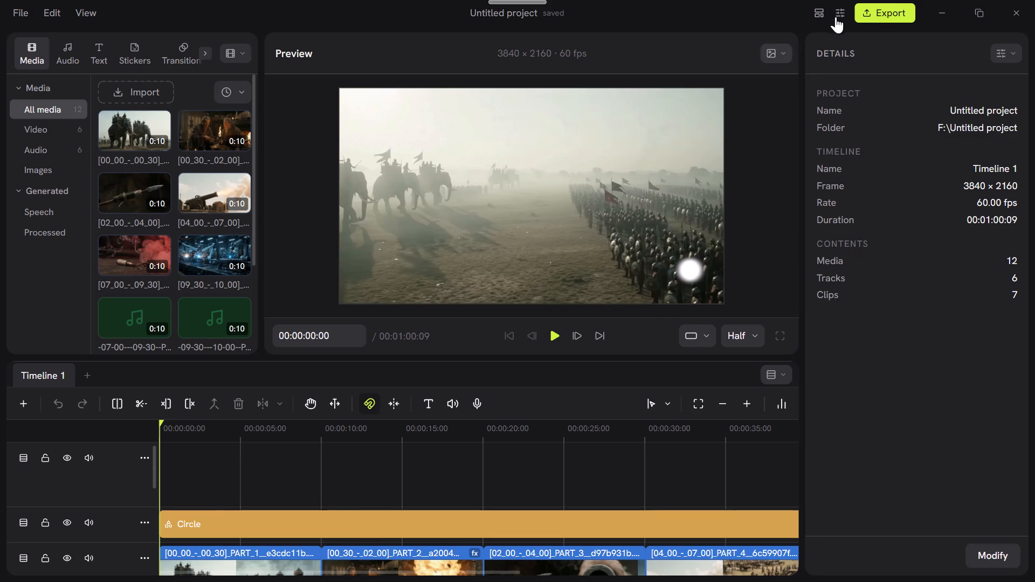
click(846, 13)
click(846, 13)
scroll(970, 272, down, 1)
Start downloading the Kokoro (full precision) voice in the Speech settings.
click(831, 13)
click(318, 234)
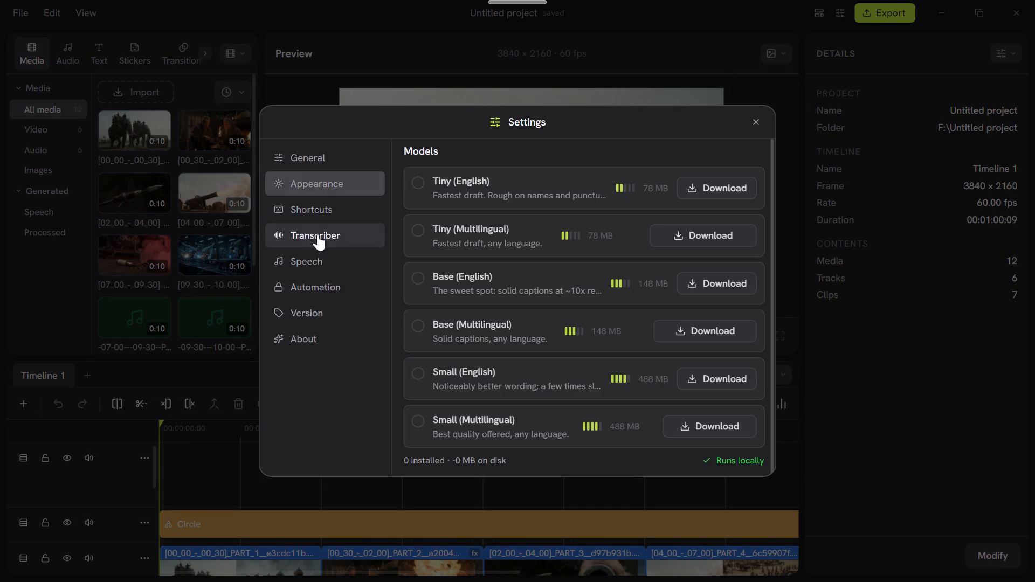
click(324, 254)
click(734, 339)
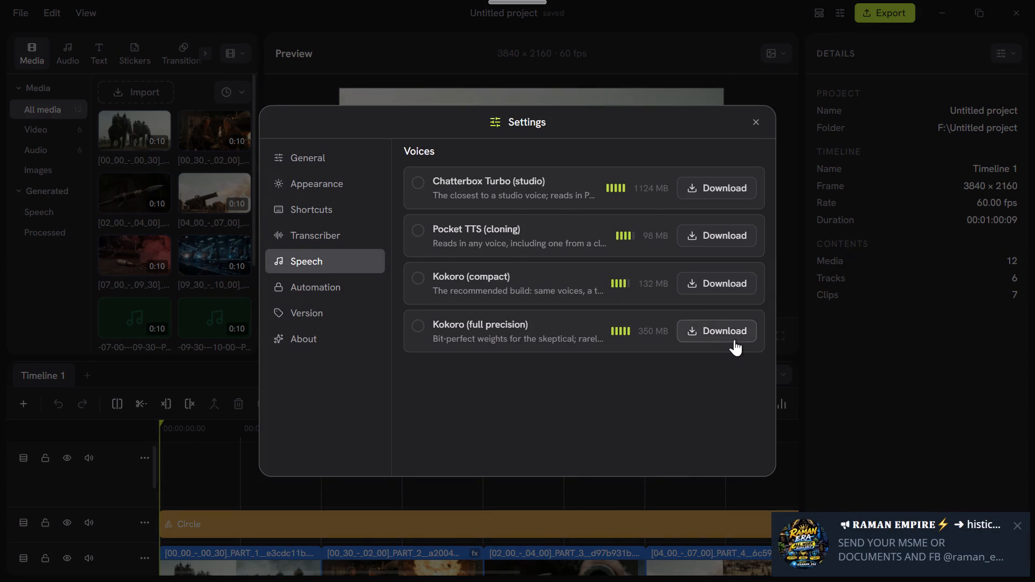
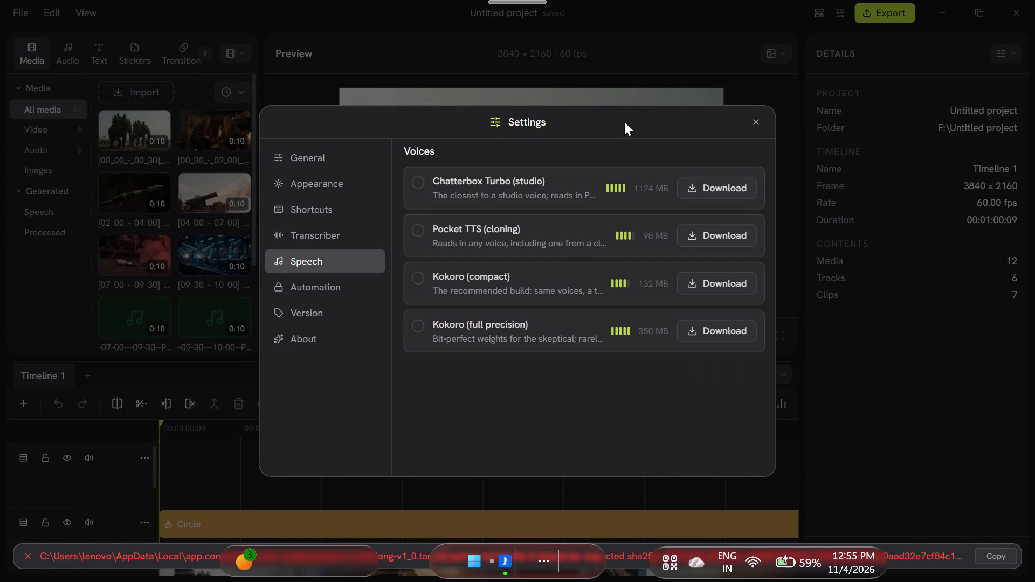
Close the settings and return the playhead to the start of the timeline.
click(758, 121)
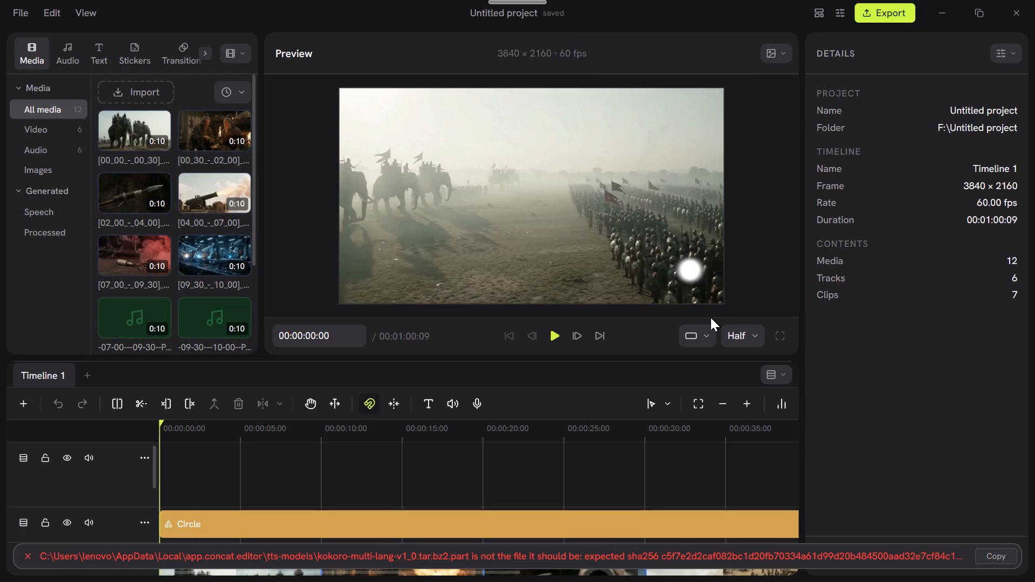
scroll(709, 330, down, 1)
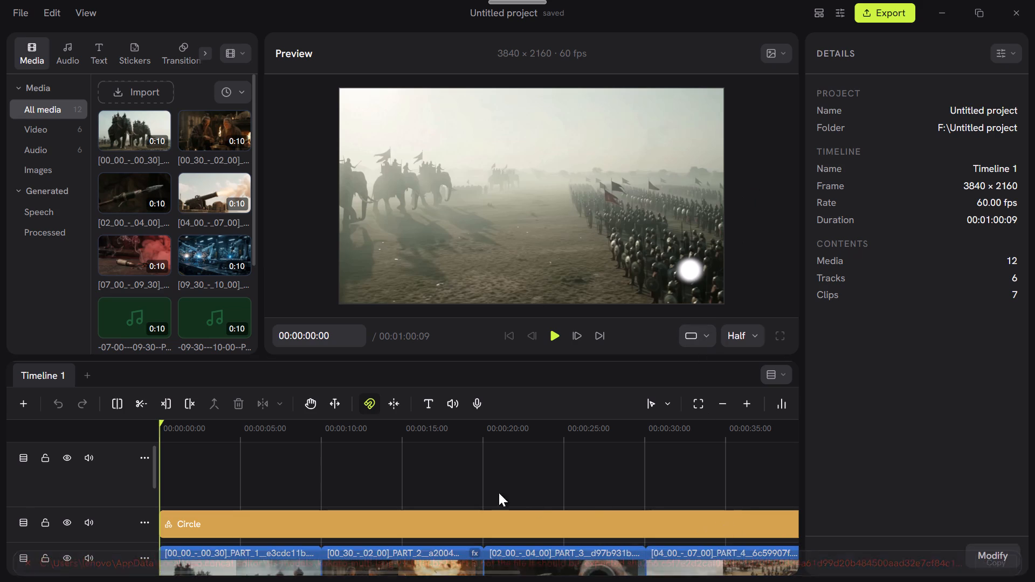
click(343, 468)
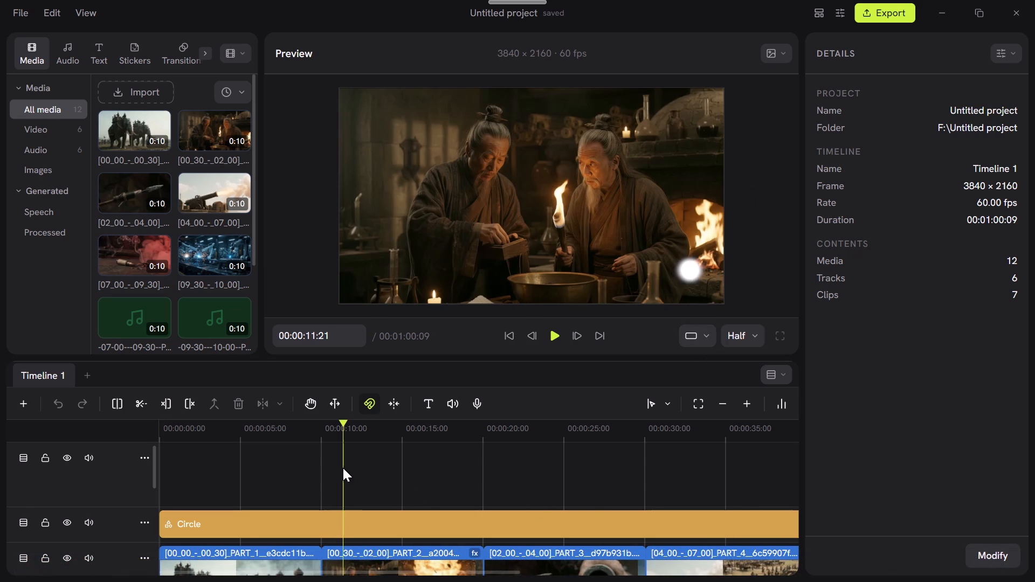
drag(299, 473, 155, 476)
drag(342, 421, 101, 434)
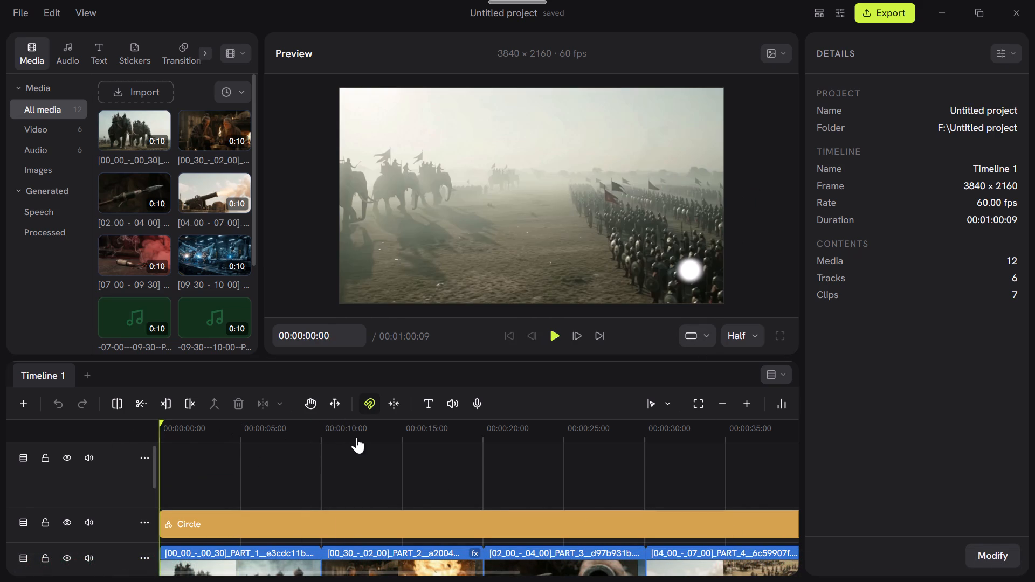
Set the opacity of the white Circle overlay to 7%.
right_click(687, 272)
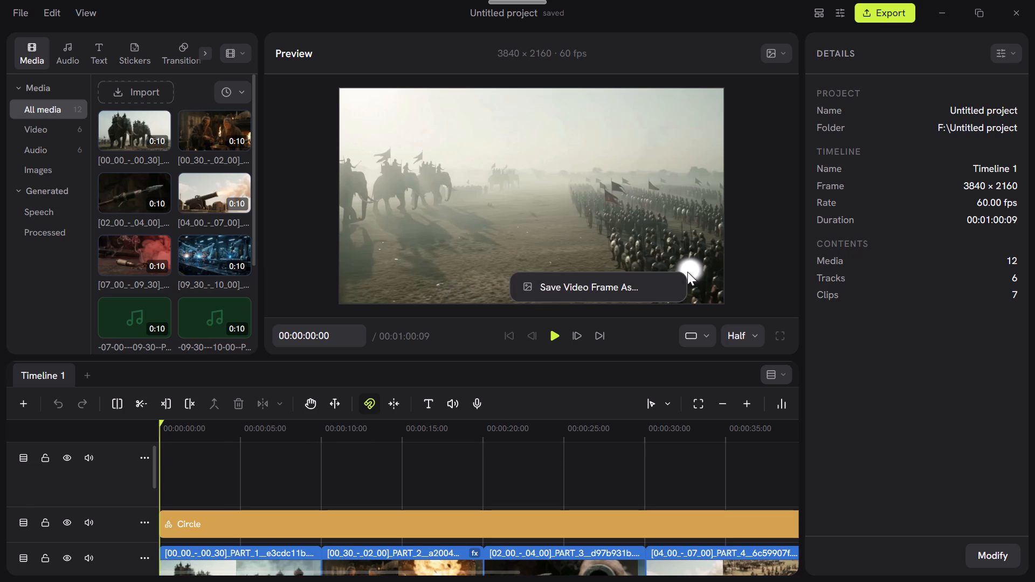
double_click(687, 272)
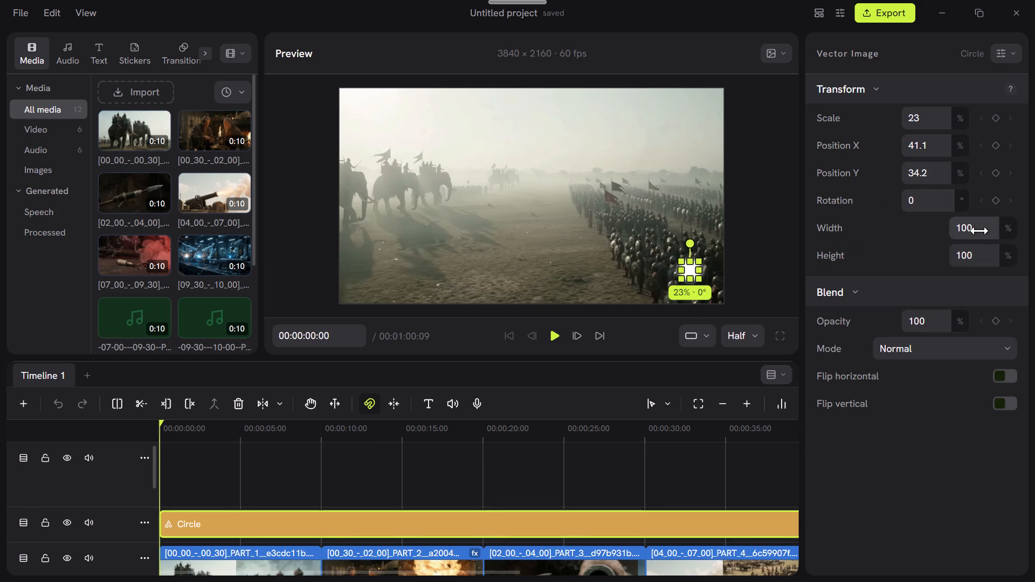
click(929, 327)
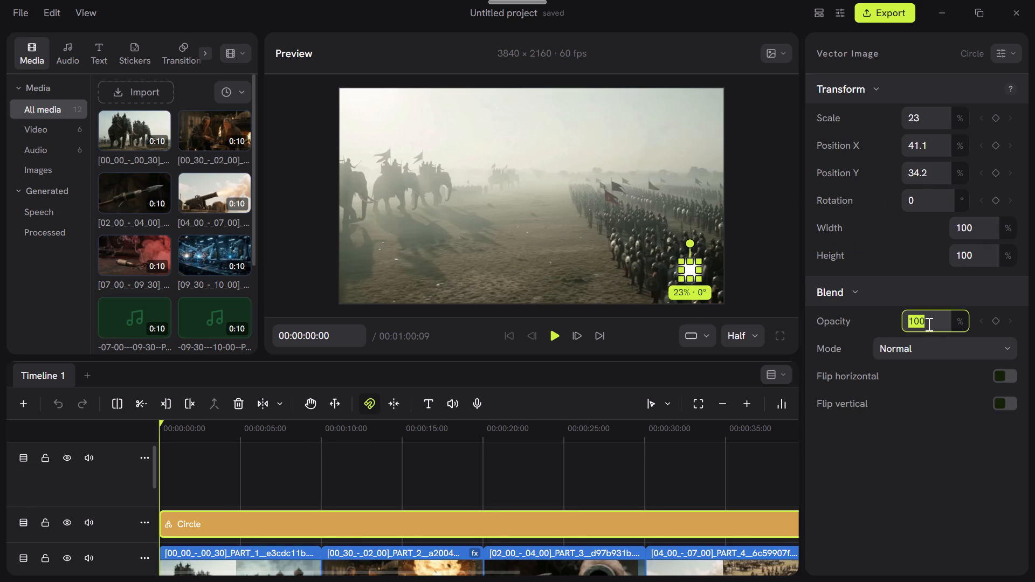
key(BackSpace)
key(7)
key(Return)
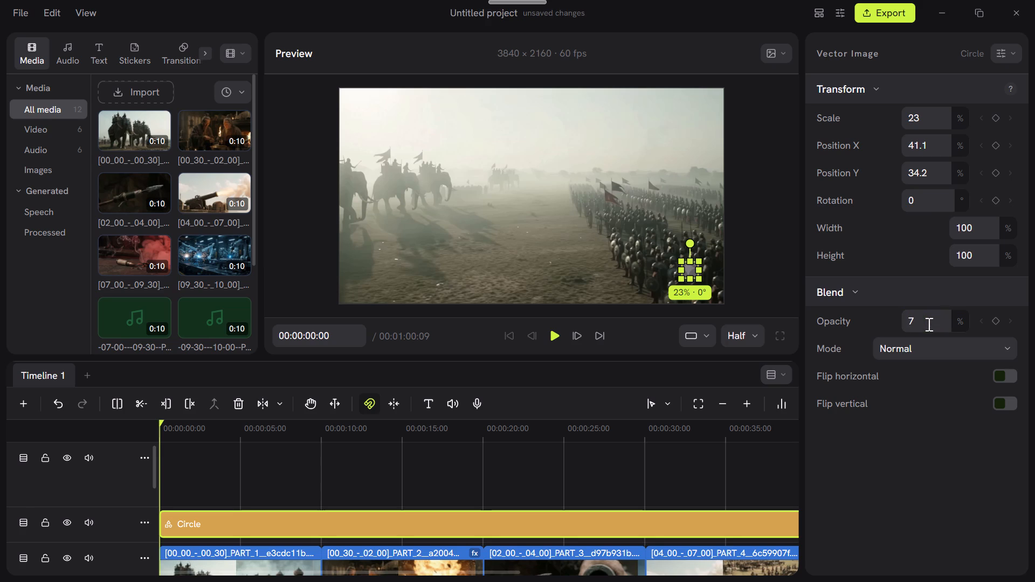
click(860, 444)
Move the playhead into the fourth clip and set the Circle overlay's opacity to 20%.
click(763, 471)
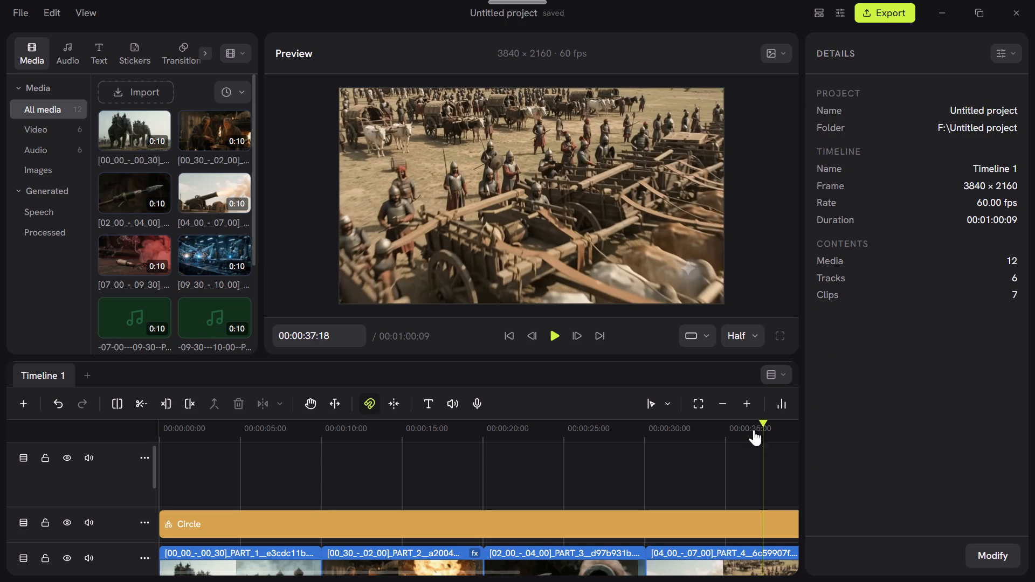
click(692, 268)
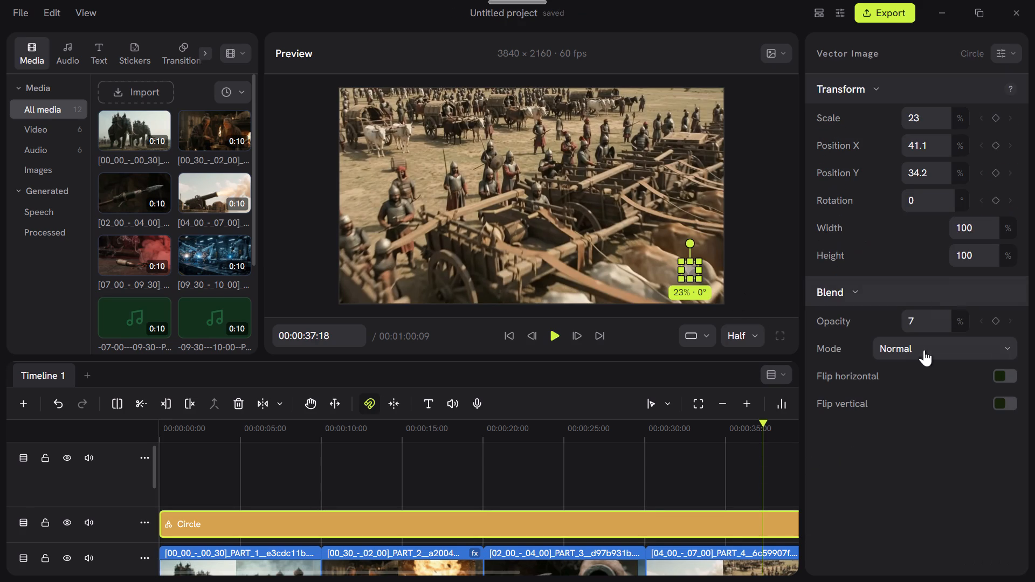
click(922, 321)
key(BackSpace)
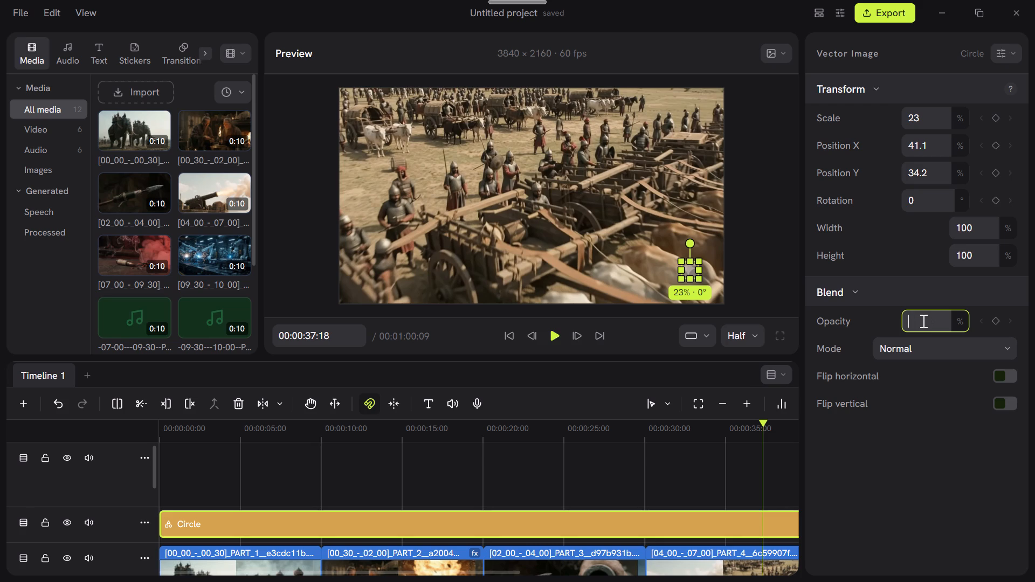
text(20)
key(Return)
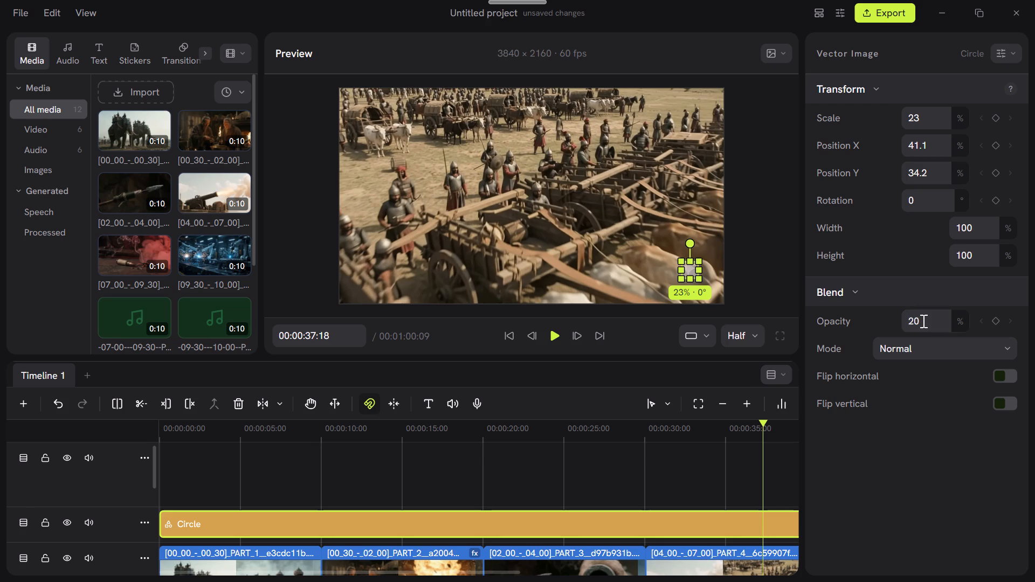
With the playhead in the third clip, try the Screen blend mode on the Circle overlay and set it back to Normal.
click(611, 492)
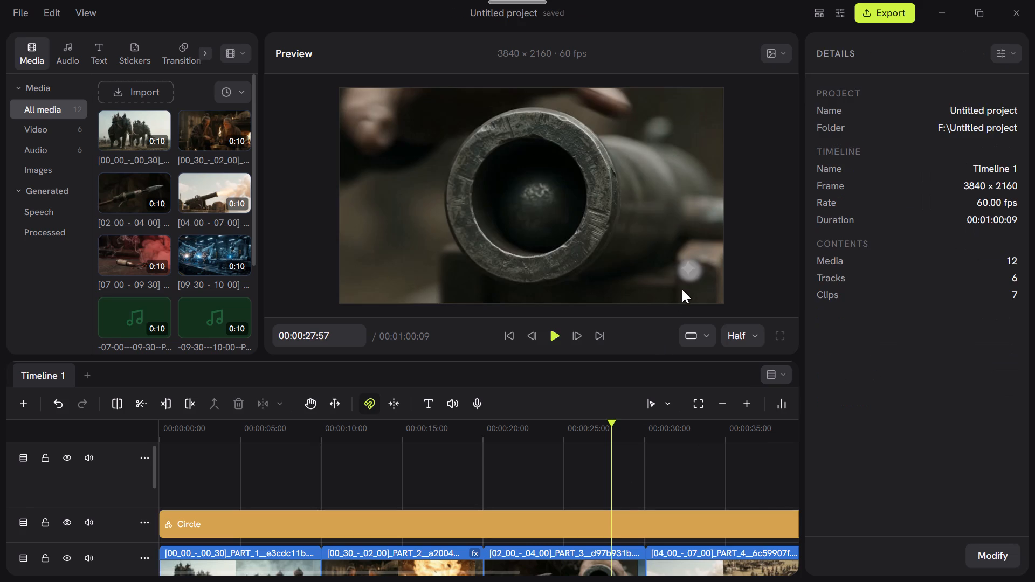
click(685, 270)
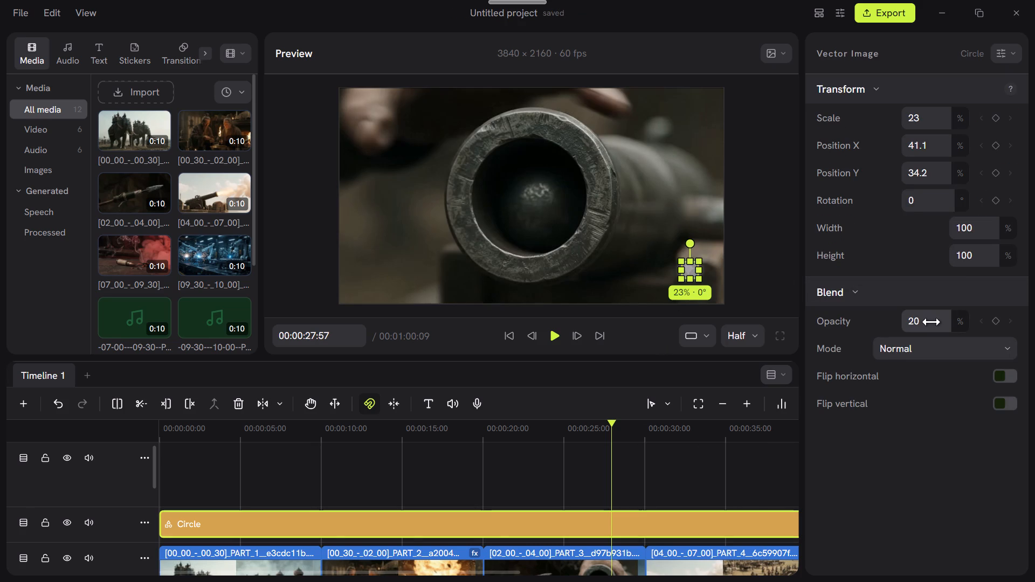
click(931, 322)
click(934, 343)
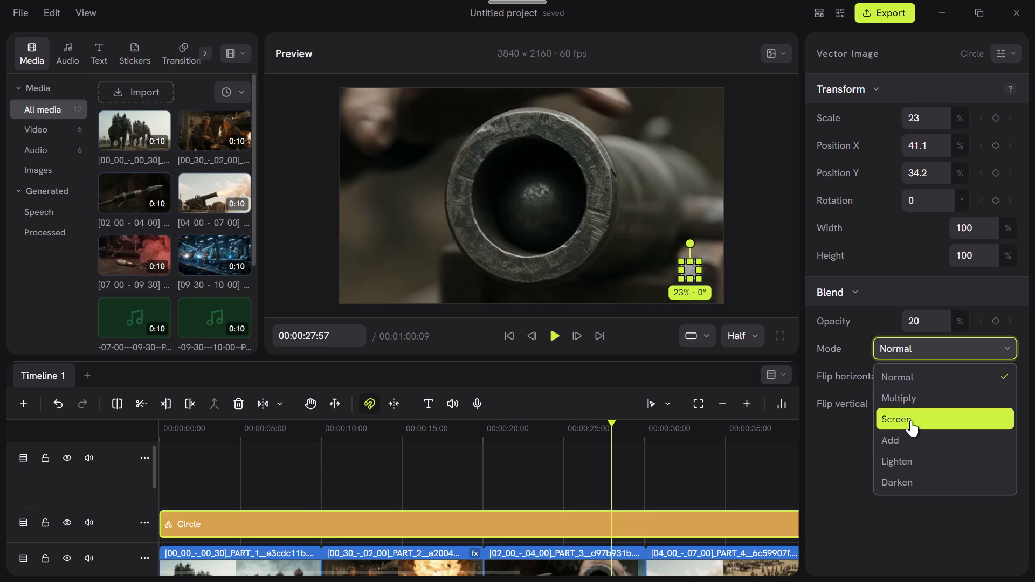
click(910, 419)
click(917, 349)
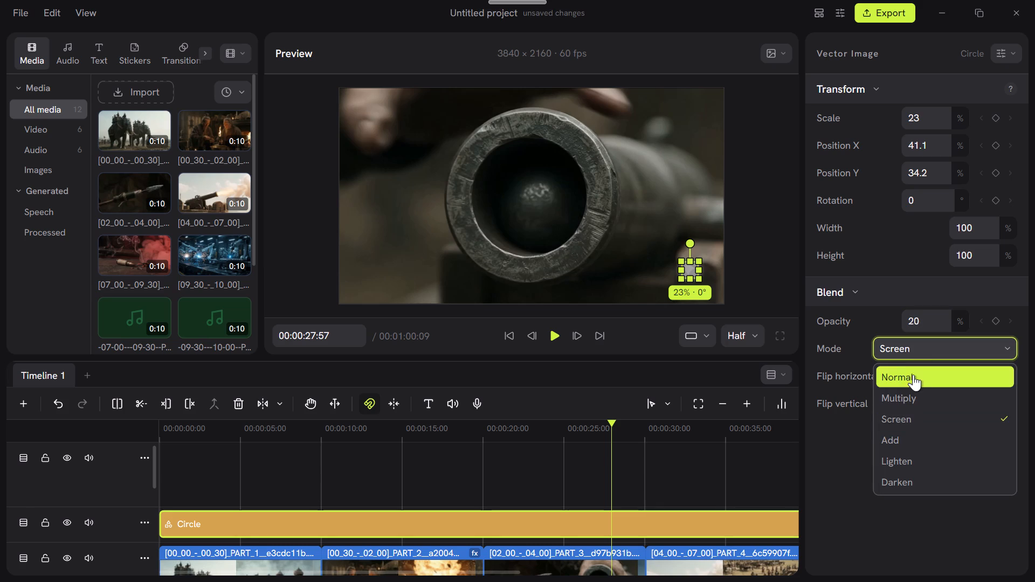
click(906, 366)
Set the Circle overlay's opacity to 50%.
click(920, 311)
click(926, 321)
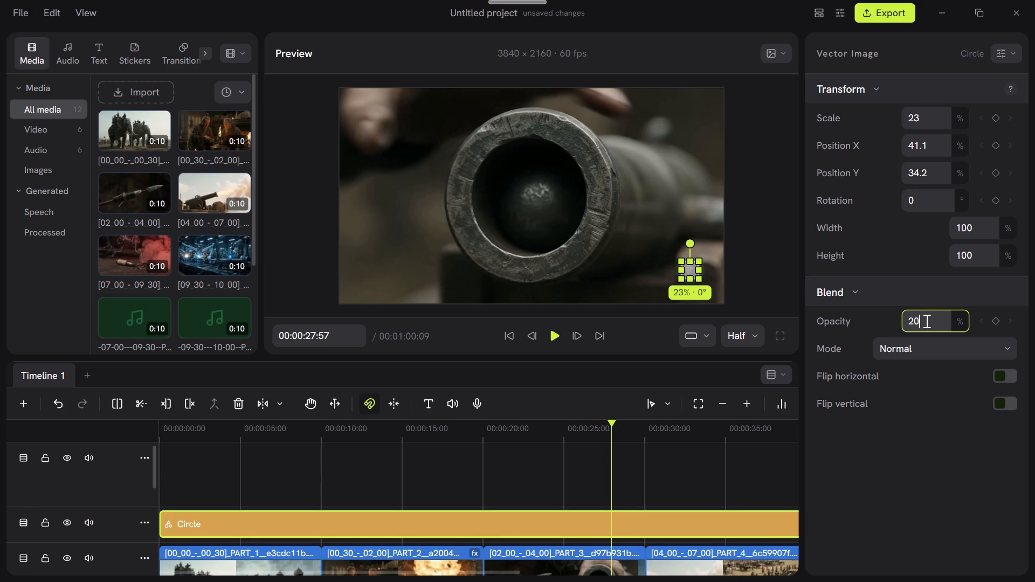
click(923, 319)
drag(921, 319, 906, 320)
key(BackSpace)
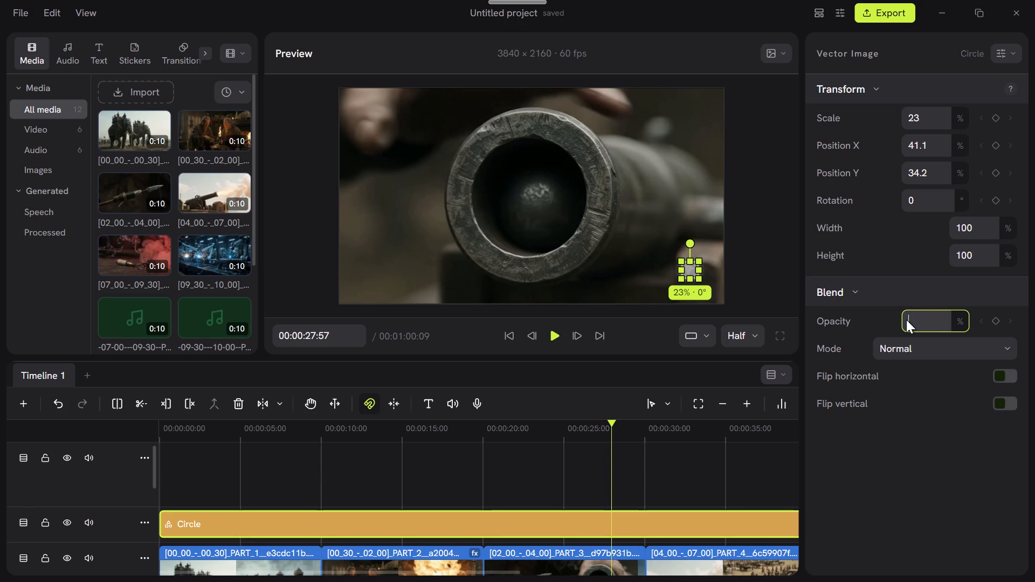
text(50)
key(Return)
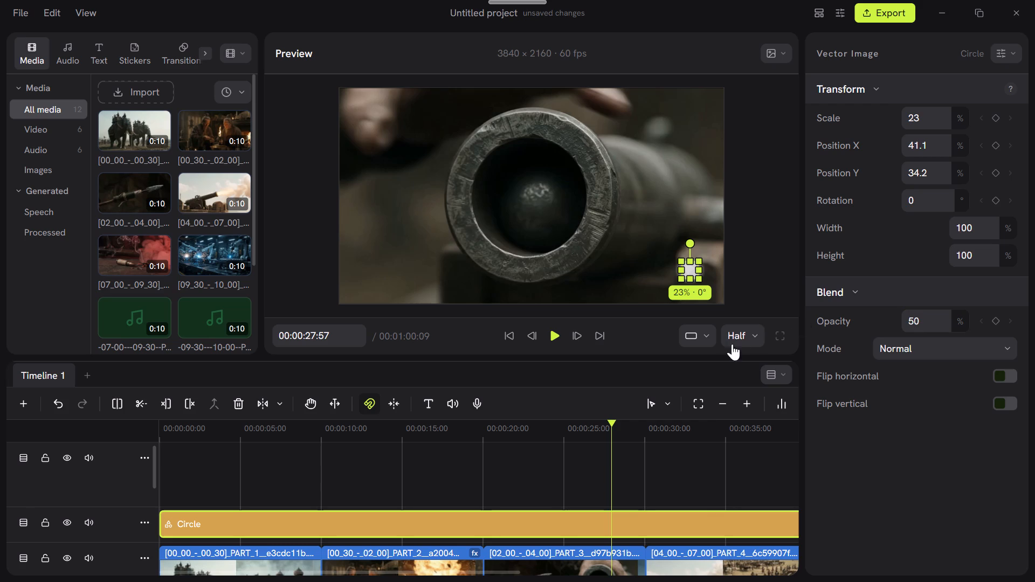
Check the Circle overlay against different frames, and play the video from near the start into the second clip.
click(714, 421)
click(712, 452)
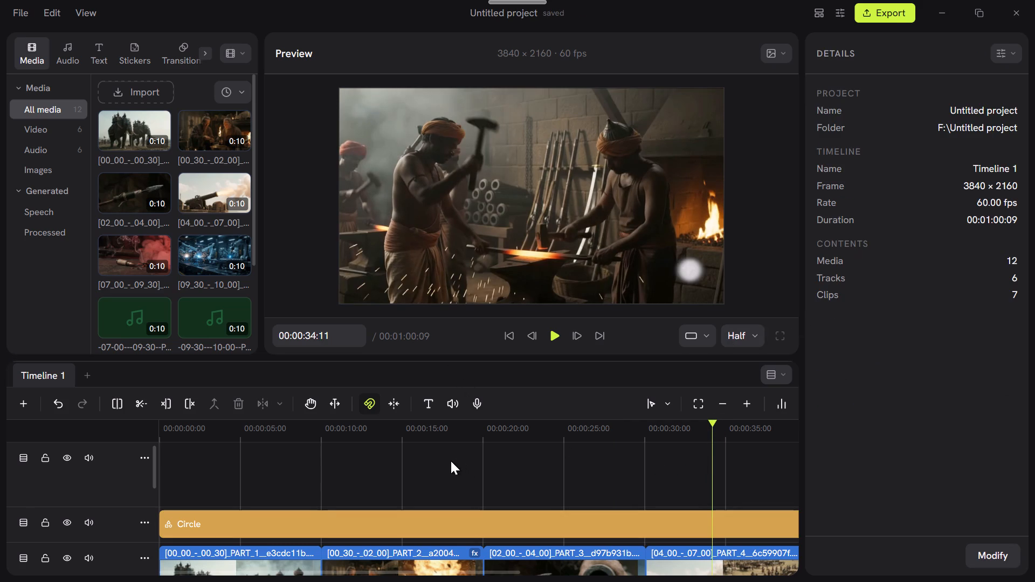
drag(444, 461, 437, 461)
click(369, 466)
click(357, 462)
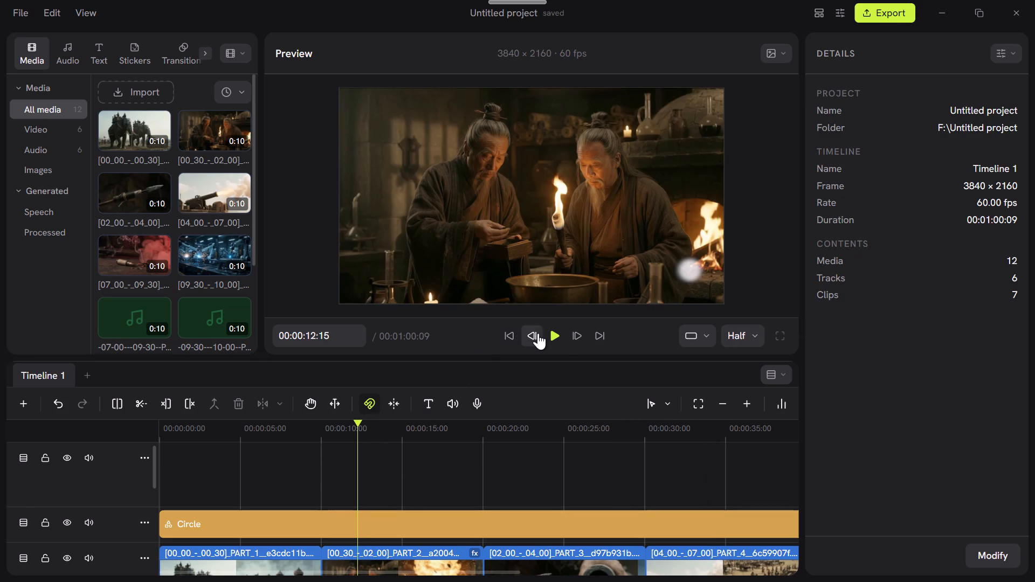
click(538, 333)
triple_click(542, 333)
click(542, 333)
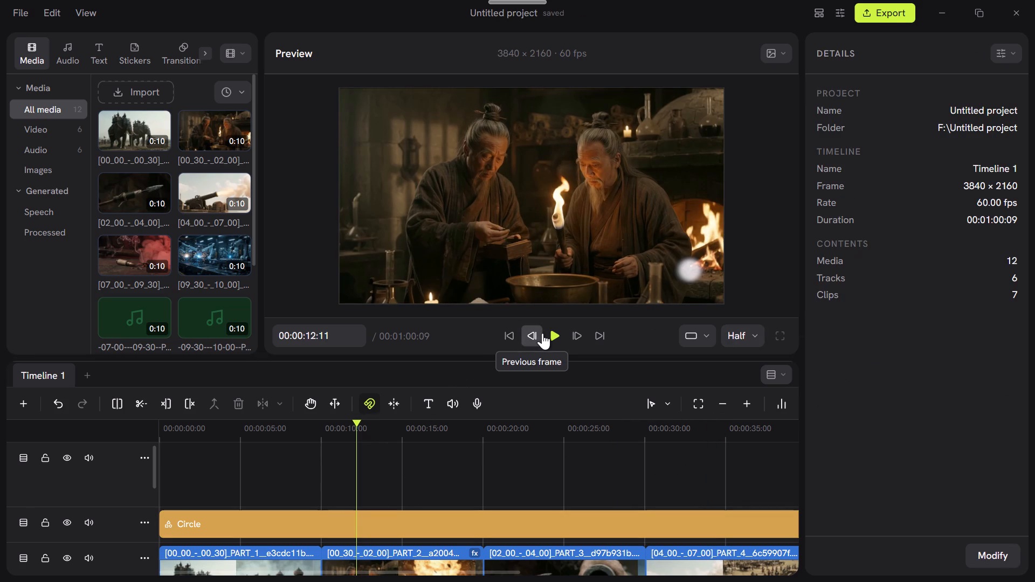
drag(357, 470, 291, 454)
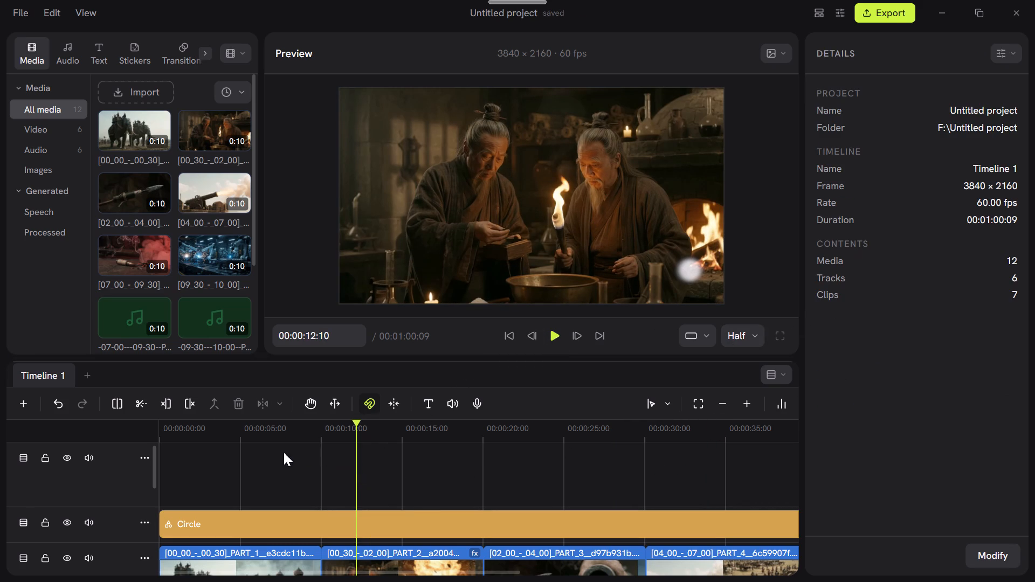
click(199, 454)
click(175, 459)
click(547, 335)
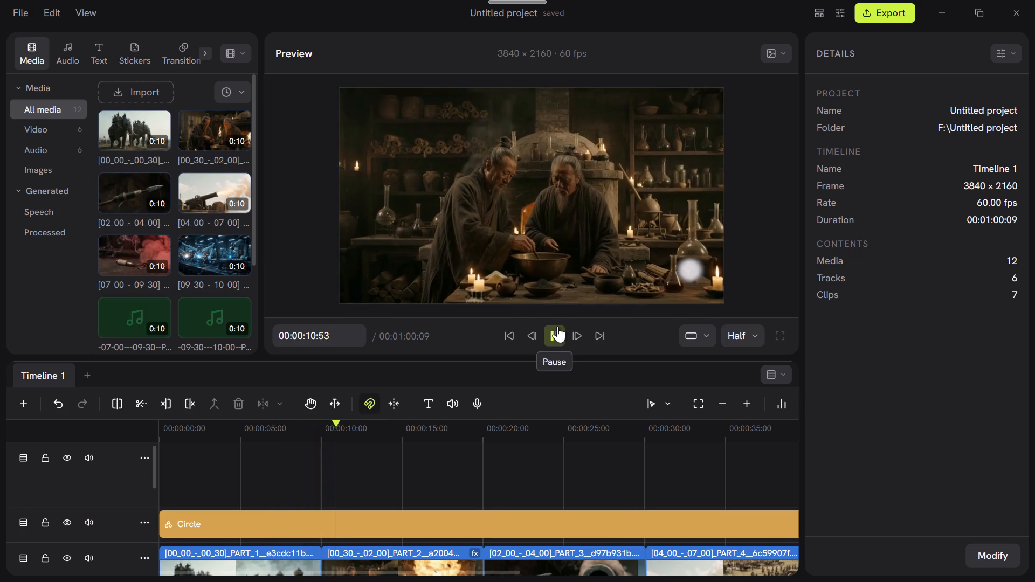
click(557, 326)
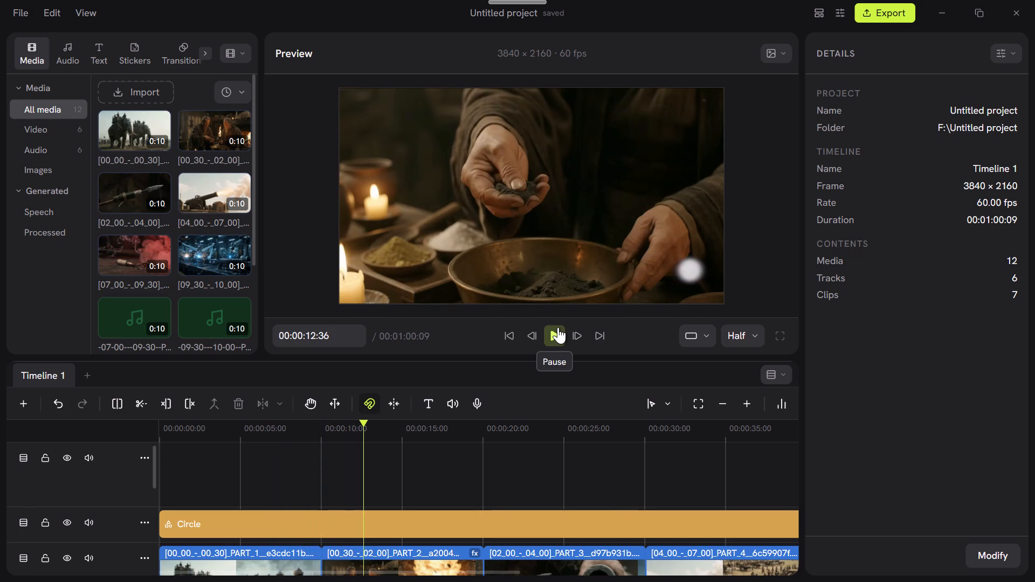
Turn on Enhance for the first video clip, keeping the size at Auto (2x).
scroll(547, 581, down, 2)
scroll(556, 505, down, 4)
scroll(565, 461, down, 1)
scroll(565, 460, up, 2)
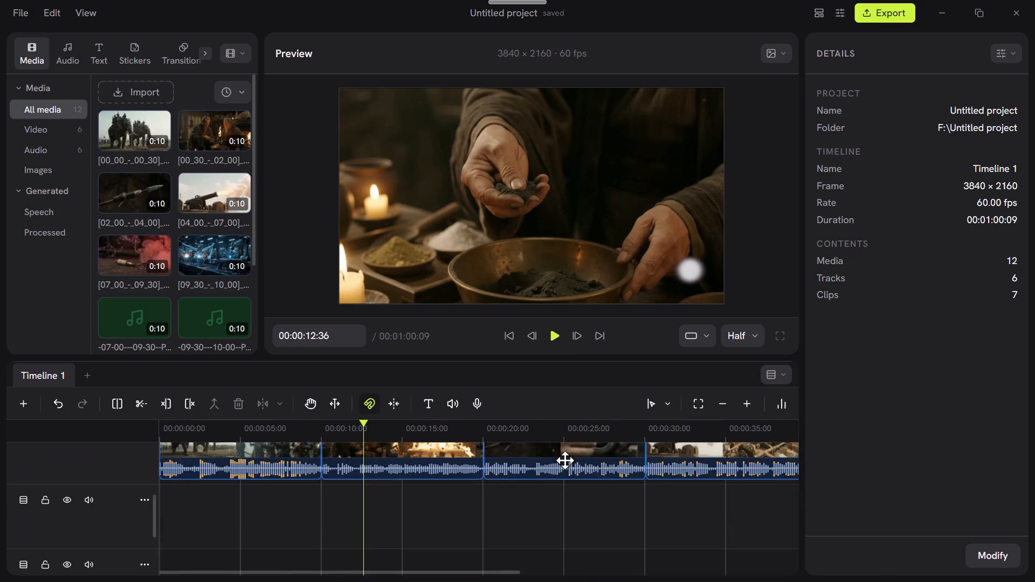
scroll(565, 460, up, 5)
scroll(565, 460, down, 2)
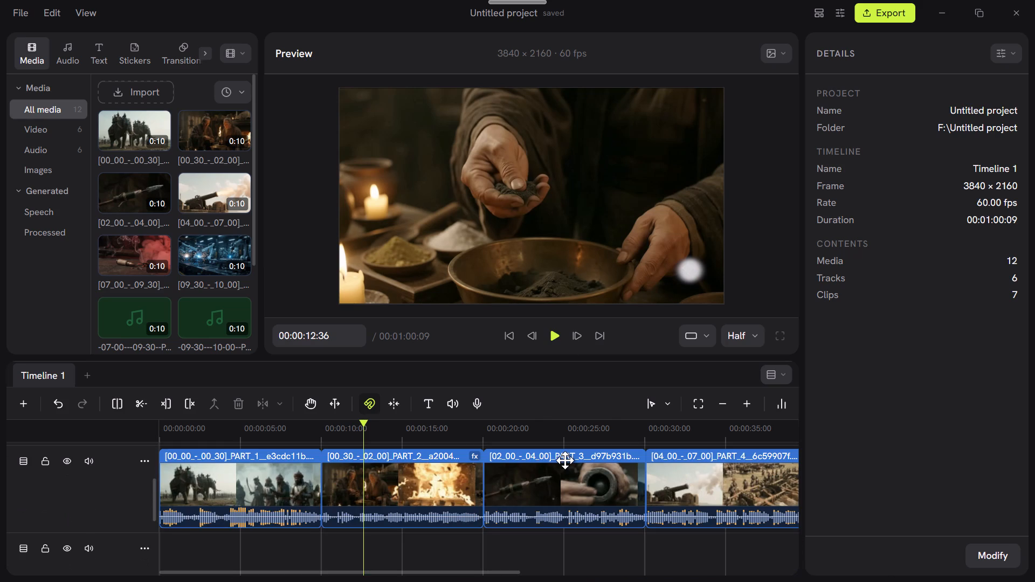
click(271, 509)
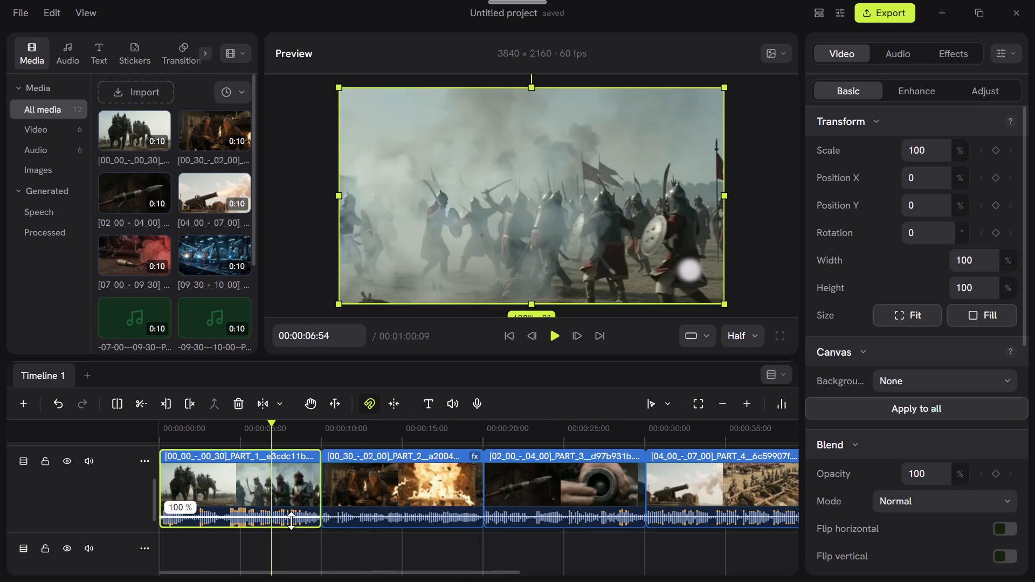
click(941, 92)
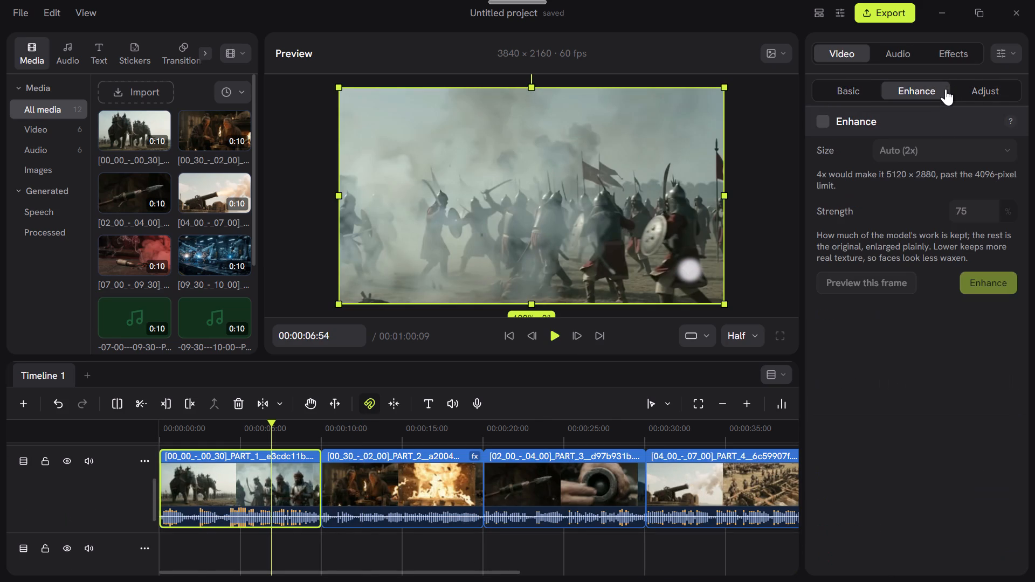
click(819, 117)
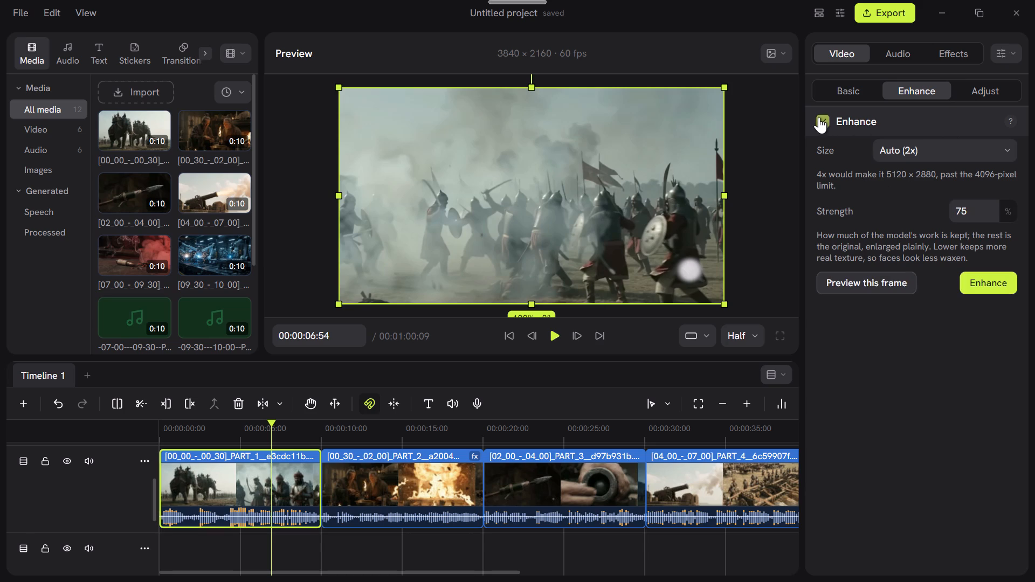
click(933, 148)
click(933, 148)
Examine frames from the second clip through the fourth clip by moving the playhead along the timeline.
click(377, 563)
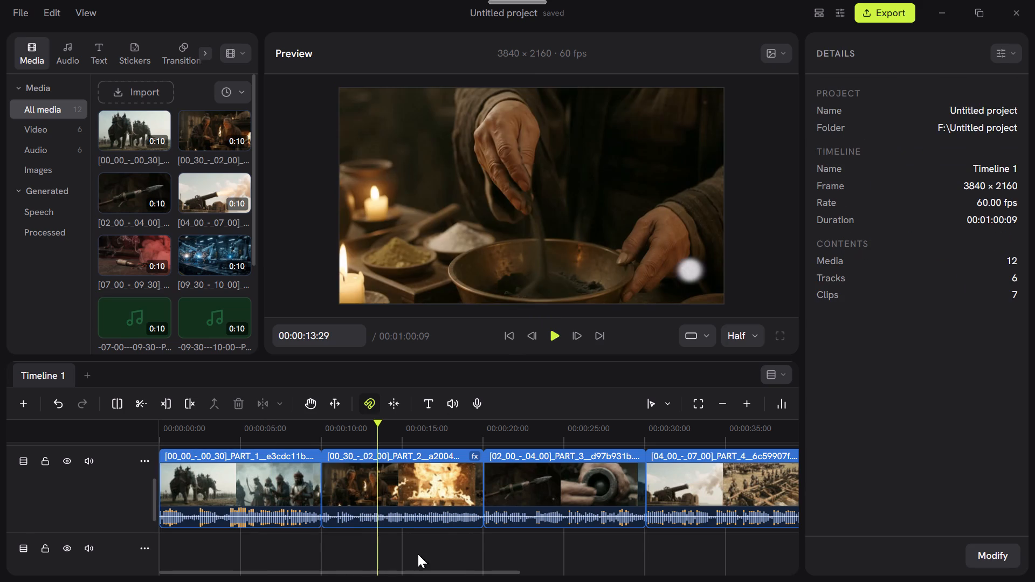
click(453, 555)
click(558, 535)
click(661, 552)
click(742, 556)
click(772, 553)
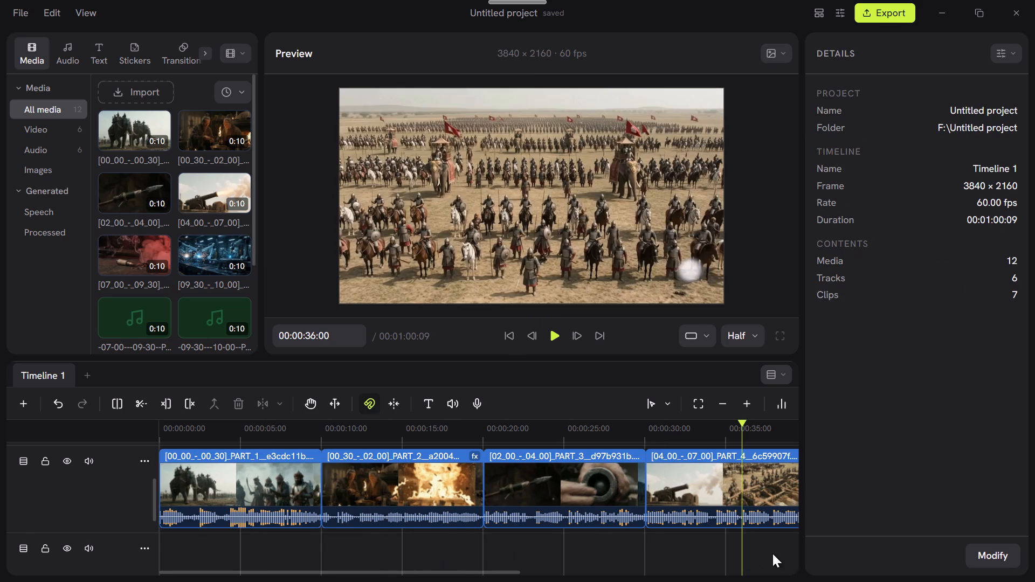
Add a Dissolve transition at the cut between the first and second video clips.
scroll(314, 536, up, 1)
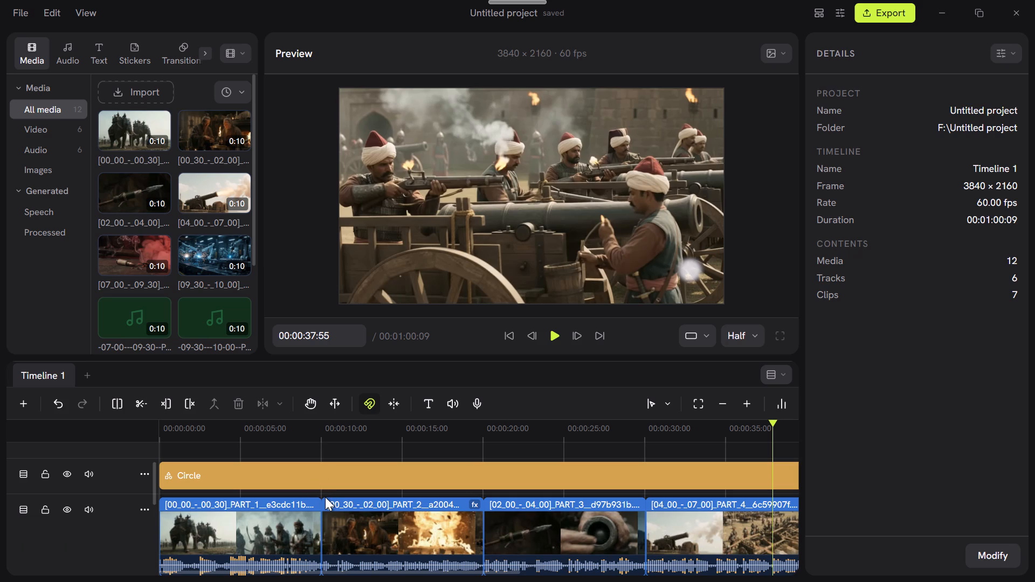
click(322, 496)
click(322, 496)
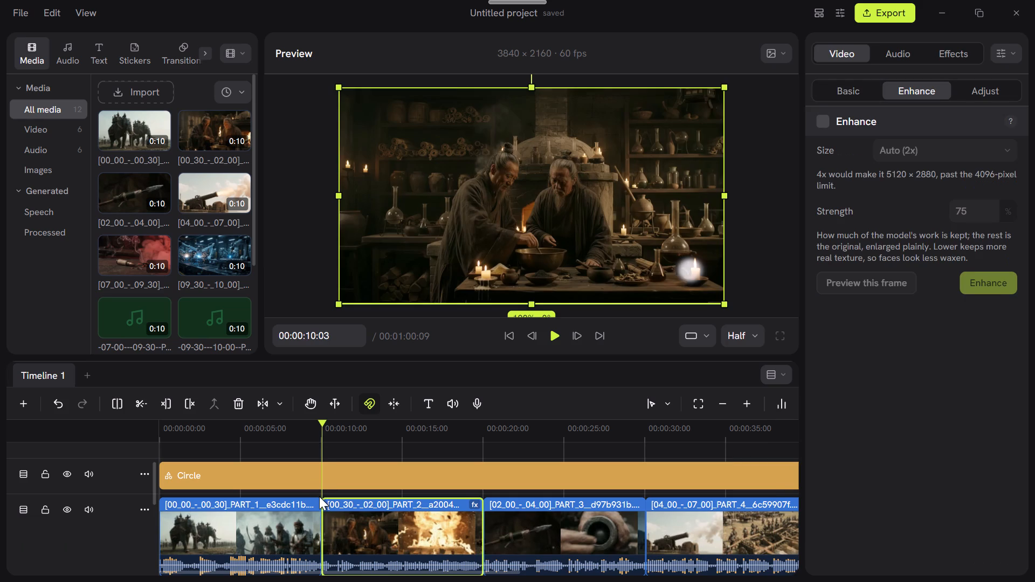
click(319, 496)
click(321, 519)
right_click(326, 525)
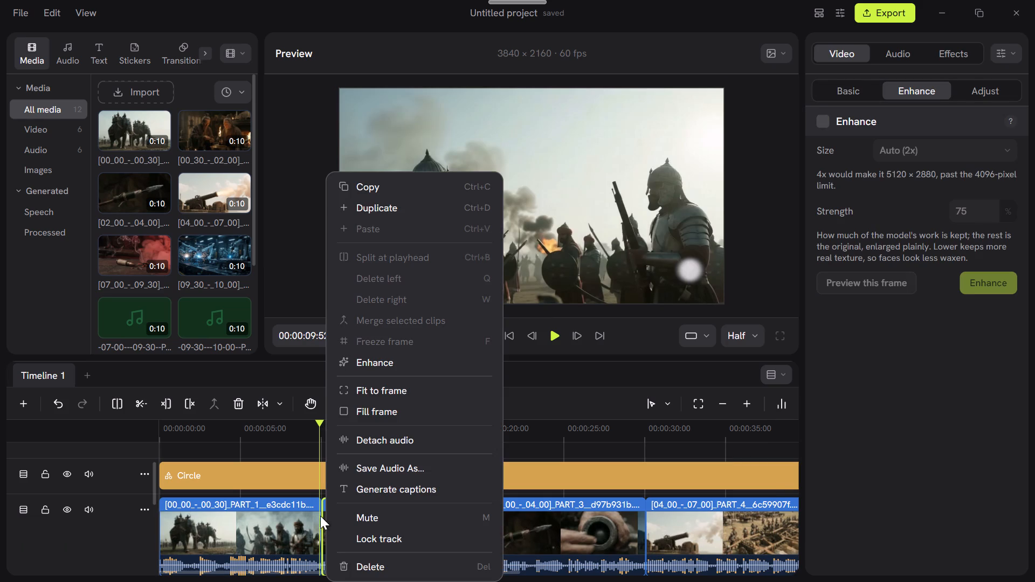
click(303, 439)
click(91, 54)
click(149, 61)
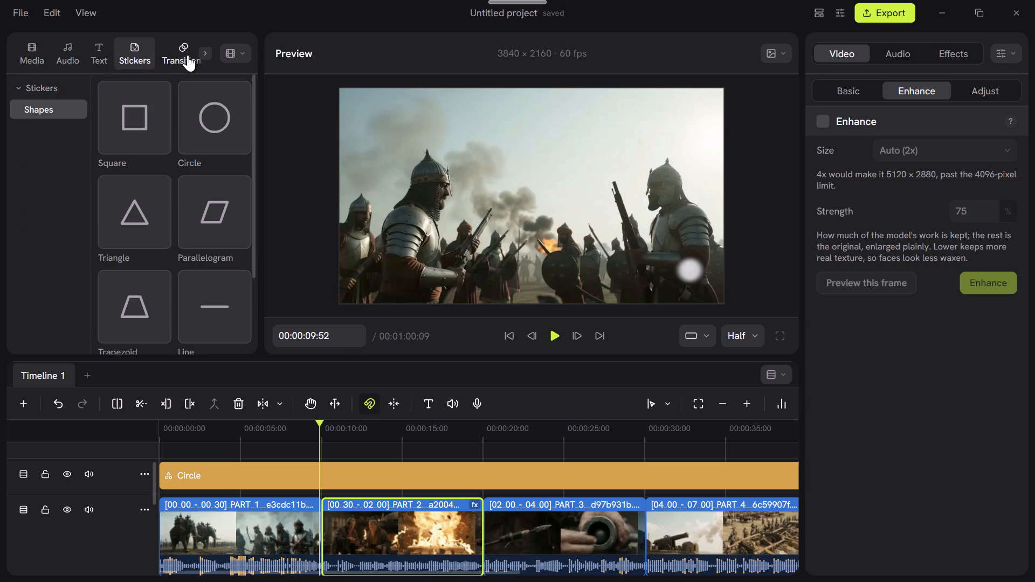
click(189, 54)
click(125, 129)
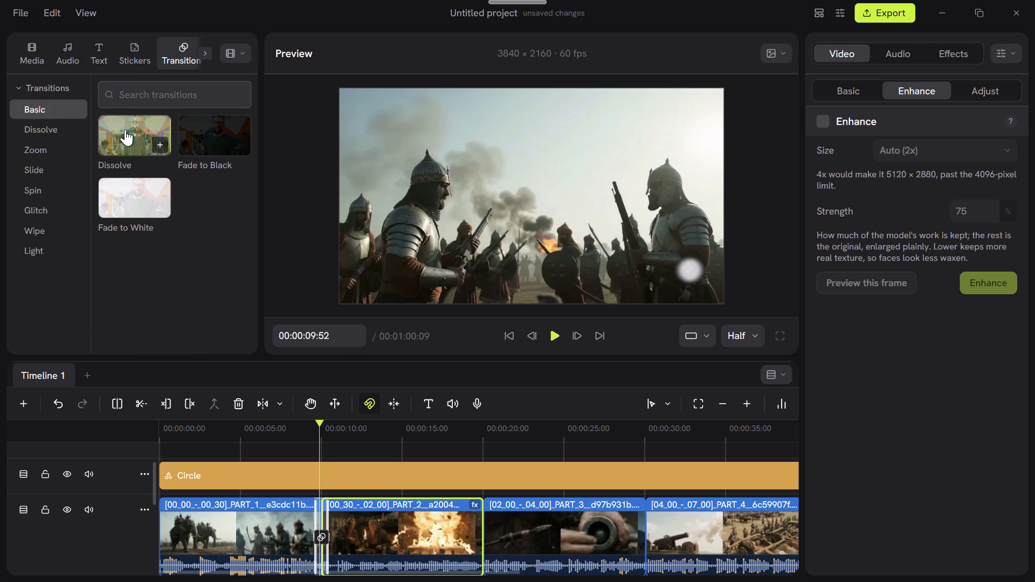
Add Dissolve transitions at the cuts between the second and third and between the third and fourth video clips.
click(479, 526)
click(474, 523)
click(499, 526)
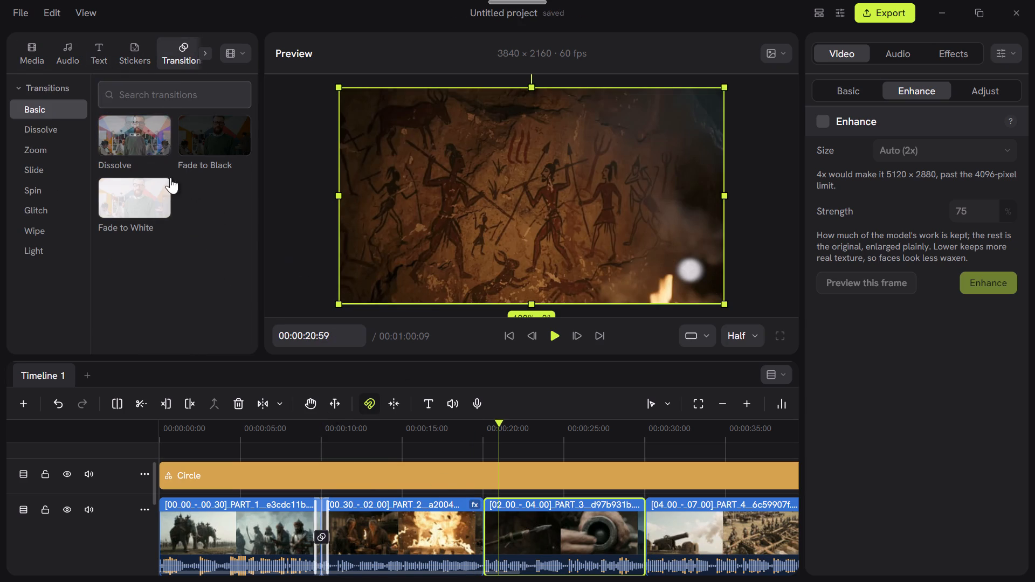
click(142, 149)
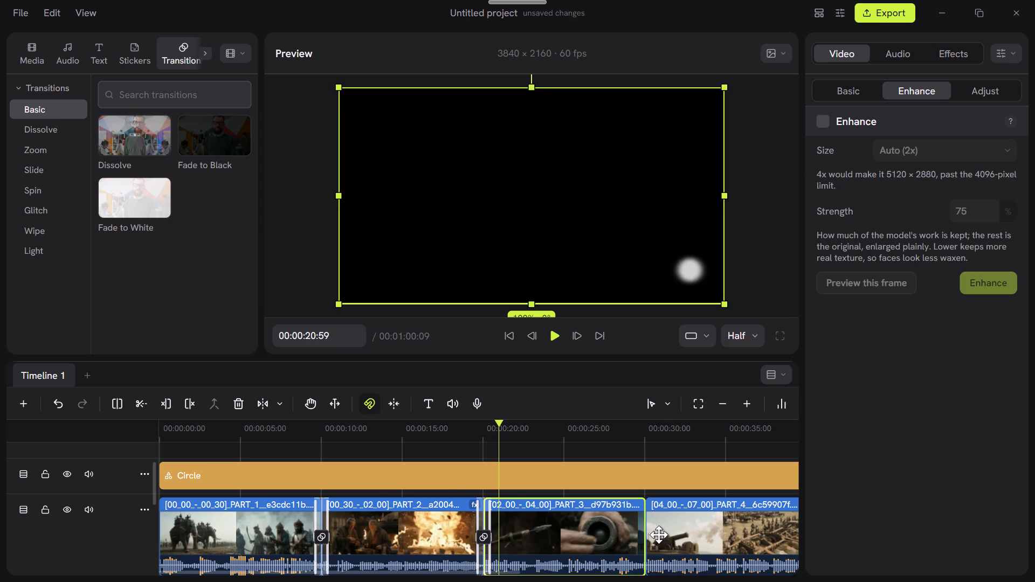
click(659, 535)
click(129, 135)
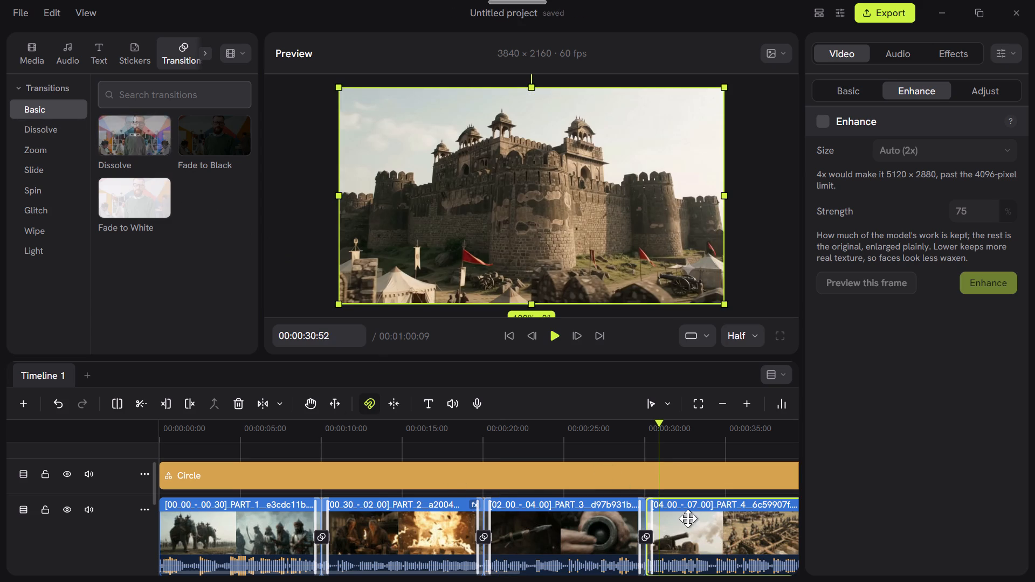
Play the end of the third clip into the fourth clip to check the Dissolve transition between them.
scroll(664, 465, left, 3)
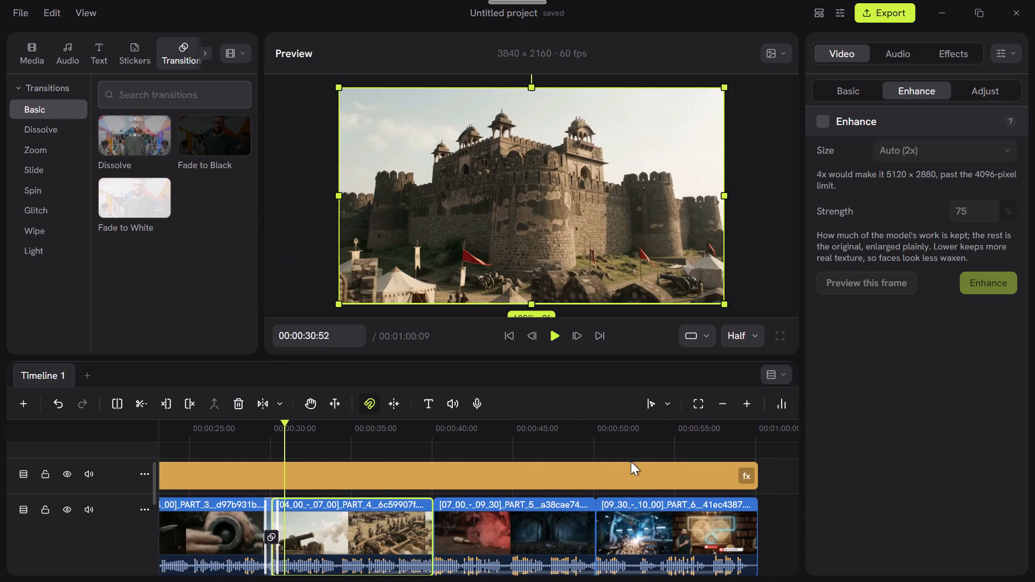
drag(173, 433, 180, 436)
click(238, 459)
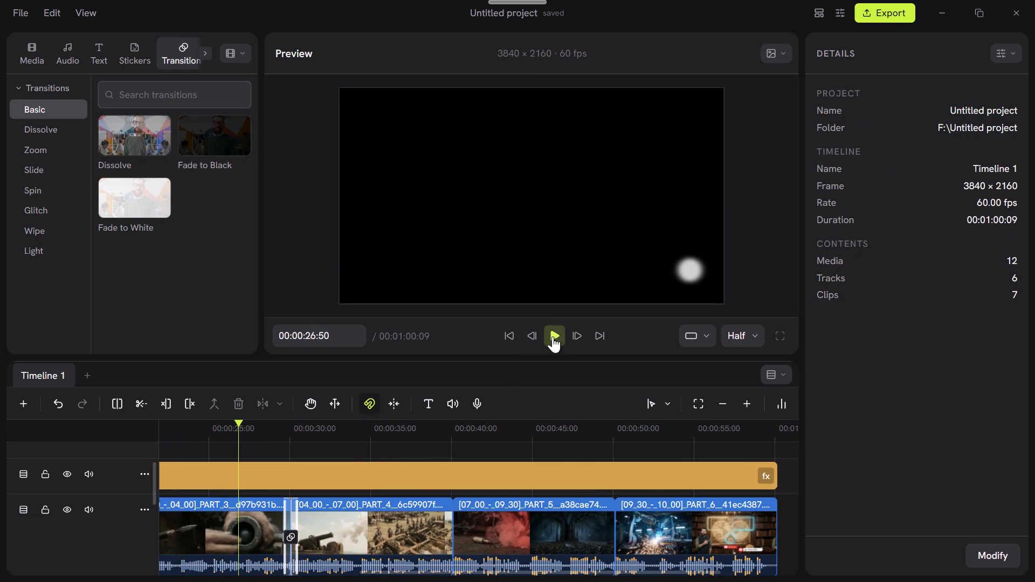
click(553, 336)
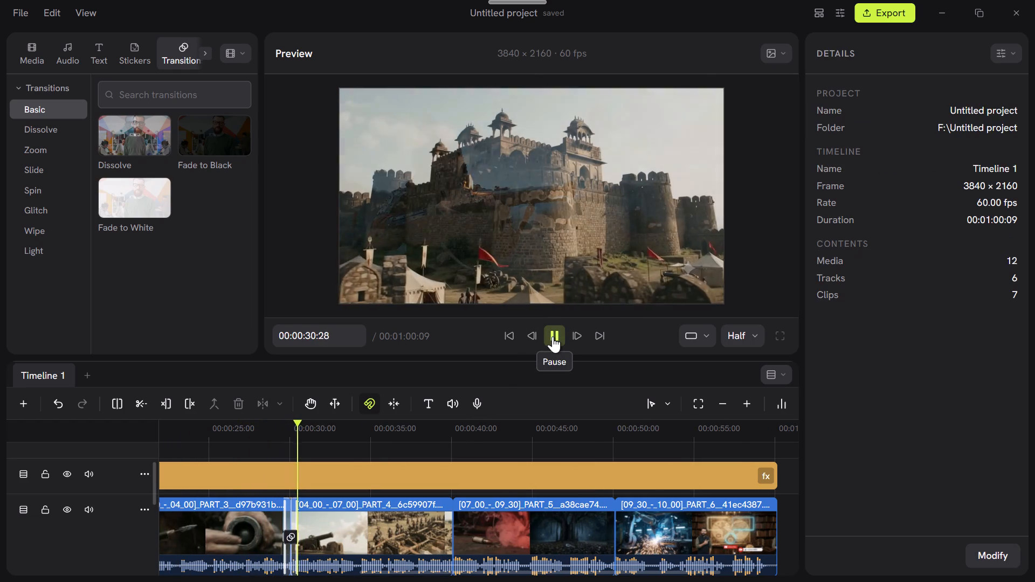
click(251, 545)
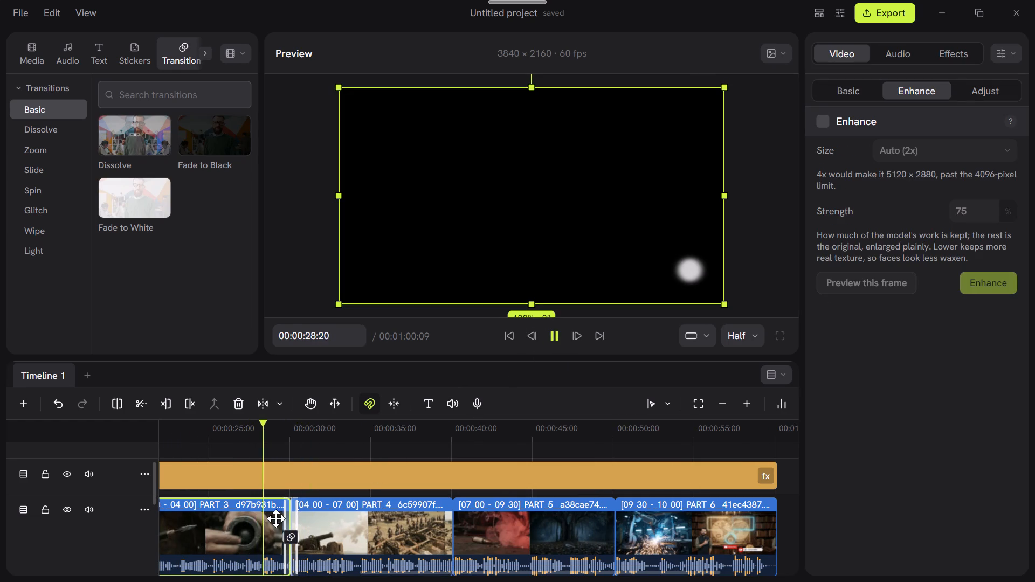
right_click(250, 533)
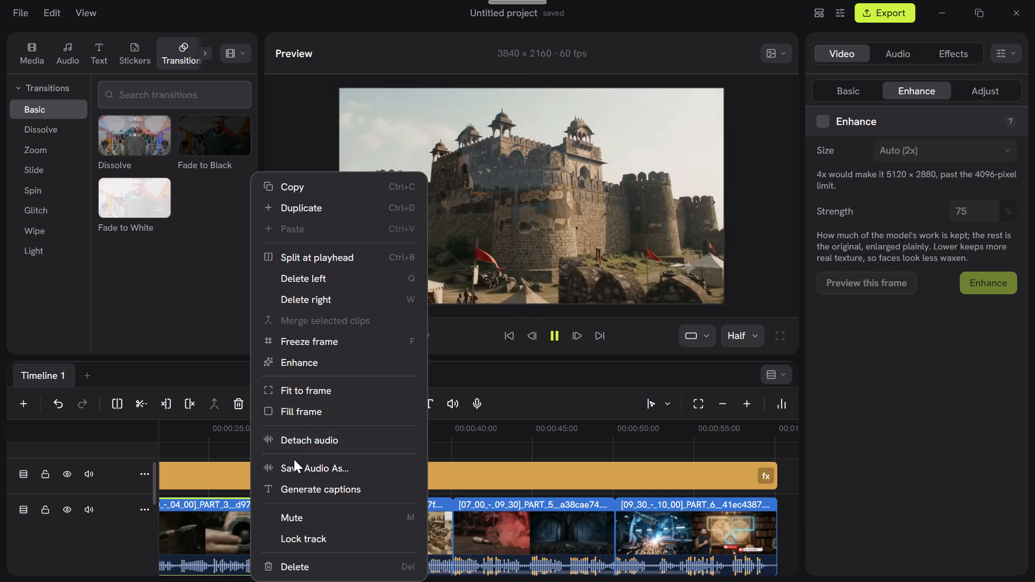
click(229, 495)
click(225, 510)
Select the first video clip at the start of the timeline.
scroll(225, 510, right, 5)
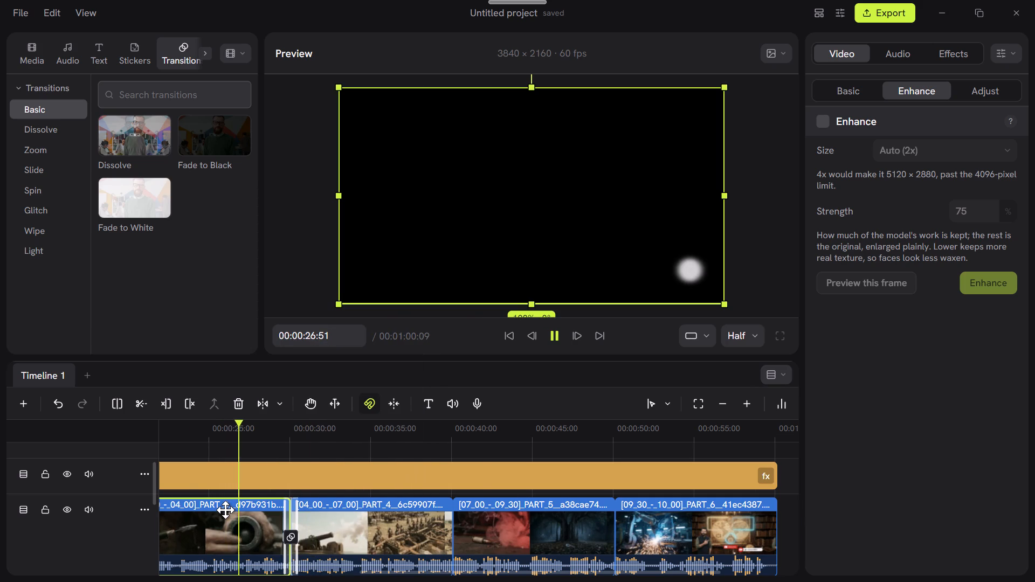
scroll(225, 510, right, 7)
click(217, 511)
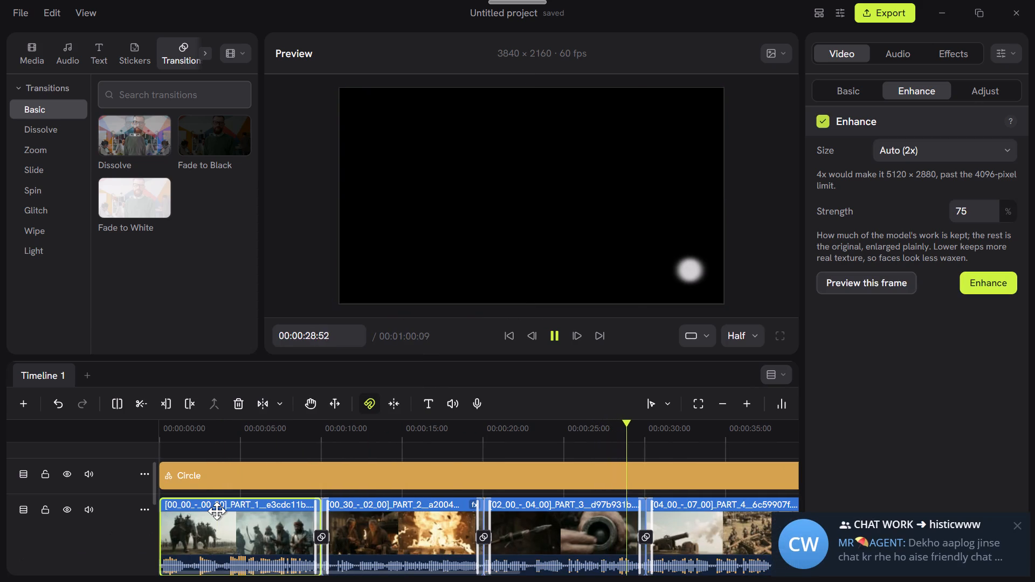
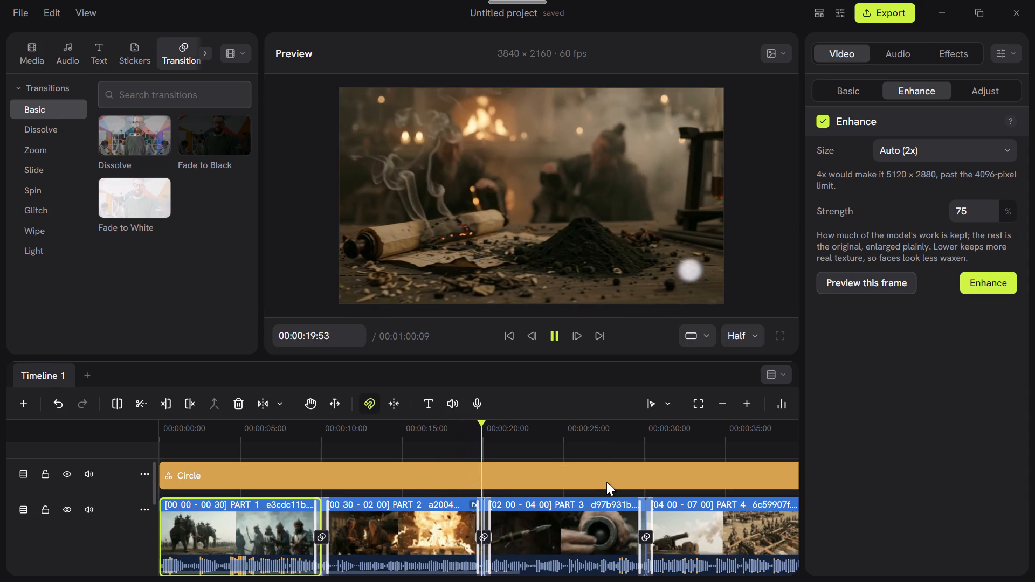
Pause playback and delete the PART_3 clip from the video track.
click(591, 527)
right_click(588, 529)
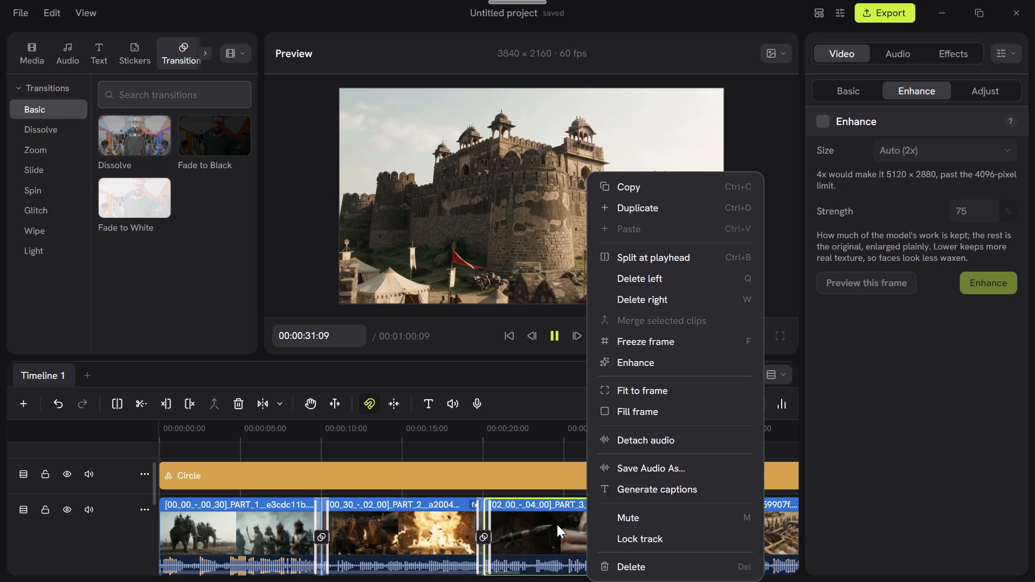
click(557, 524)
click(556, 524)
right_click(555, 495)
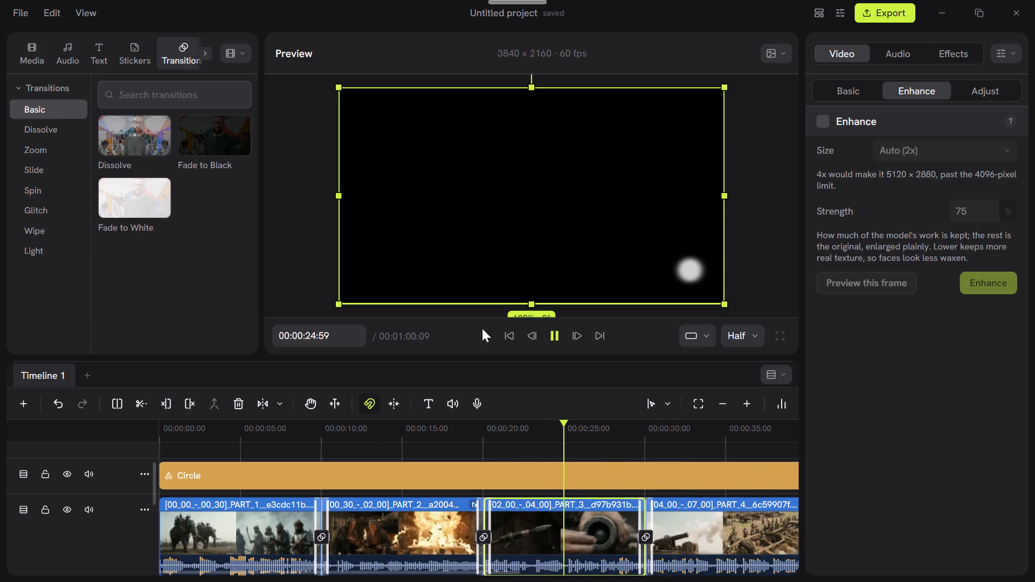
click(553, 336)
right_click(525, 528)
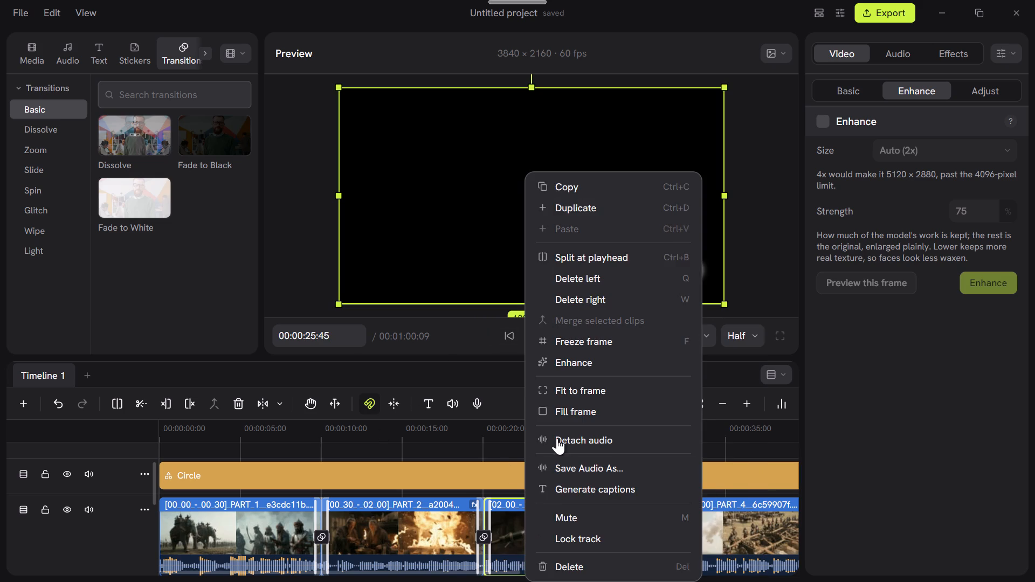
click(506, 528)
right_click(506, 528)
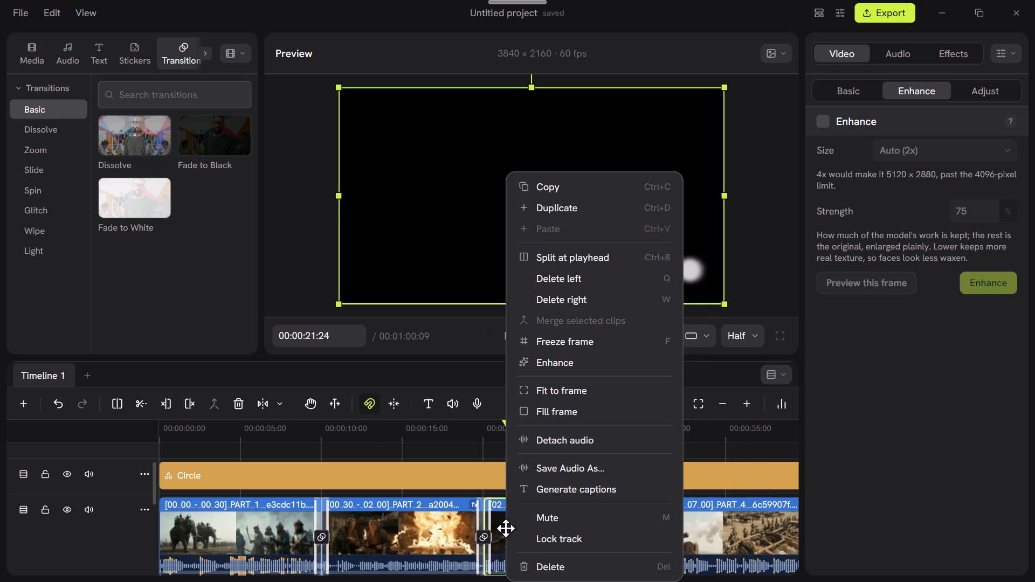
click(541, 569)
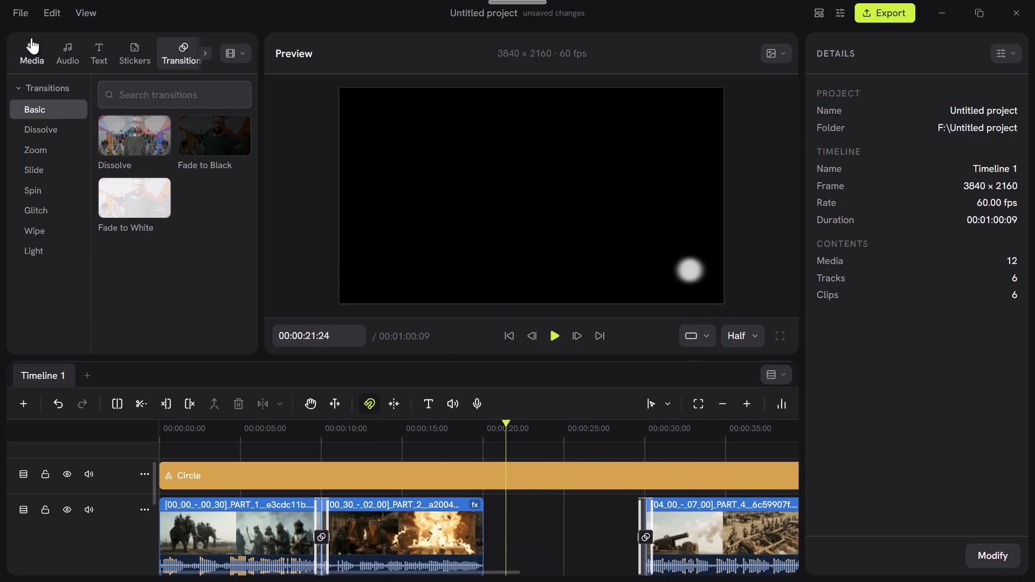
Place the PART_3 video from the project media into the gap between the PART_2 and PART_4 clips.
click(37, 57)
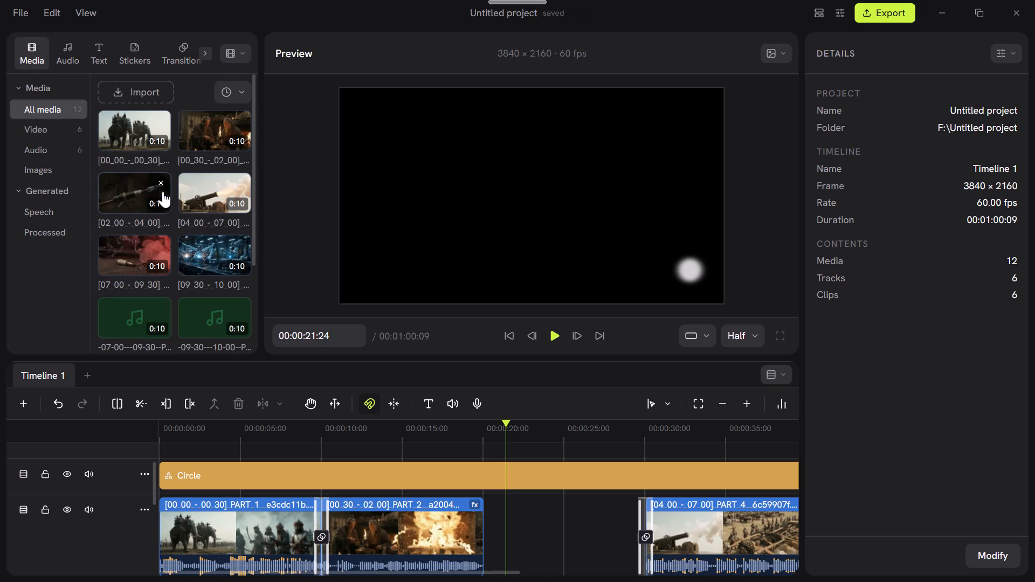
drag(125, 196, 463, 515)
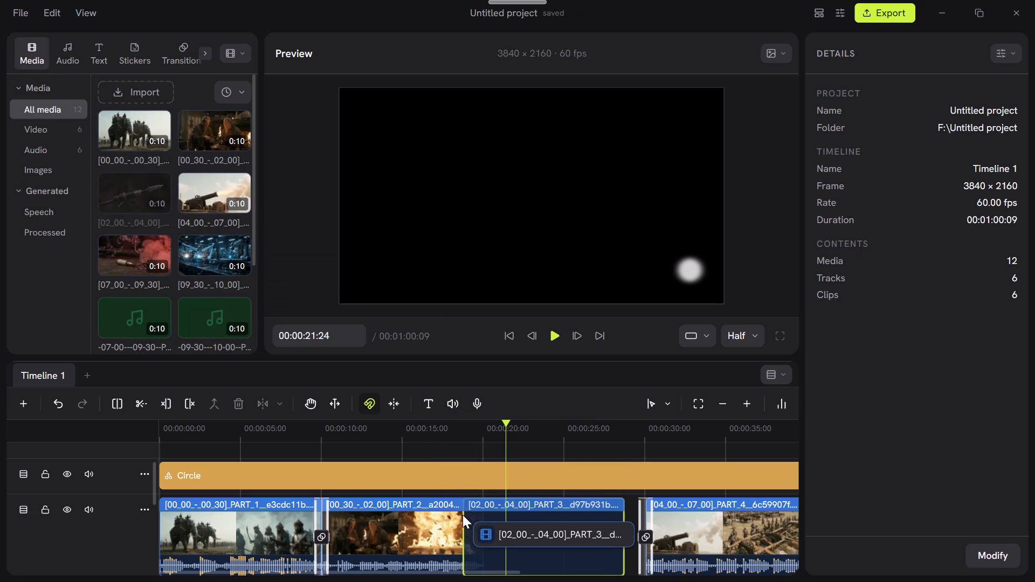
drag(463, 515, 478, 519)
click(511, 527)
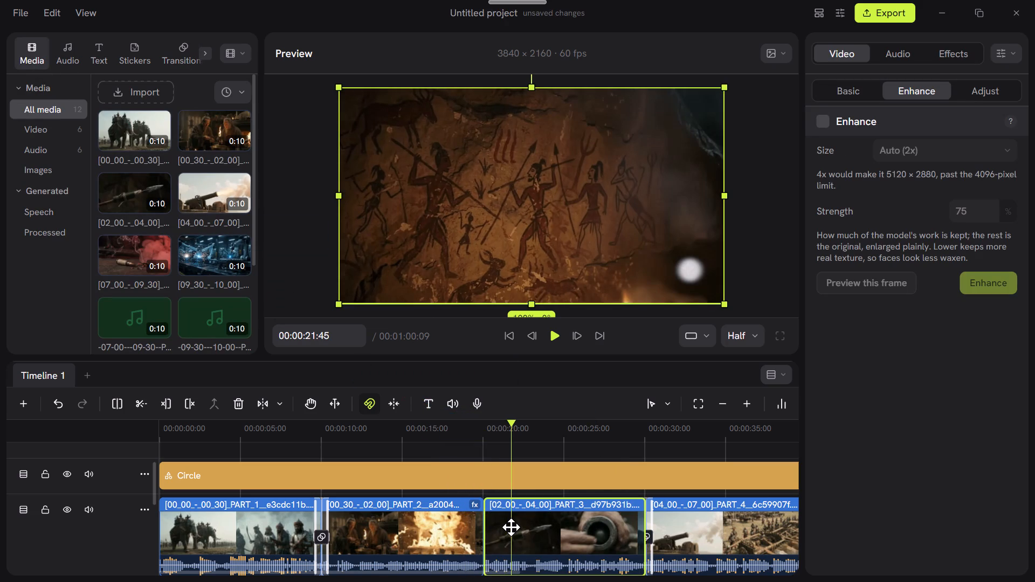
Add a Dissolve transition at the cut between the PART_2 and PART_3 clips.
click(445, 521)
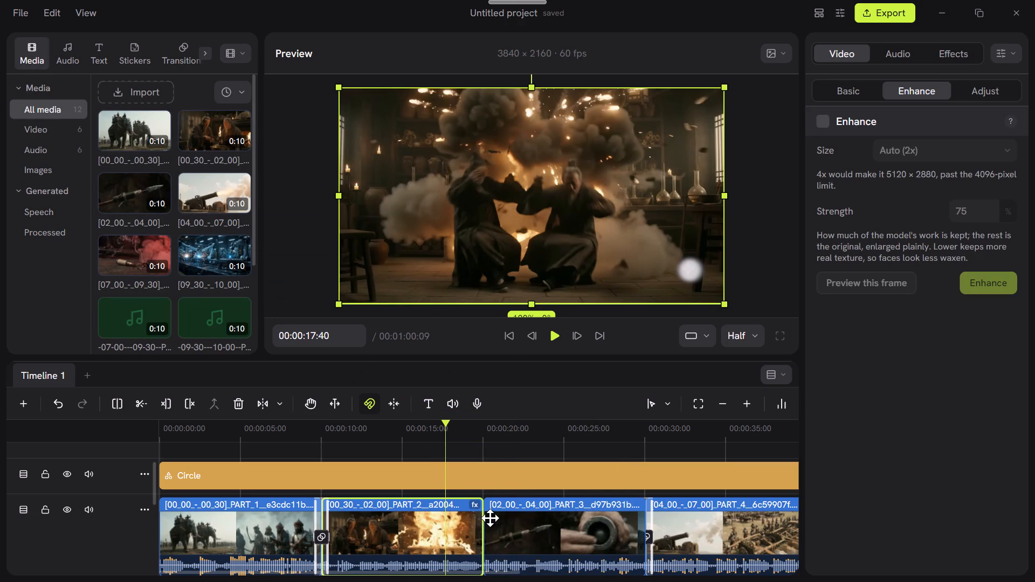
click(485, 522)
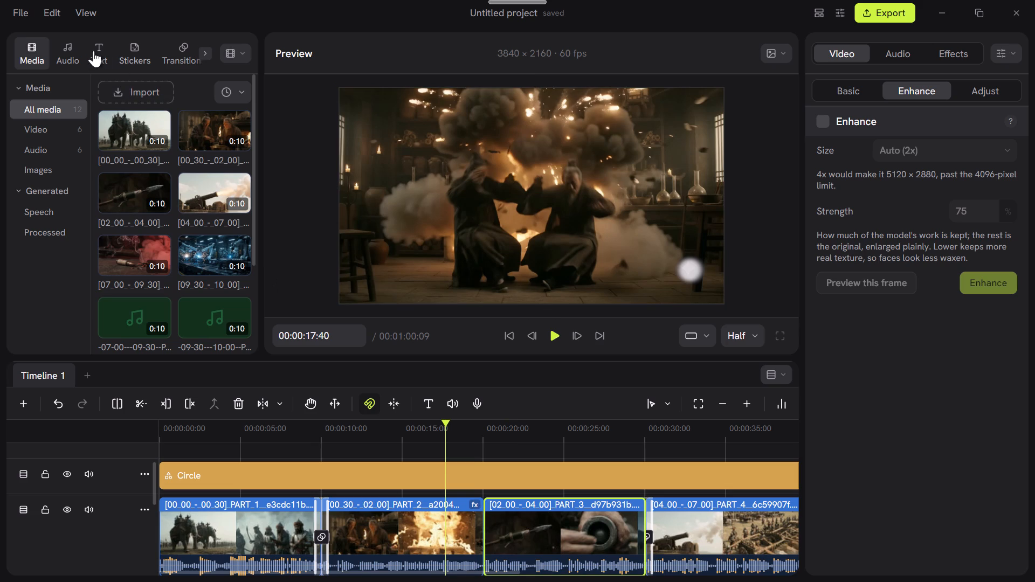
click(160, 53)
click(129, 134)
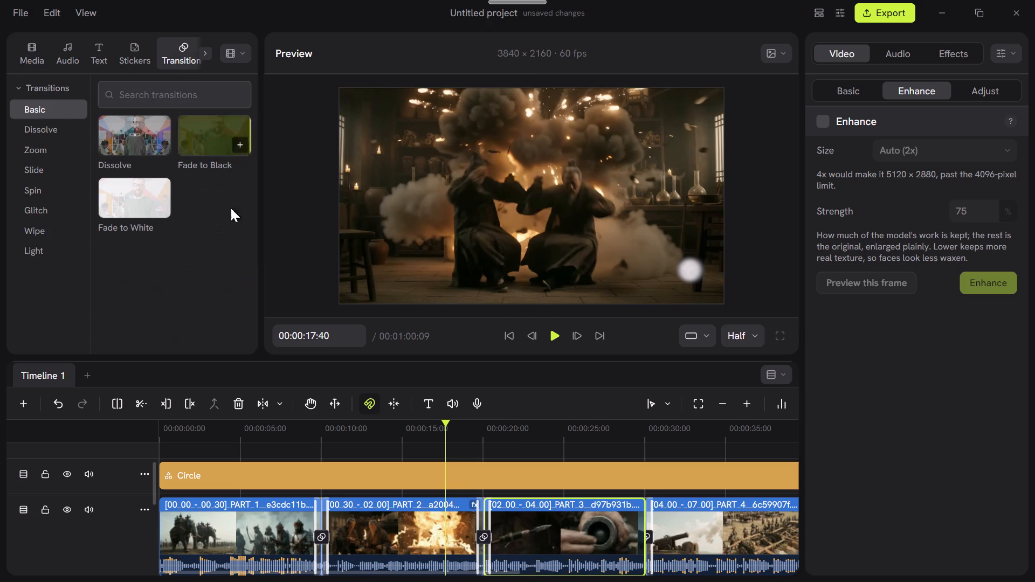
Play through the PART_1 to PART_2 cut and set its Dissolve transition's duration to 0.2 s.
click(308, 503)
click(322, 510)
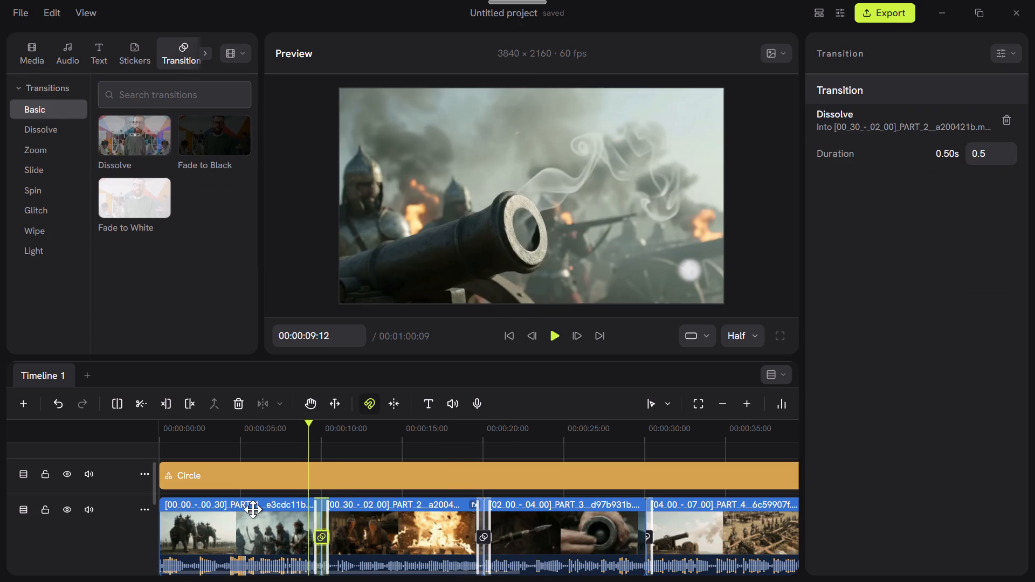
click(253, 509)
click(549, 331)
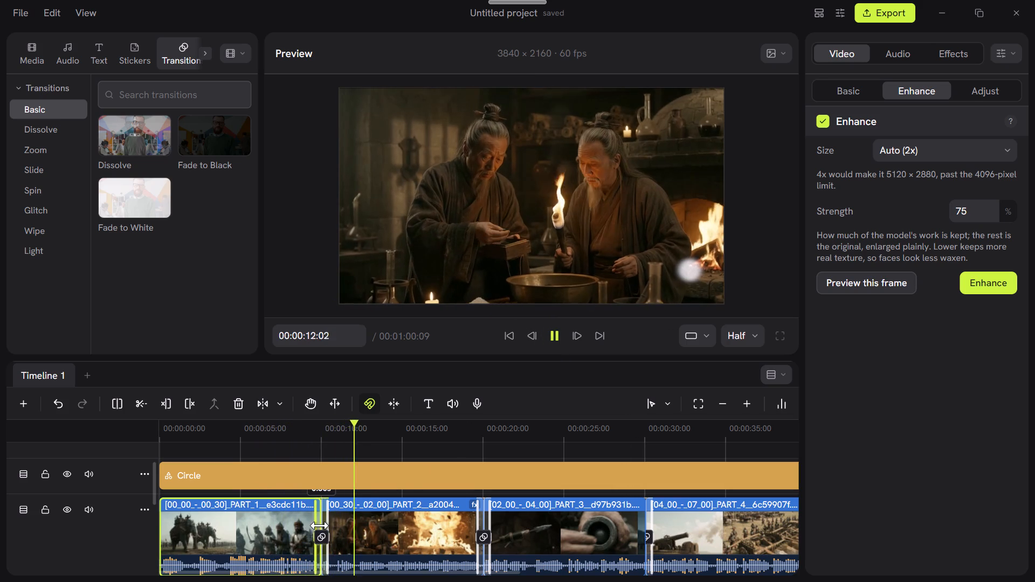
click(323, 535)
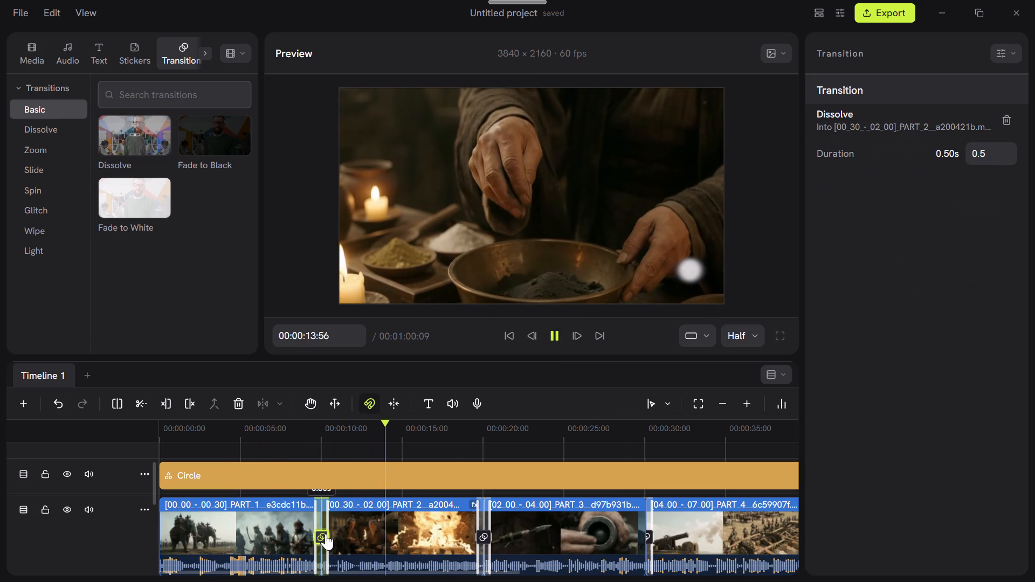
click(995, 157)
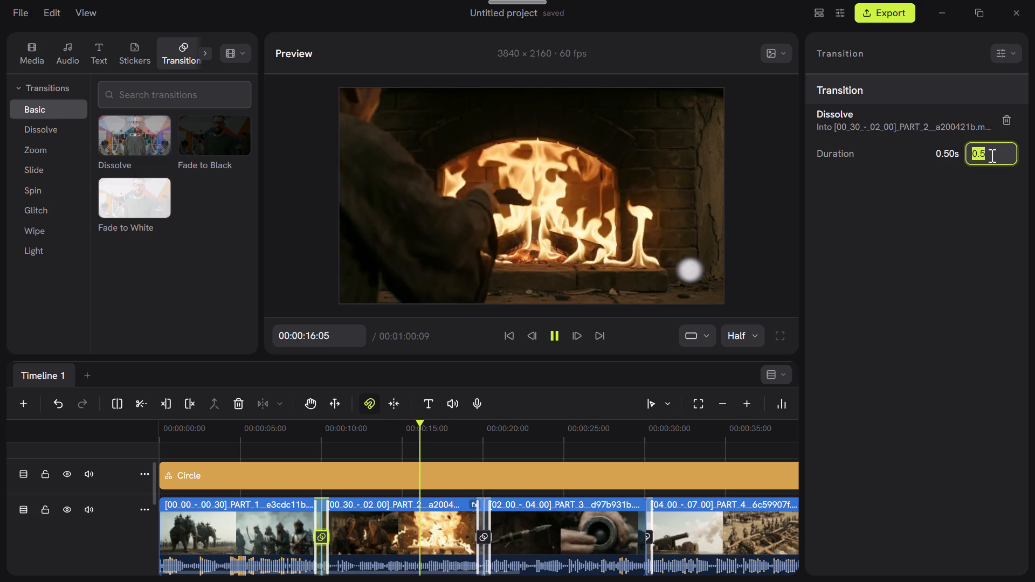
key(BackSpace)
text(0.2)
key(Return)
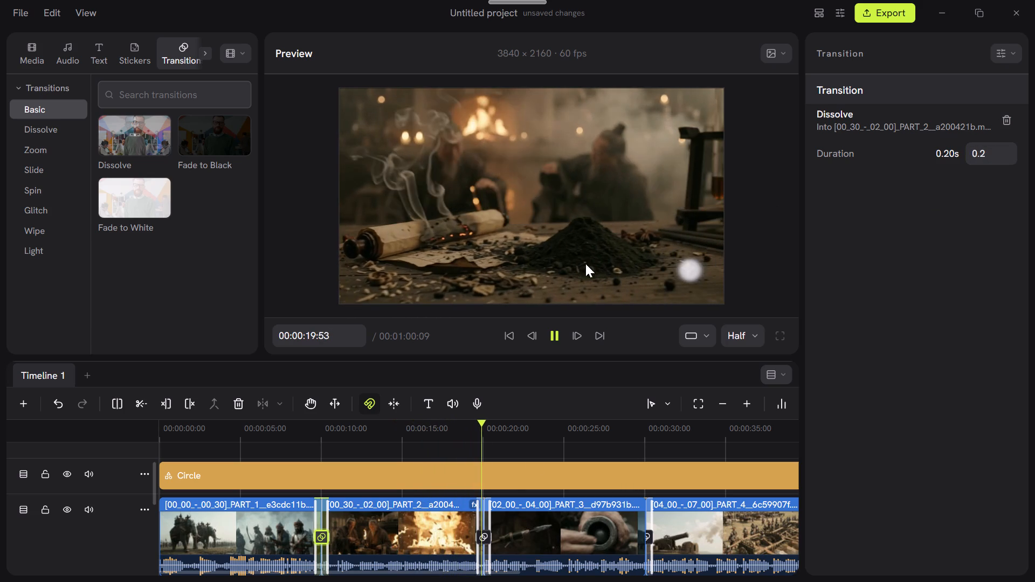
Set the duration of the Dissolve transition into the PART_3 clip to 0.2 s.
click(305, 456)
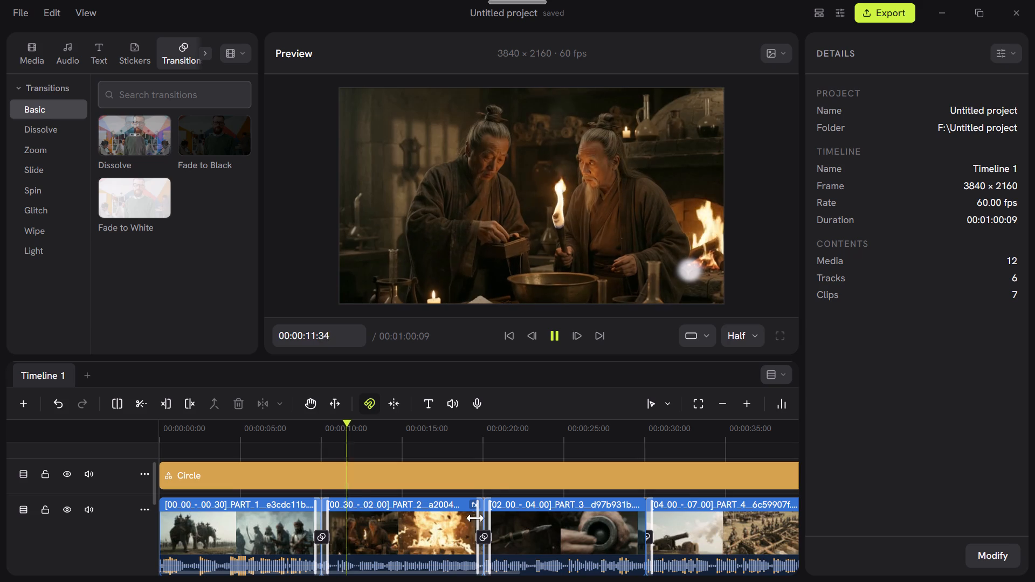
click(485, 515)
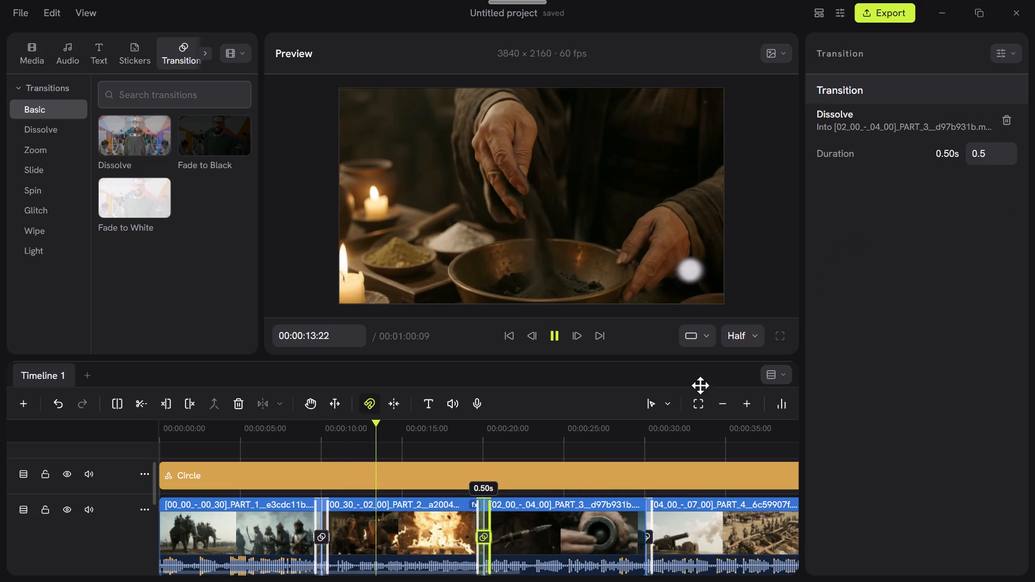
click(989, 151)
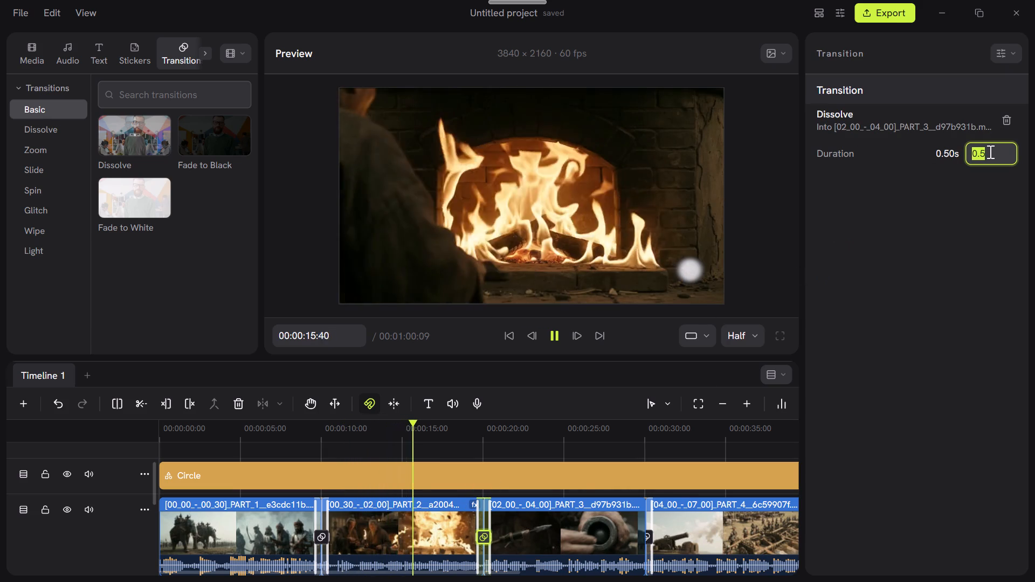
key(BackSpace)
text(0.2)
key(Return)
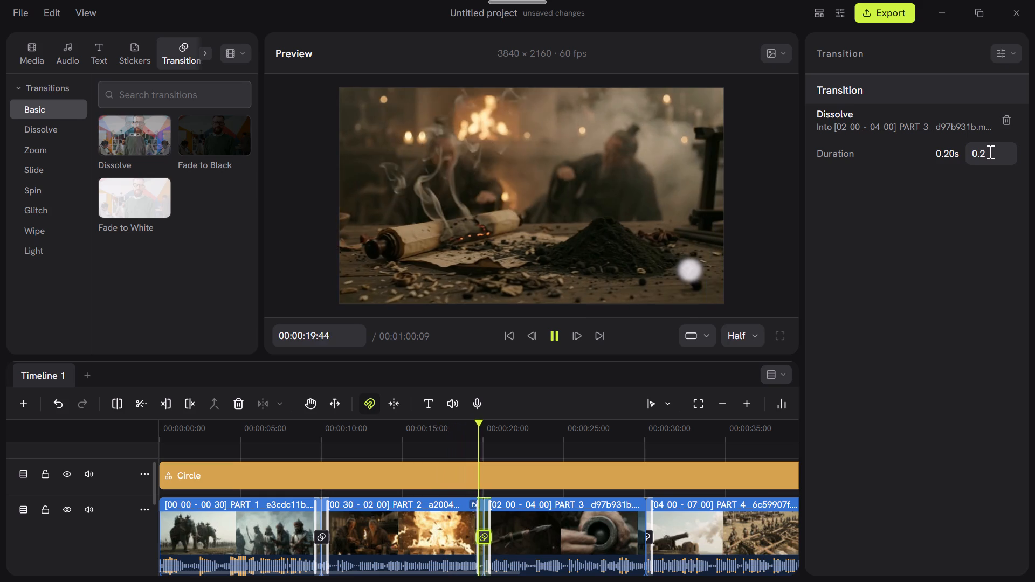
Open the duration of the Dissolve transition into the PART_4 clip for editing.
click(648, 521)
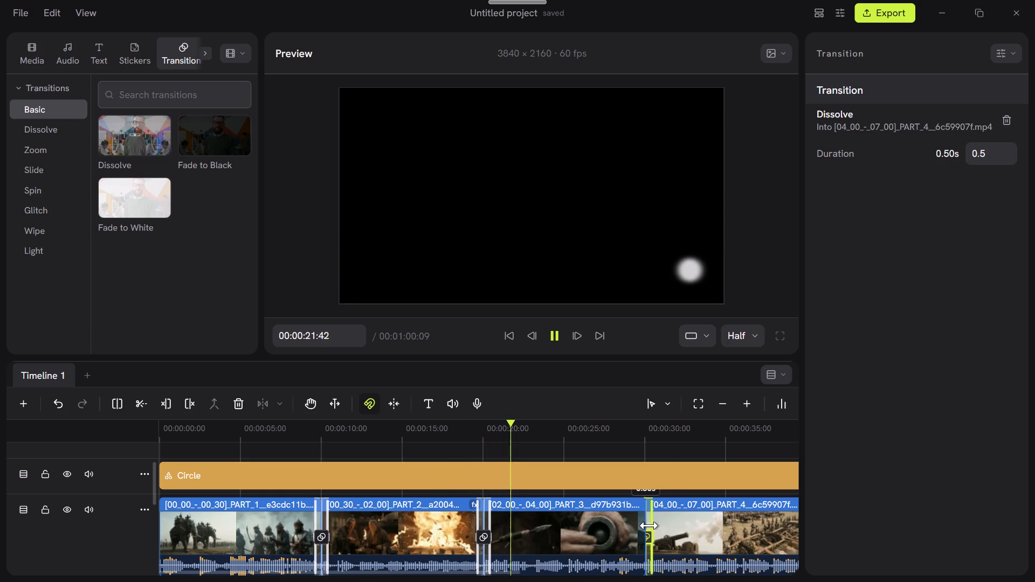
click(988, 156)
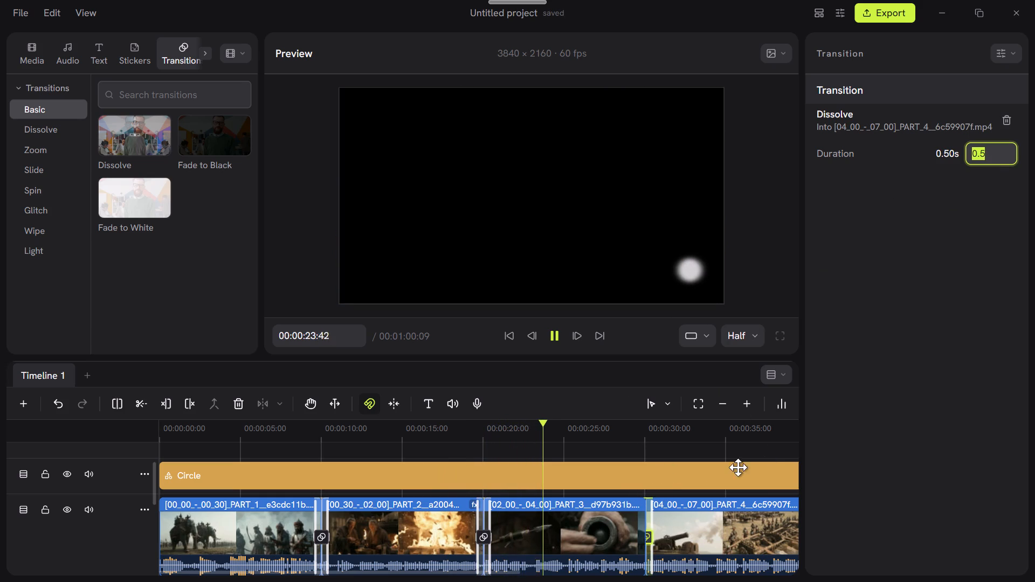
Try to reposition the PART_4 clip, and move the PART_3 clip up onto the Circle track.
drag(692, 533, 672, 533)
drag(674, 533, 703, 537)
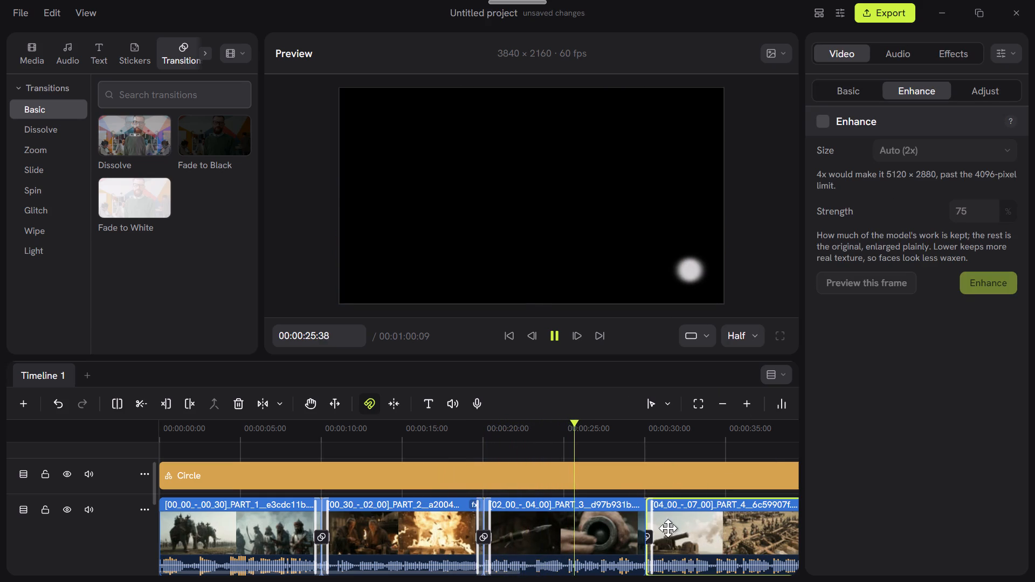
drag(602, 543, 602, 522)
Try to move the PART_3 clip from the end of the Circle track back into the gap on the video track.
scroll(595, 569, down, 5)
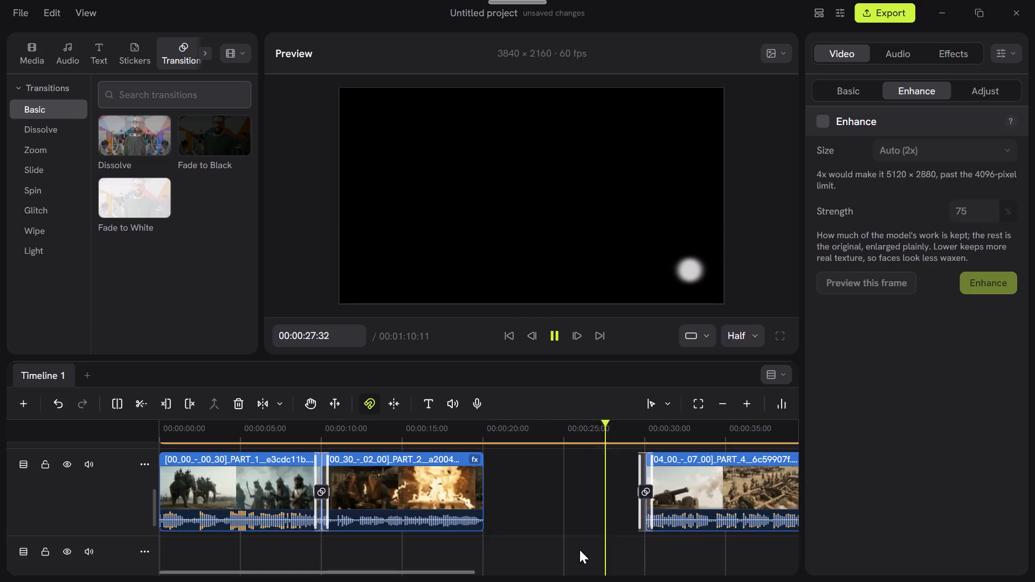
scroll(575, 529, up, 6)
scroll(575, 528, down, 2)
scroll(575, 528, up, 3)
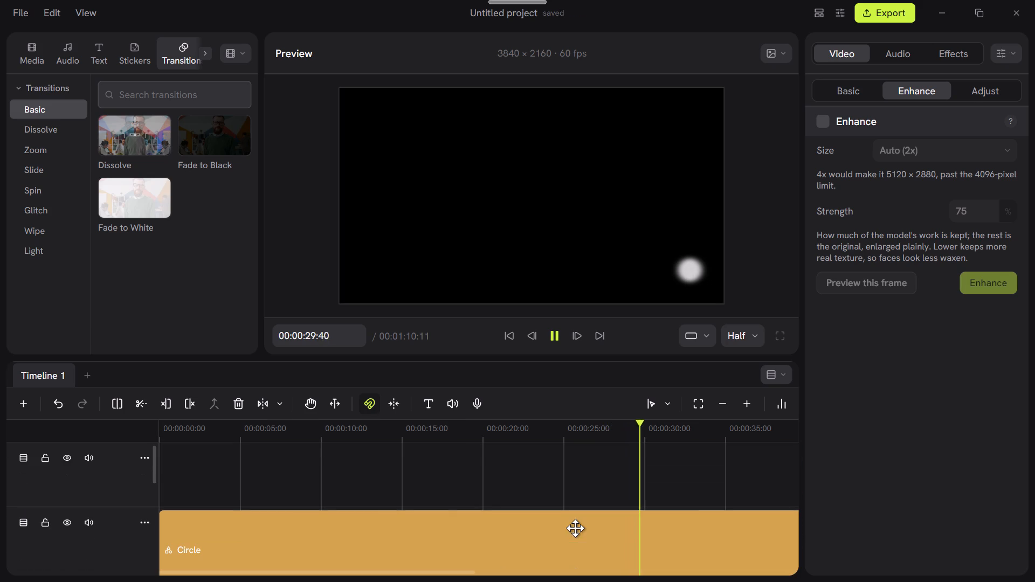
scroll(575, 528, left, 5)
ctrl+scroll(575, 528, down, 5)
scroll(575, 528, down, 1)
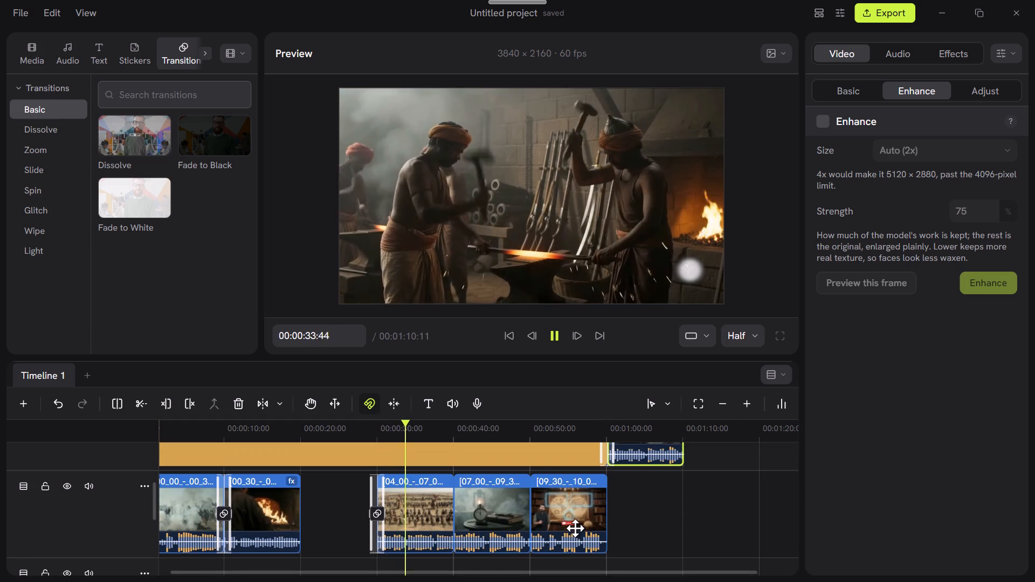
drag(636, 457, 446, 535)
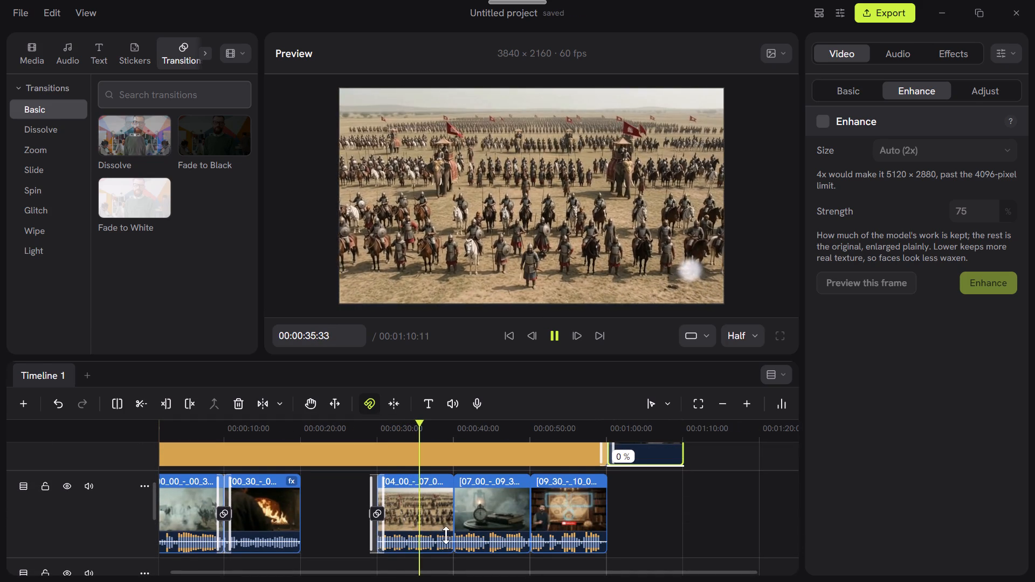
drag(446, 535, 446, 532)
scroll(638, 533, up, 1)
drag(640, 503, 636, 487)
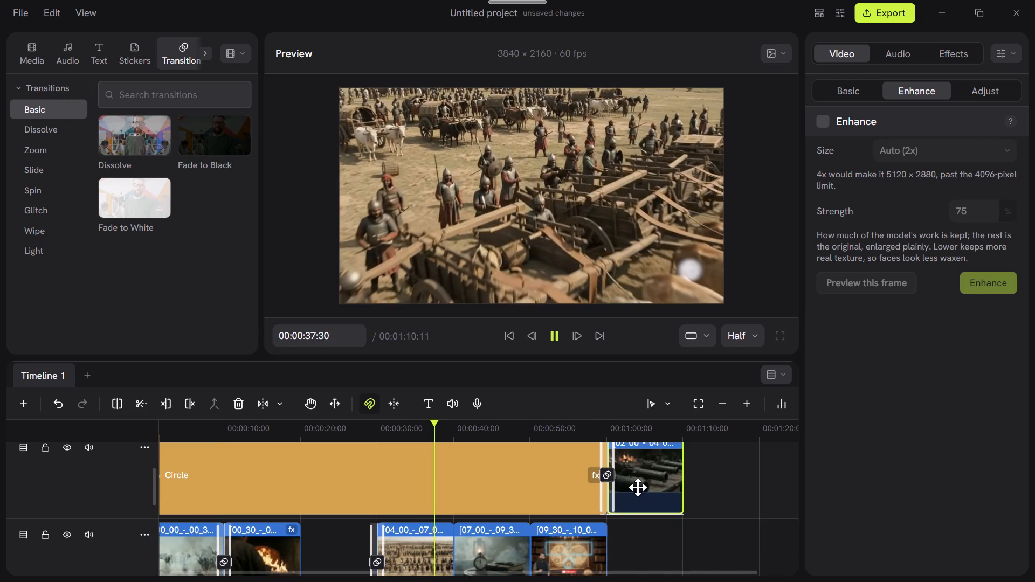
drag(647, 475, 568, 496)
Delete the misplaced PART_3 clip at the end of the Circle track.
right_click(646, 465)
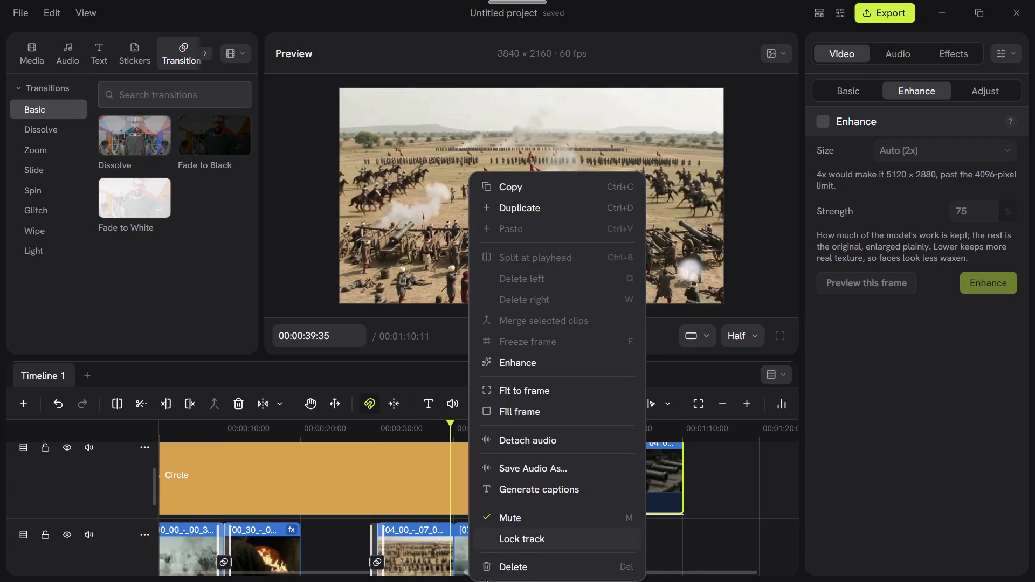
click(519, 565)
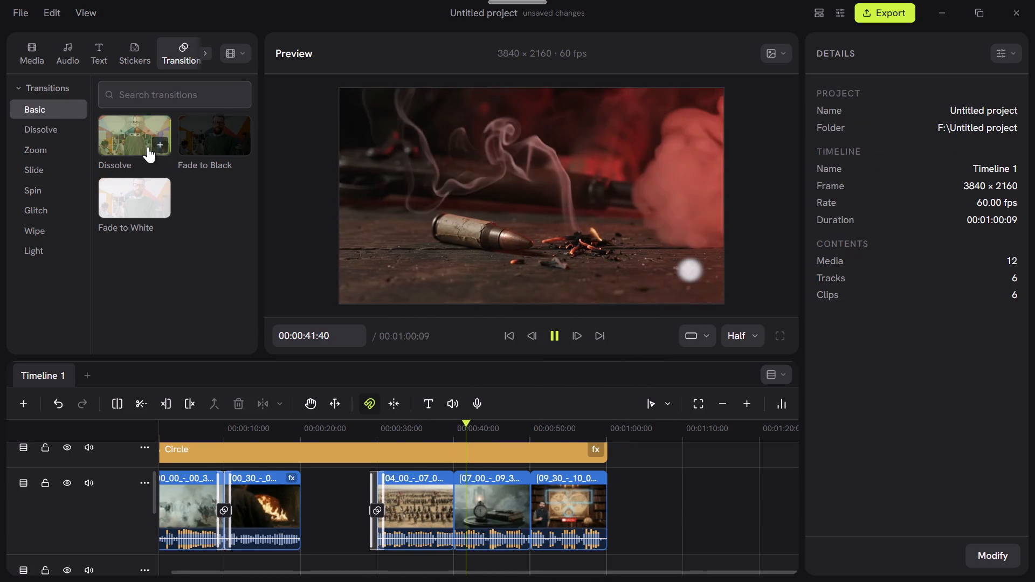
Place the PART_3 video from the project media on the video track, directly between the PART_2 and PART_4 clips.
click(119, 46)
click(74, 60)
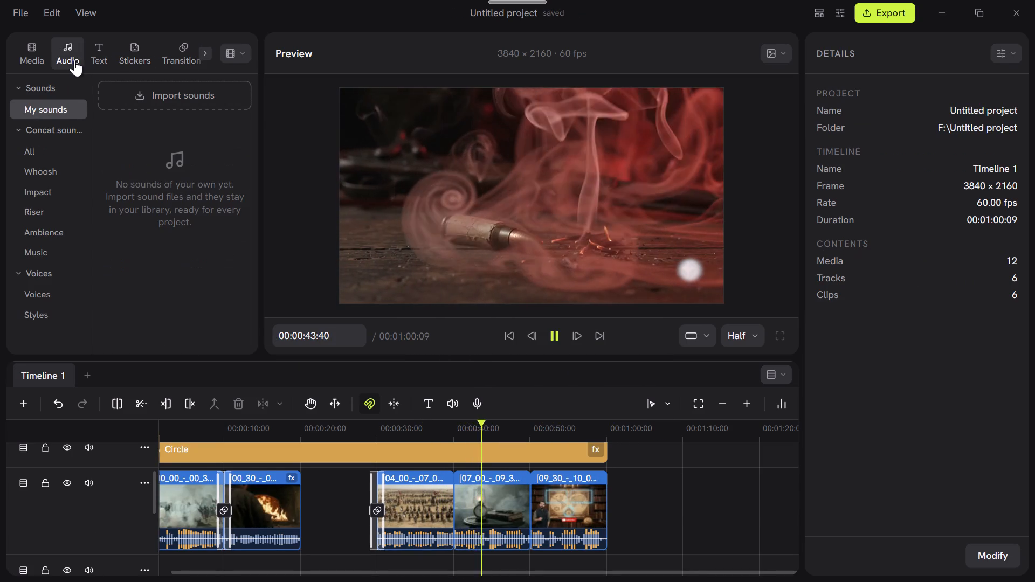
click(54, 144)
click(27, 60)
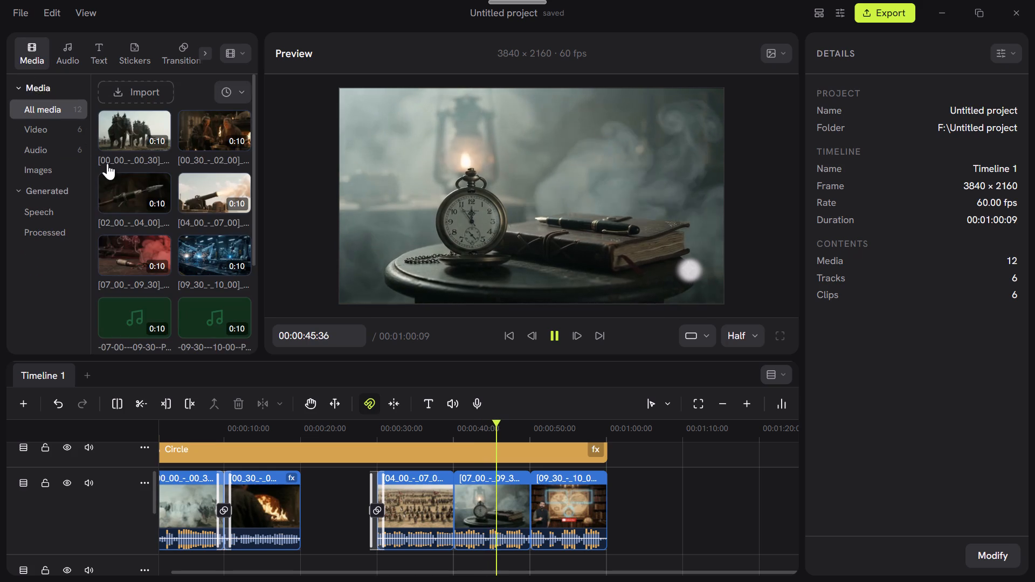
drag(135, 195, 302, 508)
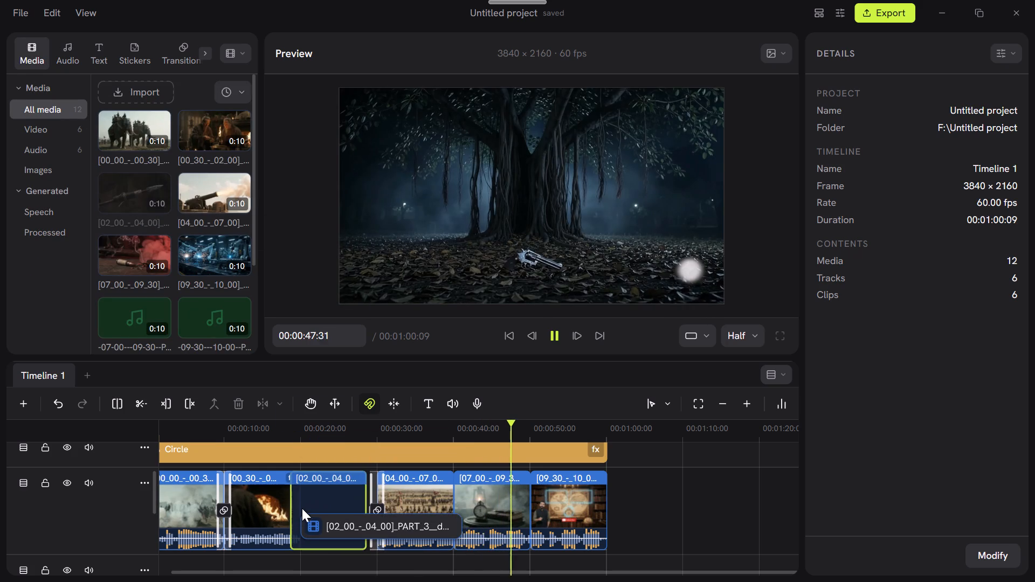
drag(302, 508, 300, 504)
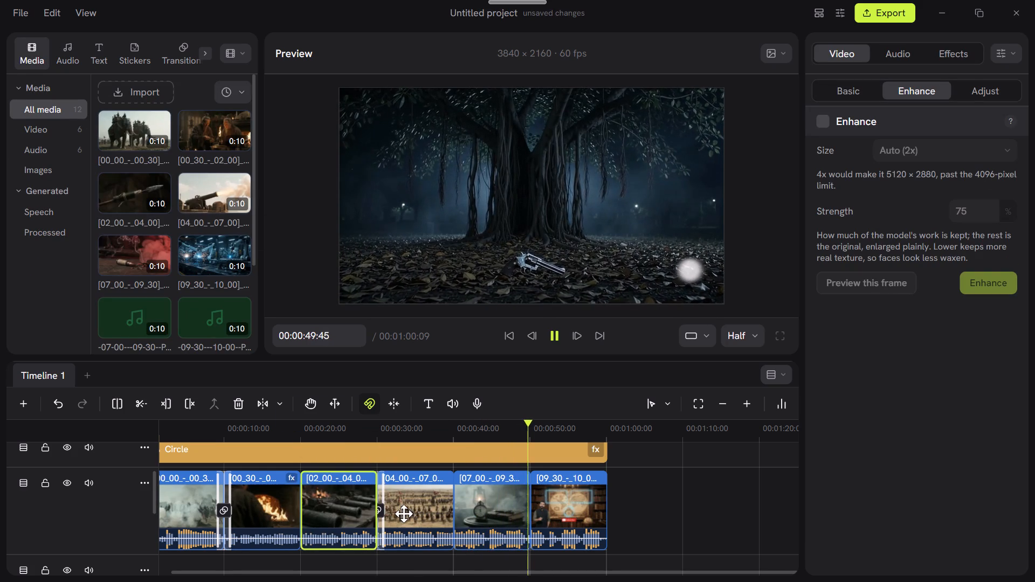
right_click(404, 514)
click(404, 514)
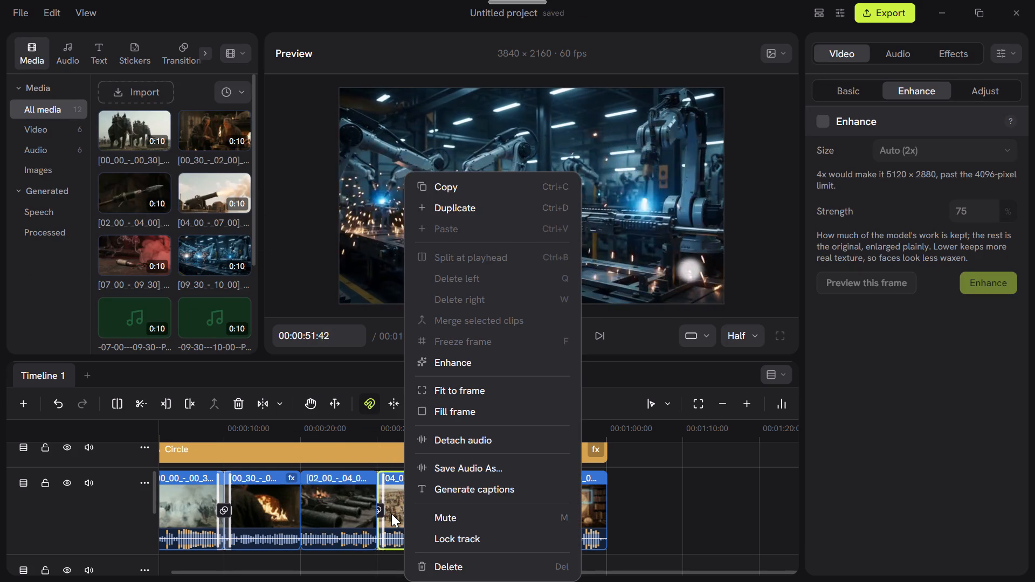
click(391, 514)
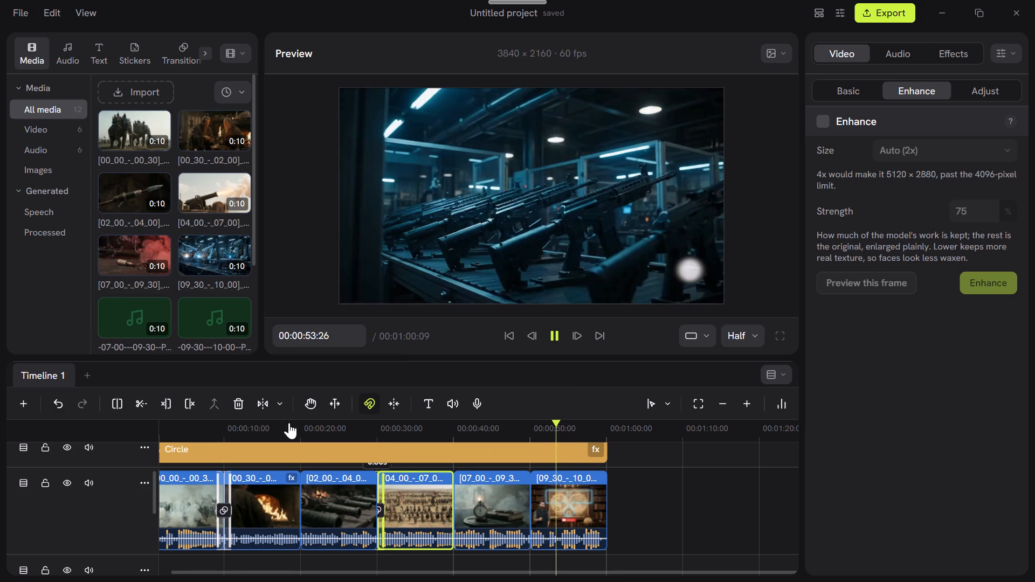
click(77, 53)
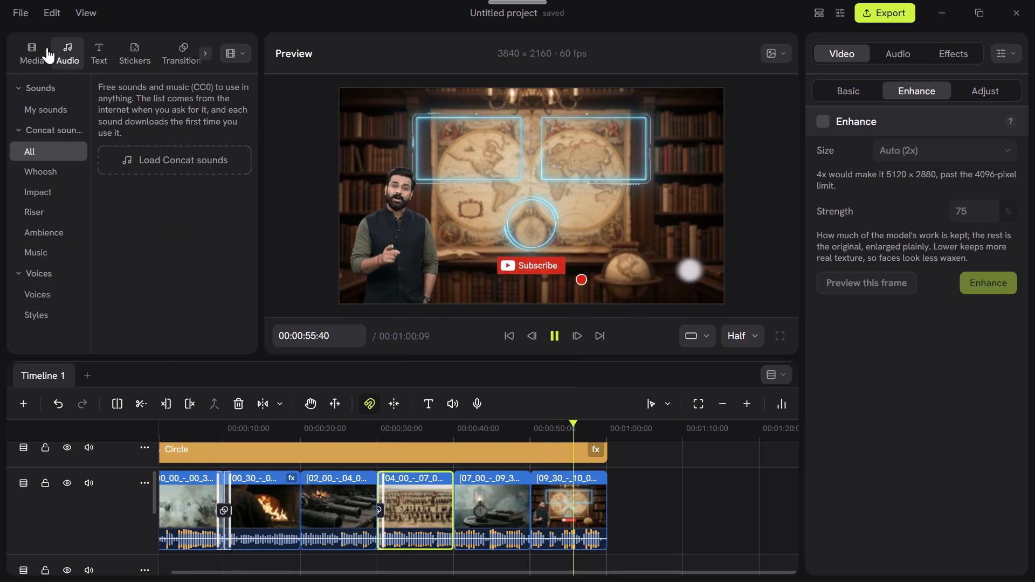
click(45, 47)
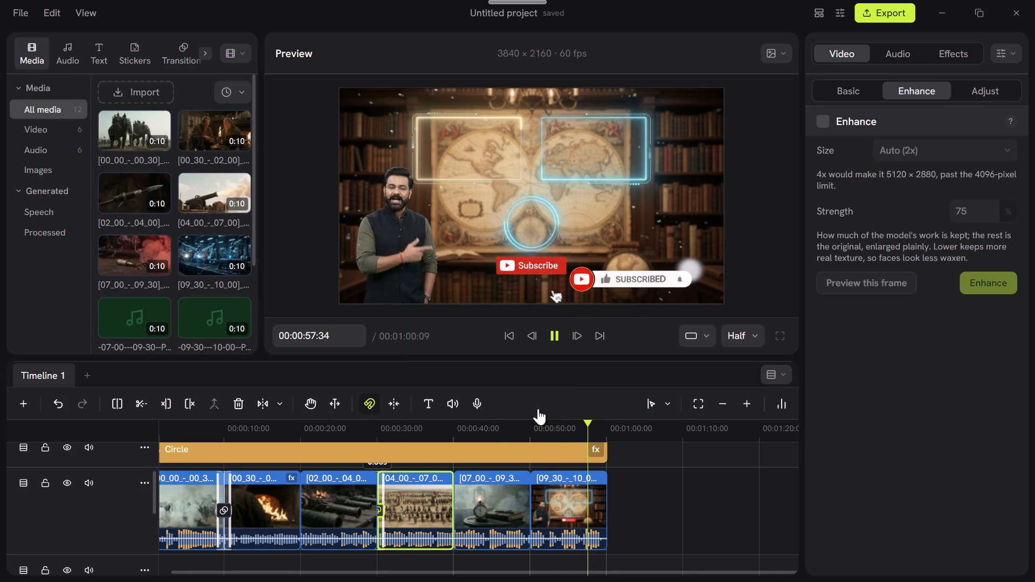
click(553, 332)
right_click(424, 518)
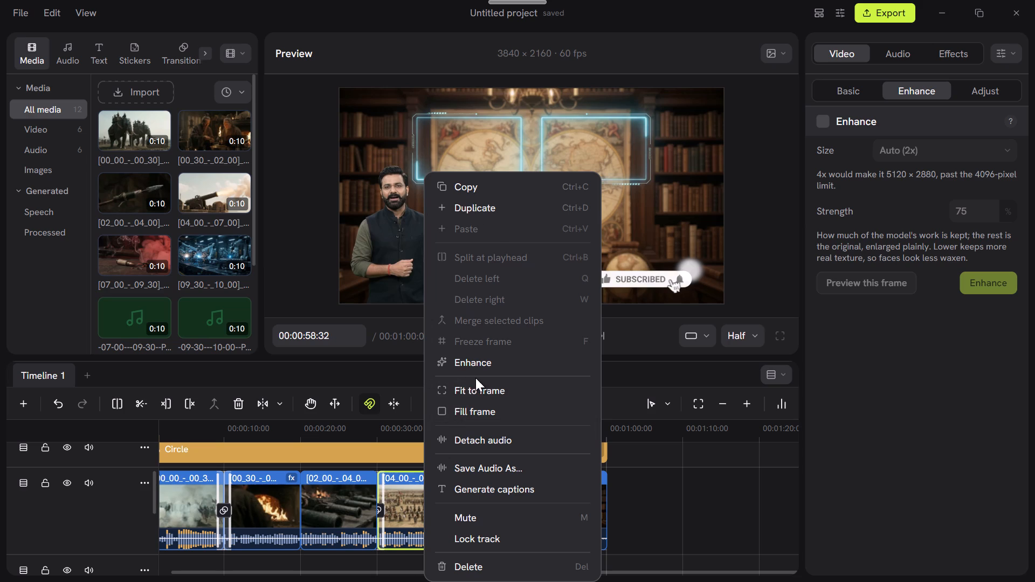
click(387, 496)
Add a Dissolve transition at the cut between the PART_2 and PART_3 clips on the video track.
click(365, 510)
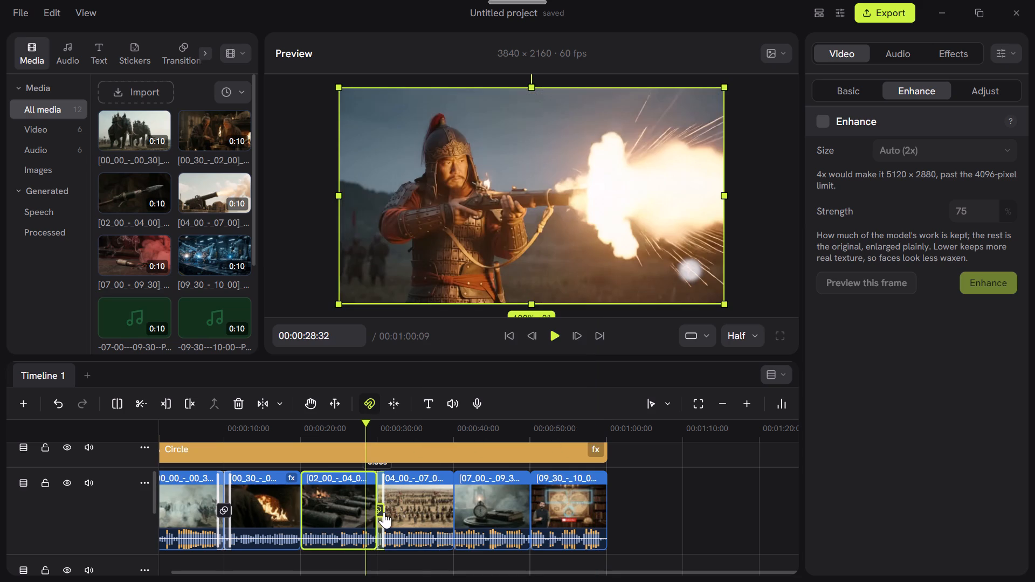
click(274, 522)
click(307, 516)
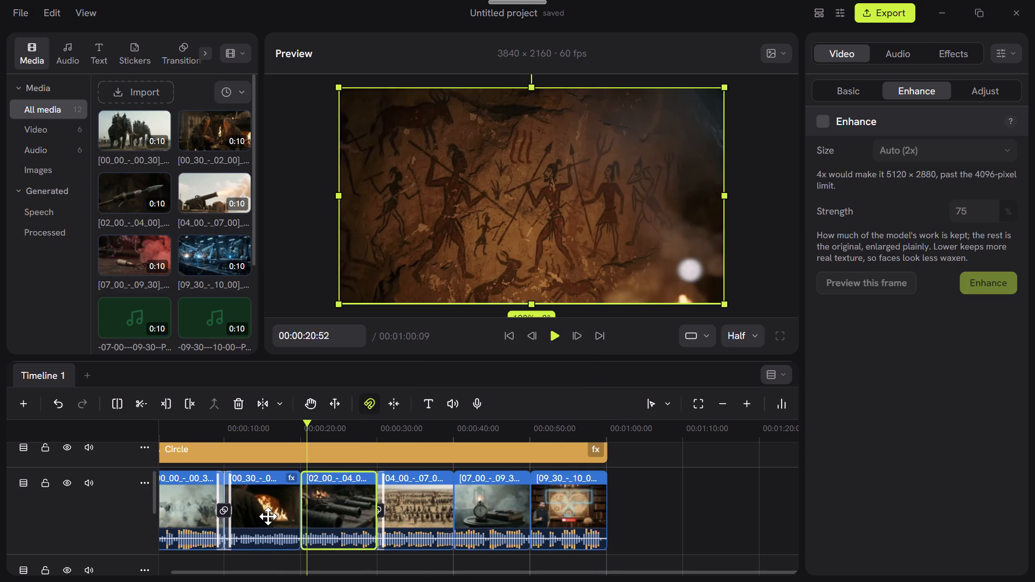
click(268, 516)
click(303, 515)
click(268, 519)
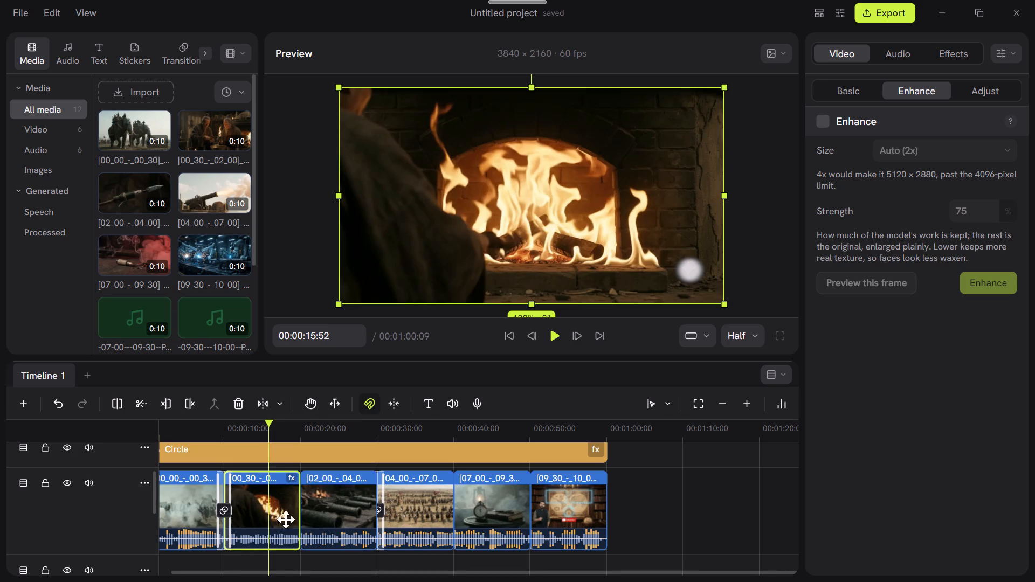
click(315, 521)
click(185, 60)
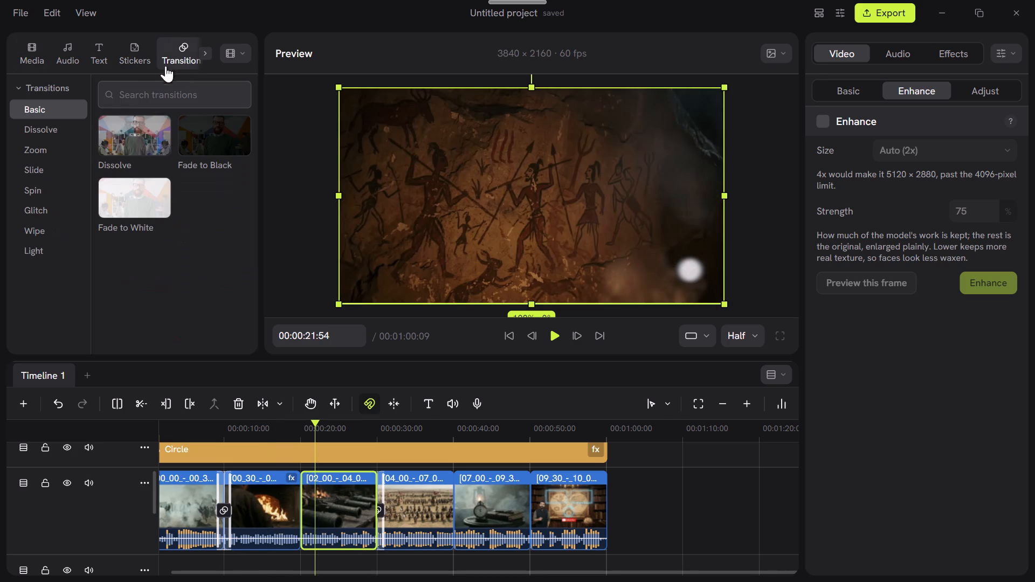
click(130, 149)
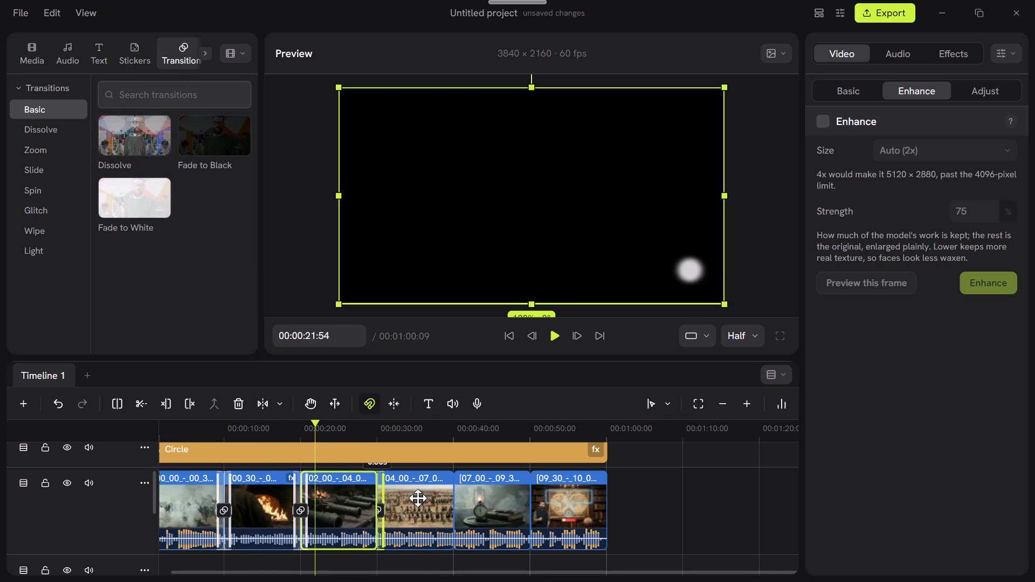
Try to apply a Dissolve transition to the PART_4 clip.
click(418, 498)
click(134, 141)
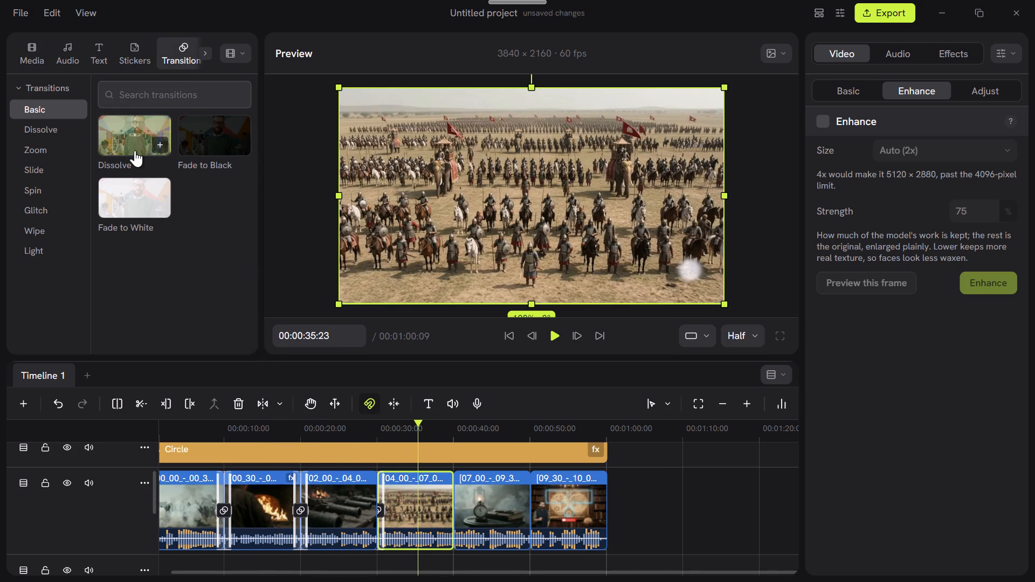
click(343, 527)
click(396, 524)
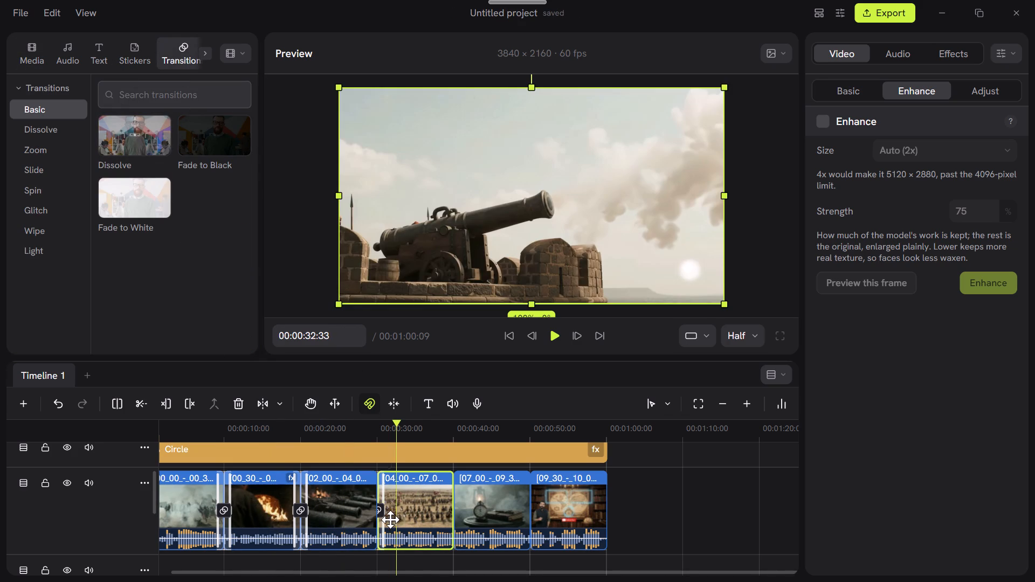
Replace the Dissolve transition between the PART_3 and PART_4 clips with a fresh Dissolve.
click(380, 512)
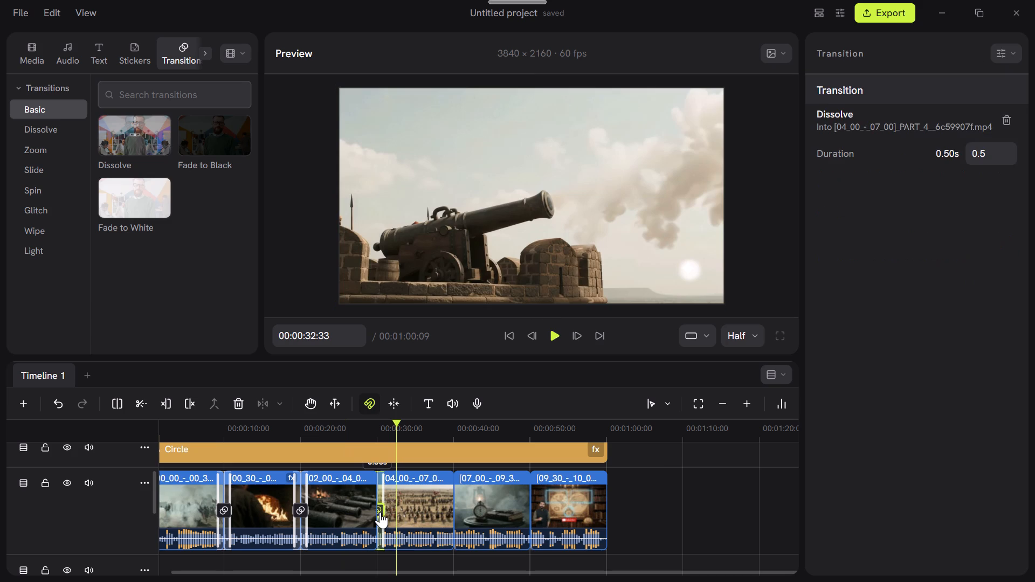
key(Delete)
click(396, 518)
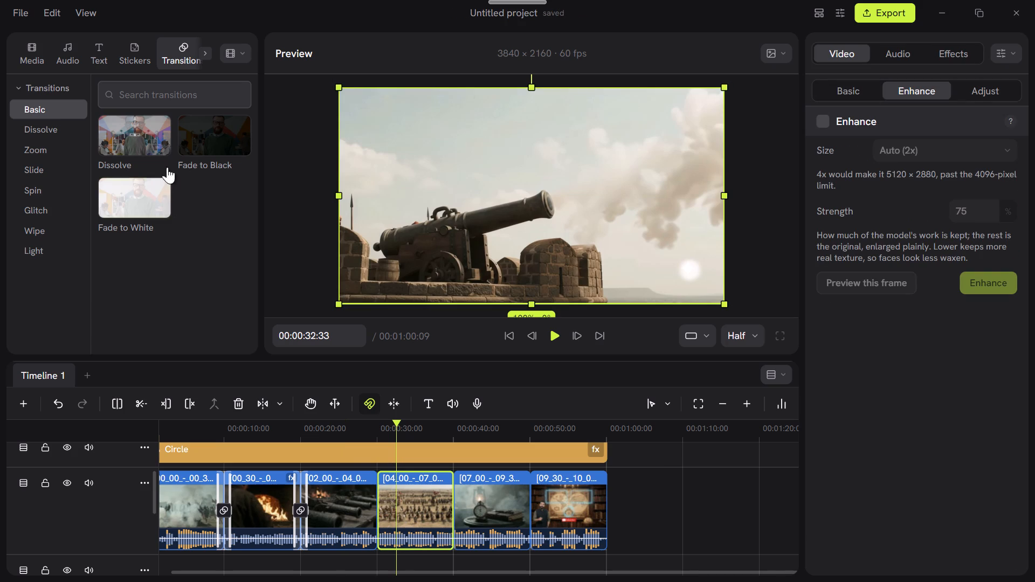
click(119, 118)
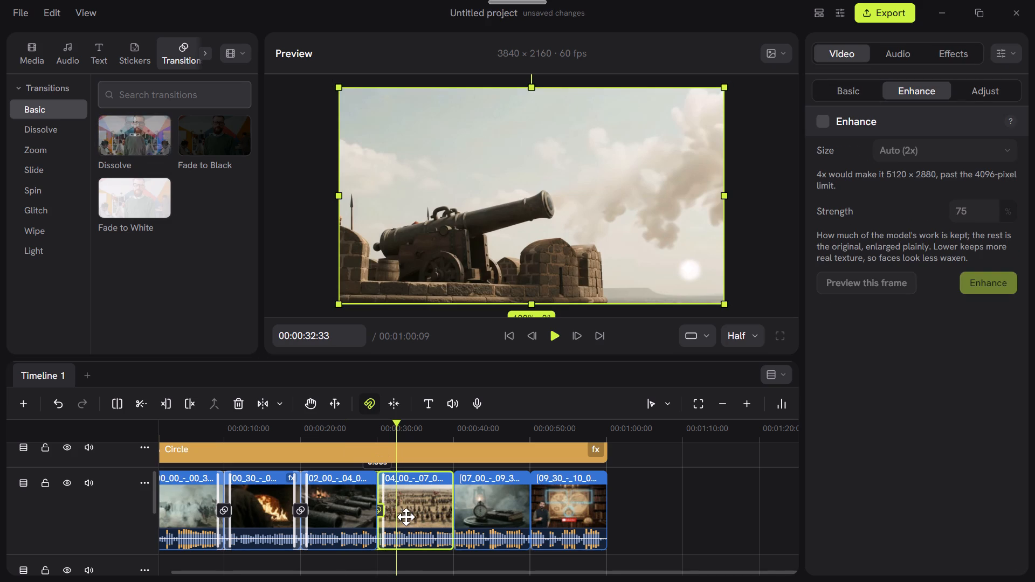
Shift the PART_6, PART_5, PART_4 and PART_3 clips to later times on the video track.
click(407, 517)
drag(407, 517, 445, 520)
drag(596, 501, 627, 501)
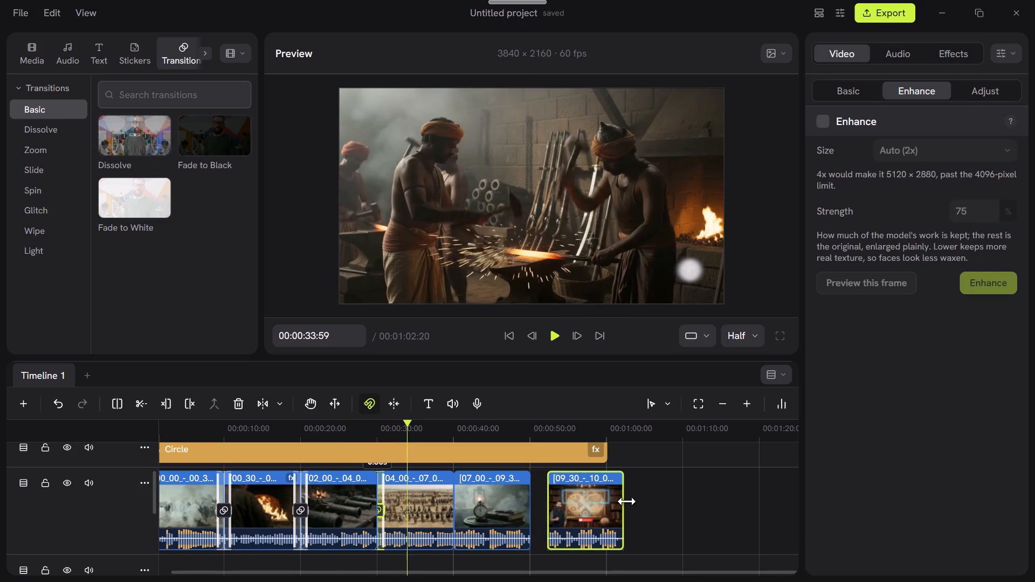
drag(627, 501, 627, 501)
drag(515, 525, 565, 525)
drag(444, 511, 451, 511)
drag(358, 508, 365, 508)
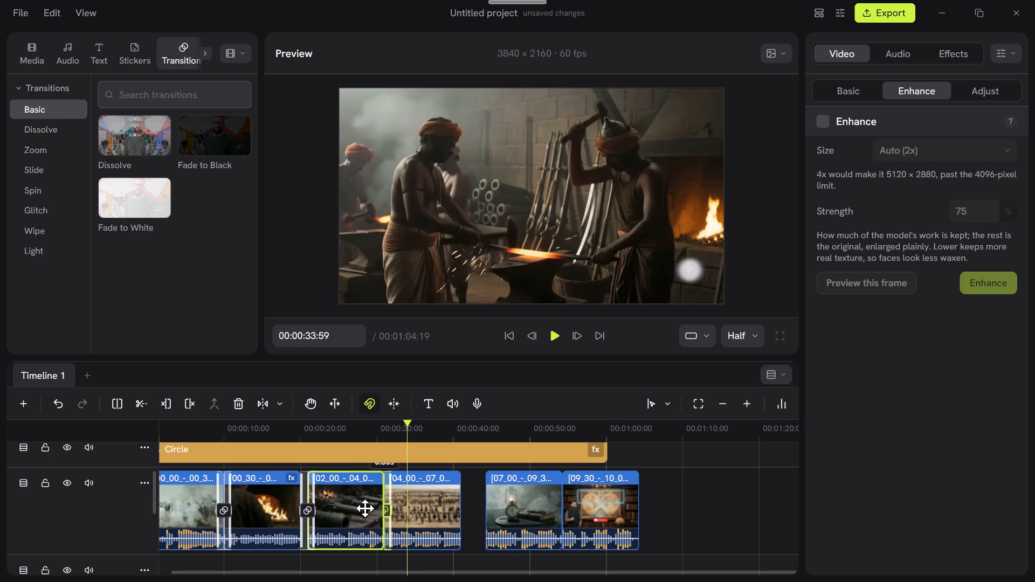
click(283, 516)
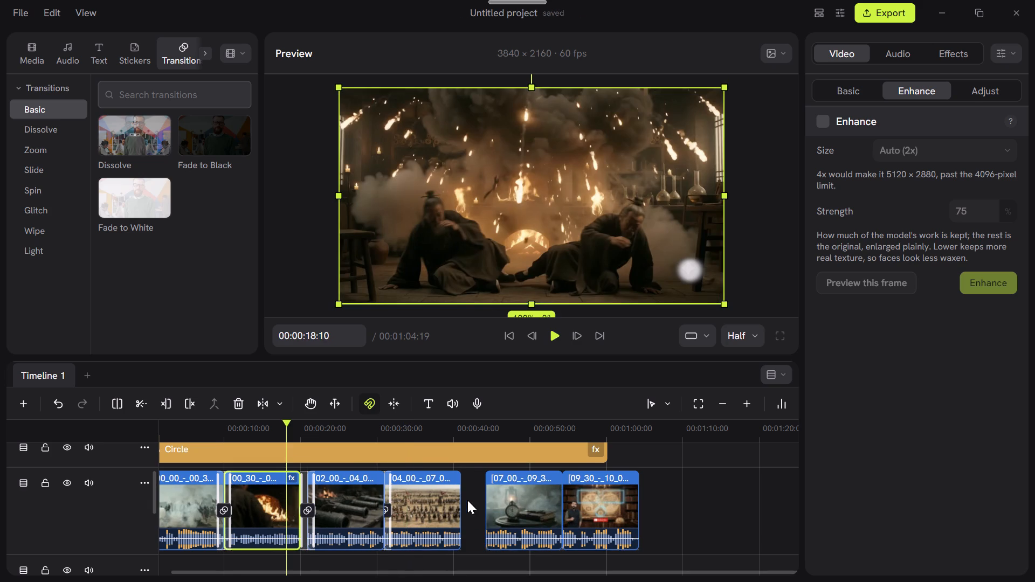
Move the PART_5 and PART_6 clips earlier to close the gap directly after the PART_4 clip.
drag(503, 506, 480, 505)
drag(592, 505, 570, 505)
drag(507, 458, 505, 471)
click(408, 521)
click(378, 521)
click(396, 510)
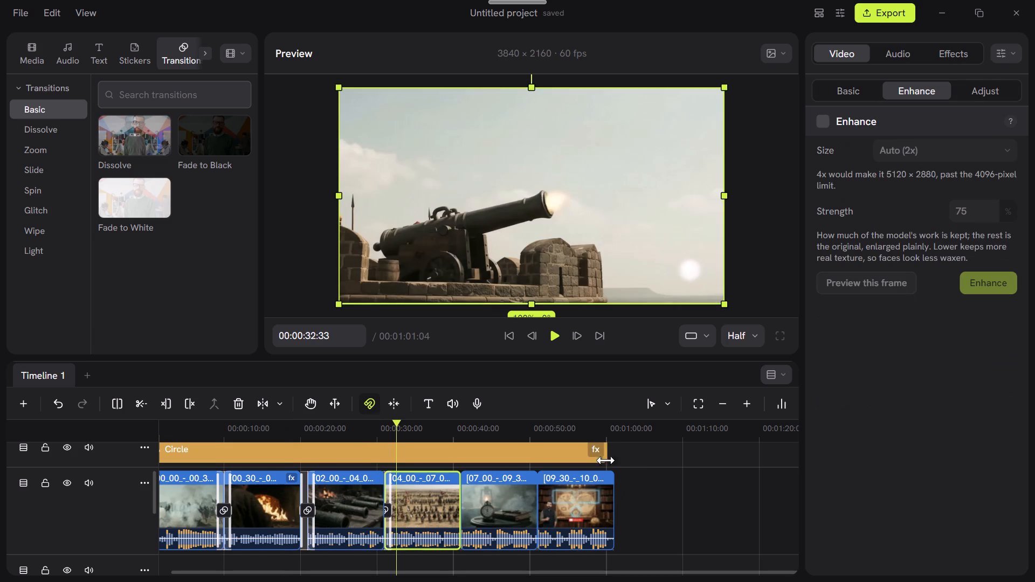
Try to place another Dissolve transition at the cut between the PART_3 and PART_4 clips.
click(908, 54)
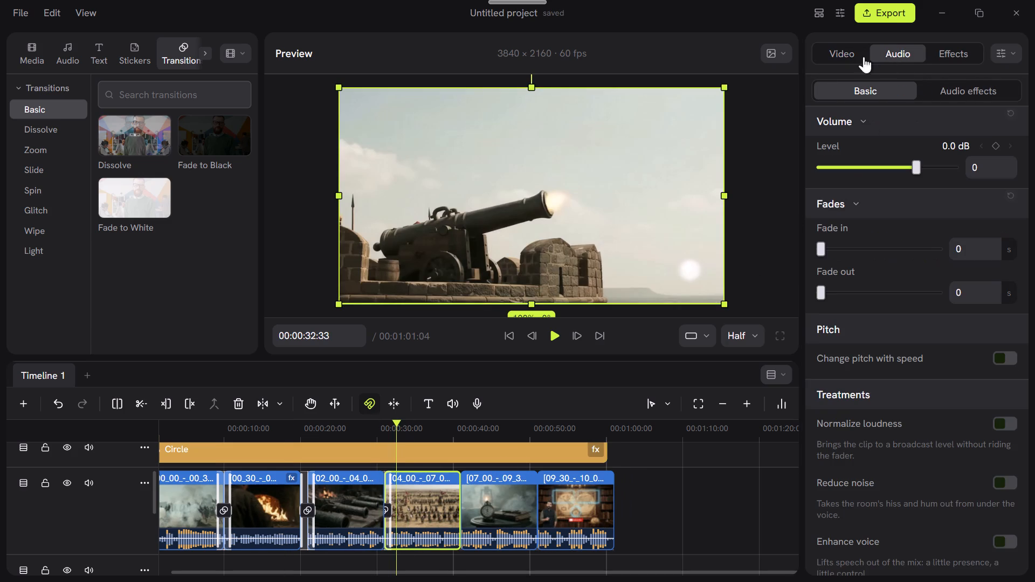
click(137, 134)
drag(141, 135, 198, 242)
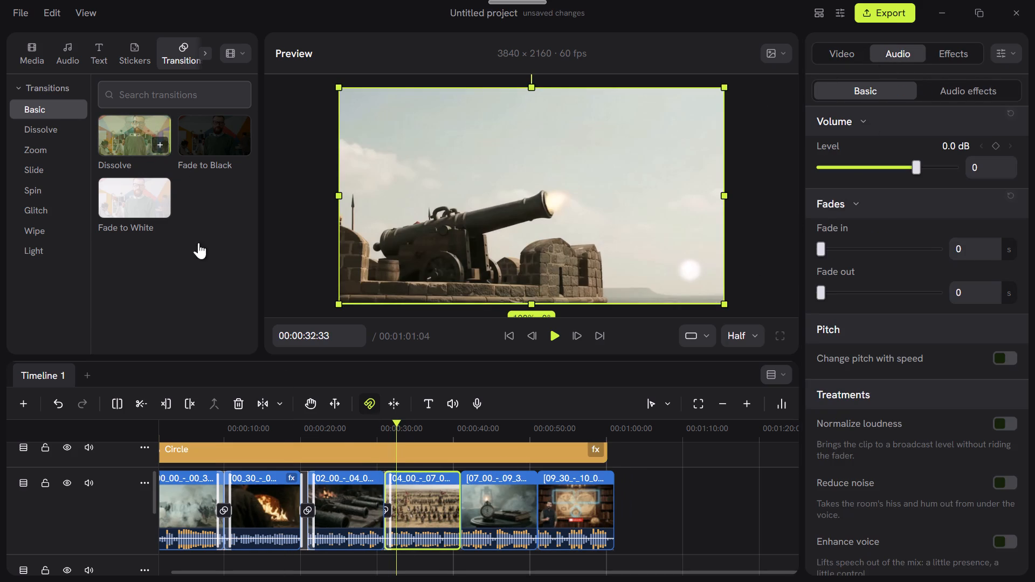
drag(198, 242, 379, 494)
Add Dissolve transitions into the PART_5 clip and into the PART_6 clip.
click(479, 514)
click(112, 143)
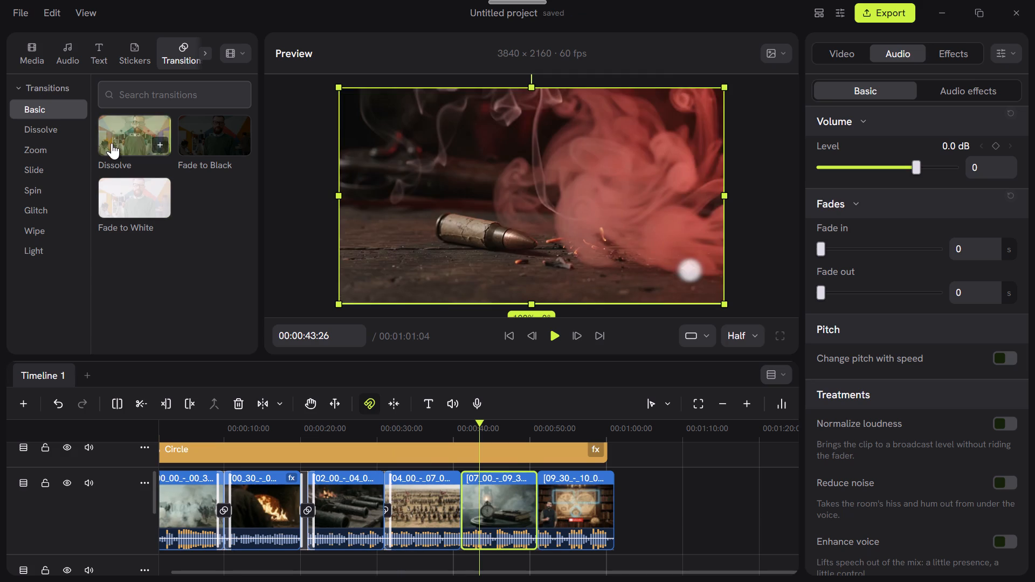
click(576, 509)
click(122, 138)
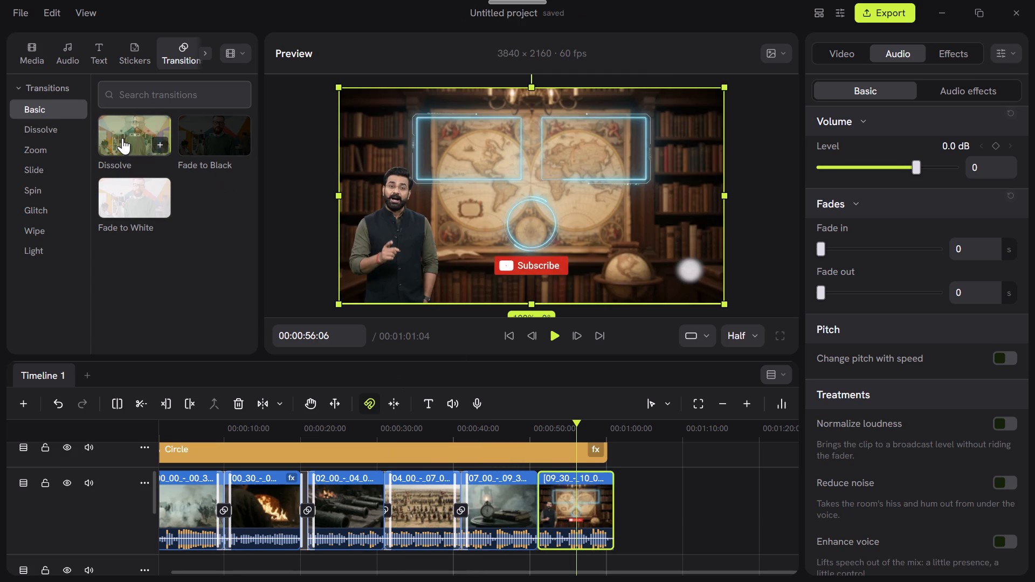
Move the PART_3, PART_4, PART_5 and PART_6 clips earlier so they follow PART_2 without gaps.
click(353, 531)
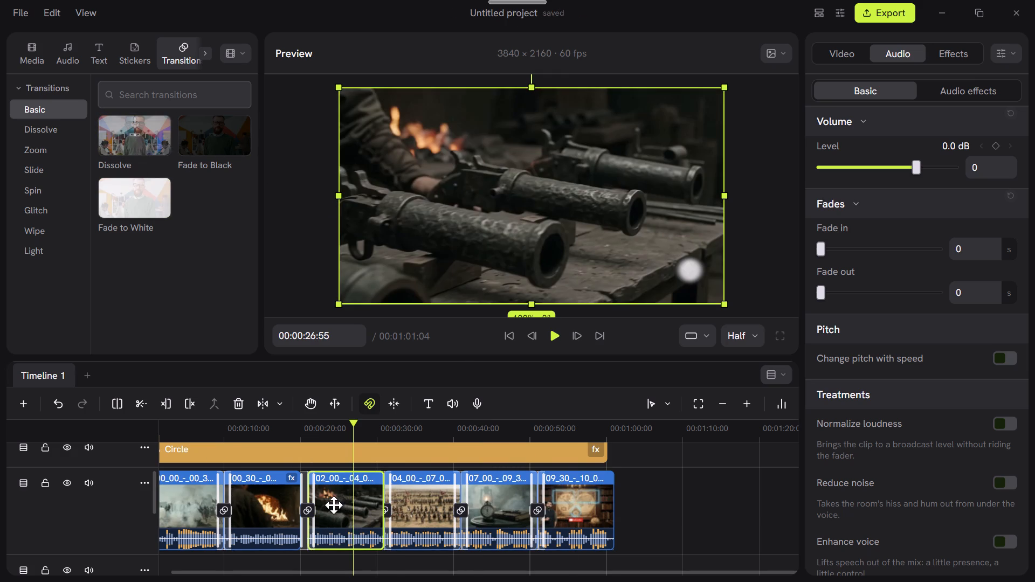
drag(337, 506, 332, 505)
drag(436, 524, 427, 521)
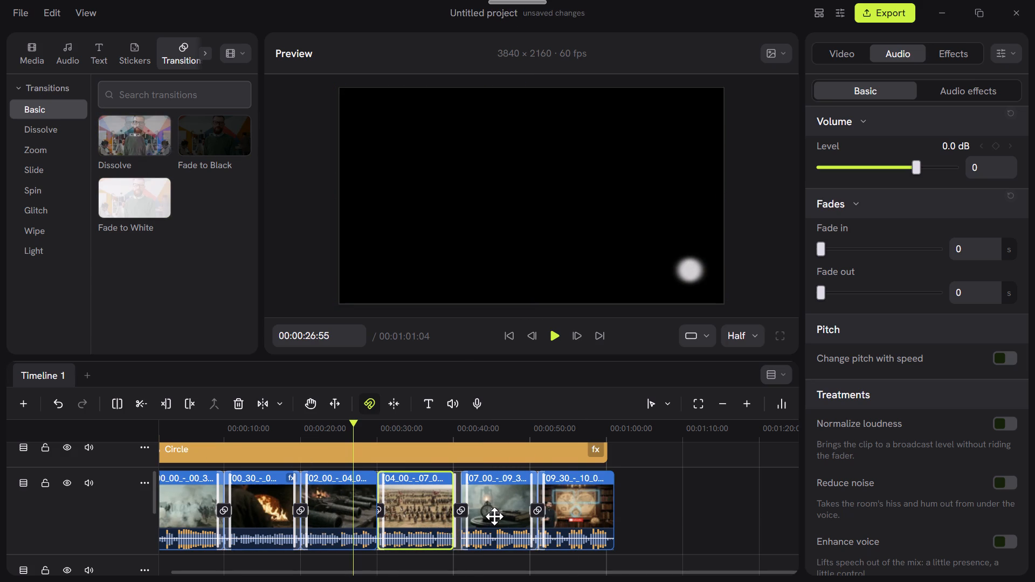
drag(495, 516, 489, 514)
drag(560, 508, 548, 508)
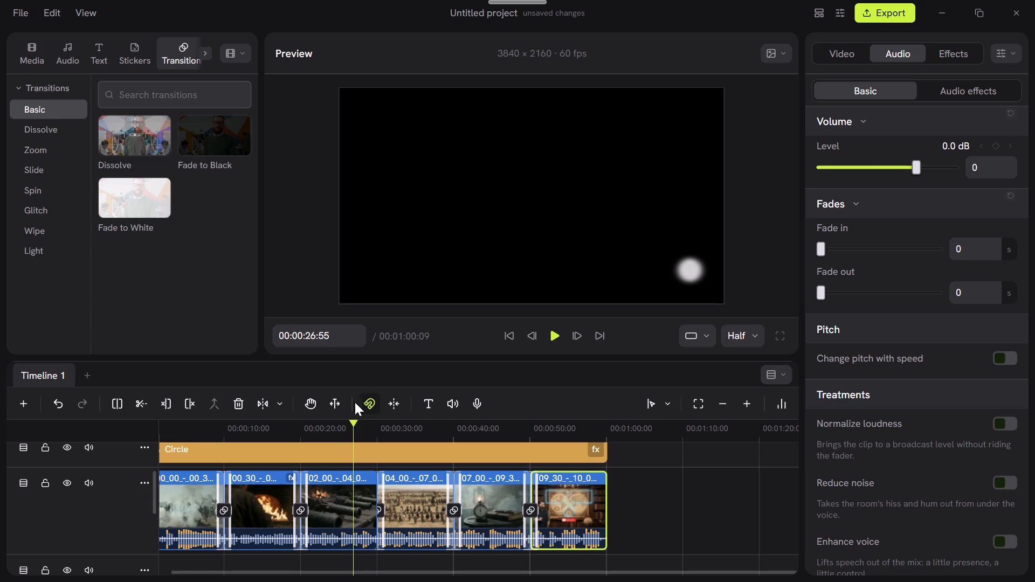
Play back the sequence around the PART_3 clip and its transitions to check the picture.
click(554, 332)
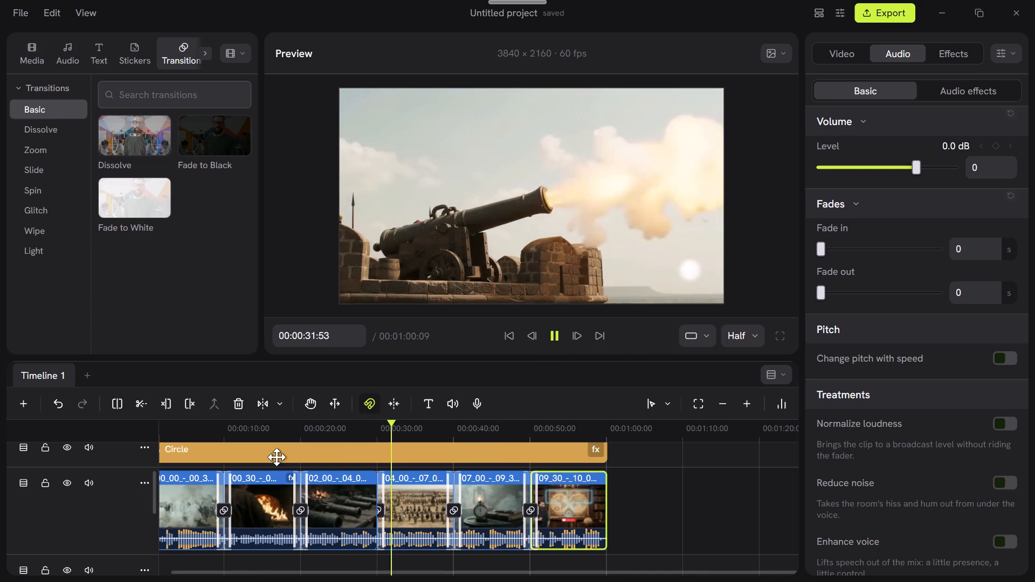
click(273, 465)
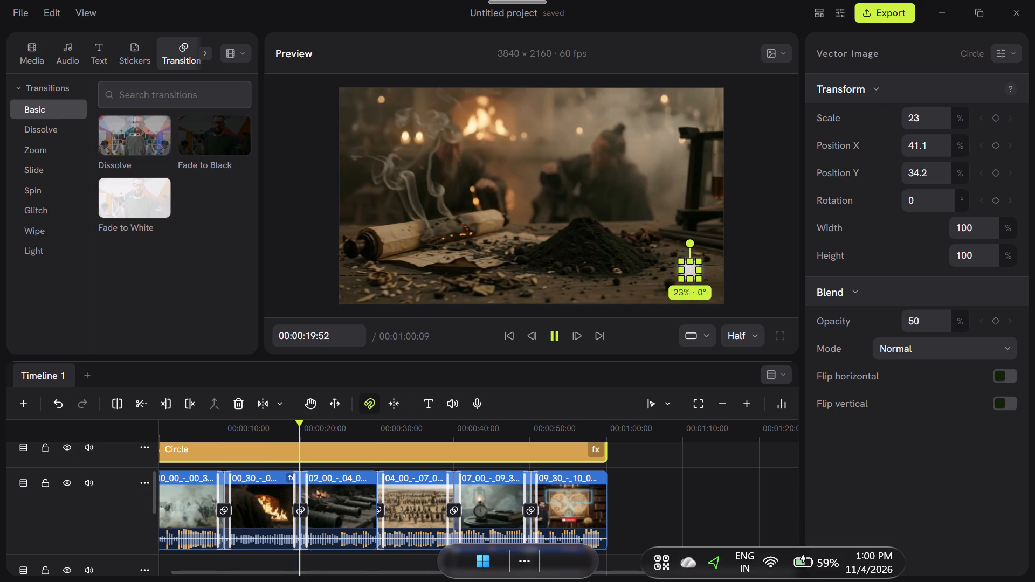
click(339, 493)
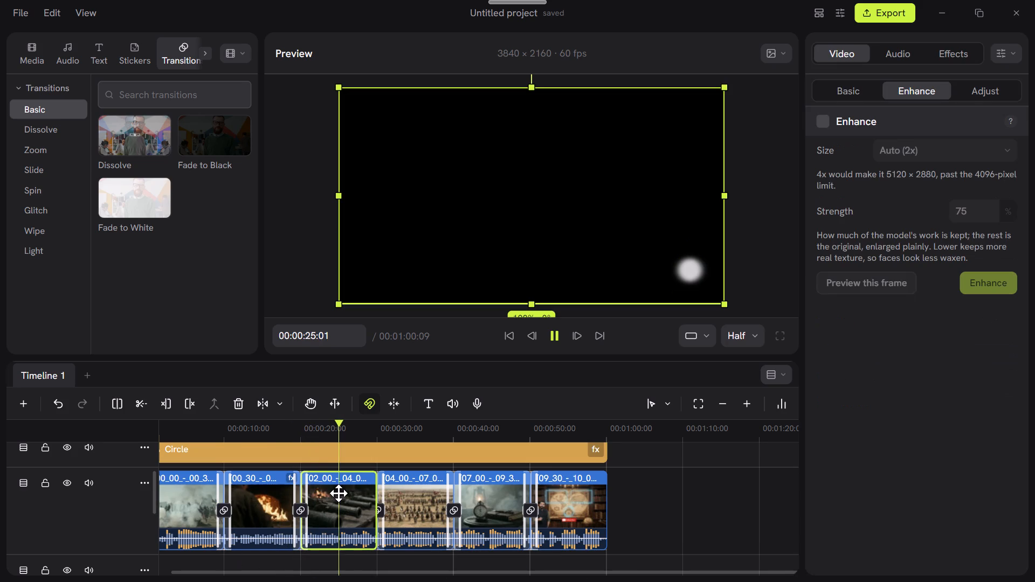
click(546, 326)
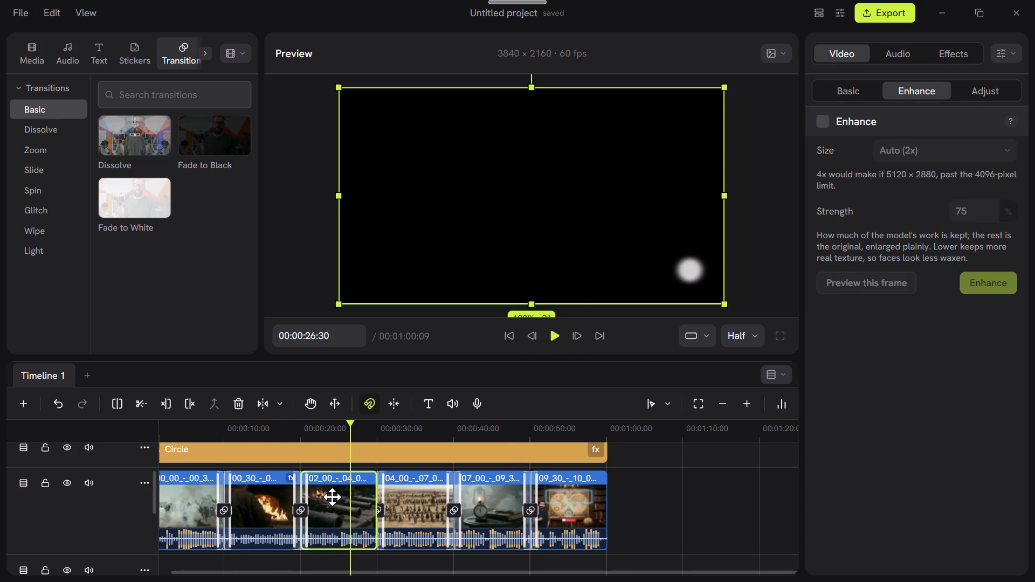
Delete the PART_3 clip from the video track.
right_click(332, 497)
click(380, 556)
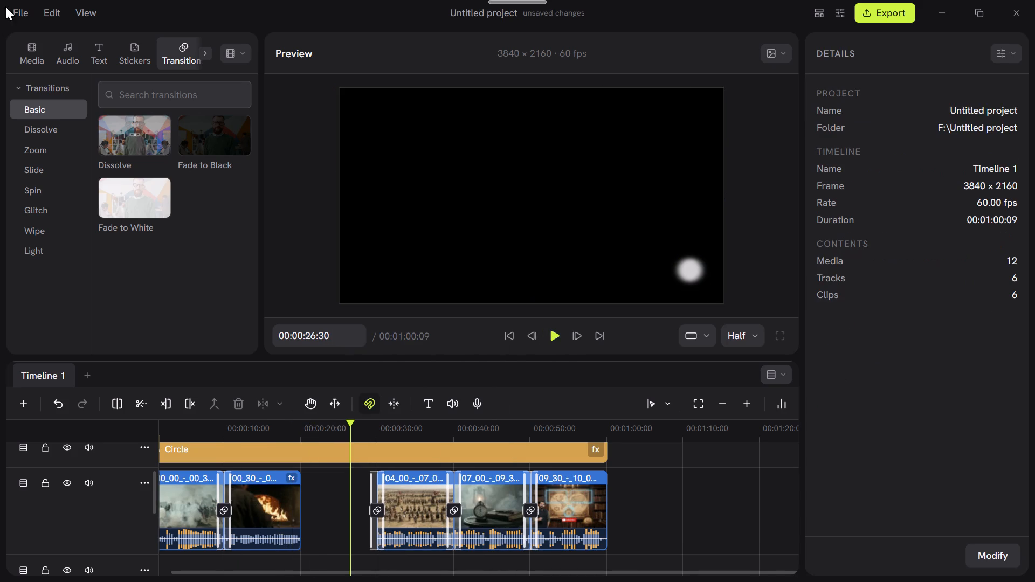
Place the PART_3 video from the project media on the video track directly after the PART_2 clip.
click(34, 50)
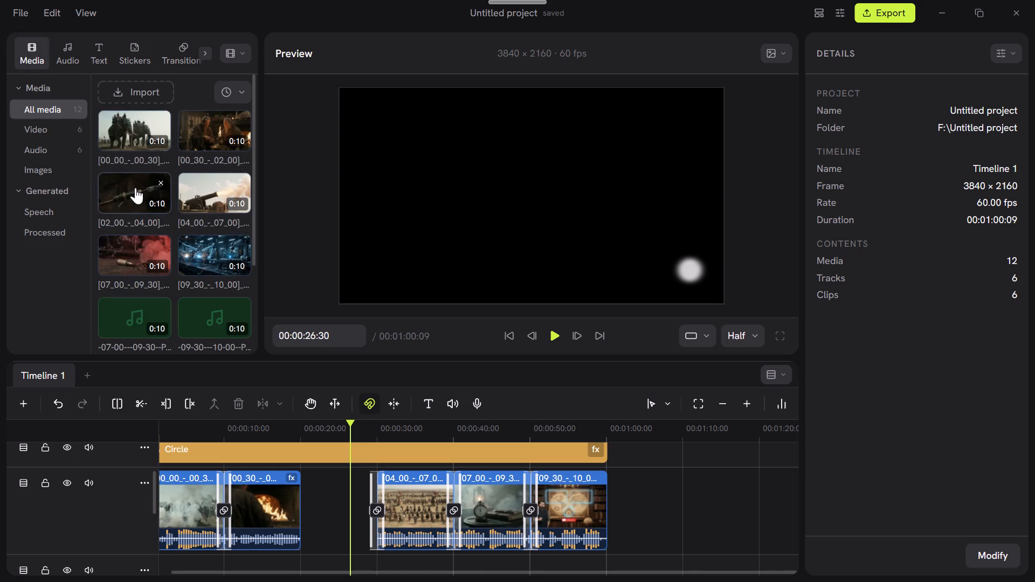
drag(135, 173, 165, 209)
drag(130, 181, 267, 476)
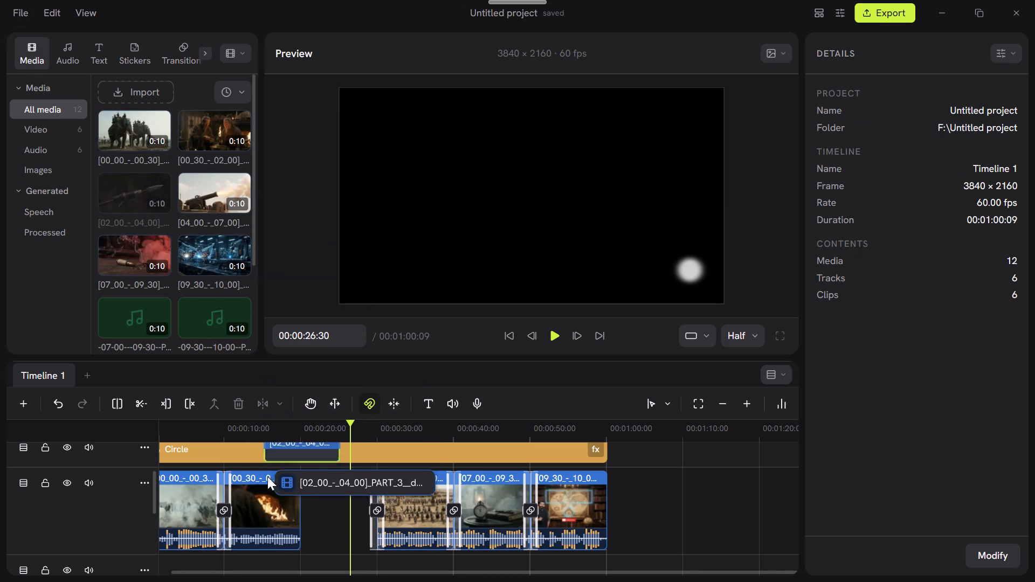
drag(267, 476, 295, 504)
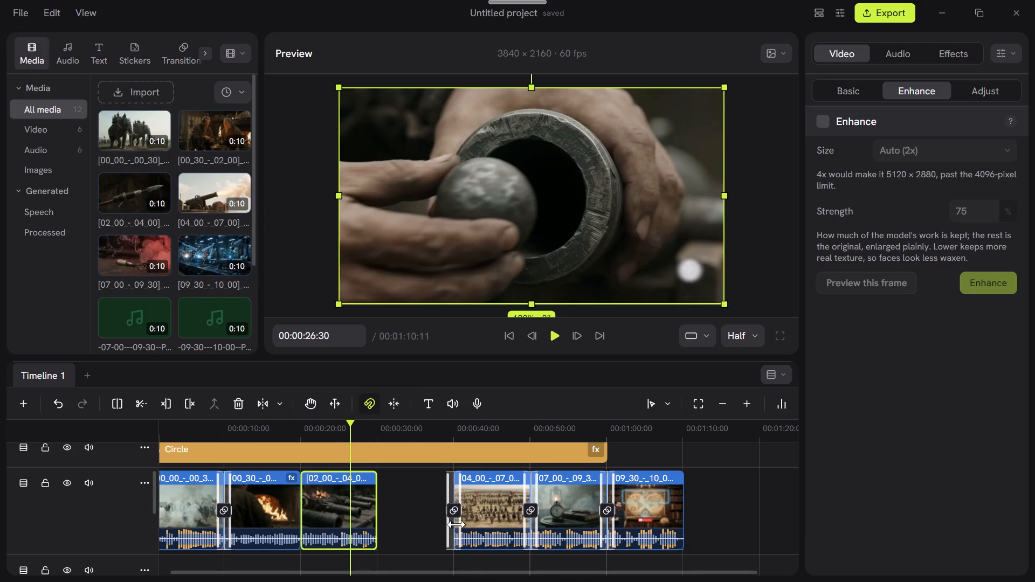
Move the PART_4, PART_5 and PART_6 clips earlier so they follow the PART_3 clip without gaps.
drag(476, 528, 404, 530)
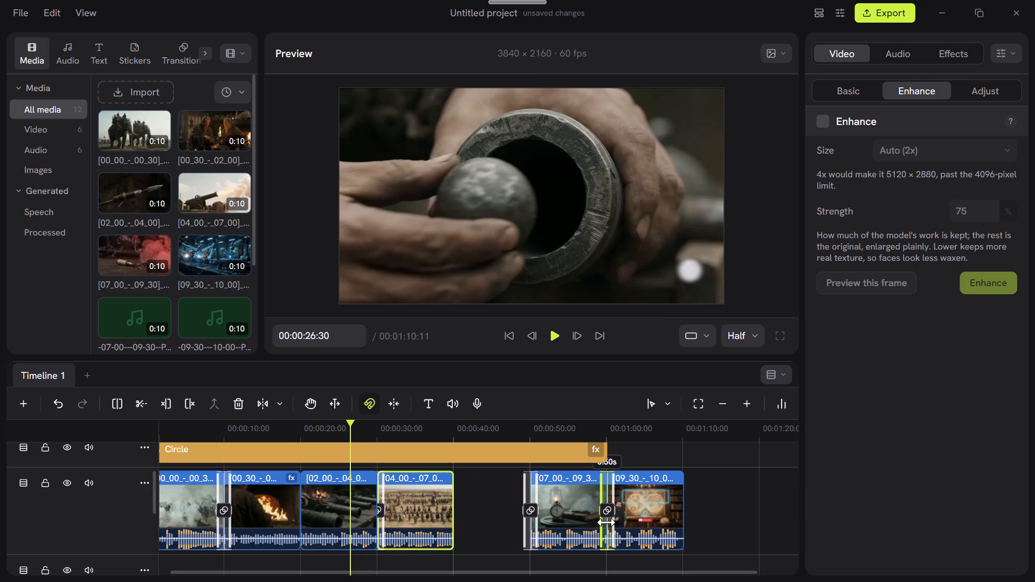
drag(580, 513, 492, 515)
drag(670, 504, 586, 498)
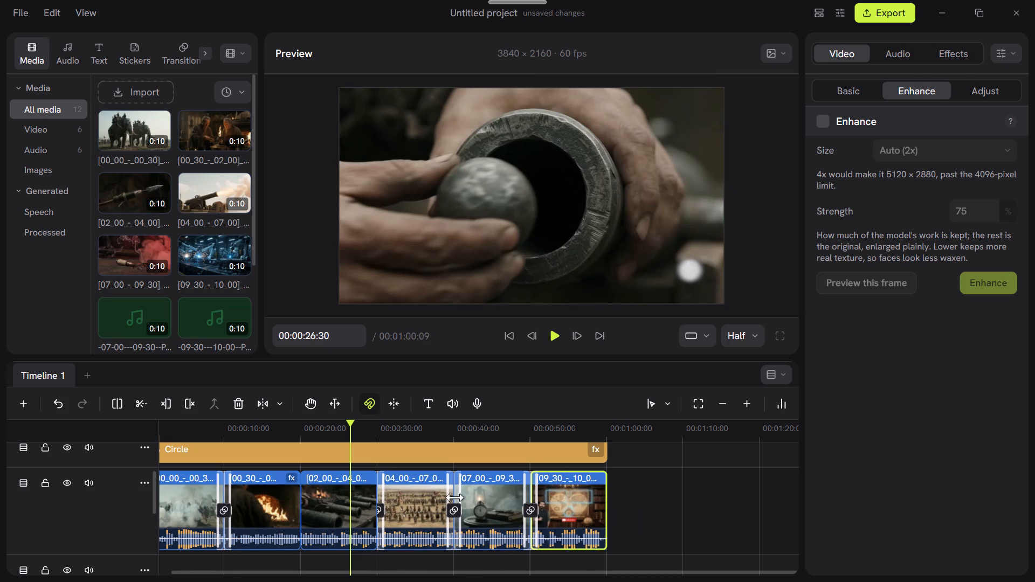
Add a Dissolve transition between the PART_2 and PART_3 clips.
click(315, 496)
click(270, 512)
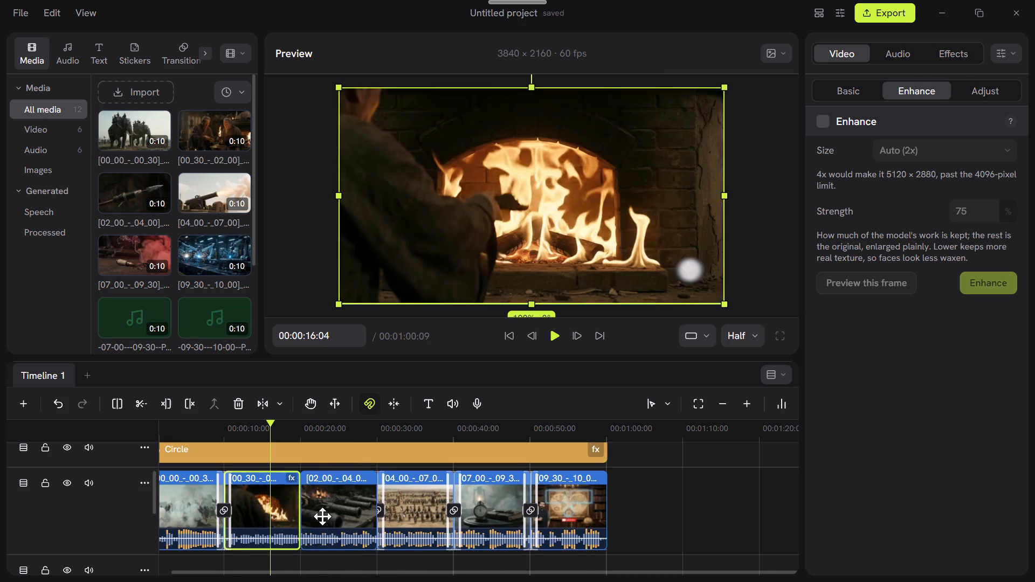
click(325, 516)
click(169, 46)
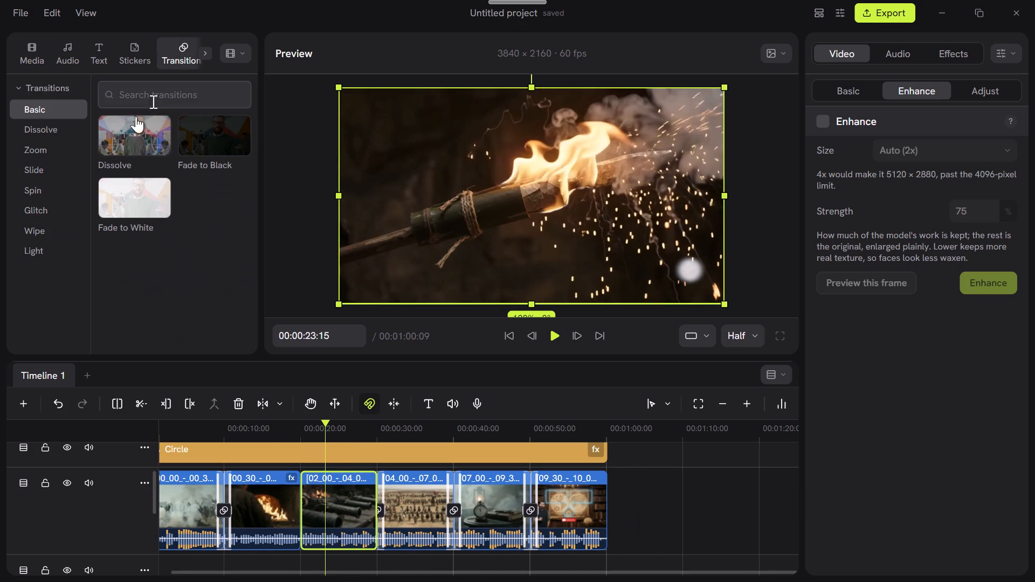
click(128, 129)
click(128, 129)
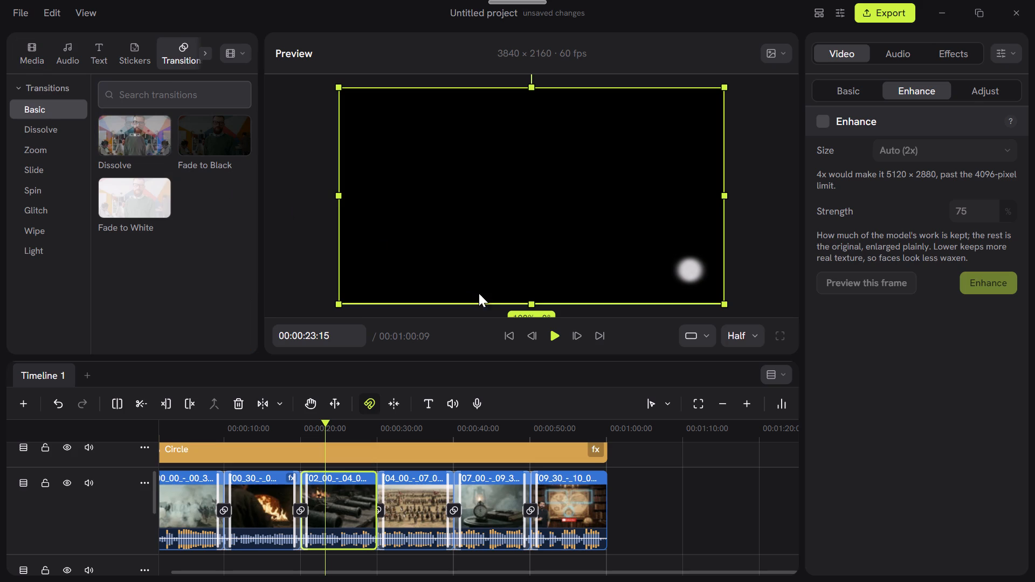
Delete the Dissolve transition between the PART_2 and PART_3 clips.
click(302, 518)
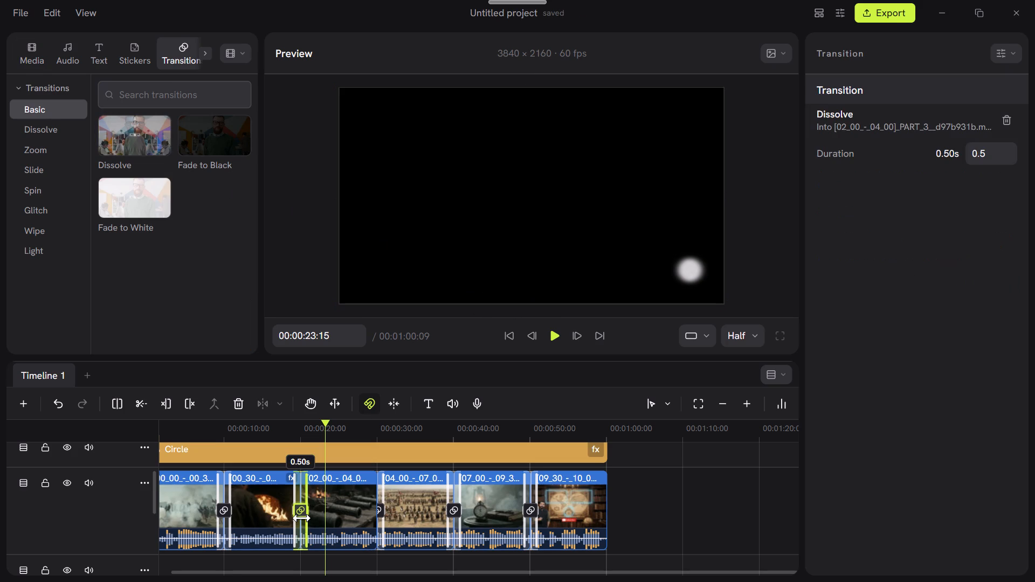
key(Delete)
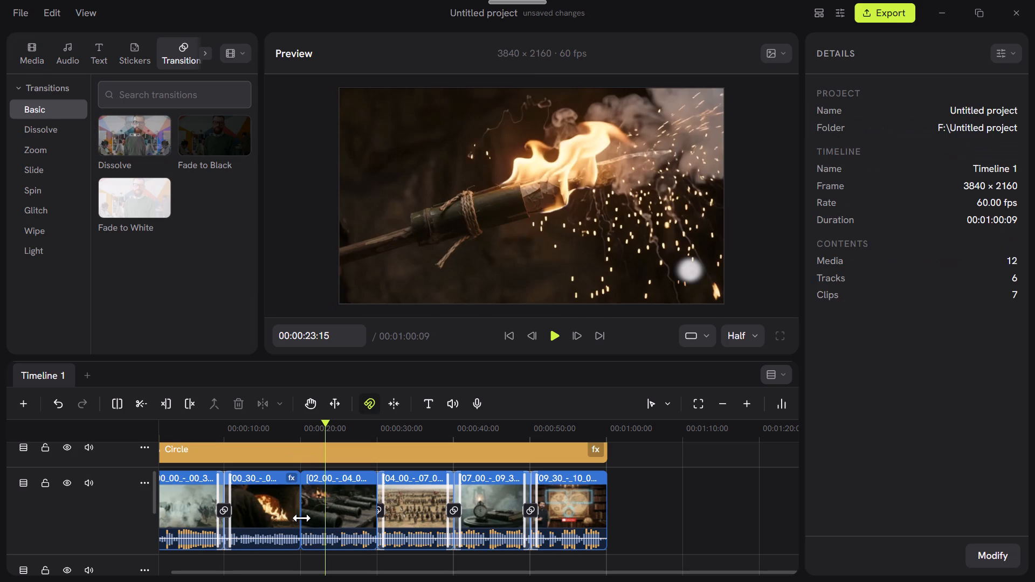
Check the picture in the PART_1, PART_2 and PART_3 clips, and play back parts of PART_1 and PART_6.
click(268, 524)
click(339, 509)
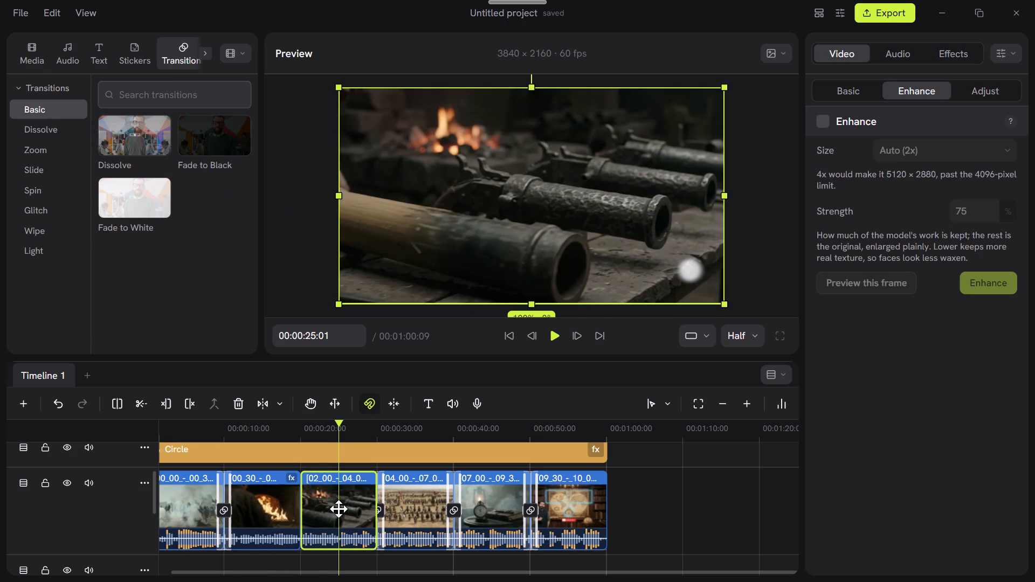
click(290, 515)
click(198, 505)
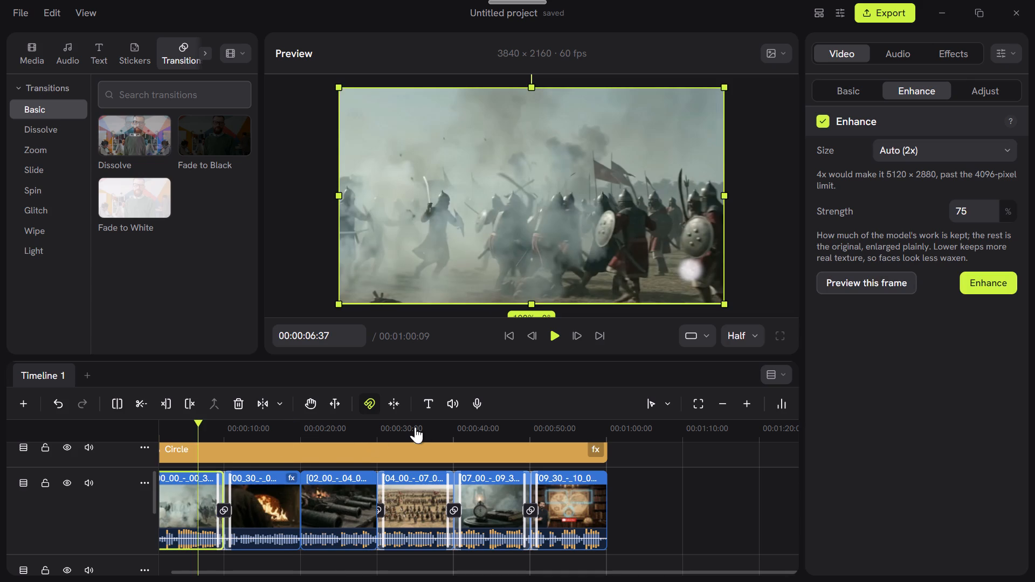
click(550, 343)
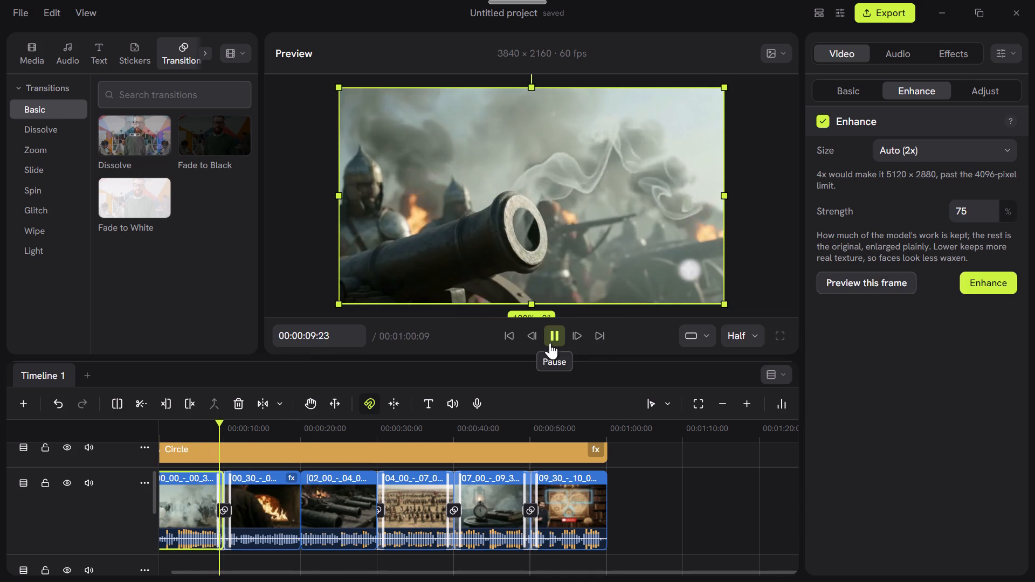
click(557, 527)
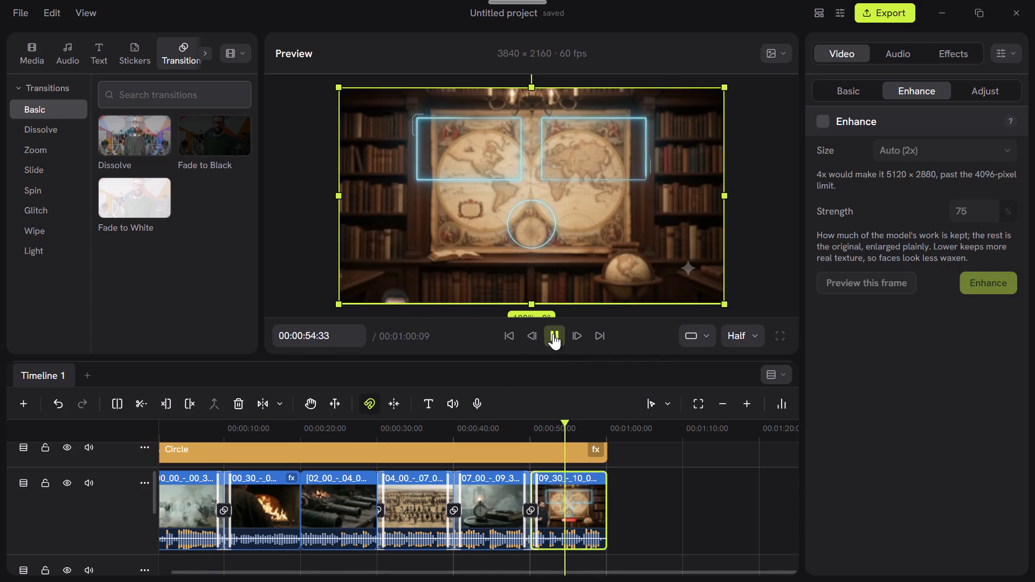
click(553, 334)
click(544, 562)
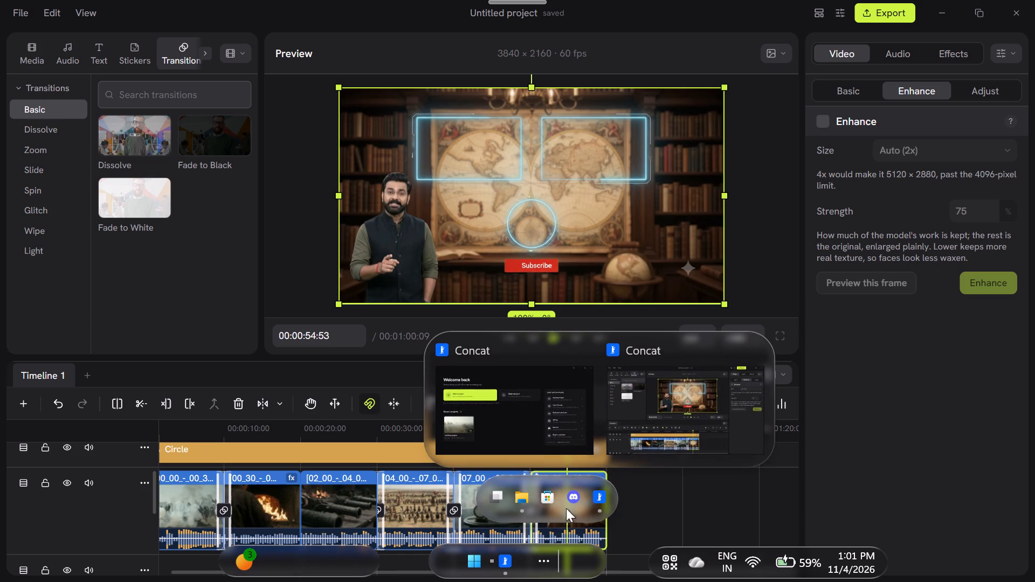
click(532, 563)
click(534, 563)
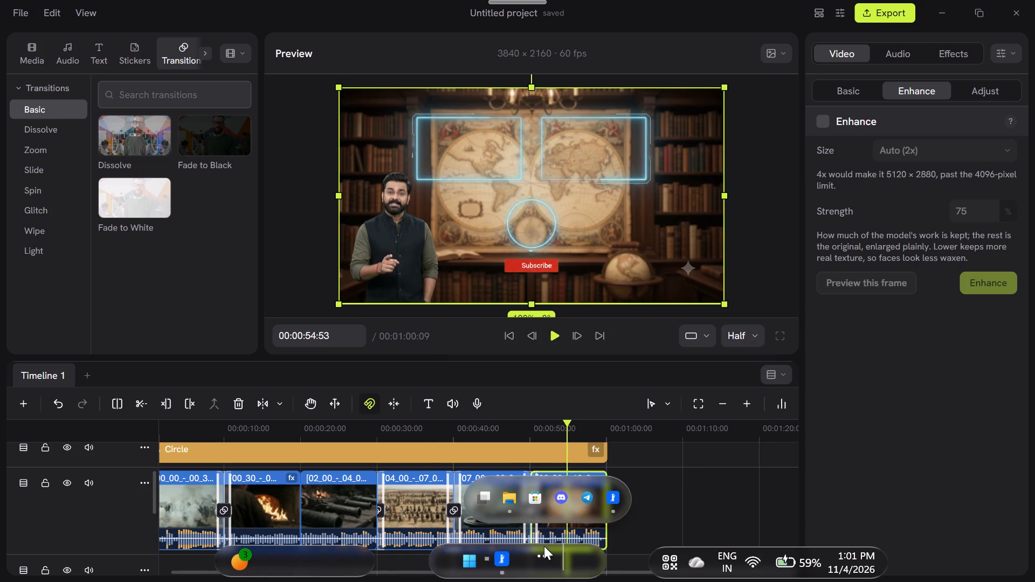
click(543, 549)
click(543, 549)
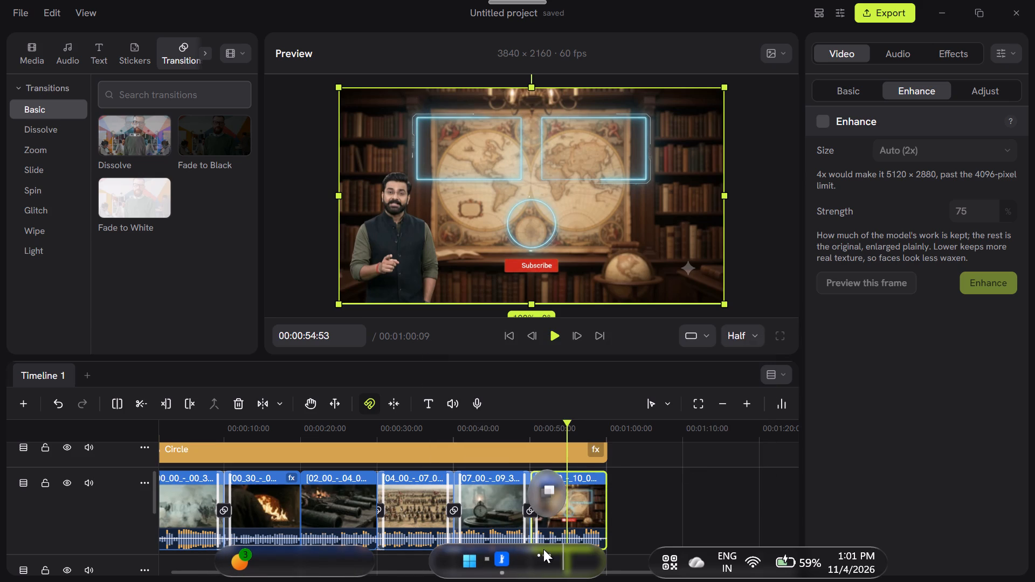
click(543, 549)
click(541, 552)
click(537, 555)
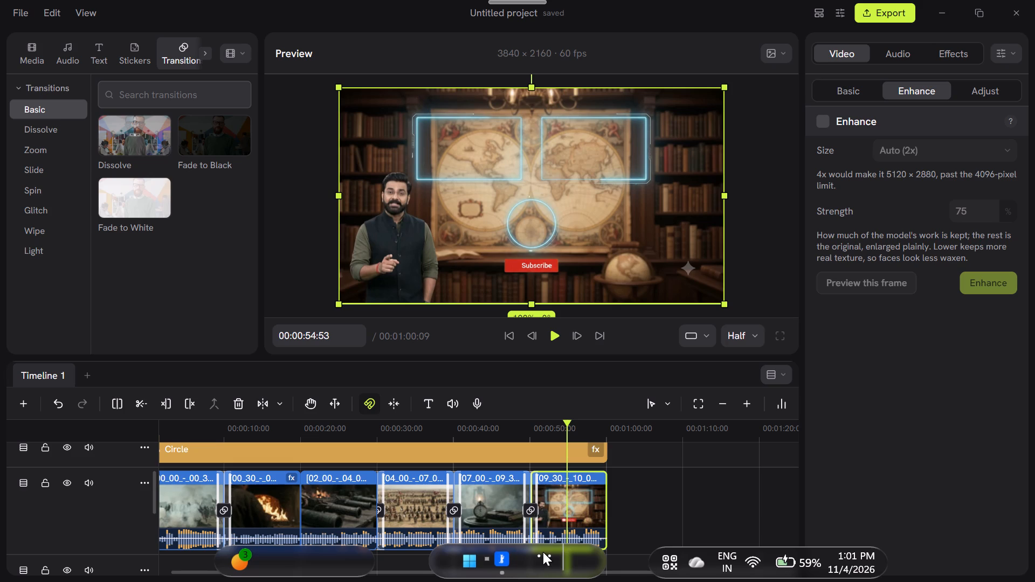
Look through the installed Windows apps and open the Chrome Apps folder.
click(543, 552)
click(466, 557)
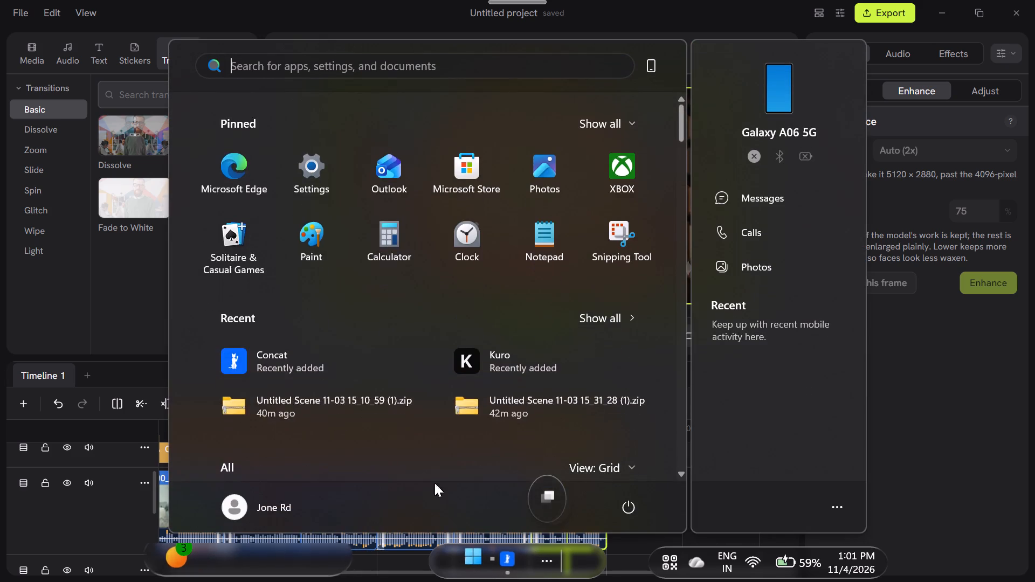
scroll(389, 330, down, 2)
scroll(400, 398, down, 3)
scroll(284, 304, down, 2)
scroll(278, 324, up, 2)
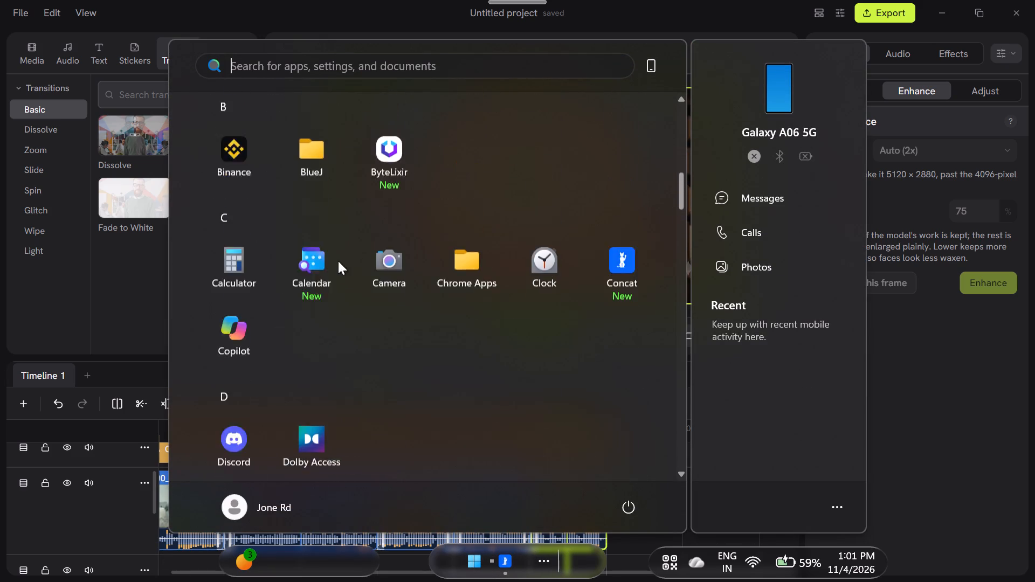
click(445, 309)
click(672, 351)
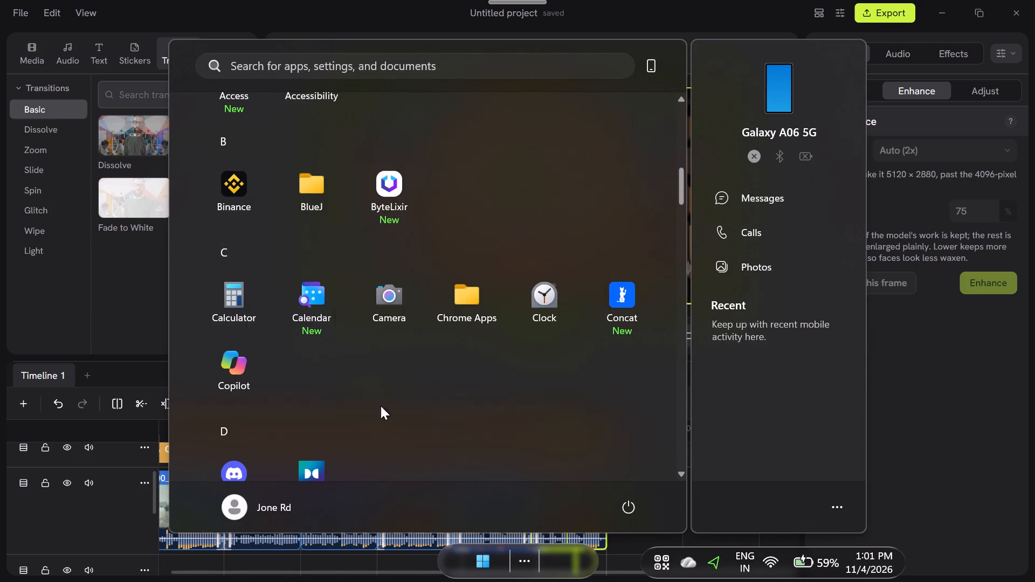
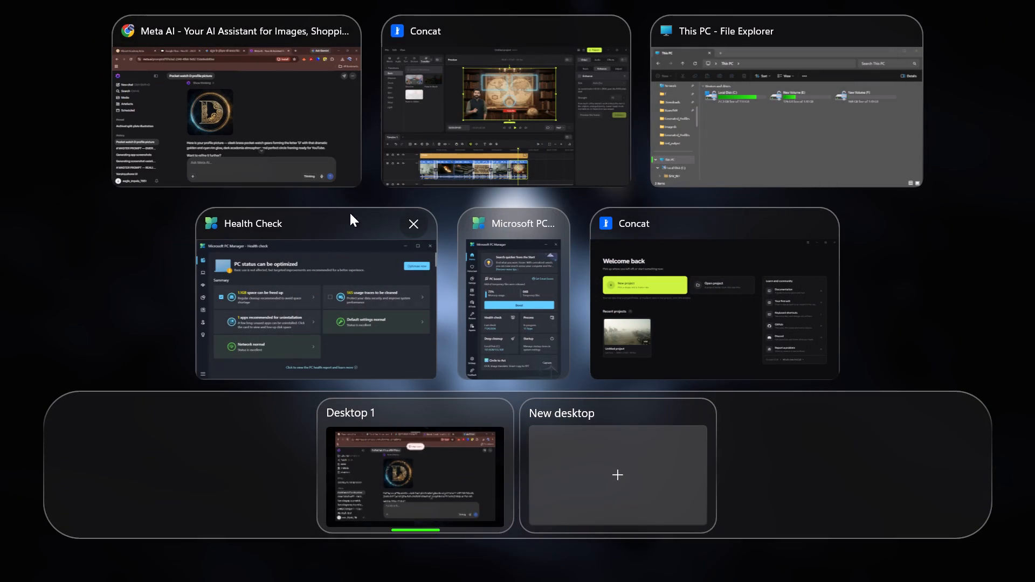
click(420, 227)
click(419, 223)
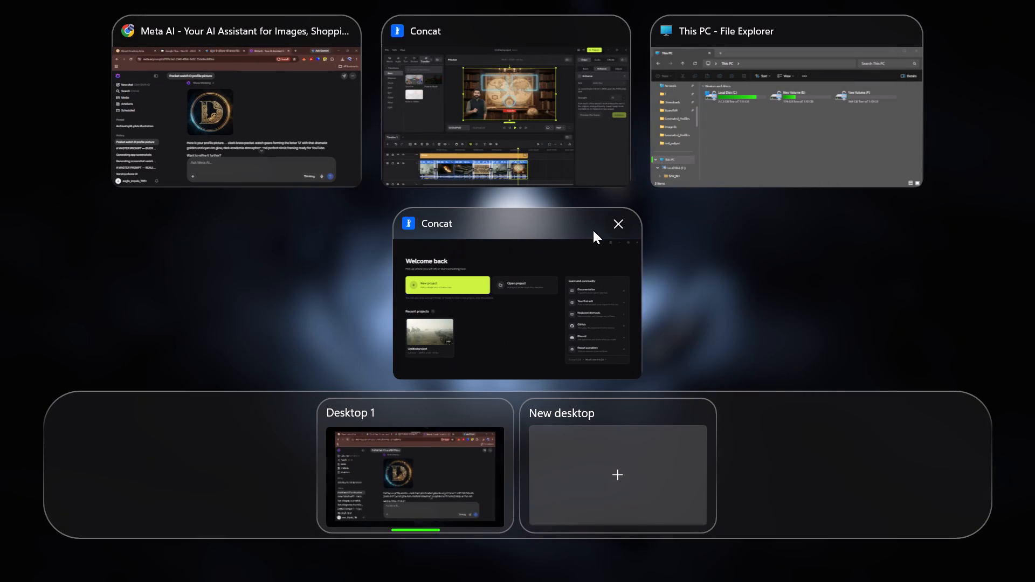
click(613, 217)
click(908, 125)
click(598, 192)
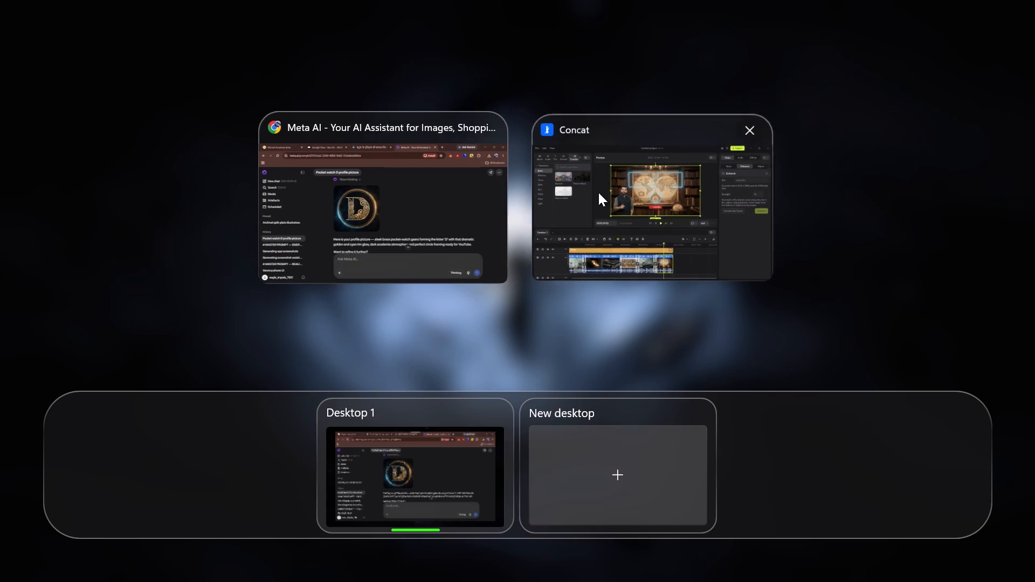
Look through the Media, Text and Transitions libraries for an element to place on the end-screen clip.
right_click(519, 227)
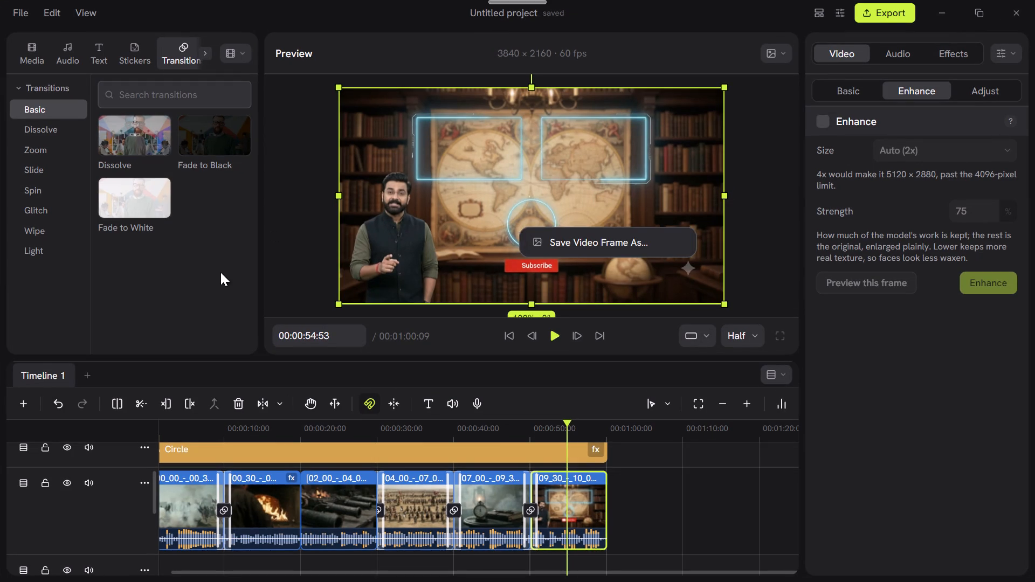
click(210, 271)
click(33, 58)
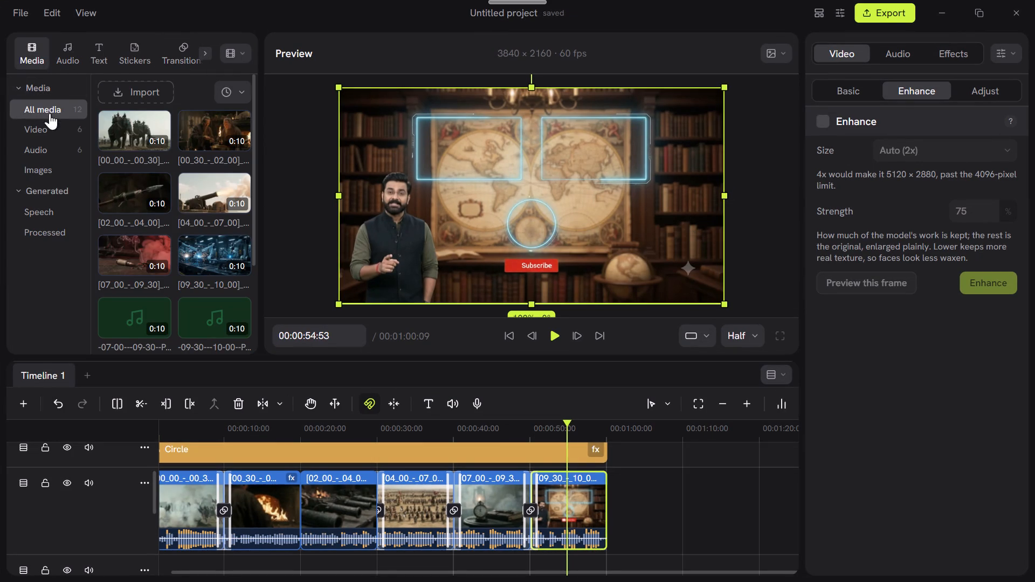
click(39, 148)
click(43, 171)
click(42, 210)
click(96, 62)
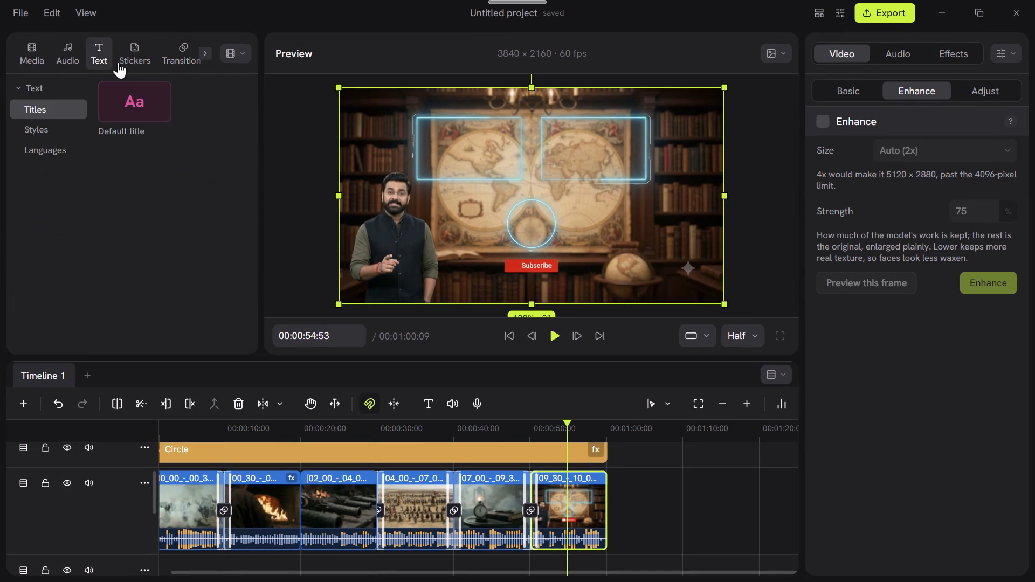
click(163, 61)
click(206, 60)
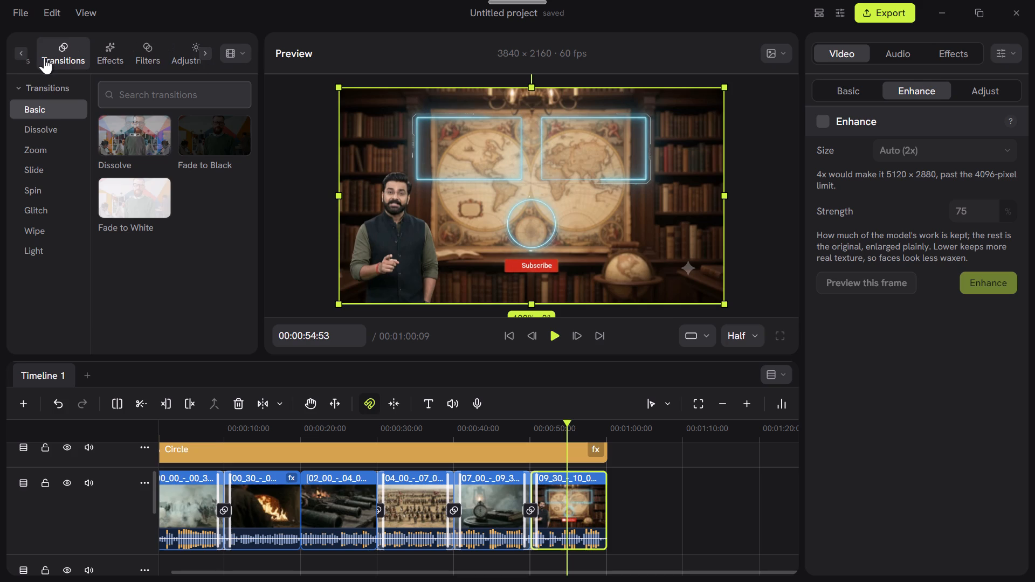
click(22, 59)
click(106, 60)
Add a Circle shape at 00:00:54:53 and fit it over the glowing ring above Subscribe, at about 55% scale and Position Y 13.
click(126, 60)
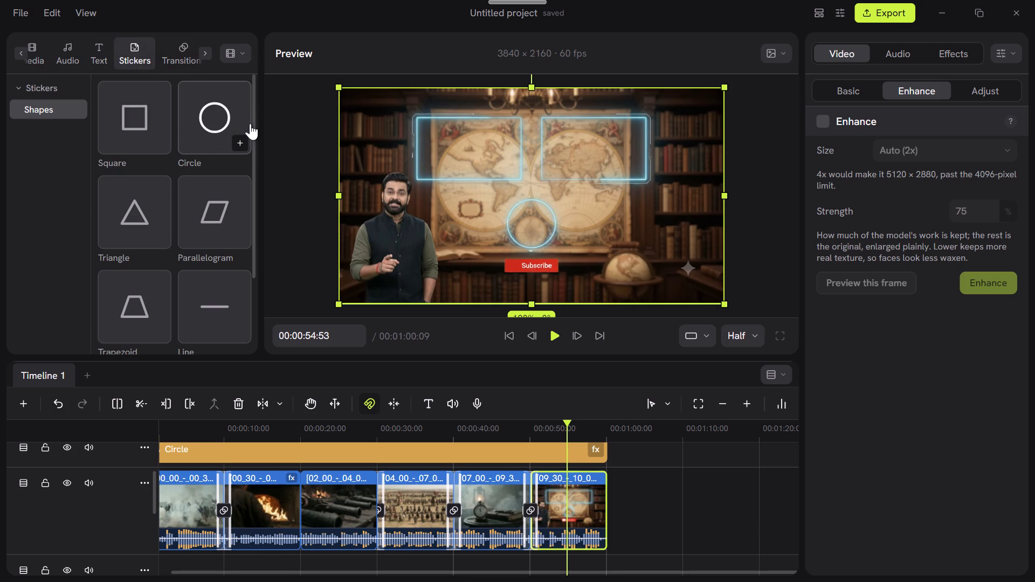
click(250, 123)
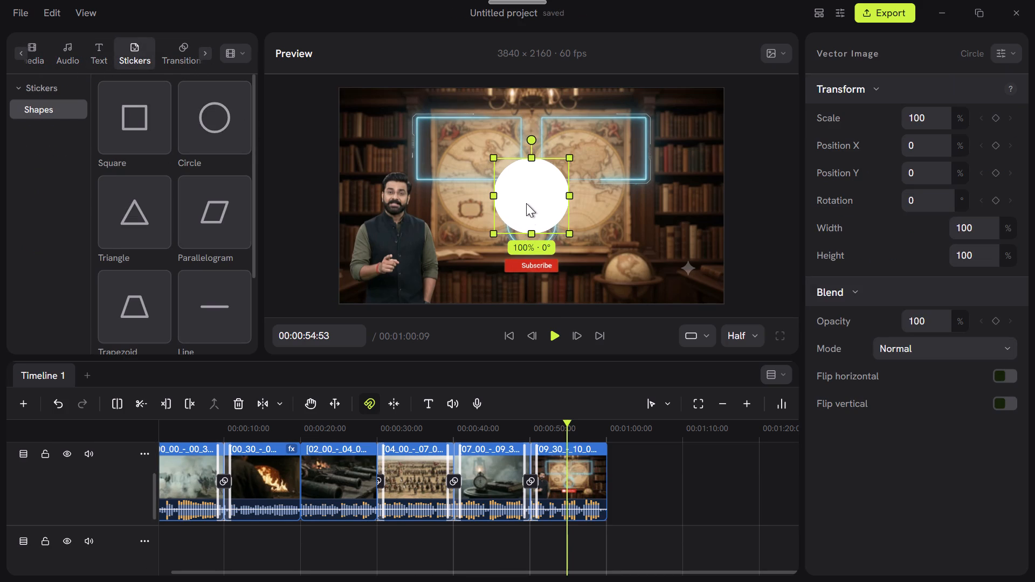
drag(526, 203, 528, 236)
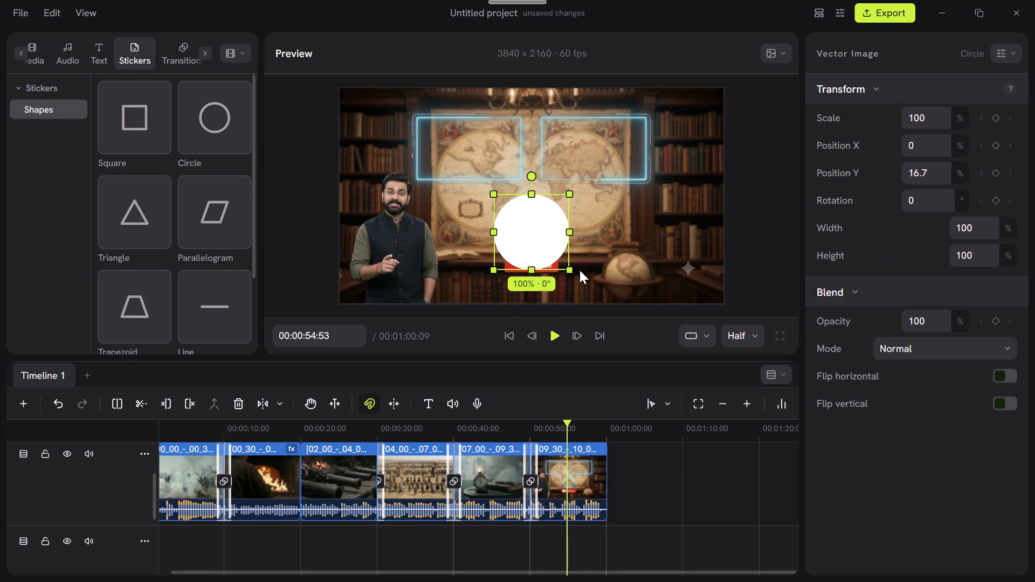
drag(571, 267, 554, 252)
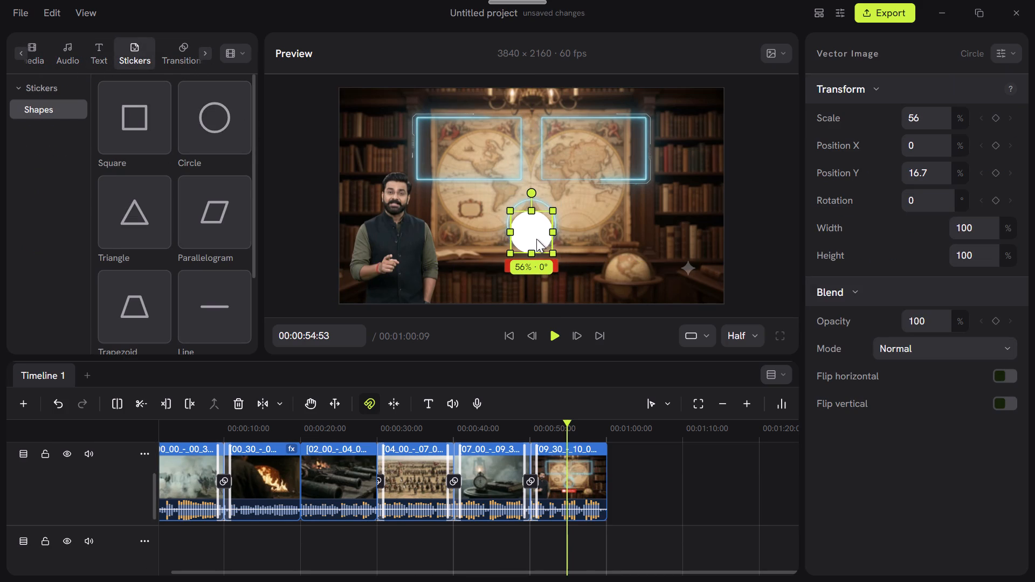
drag(534, 225, 537, 217)
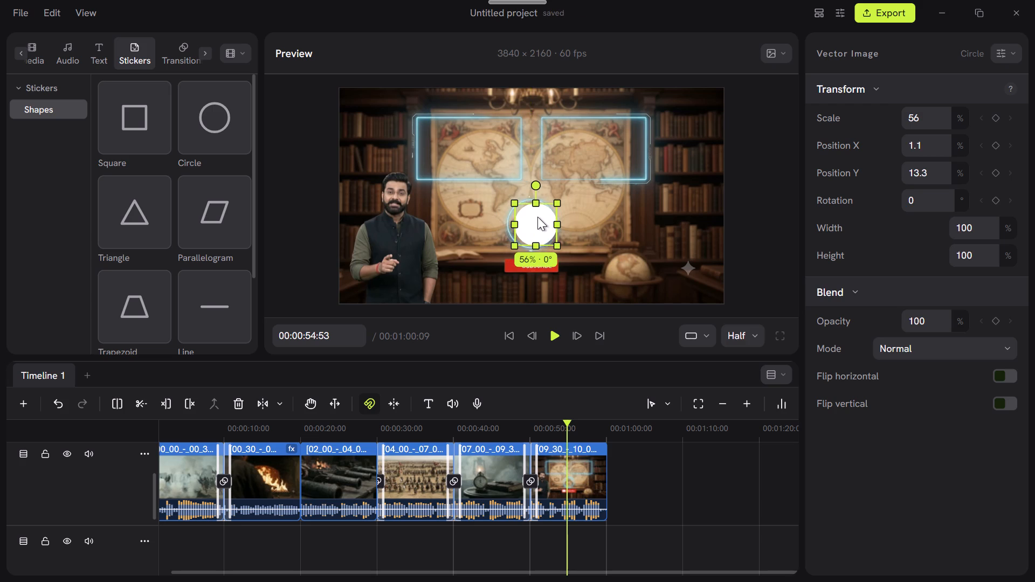
drag(537, 217, 533, 215)
click(551, 240)
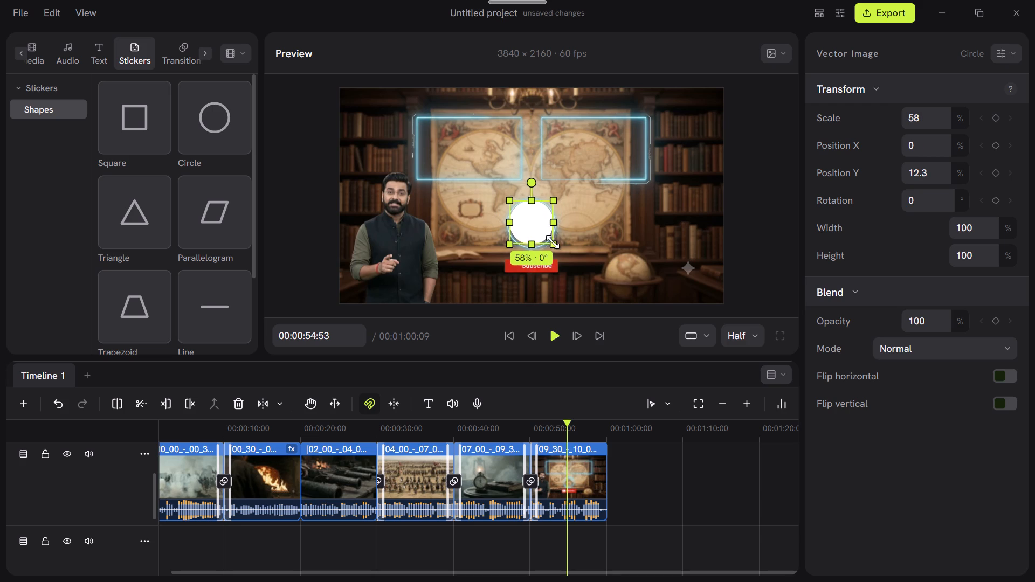
click(530, 221)
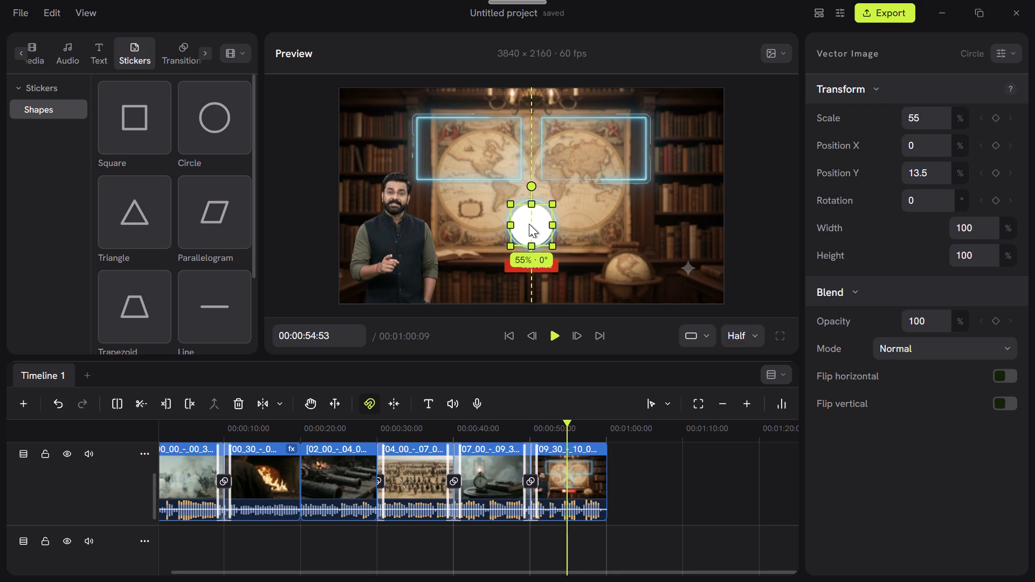
Stretch the circle to about 121% width and 117% height, and scale it to about 53% to fill the glowing ring.
click(513, 221)
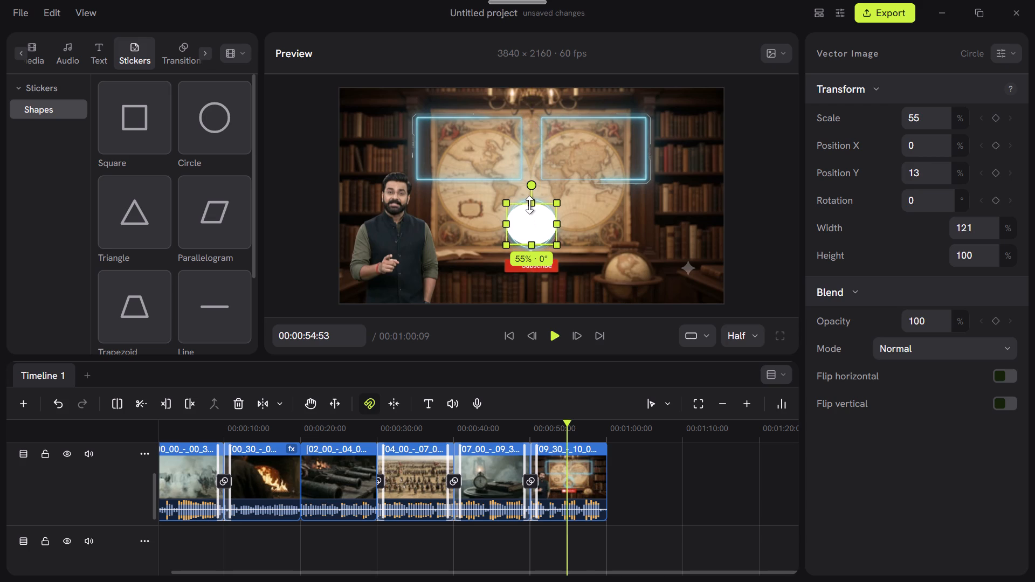
click(529, 205)
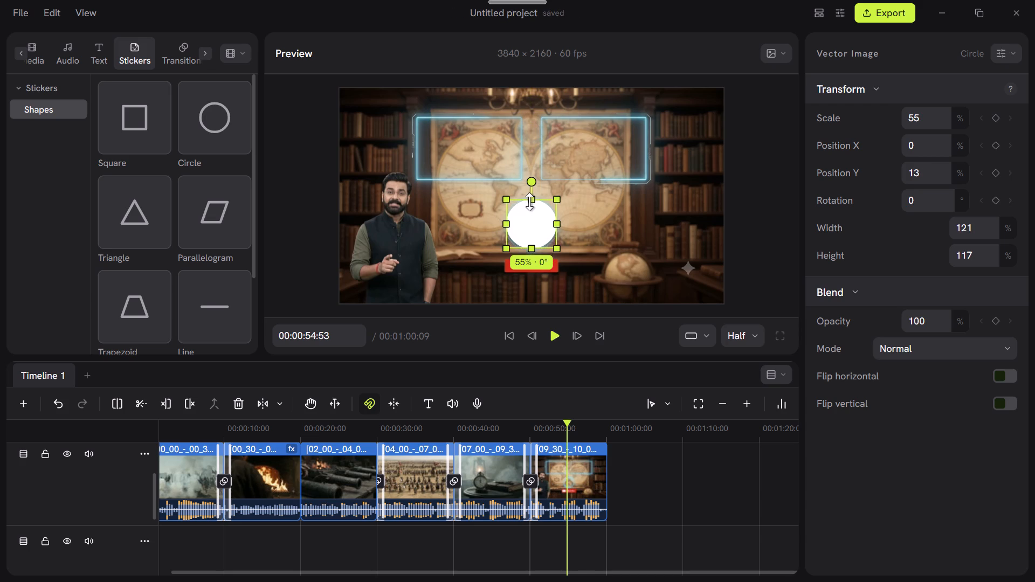
click(555, 245)
click(627, 276)
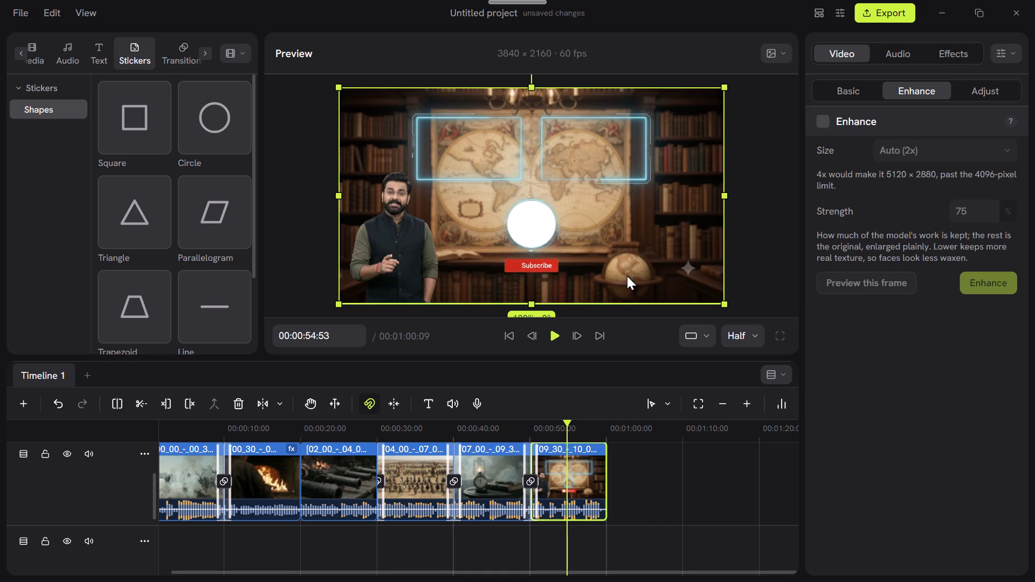
click(526, 228)
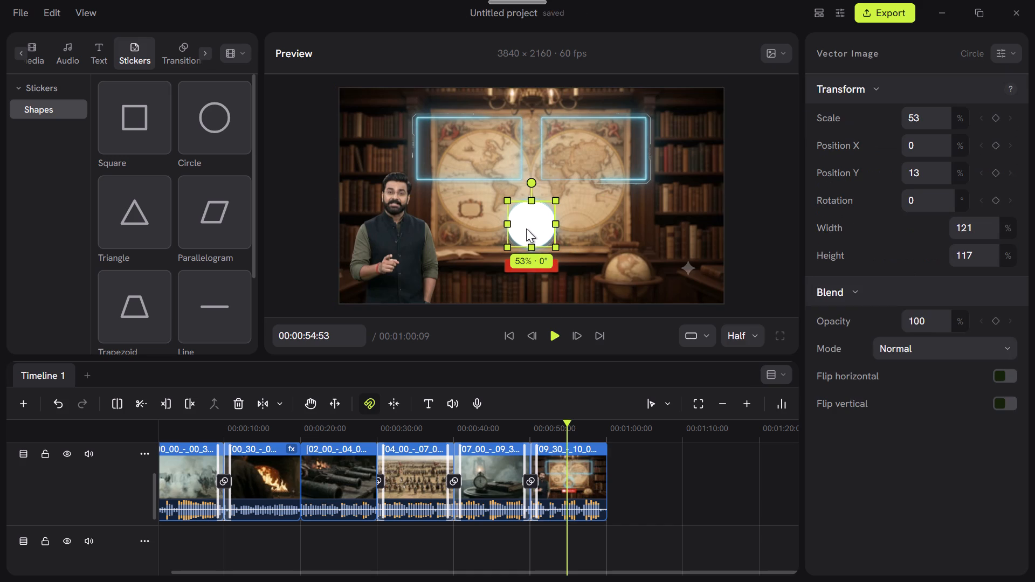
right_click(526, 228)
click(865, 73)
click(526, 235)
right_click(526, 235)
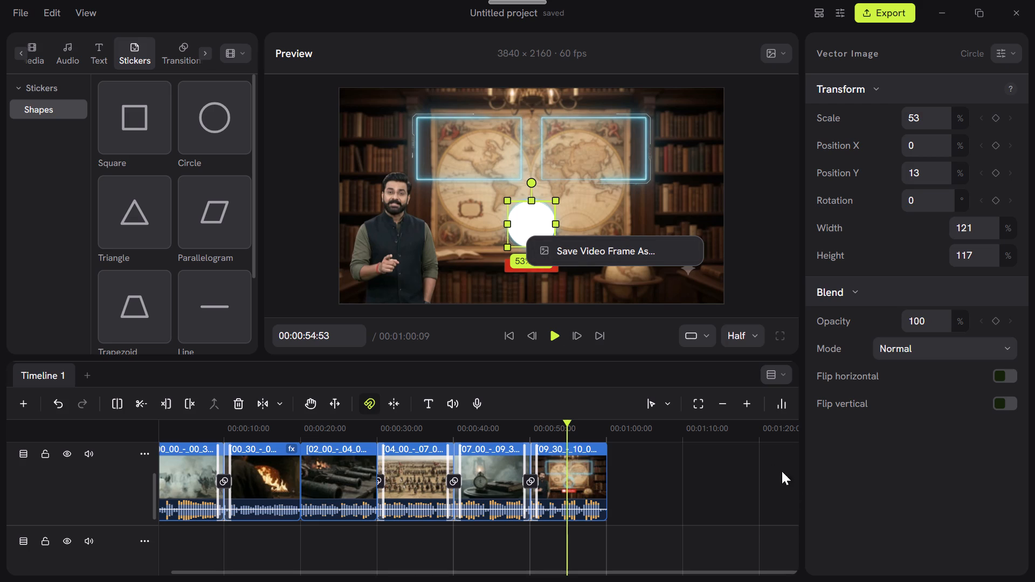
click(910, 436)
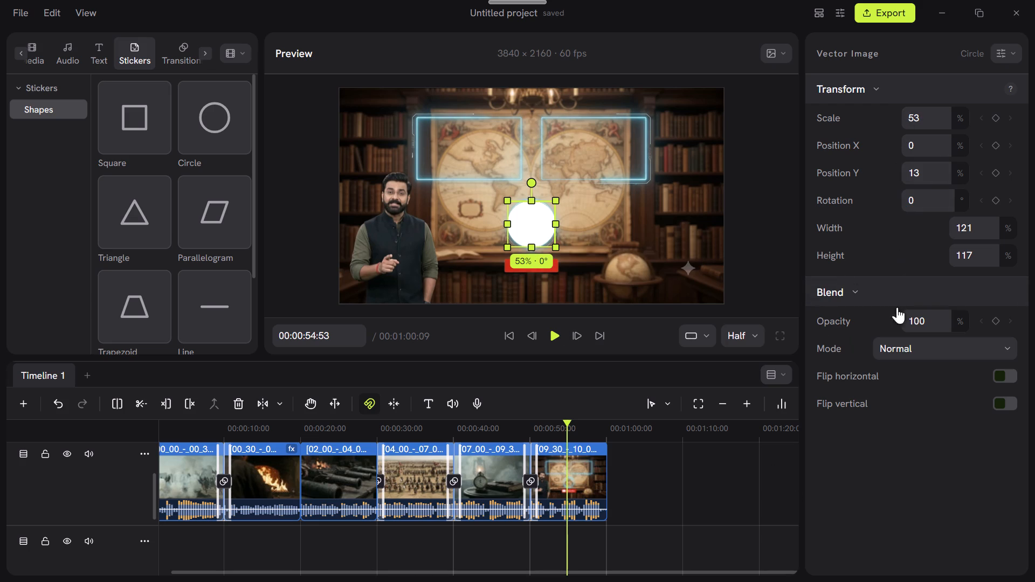
Set the circle's blend mode to Darken.
click(920, 349)
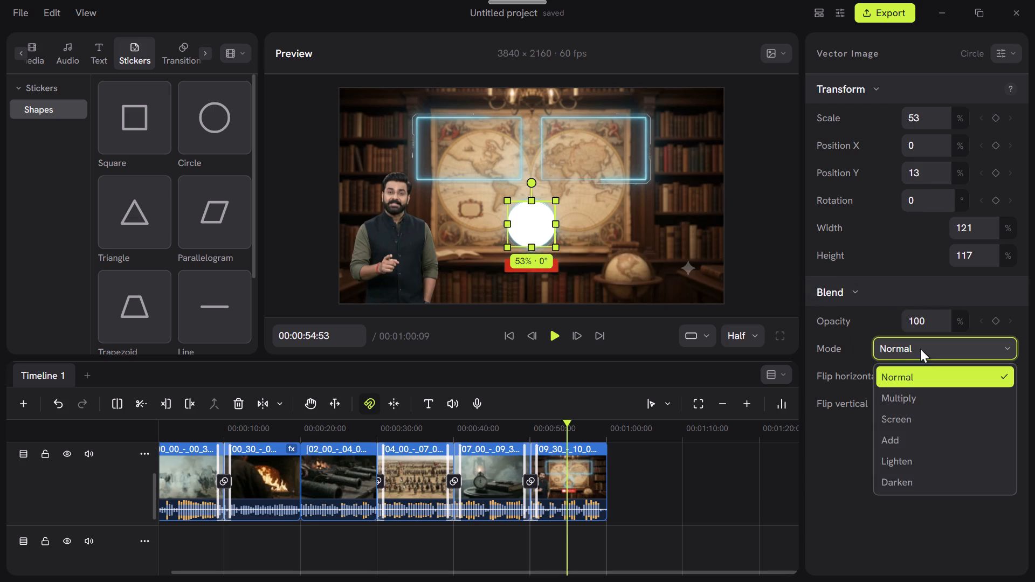
click(905, 477)
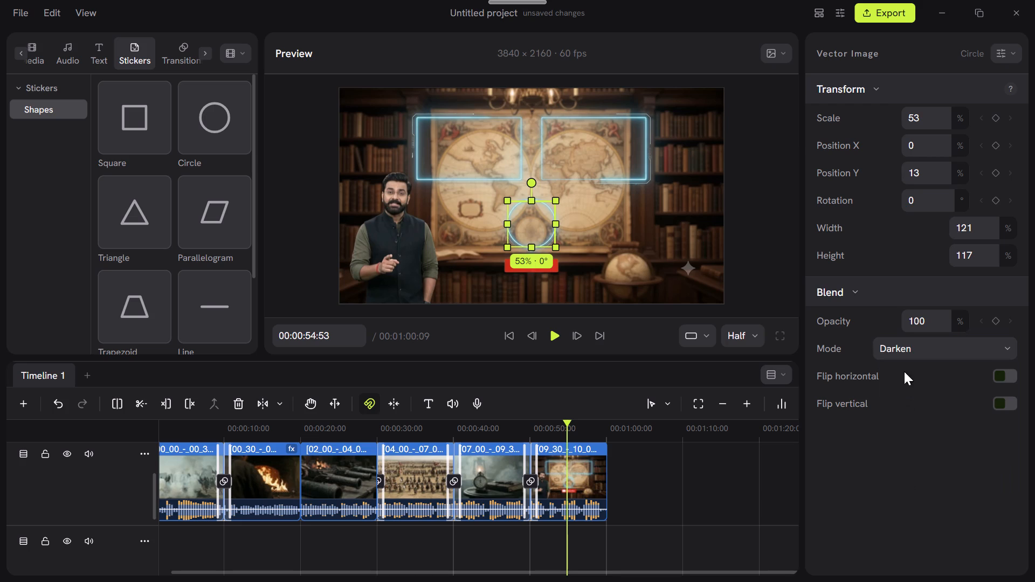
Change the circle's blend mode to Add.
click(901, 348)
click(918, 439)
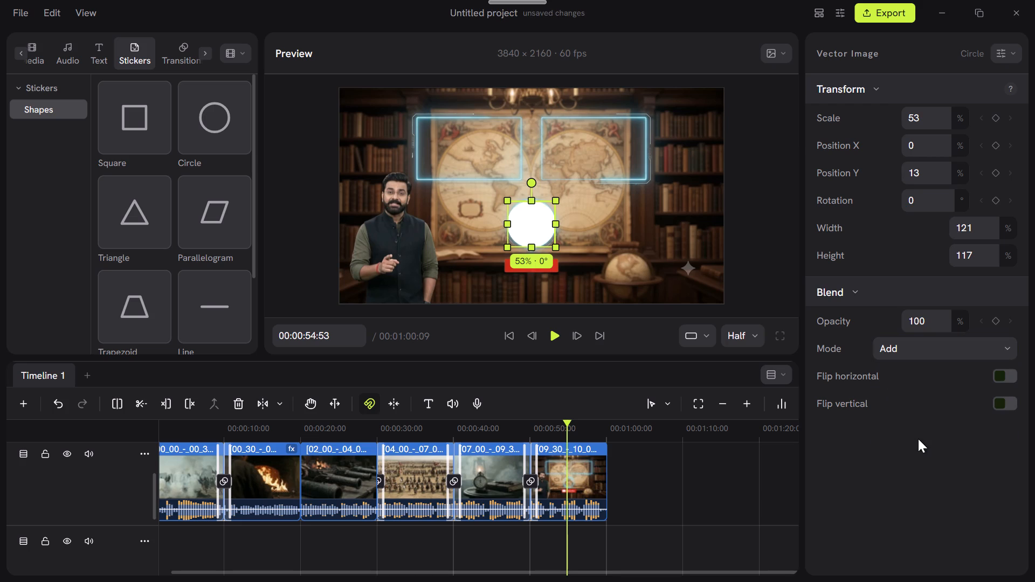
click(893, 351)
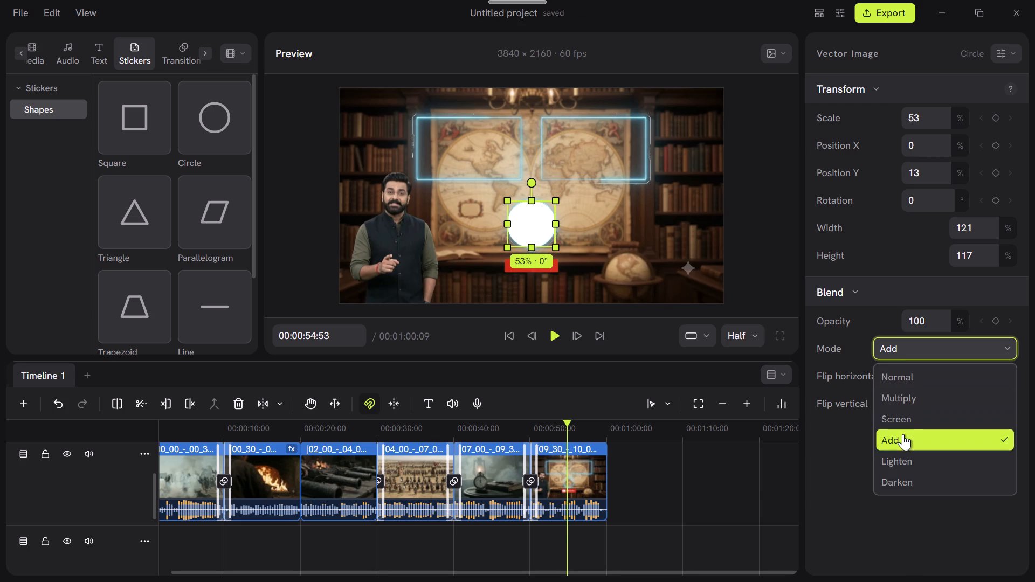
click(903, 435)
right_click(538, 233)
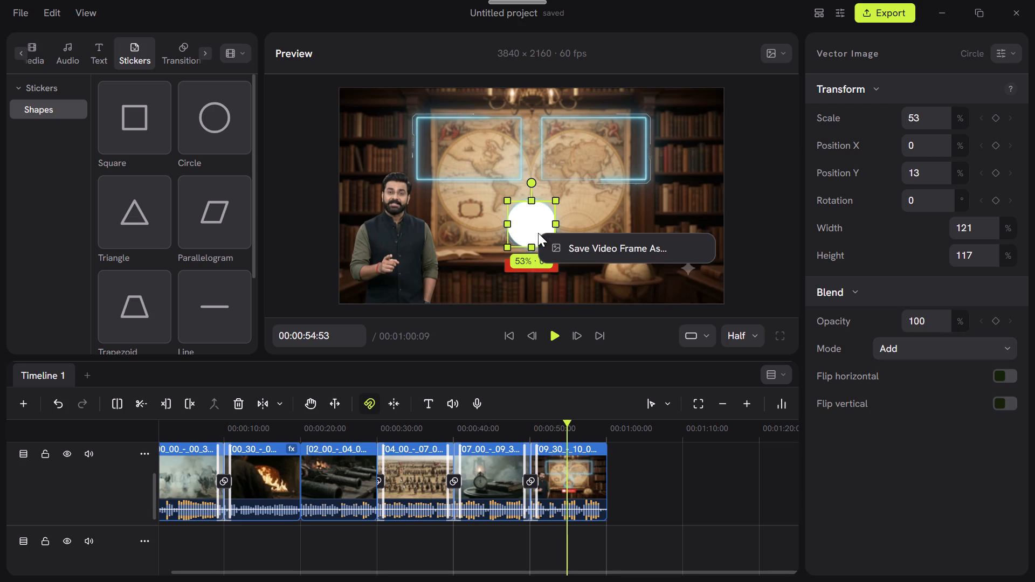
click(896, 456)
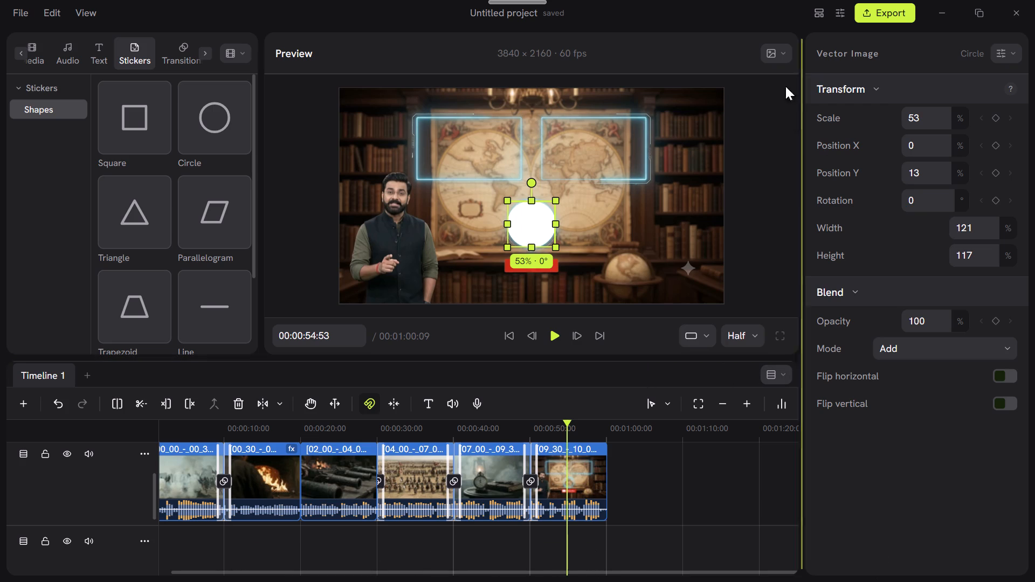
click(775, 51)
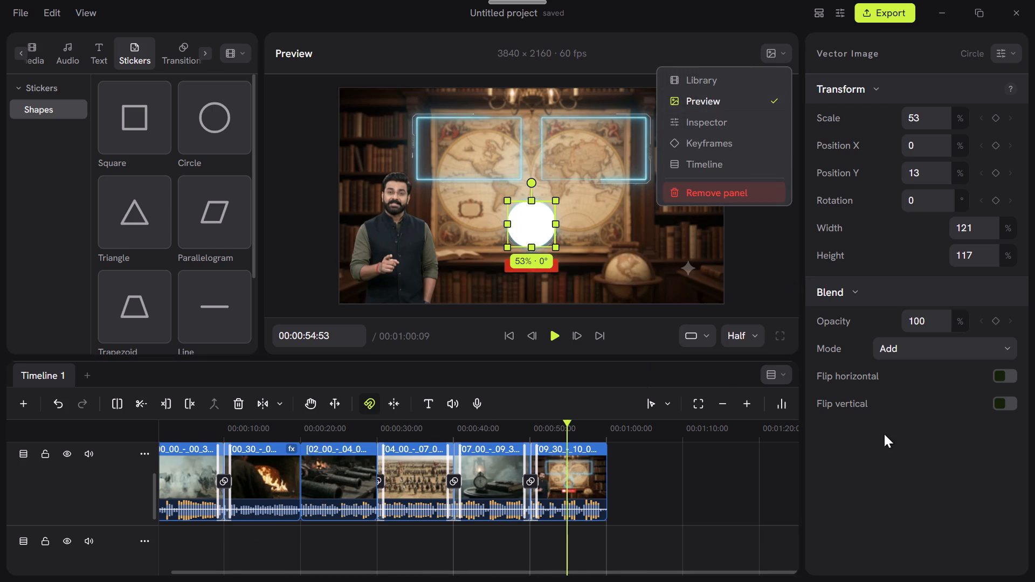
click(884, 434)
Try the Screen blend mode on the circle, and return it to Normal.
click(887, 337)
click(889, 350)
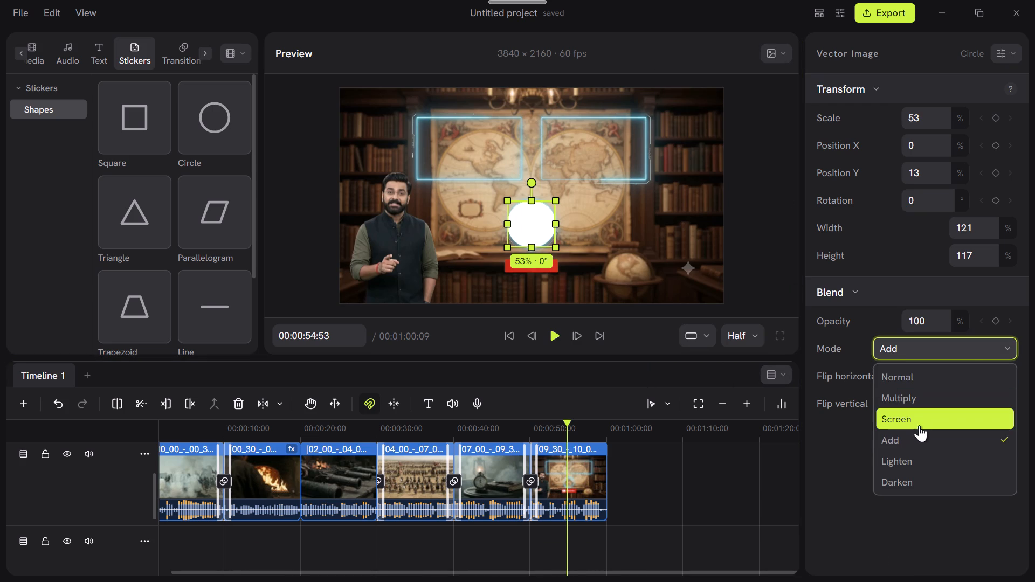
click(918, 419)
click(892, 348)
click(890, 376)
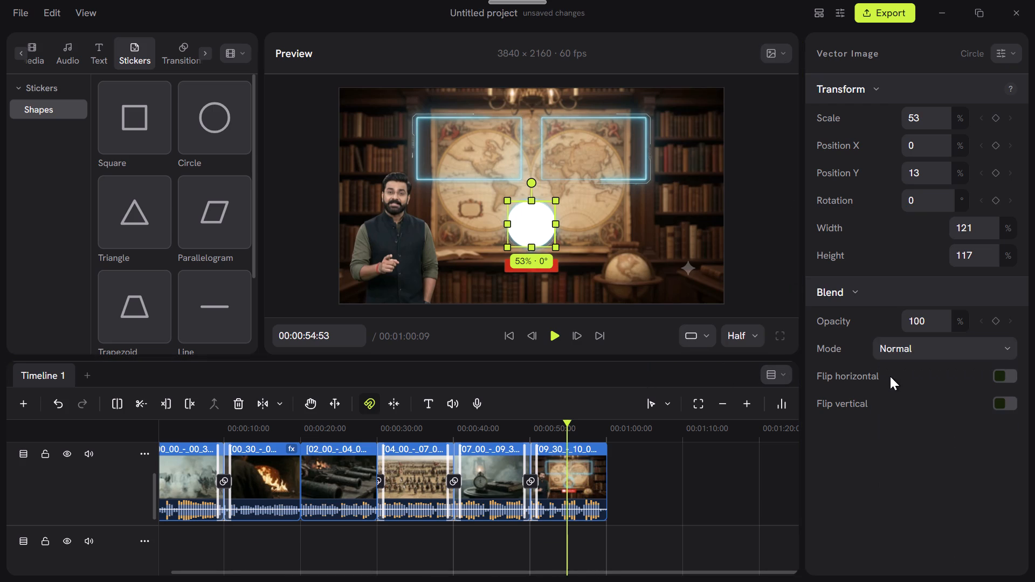
Find the short circle clip above the long Circle track and place the playhead on it at 00:00:55:54.
scroll(629, 501, up, 2)
scroll(602, 495, down, 1)
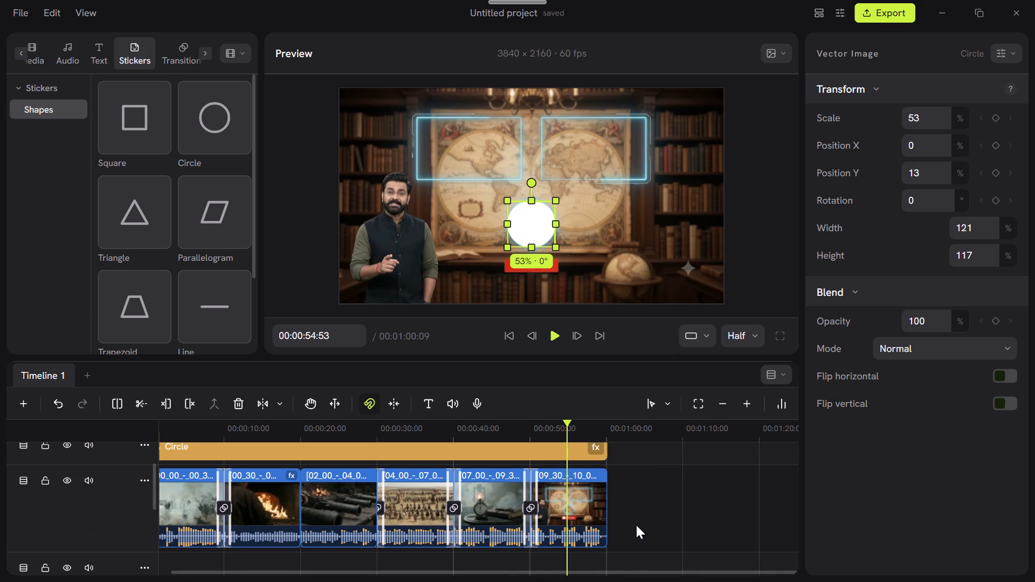
scroll(619, 521, up, 1)
click(558, 500)
click(571, 465)
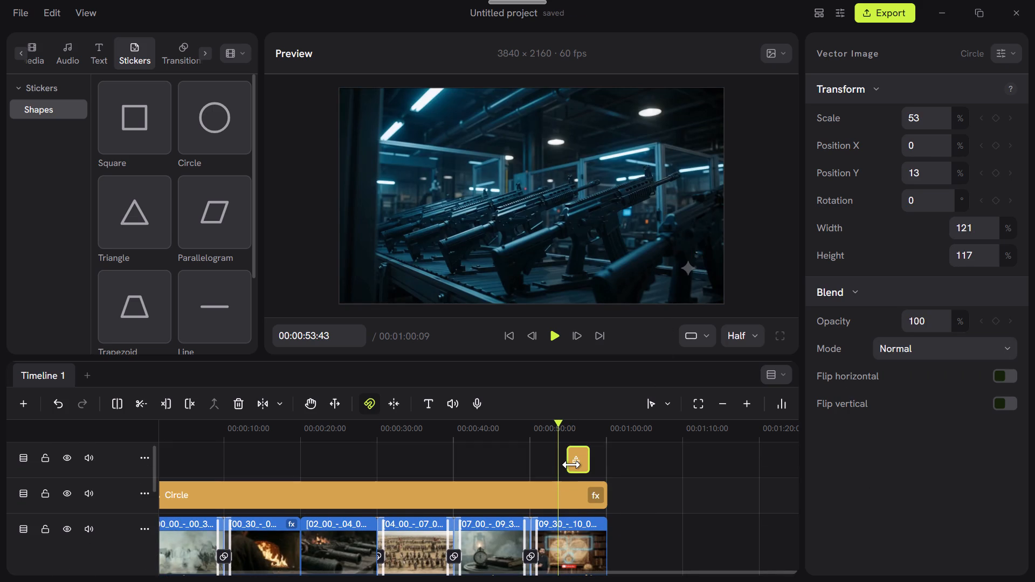
click(575, 466)
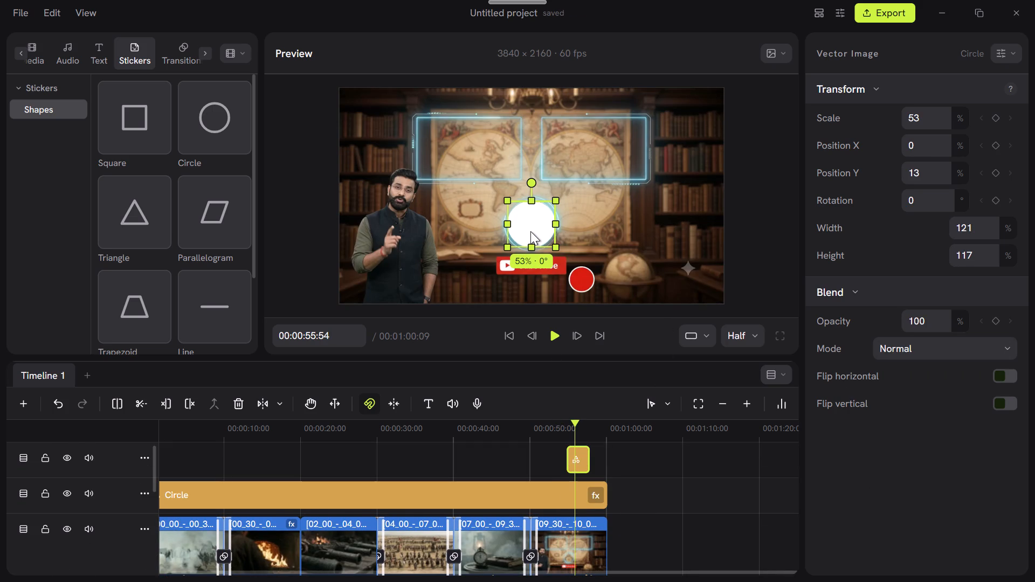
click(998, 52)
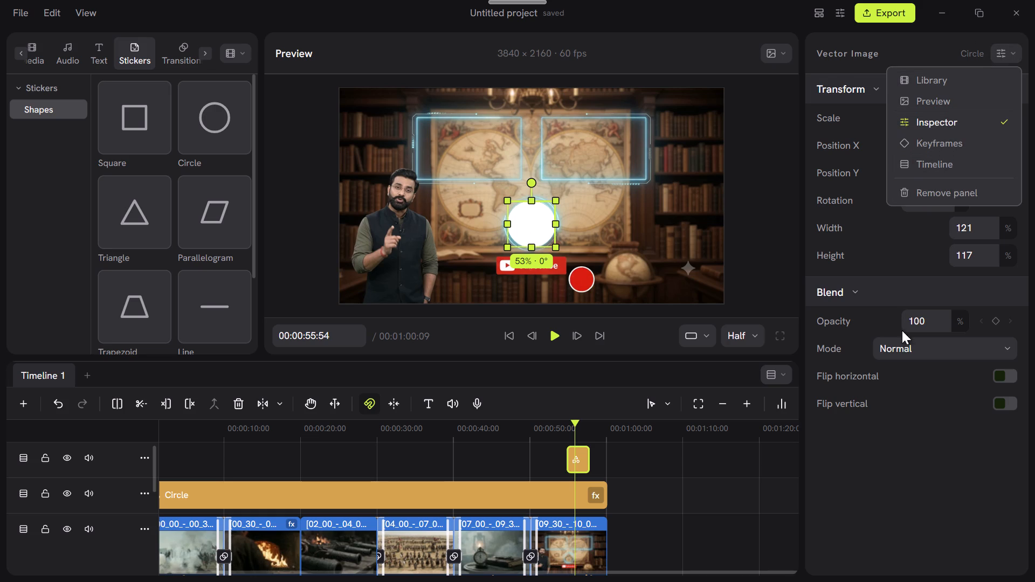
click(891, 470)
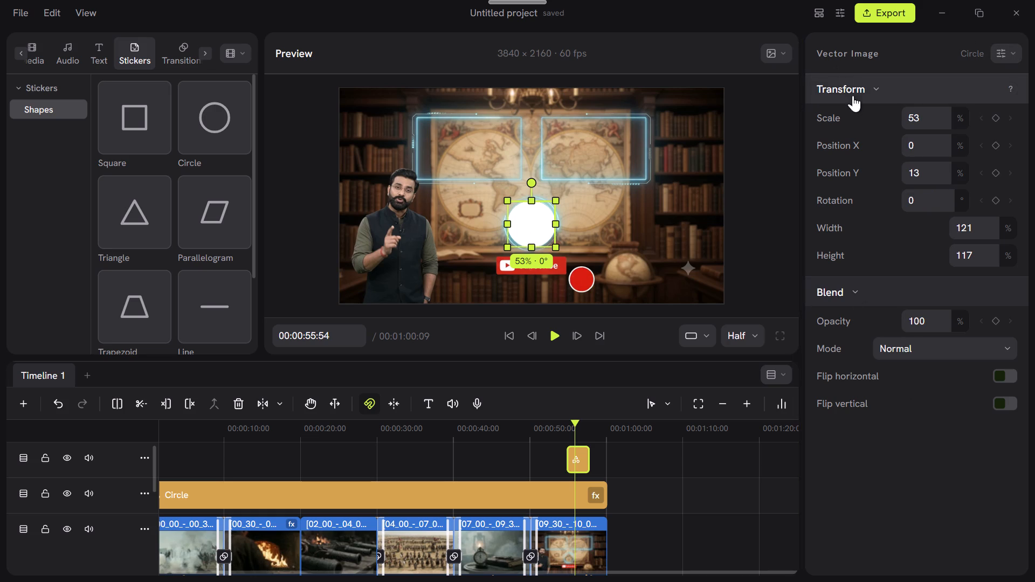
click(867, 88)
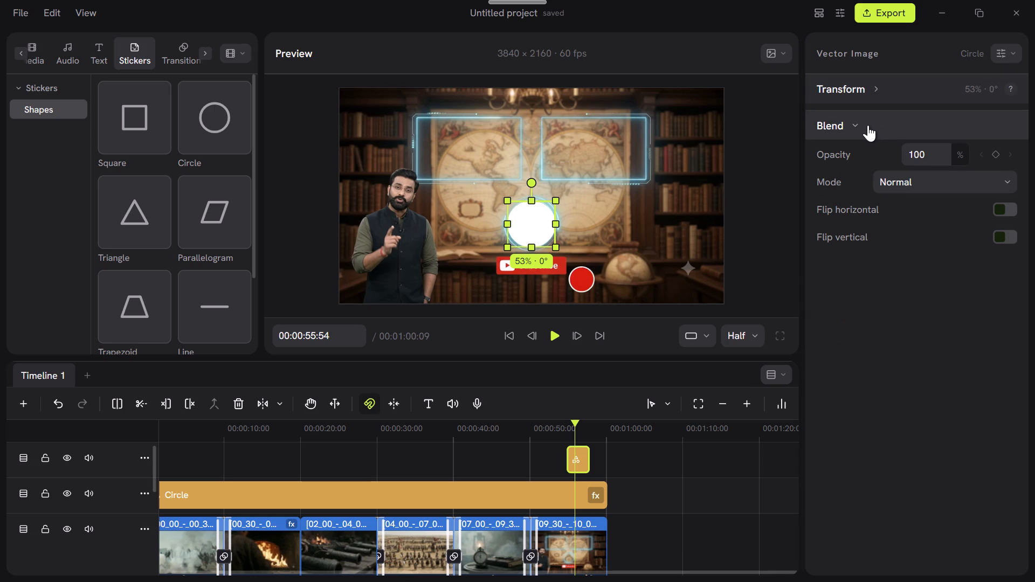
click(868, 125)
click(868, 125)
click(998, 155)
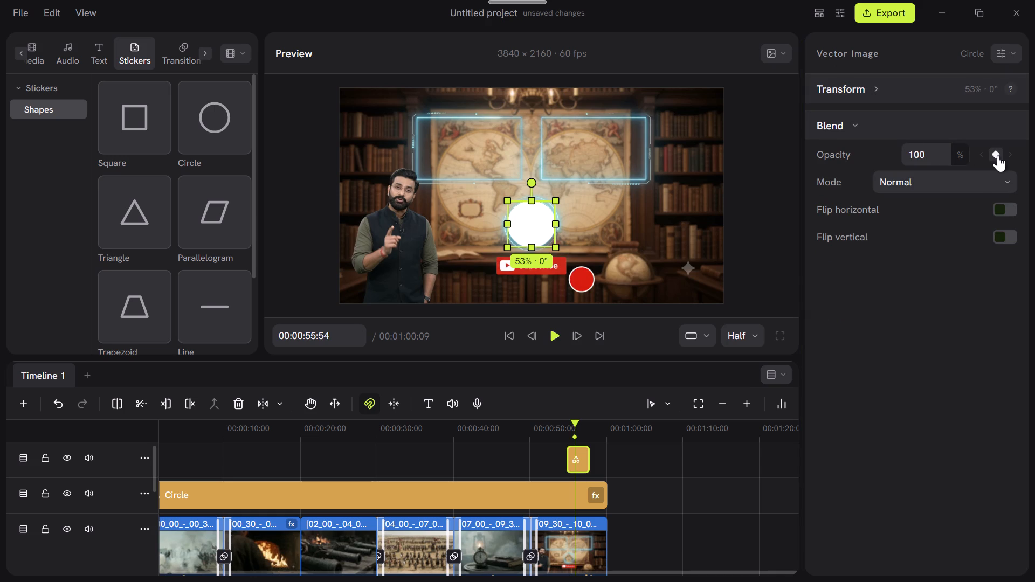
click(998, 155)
Set the blend mode of the circle over the glowing ring to Add.
click(944, 183)
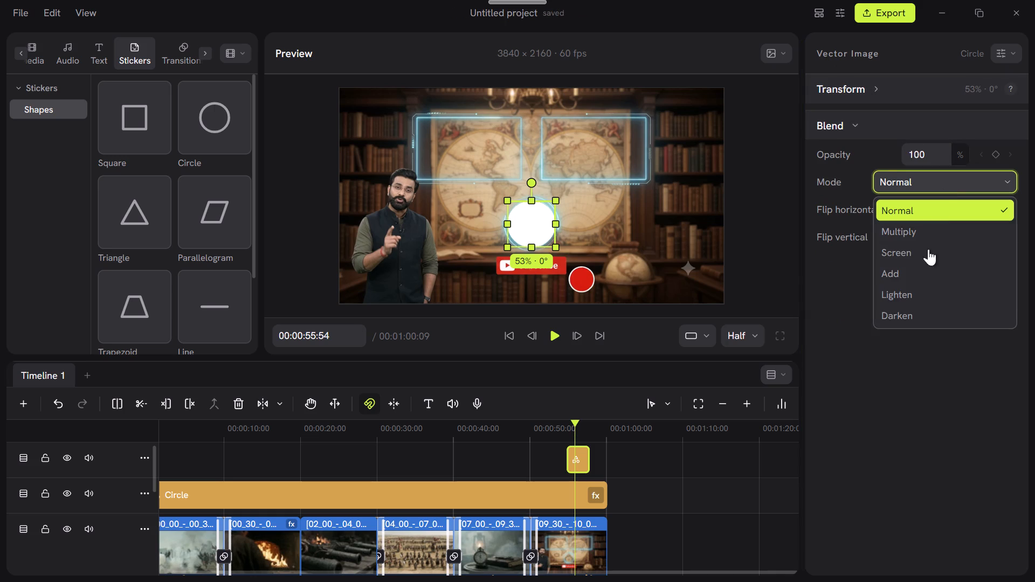
click(909, 275)
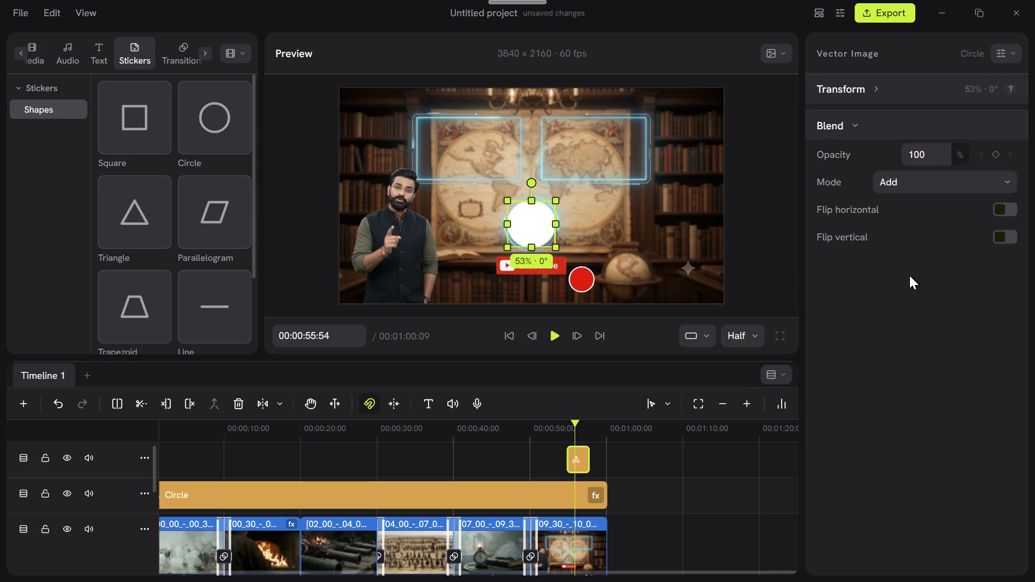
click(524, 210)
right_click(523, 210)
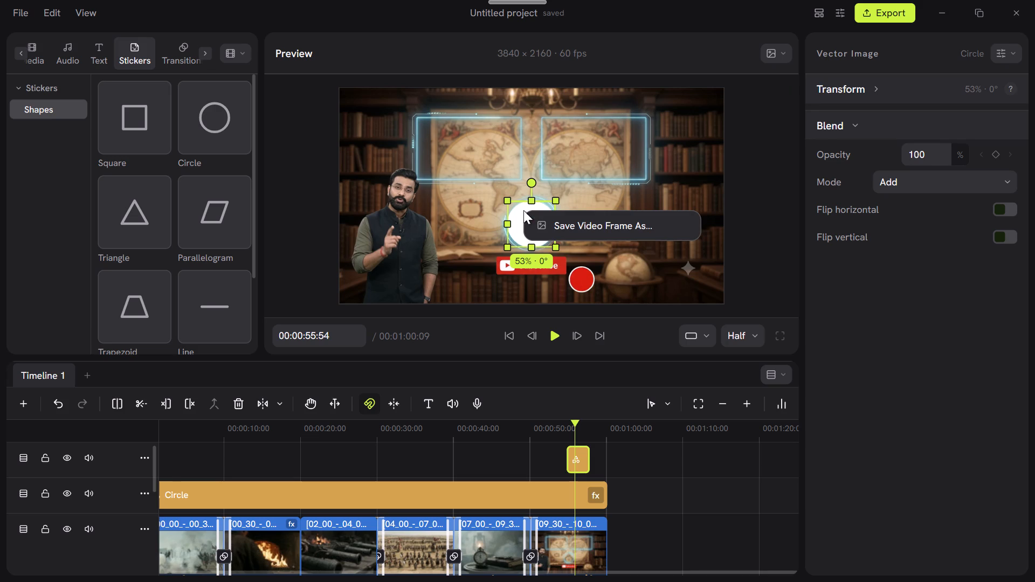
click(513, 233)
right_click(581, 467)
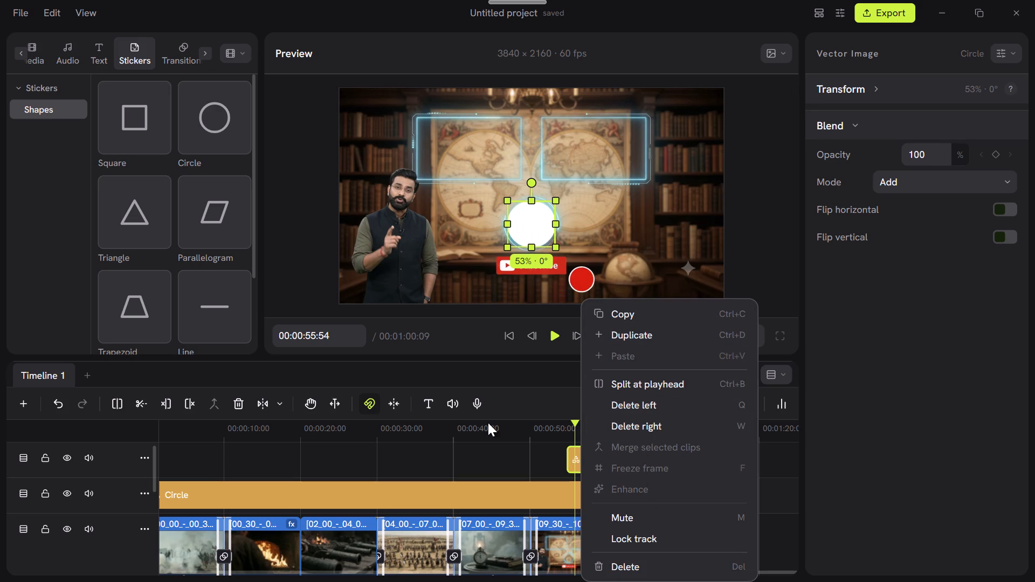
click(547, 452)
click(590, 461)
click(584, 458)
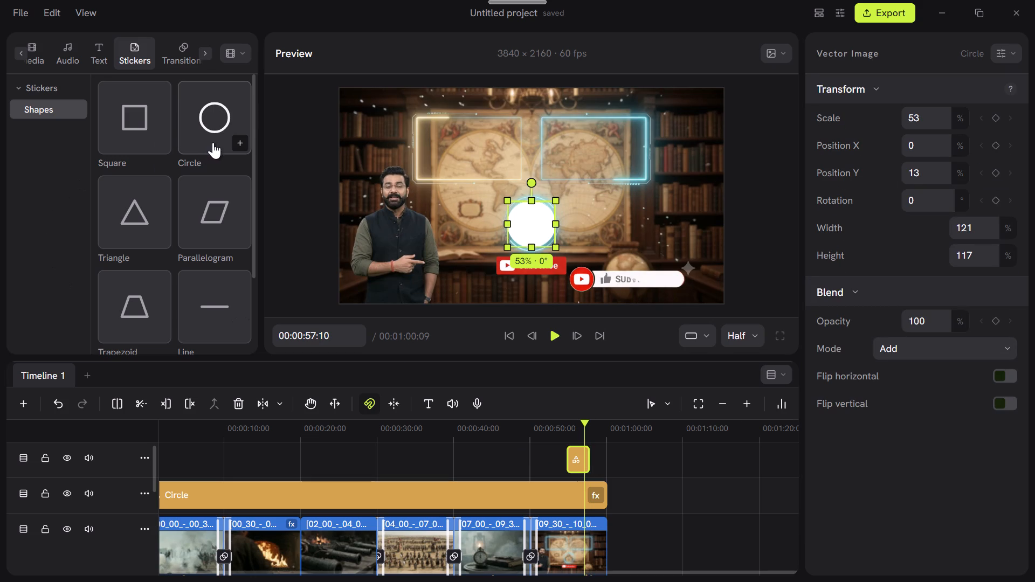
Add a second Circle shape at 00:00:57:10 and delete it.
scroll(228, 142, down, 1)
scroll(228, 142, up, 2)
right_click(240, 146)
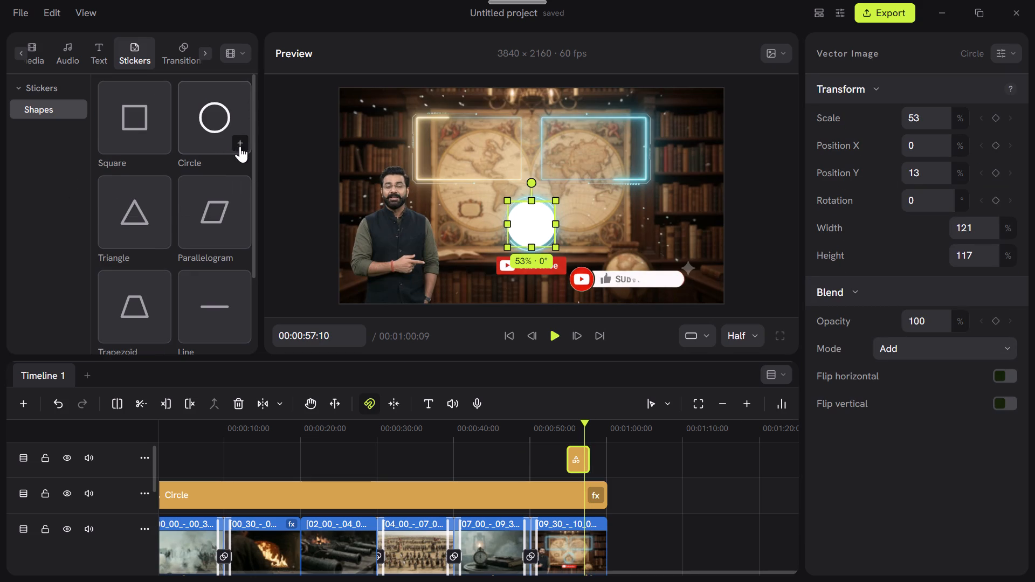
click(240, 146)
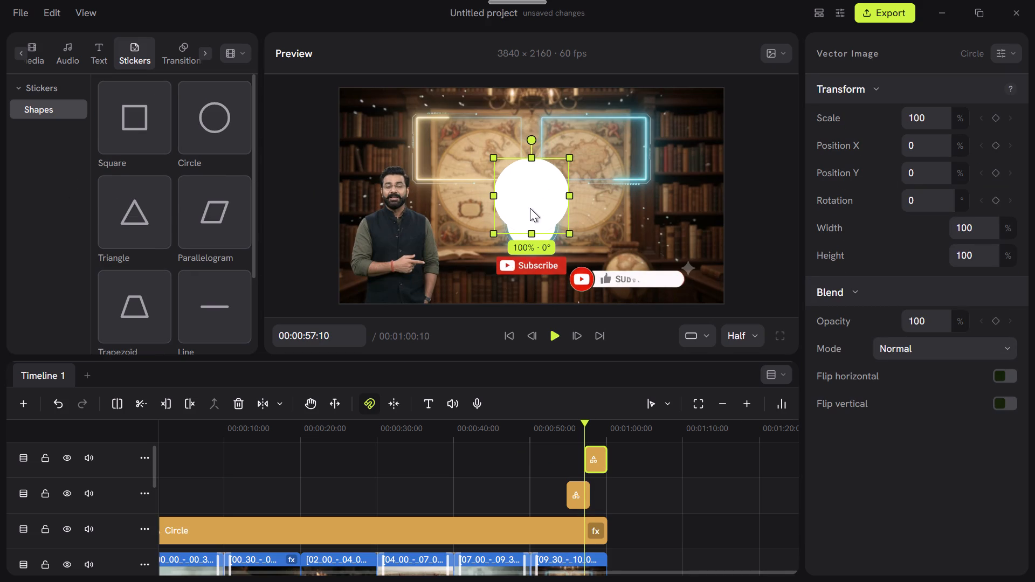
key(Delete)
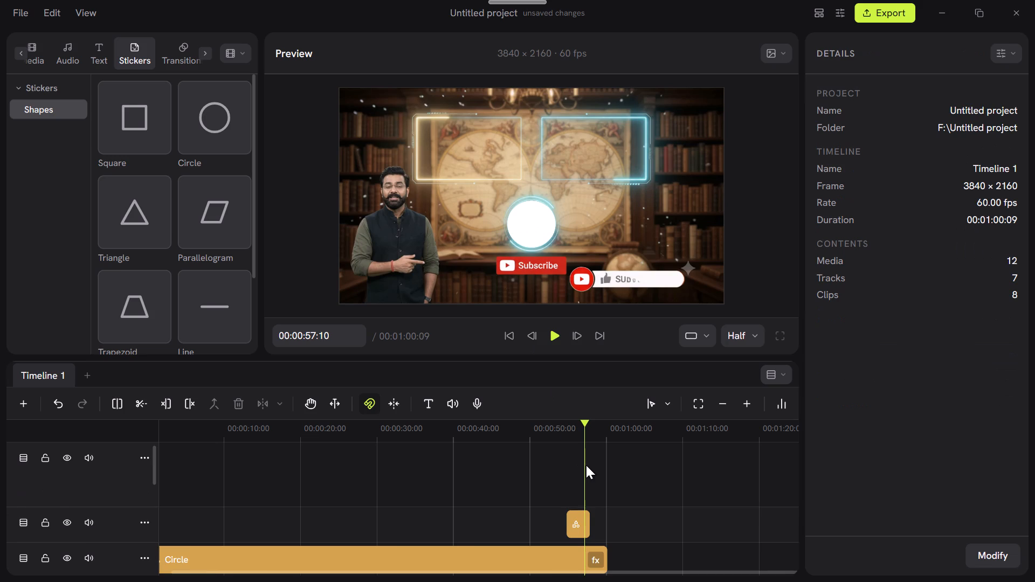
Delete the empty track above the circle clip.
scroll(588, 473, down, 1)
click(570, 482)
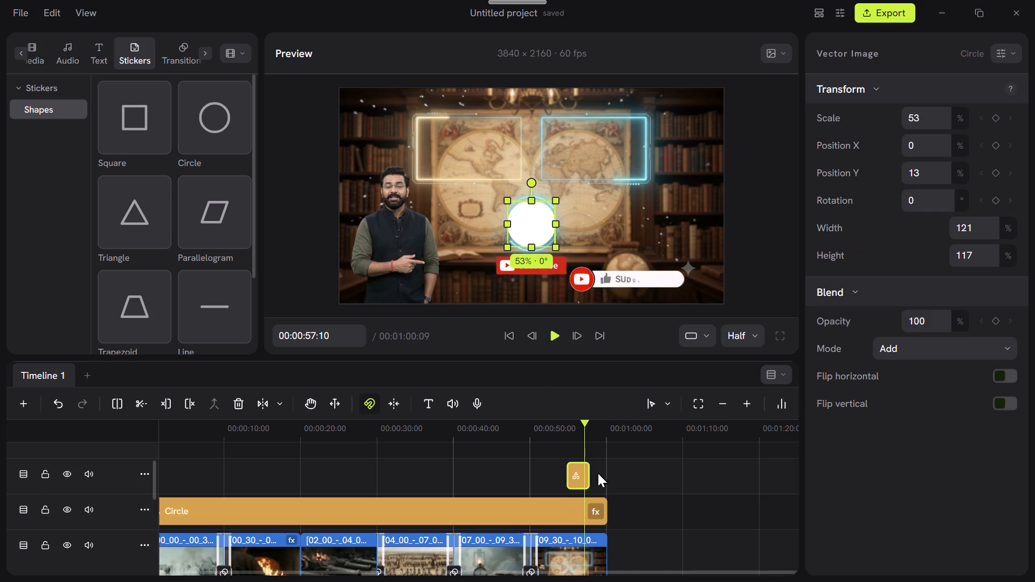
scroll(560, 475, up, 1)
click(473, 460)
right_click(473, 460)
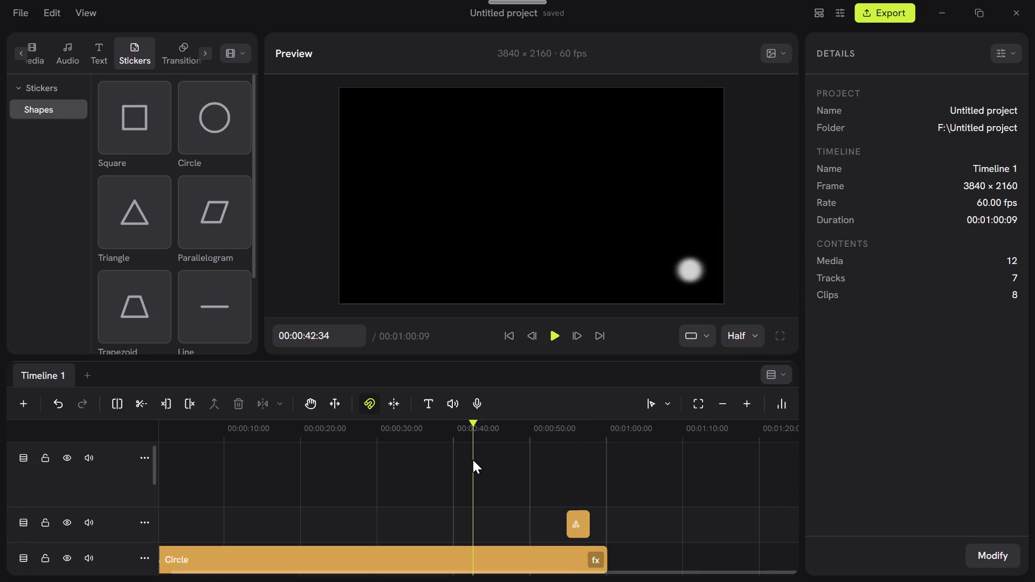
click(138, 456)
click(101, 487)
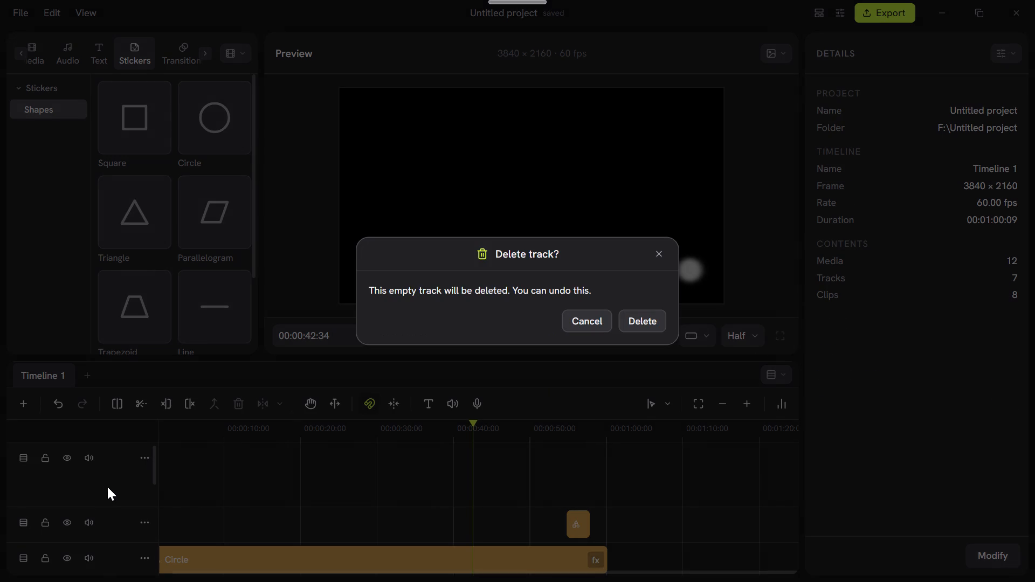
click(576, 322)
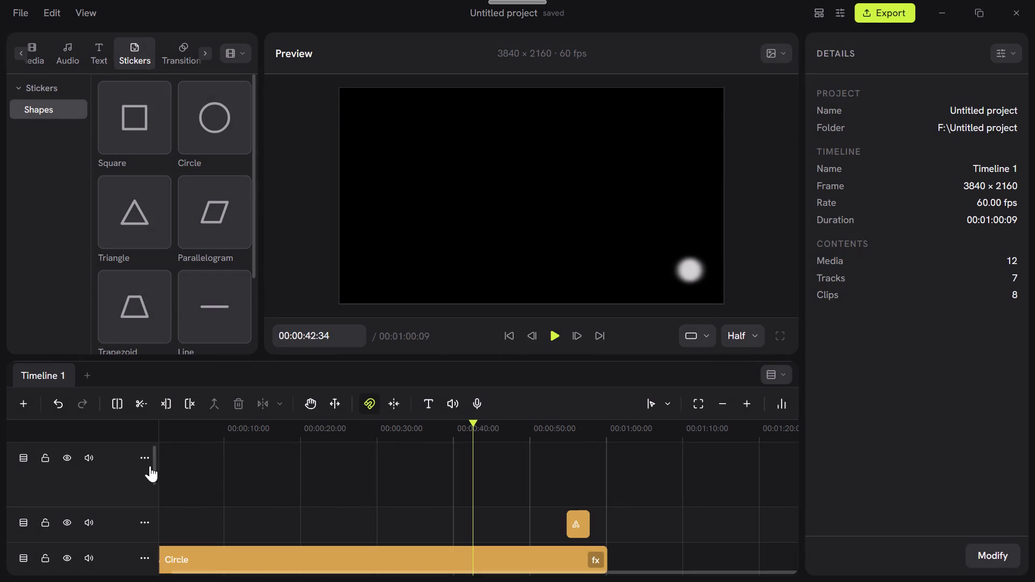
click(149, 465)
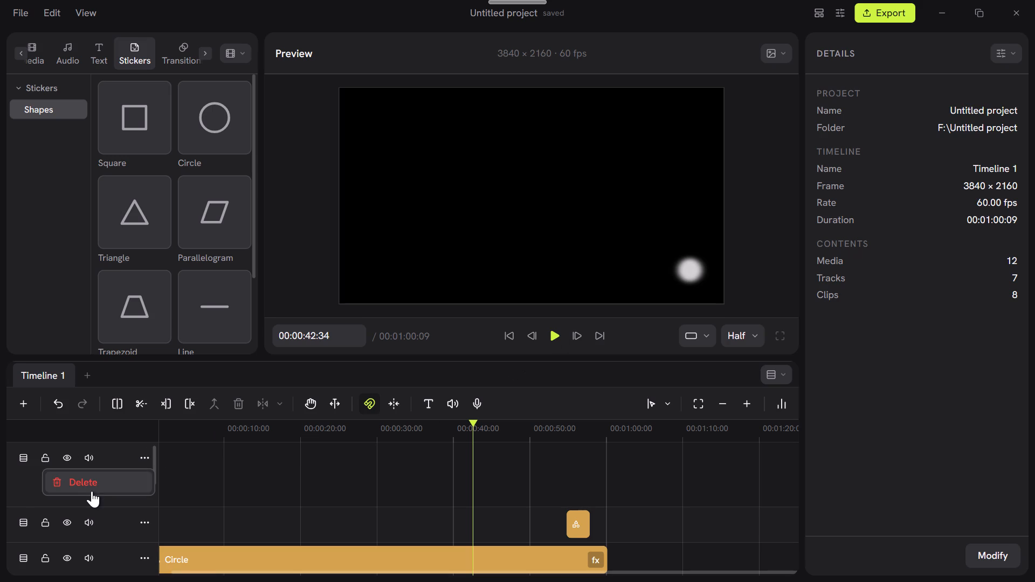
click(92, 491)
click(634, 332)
Replace the sticker library with a second Preview, with the circle clip selected at 00:00:56:24.
scroll(590, 368, down, 1)
scroll(572, 465, down, 1)
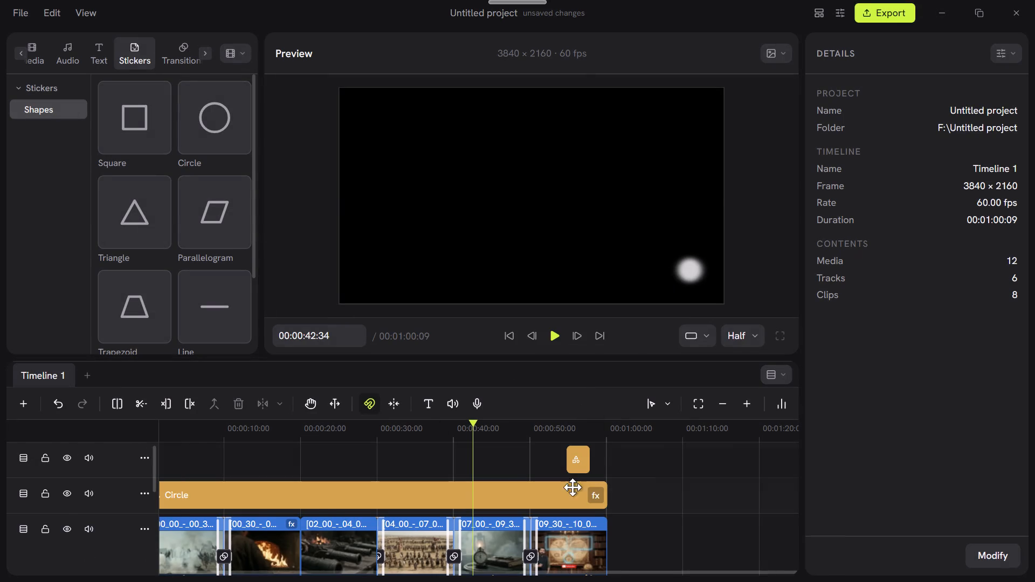
click(568, 516)
scroll(568, 516, up, 1)
click(578, 445)
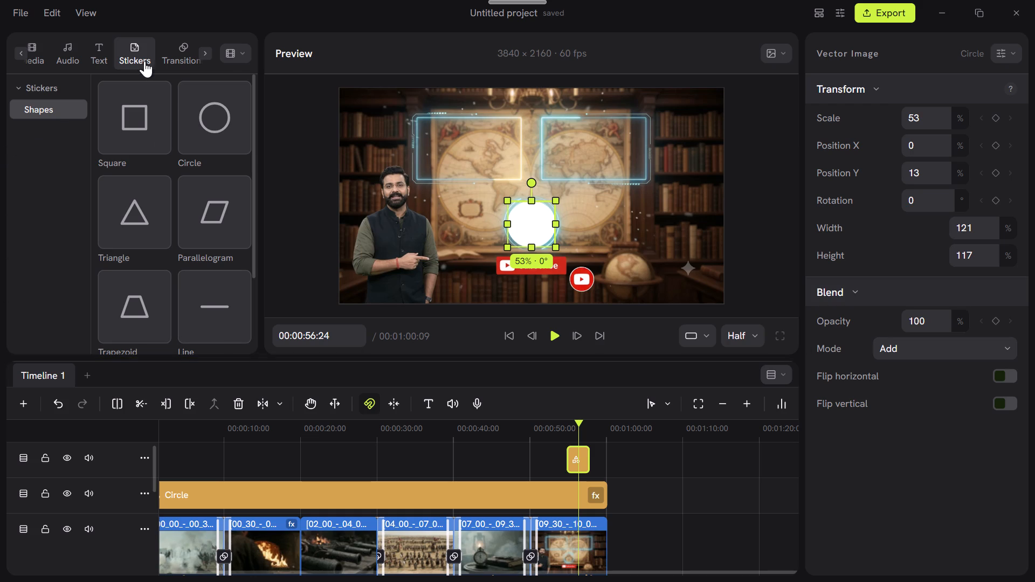
click(227, 58)
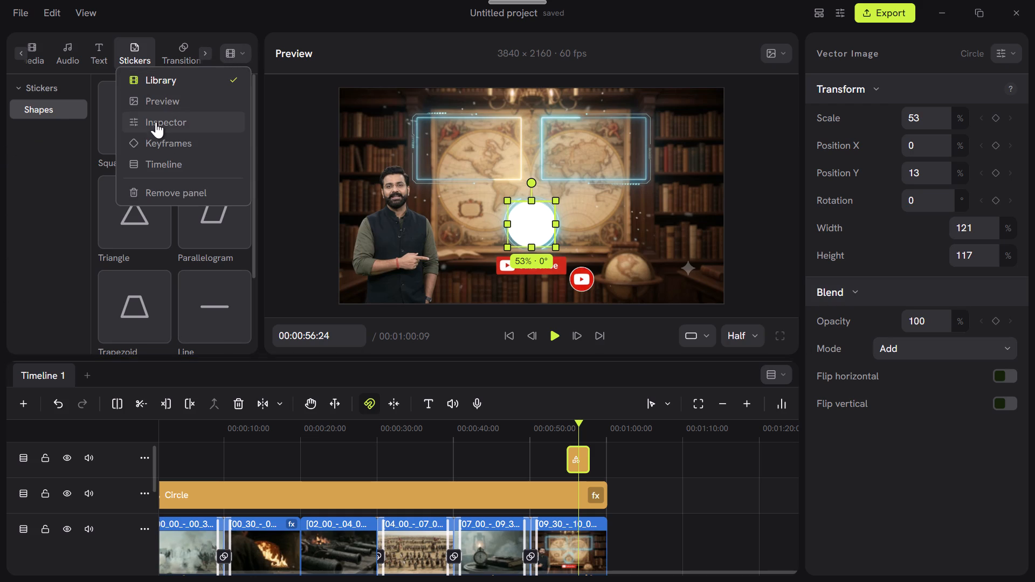
click(184, 96)
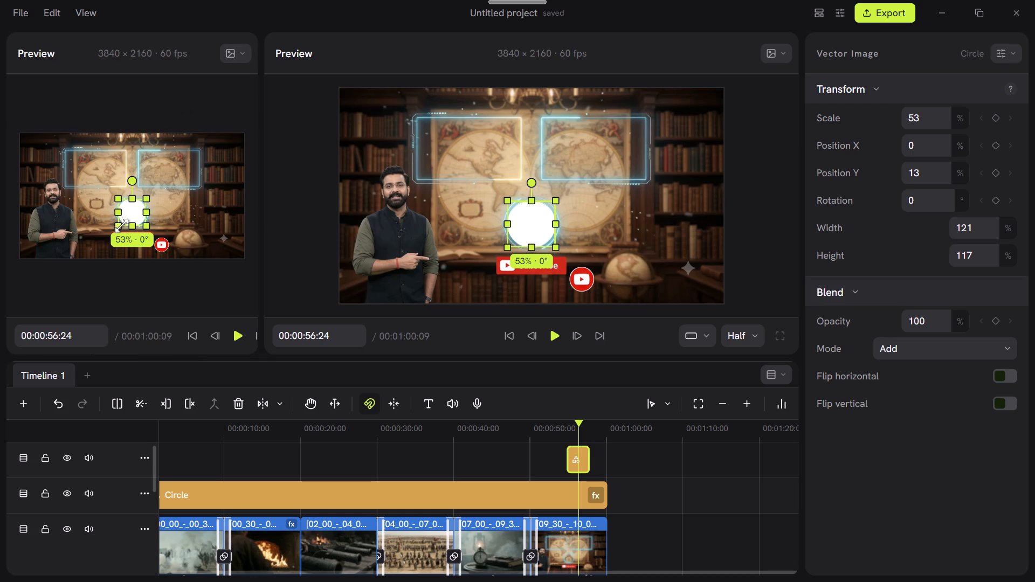
Save the video frame at 00:00:56:24 as a PNG image in the editz folder.
click(127, 214)
right_click(127, 214)
click(111, 290)
right_click(132, 220)
right_click(129, 212)
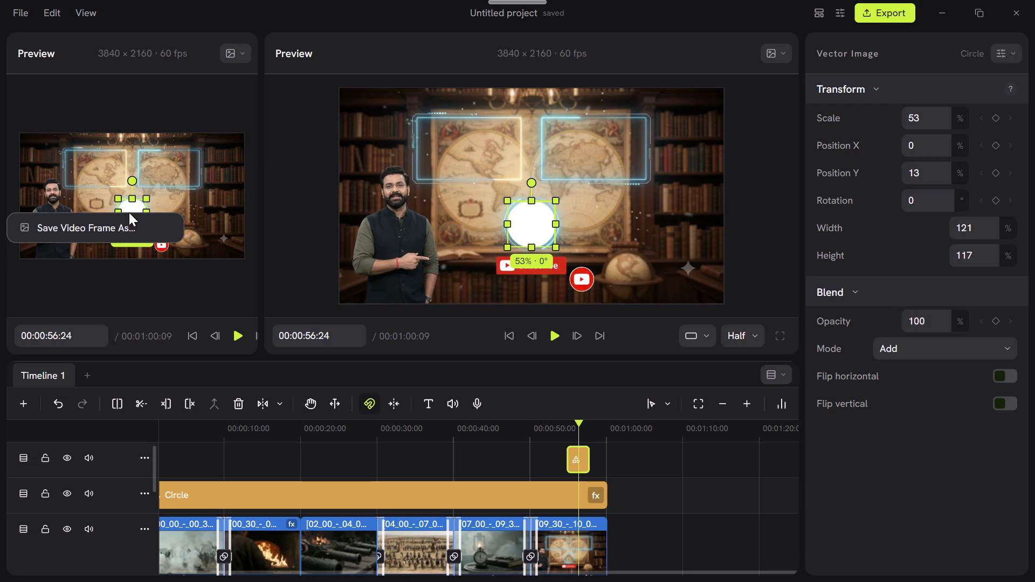
click(125, 224)
click(372, 354)
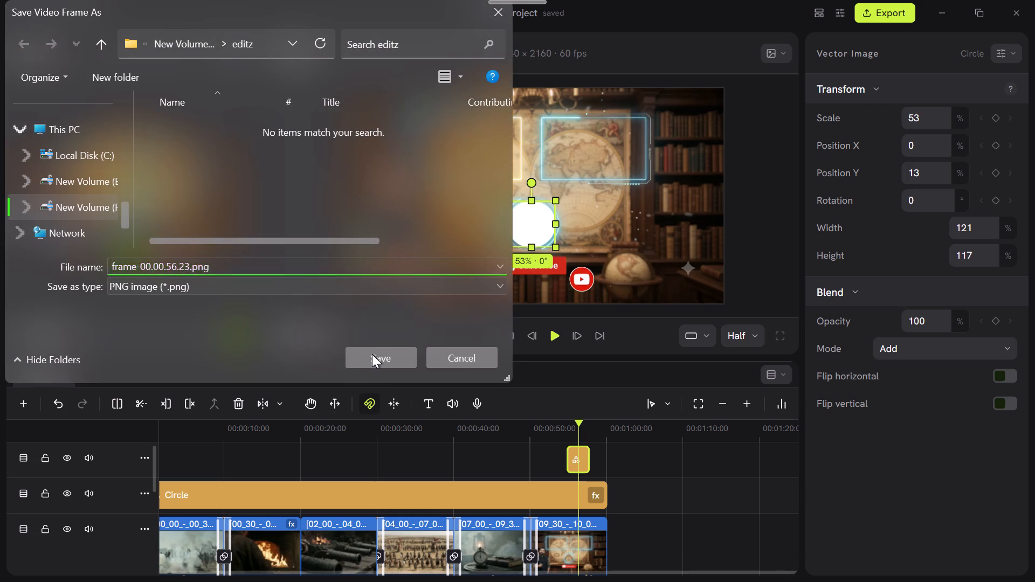
click(526, 233)
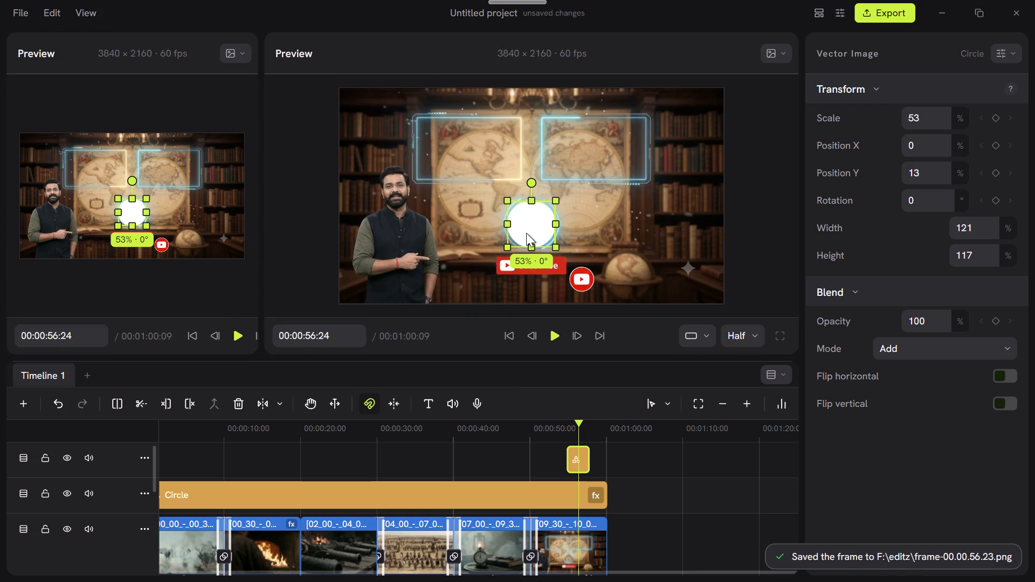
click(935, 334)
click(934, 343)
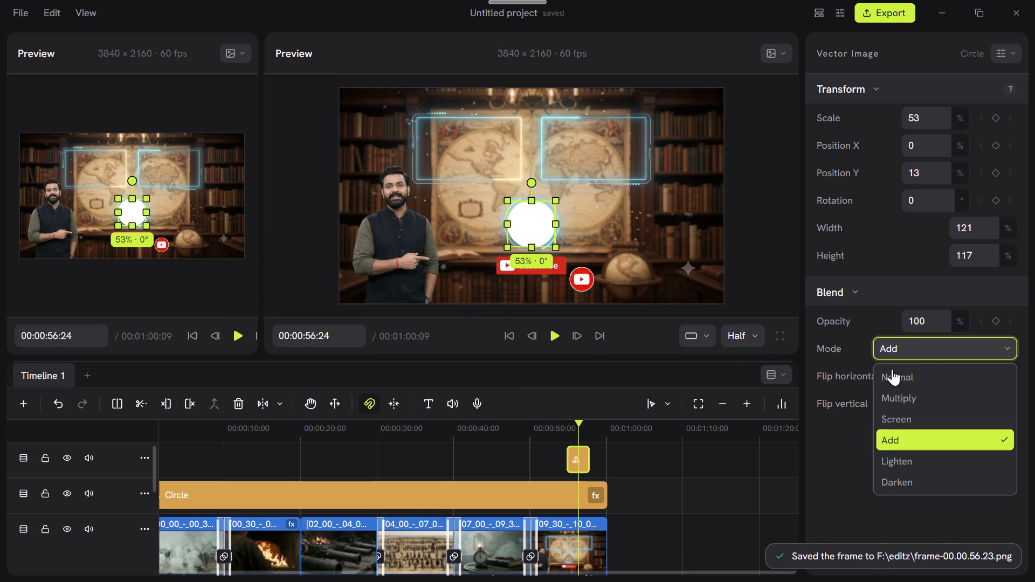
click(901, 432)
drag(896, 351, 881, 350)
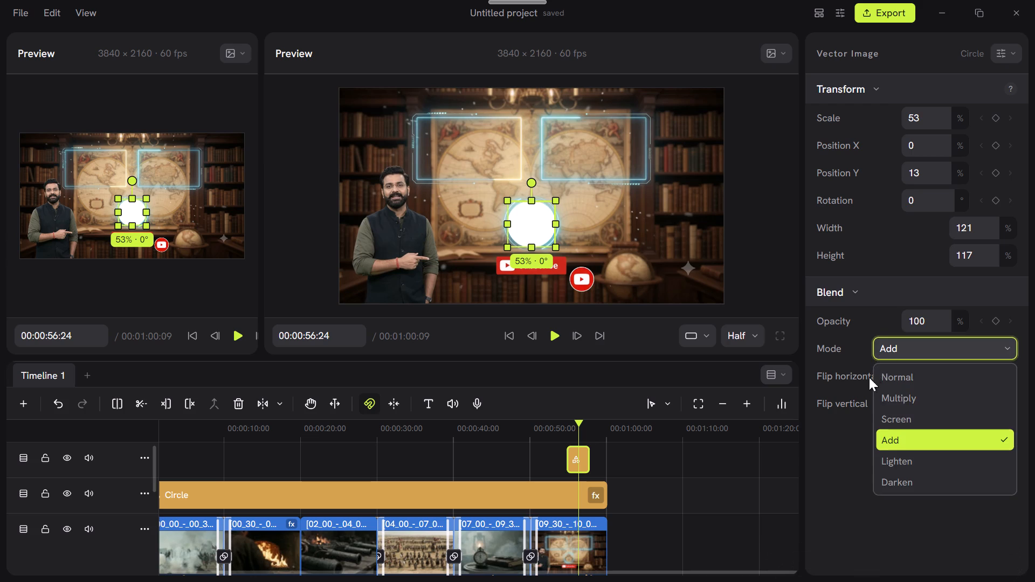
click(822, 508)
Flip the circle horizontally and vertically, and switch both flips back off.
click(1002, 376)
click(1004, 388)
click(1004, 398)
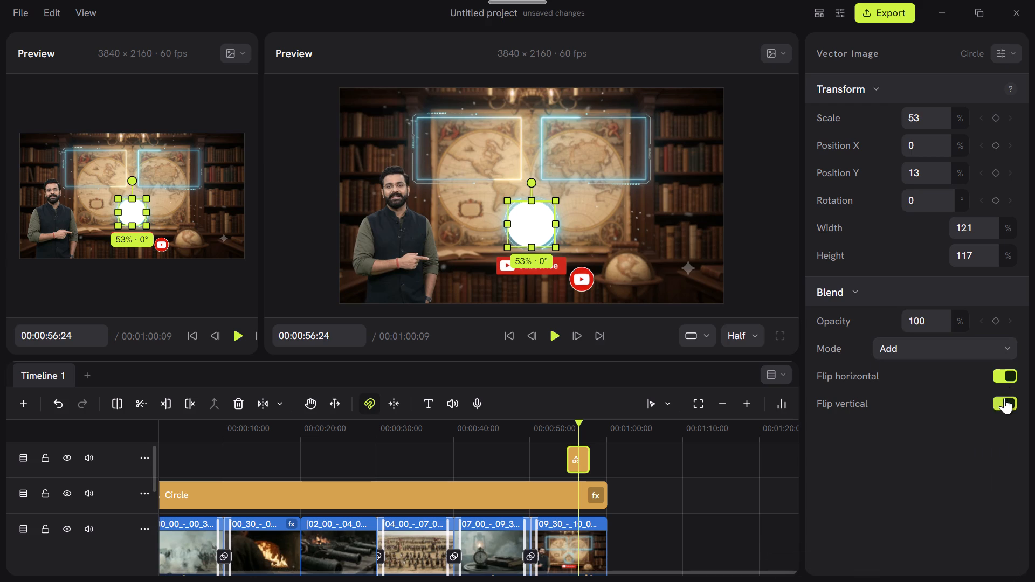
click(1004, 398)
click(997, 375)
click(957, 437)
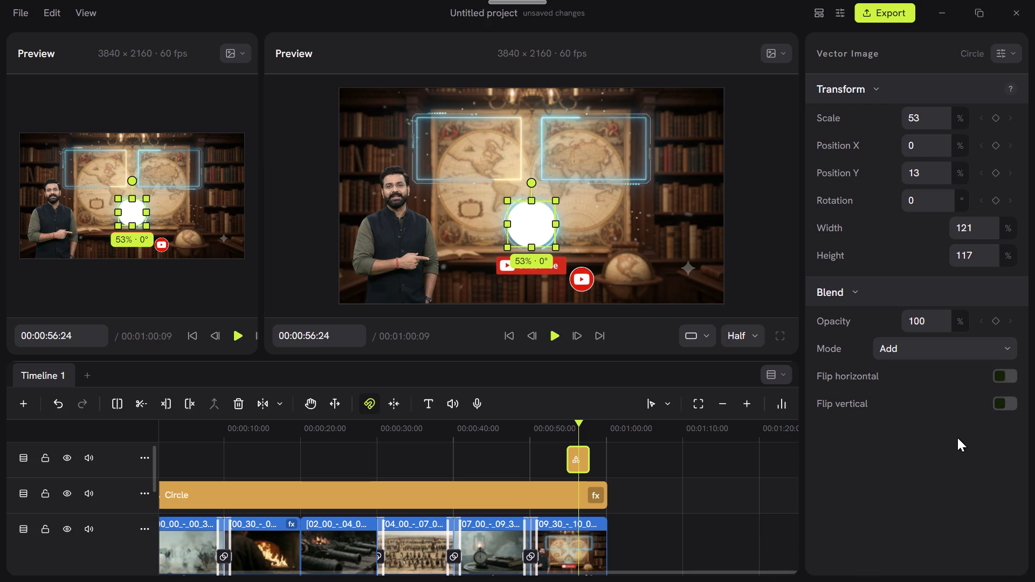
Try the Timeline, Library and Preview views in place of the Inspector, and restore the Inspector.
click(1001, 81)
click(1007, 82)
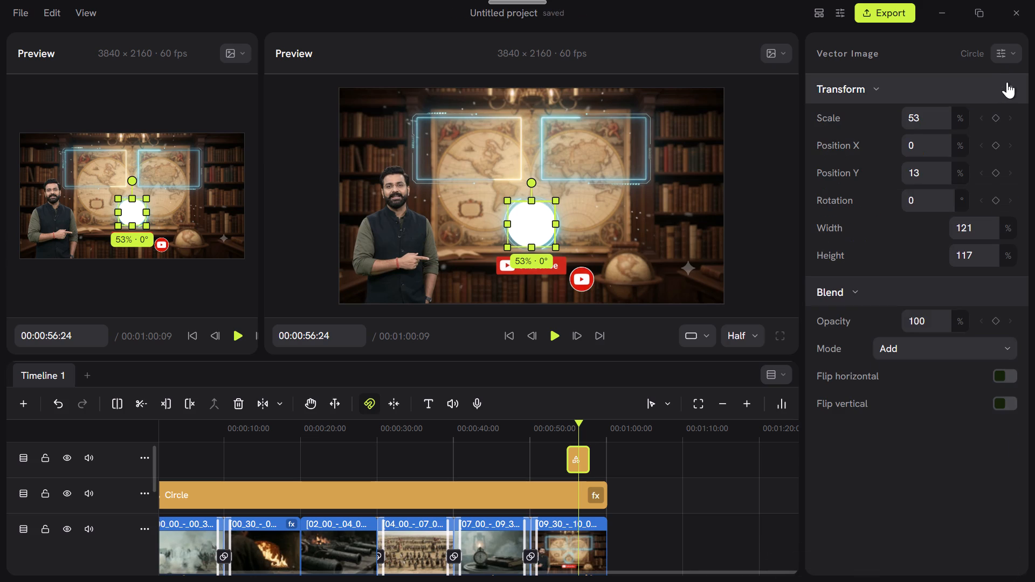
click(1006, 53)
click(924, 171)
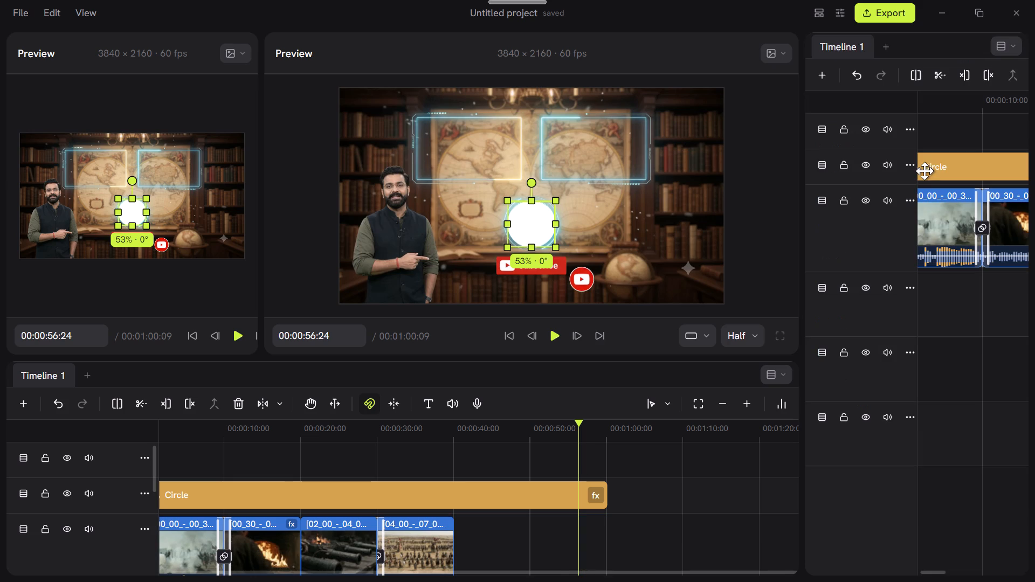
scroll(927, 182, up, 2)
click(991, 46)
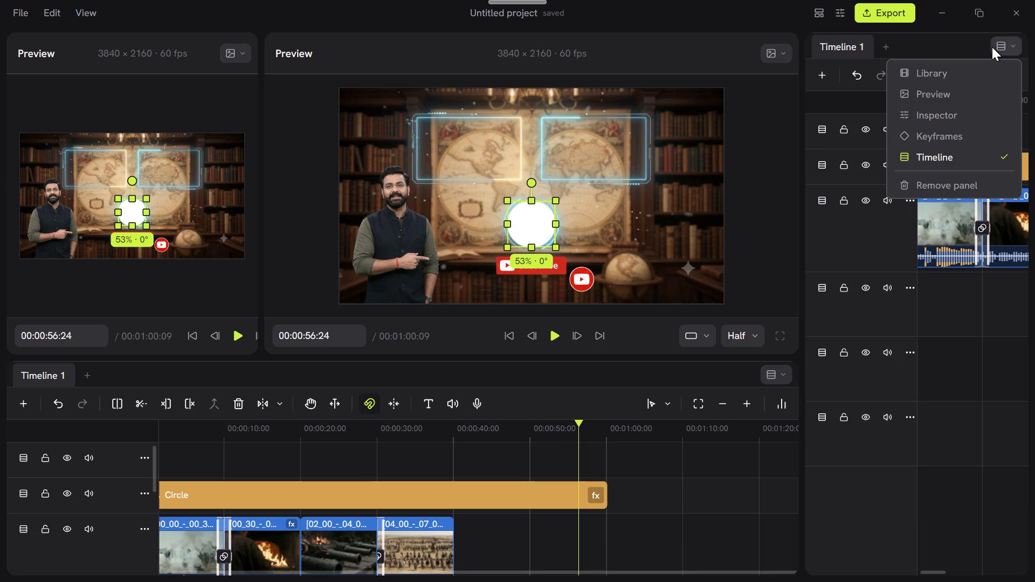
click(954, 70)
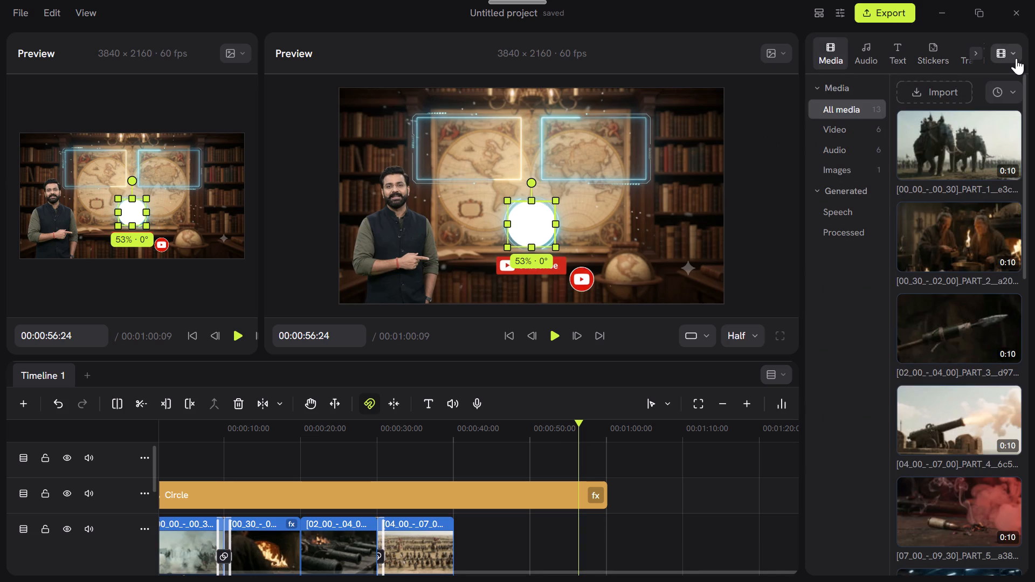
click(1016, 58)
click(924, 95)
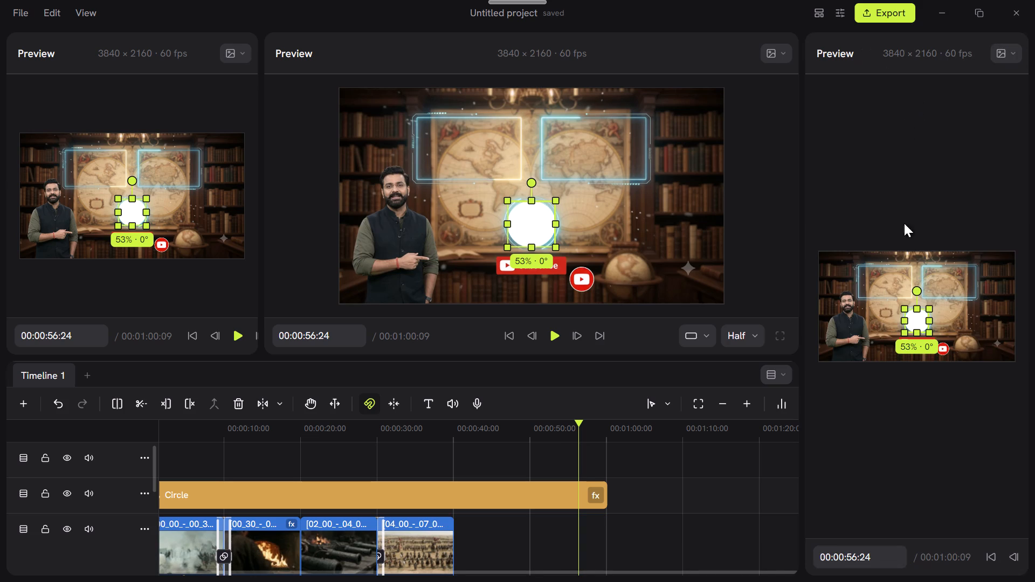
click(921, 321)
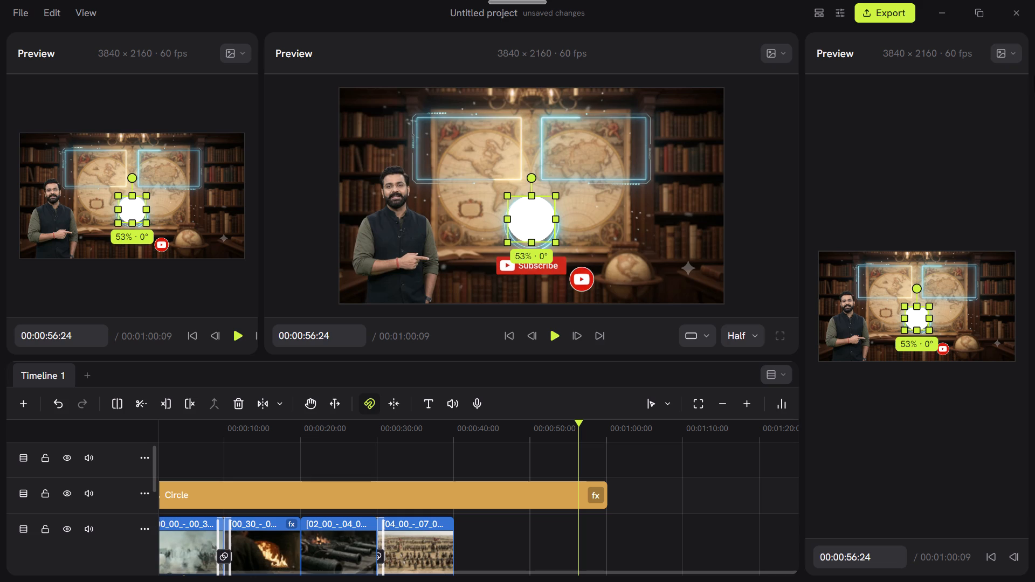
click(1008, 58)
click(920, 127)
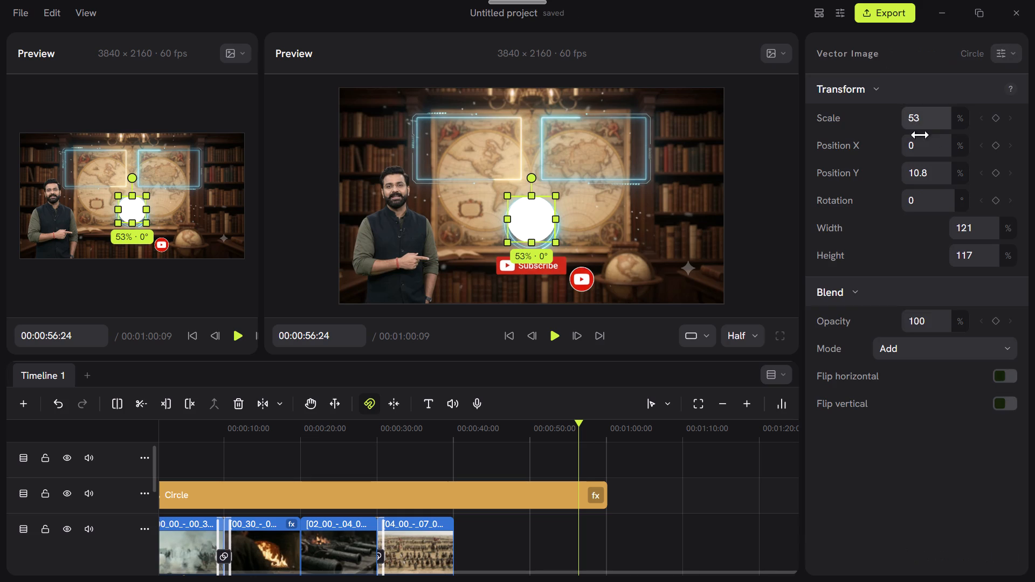
Replace the smaller Preview with the Library and show its sticker shapes.
click(238, 51)
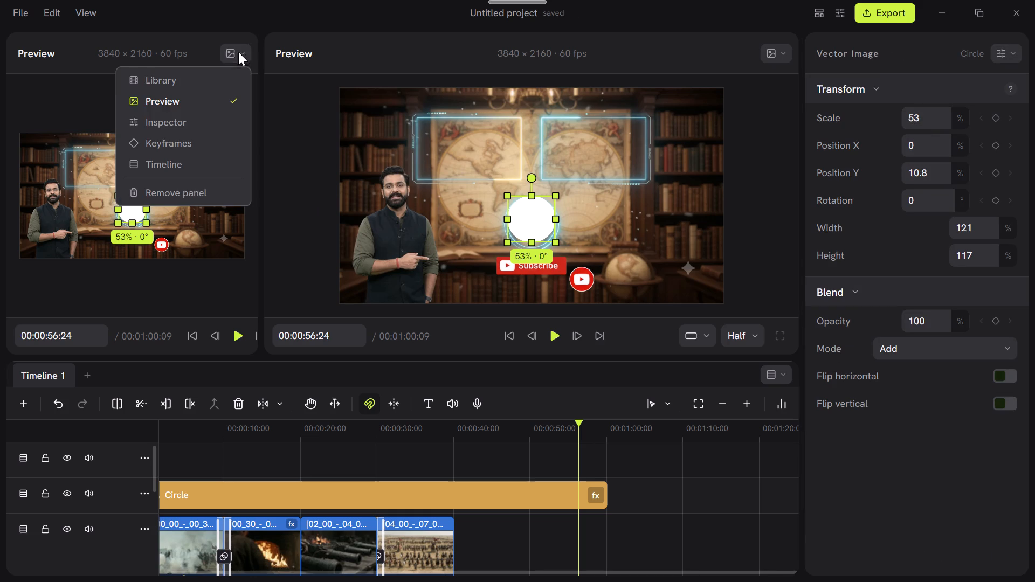
click(197, 78)
click(51, 43)
click(61, 47)
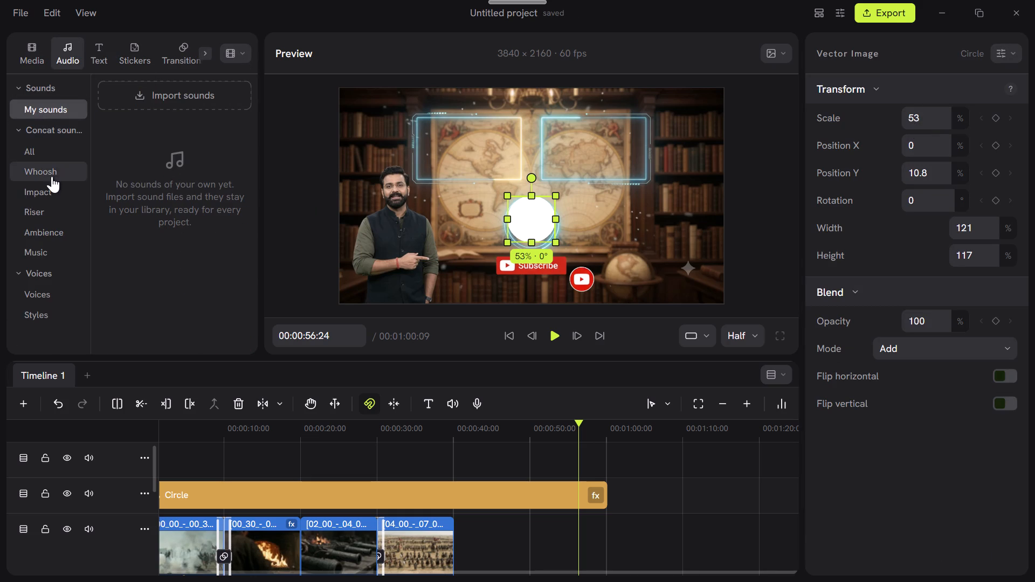
click(139, 48)
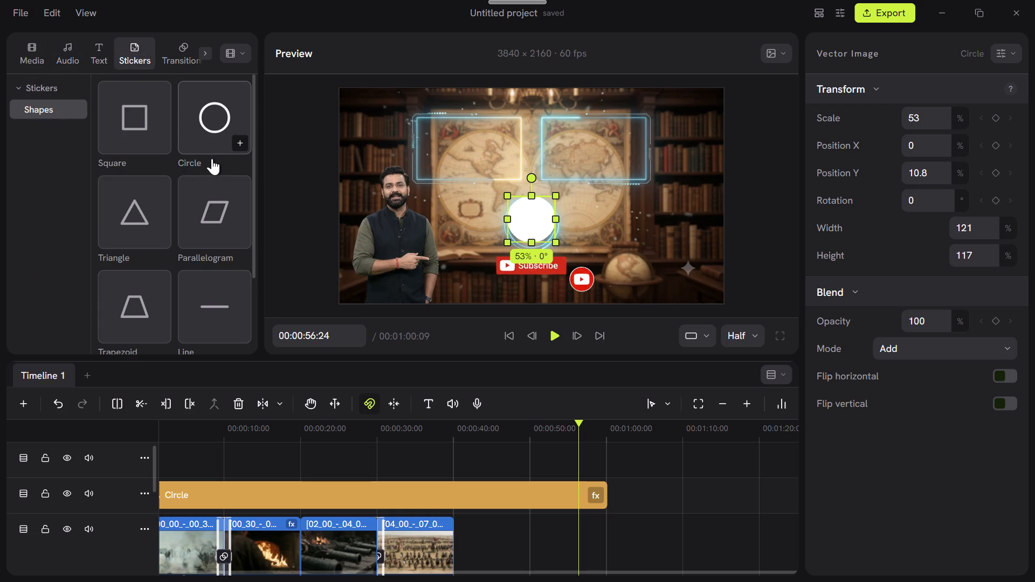
Add another Circle shape to the top track at about 00:00:49, ahead of the end-screen circle clip.
right_click(204, 129)
right_click(204, 129)
drag(204, 129, 410, 345)
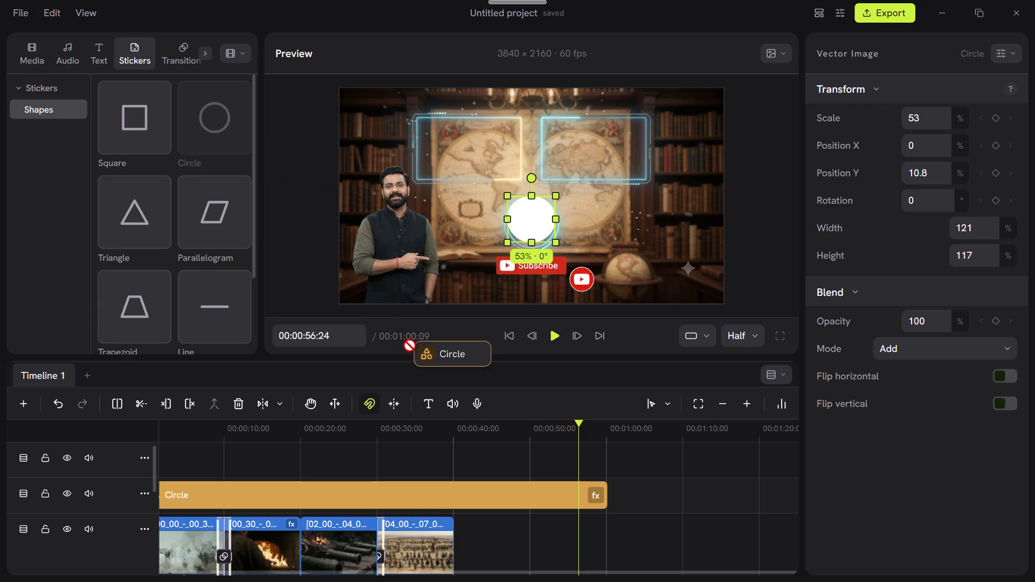
drag(410, 345, 522, 463)
Reposition the white circle over the end-screen ring at Position X 0 and Position Y 13.3.
click(534, 228)
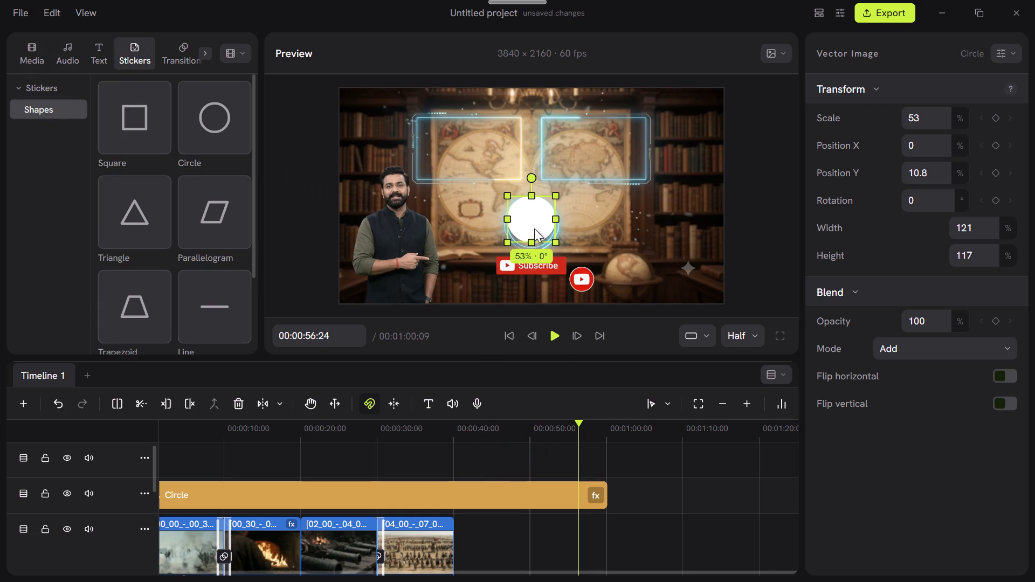
drag(535, 230, 542, 248)
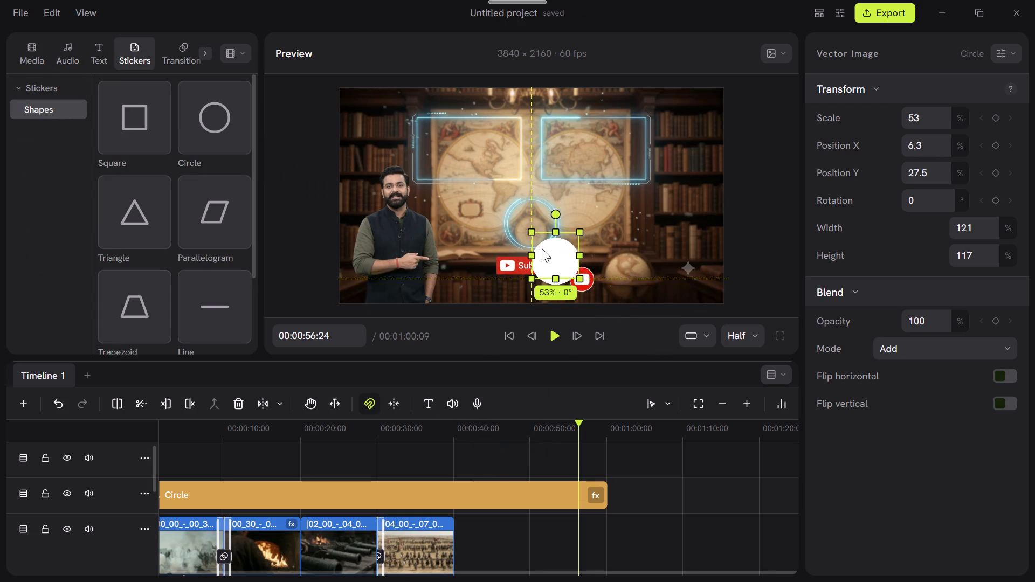
drag(542, 248, 533, 238)
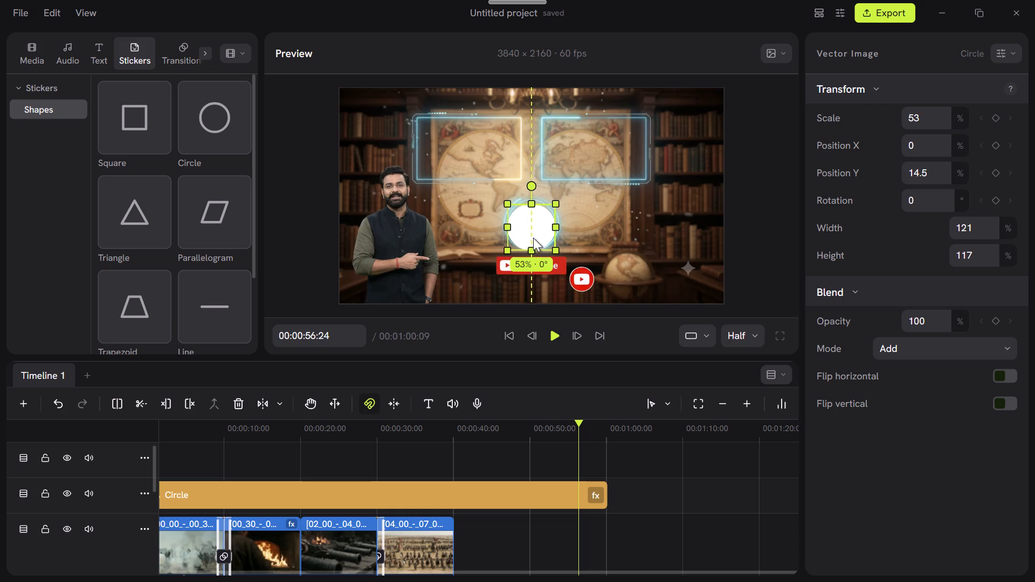
drag(533, 238, 533, 235)
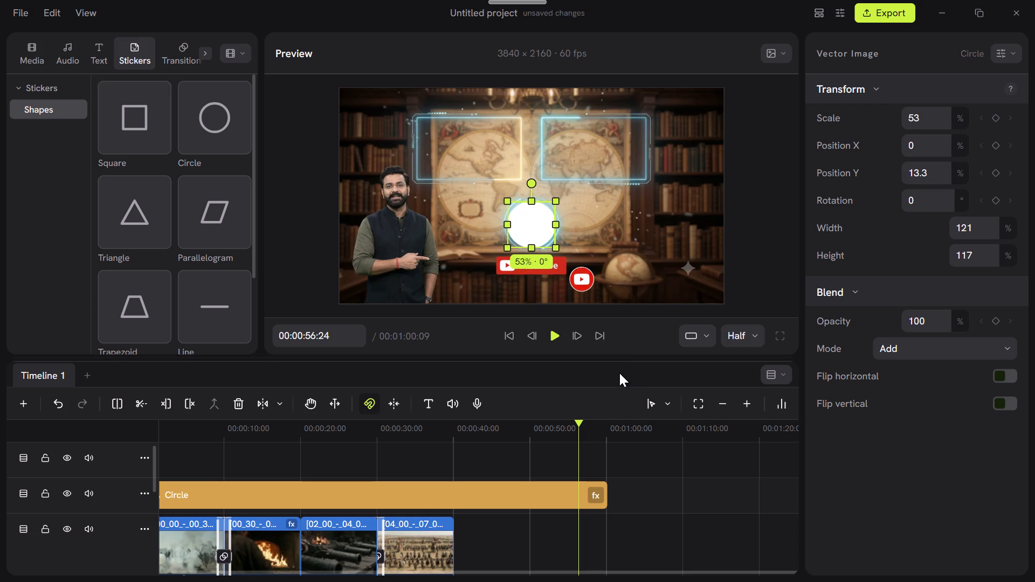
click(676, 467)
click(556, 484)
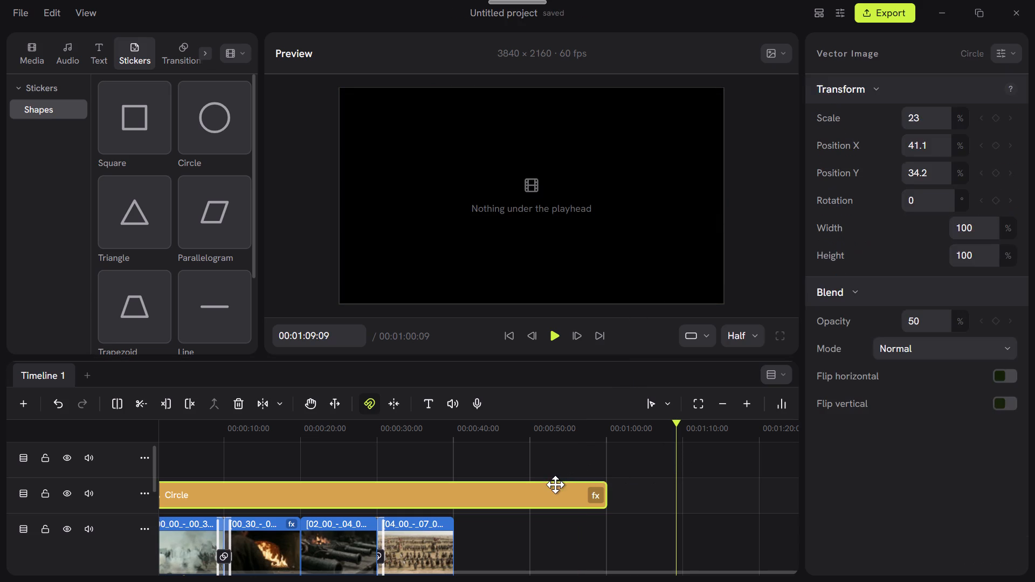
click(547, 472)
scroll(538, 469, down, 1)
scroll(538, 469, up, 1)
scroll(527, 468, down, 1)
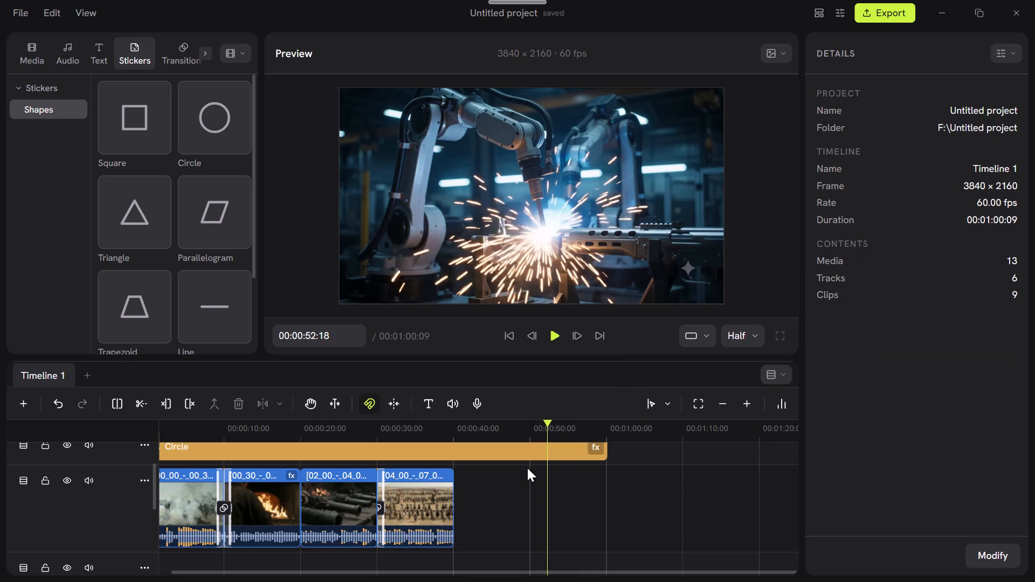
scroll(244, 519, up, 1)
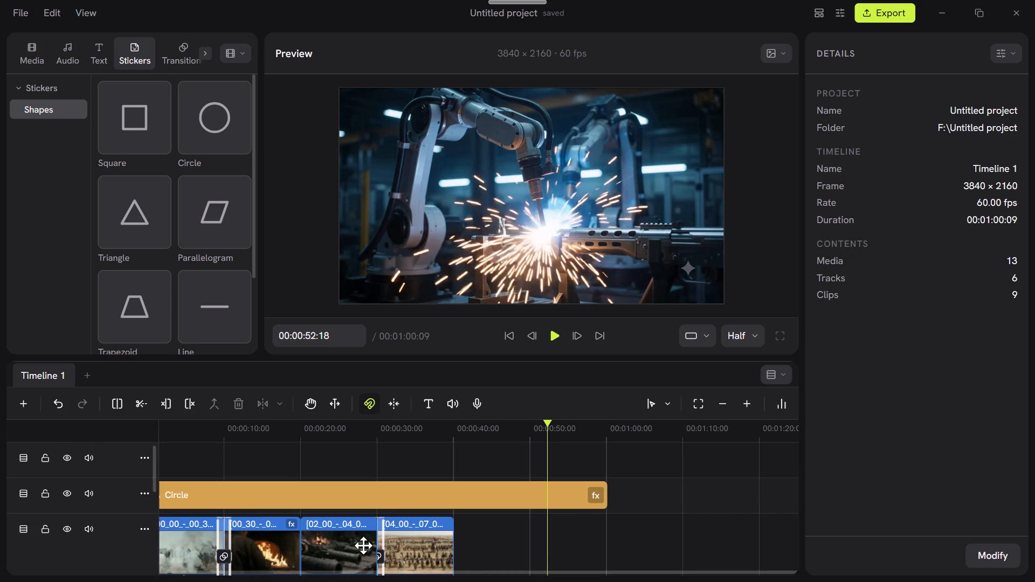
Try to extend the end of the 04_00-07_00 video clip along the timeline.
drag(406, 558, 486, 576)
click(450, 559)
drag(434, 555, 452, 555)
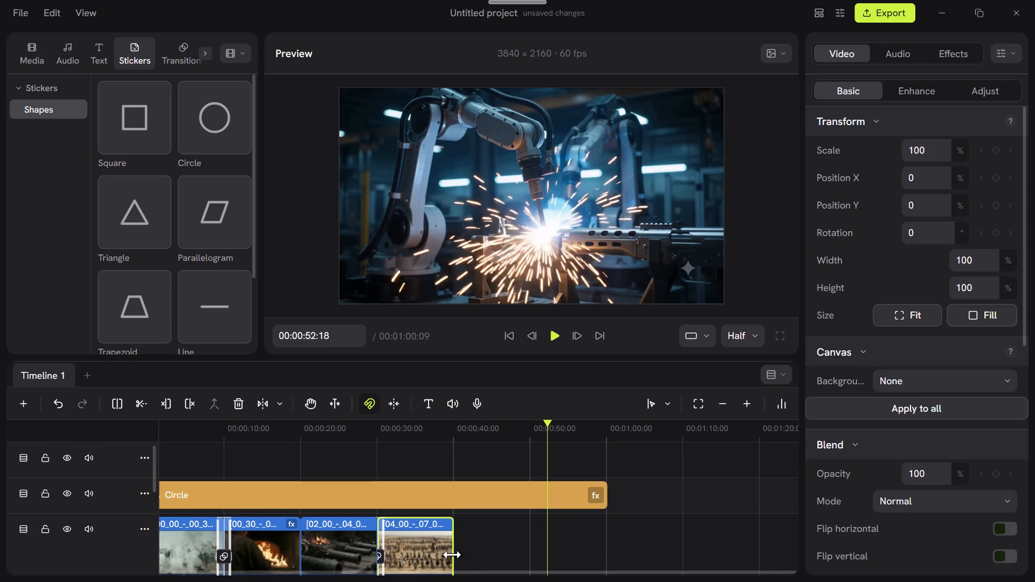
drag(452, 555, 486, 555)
Move the newly added Circle clip about 4 seconds along the timeline, toward the full-length Circle track below.
scroll(348, 522, down, 1)
ctrl+scroll(332, 512, down, 1)
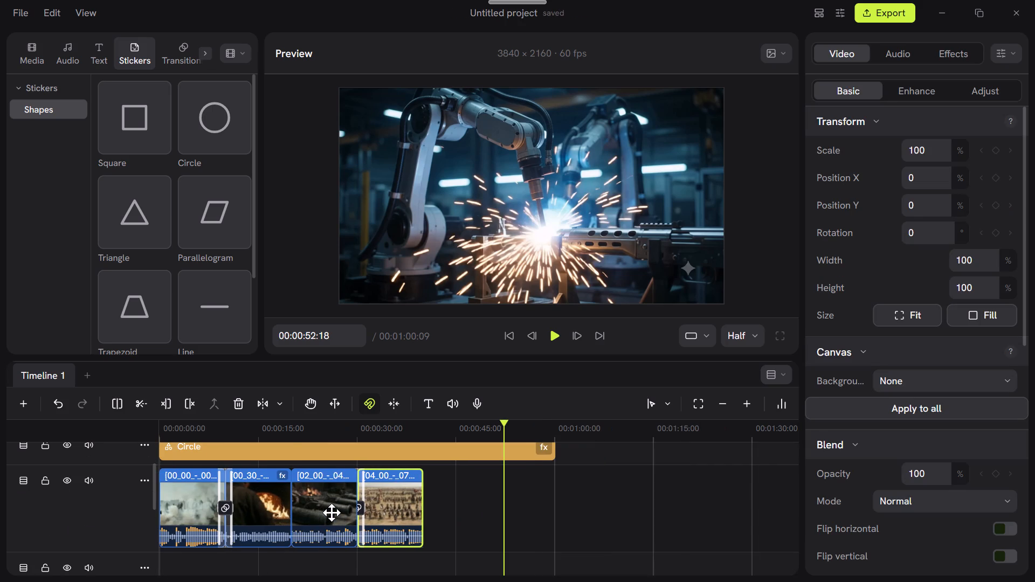
ctrl+scroll(332, 512, down, 4)
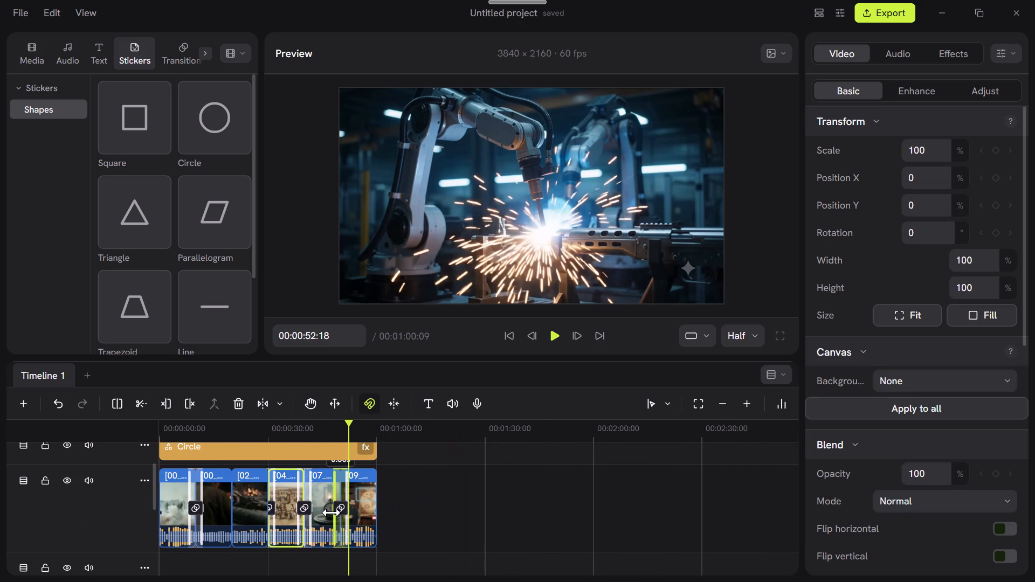
ctrl+scroll(332, 512, up, 11)
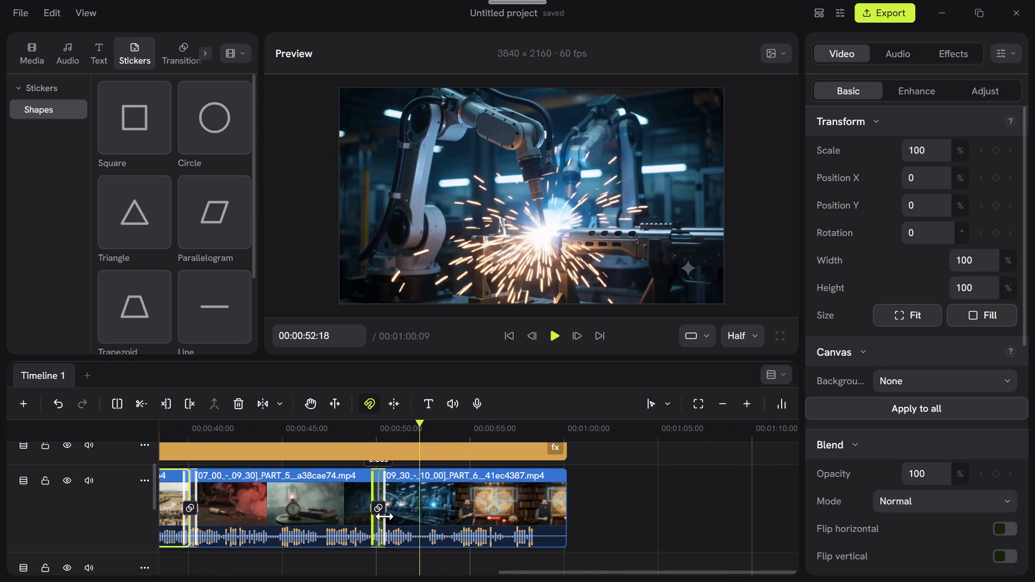
ctrl+scroll(385, 516, up, 3)
scroll(385, 516, up, 1)
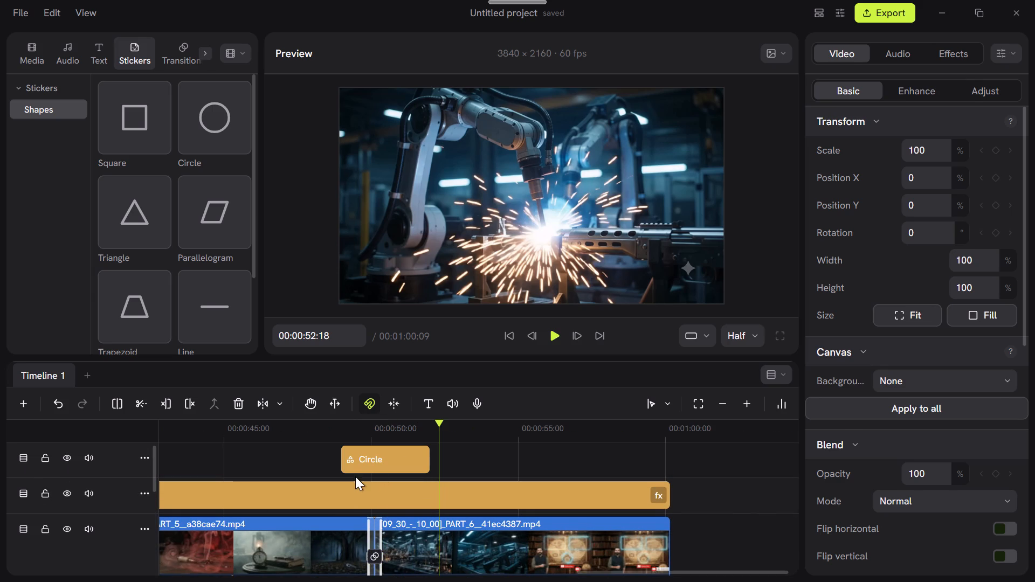
click(369, 460)
drag(370, 459, 377, 459)
click(377, 459)
drag(377, 459, 498, 489)
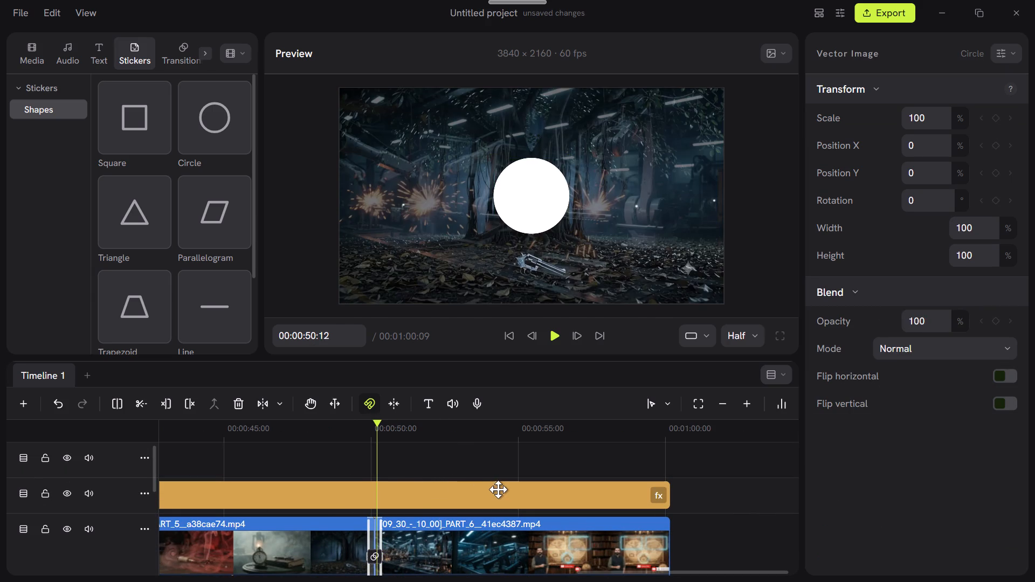
drag(498, 489, 501, 490)
Play the timeline from 00:00:46:31 through the end screen to check the circle overlay.
click(268, 462)
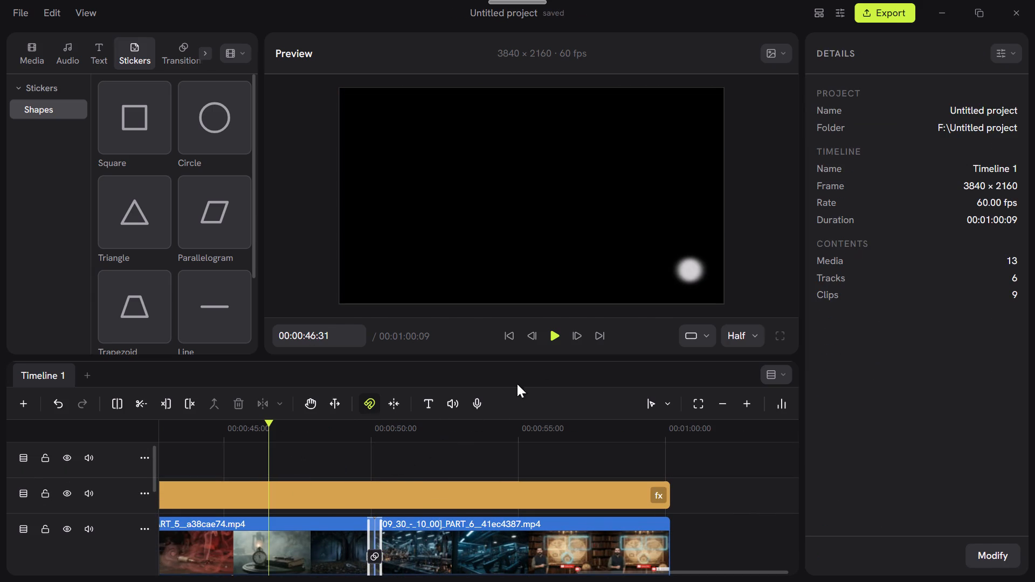
click(562, 337)
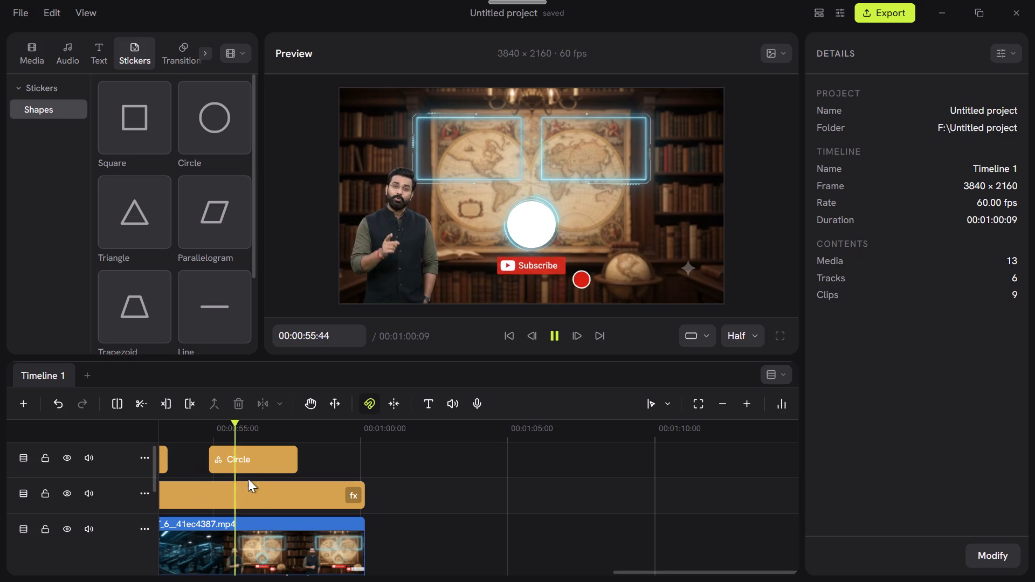
click(557, 339)
With the end-screen circle clip selected at 00:00:57:10, import frame-00.00.56.23.png from the editz folder into the media library.
scroll(224, 473, up, 1)
click(176, 463)
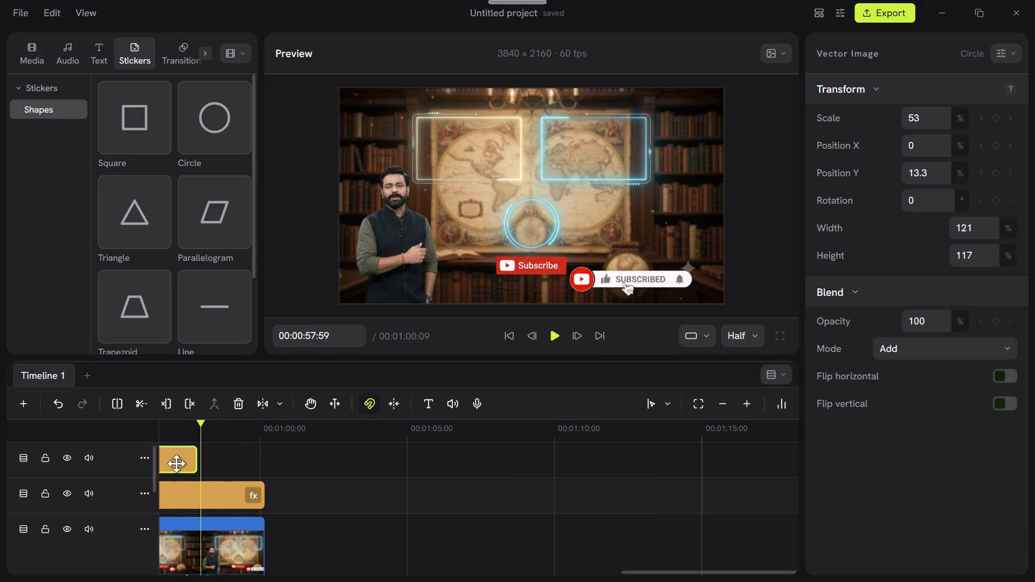
click(26, 52)
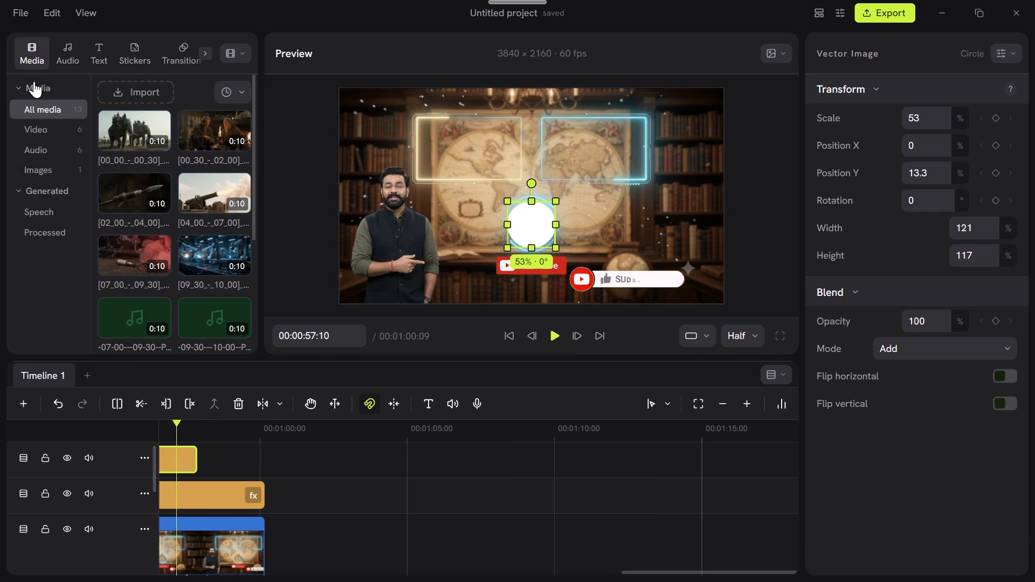
click(57, 175)
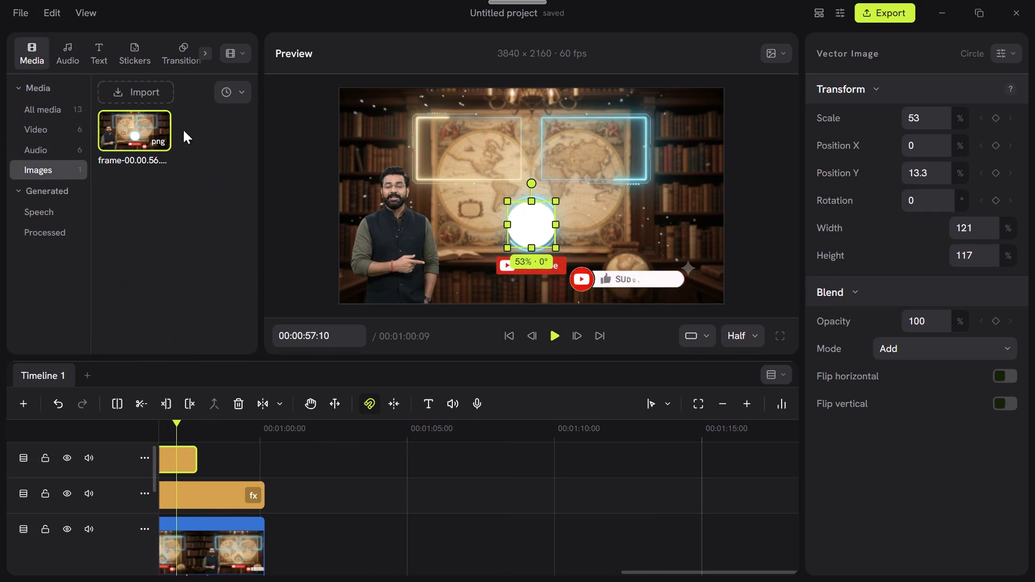
click(115, 91)
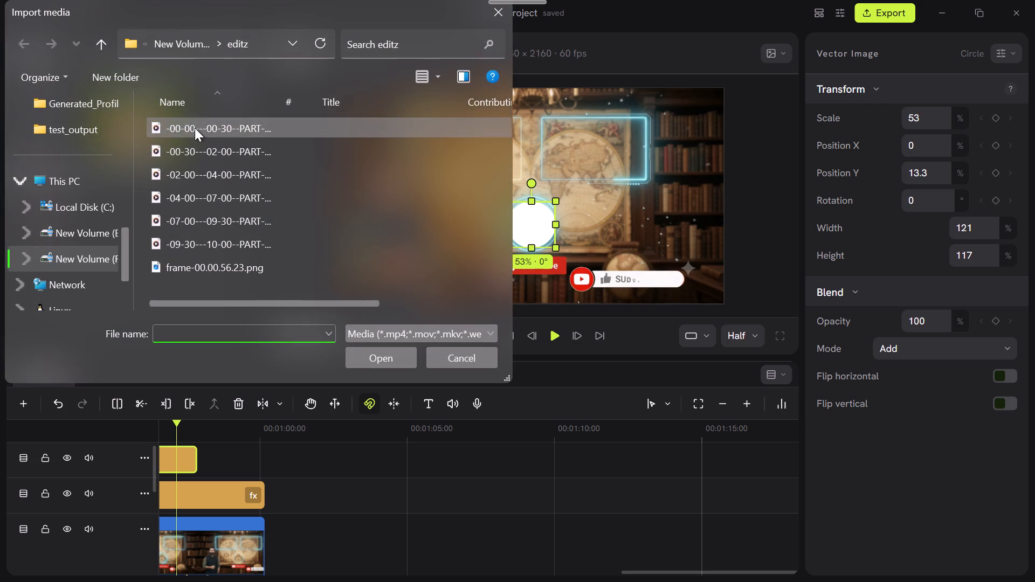
double_click(187, 271)
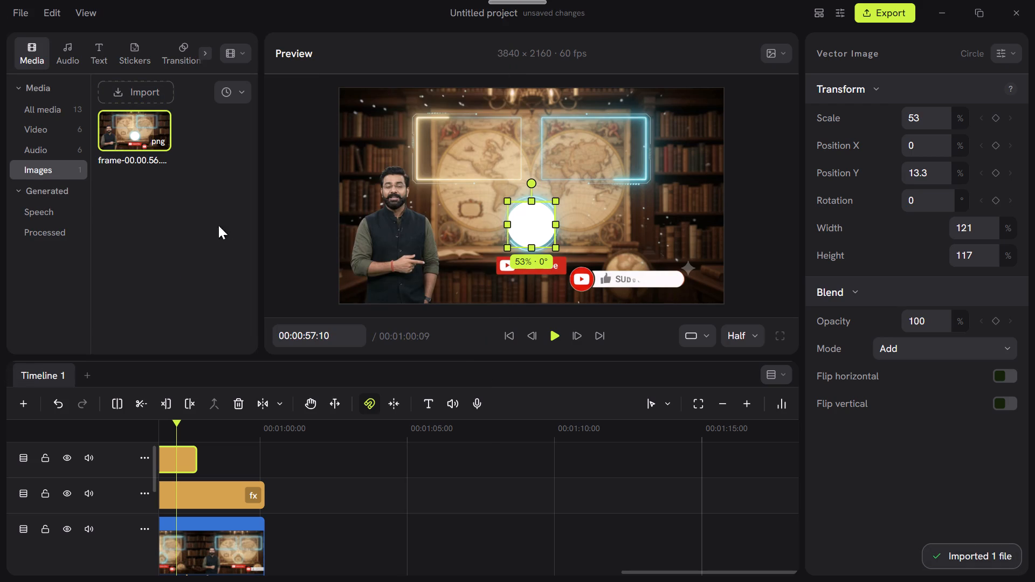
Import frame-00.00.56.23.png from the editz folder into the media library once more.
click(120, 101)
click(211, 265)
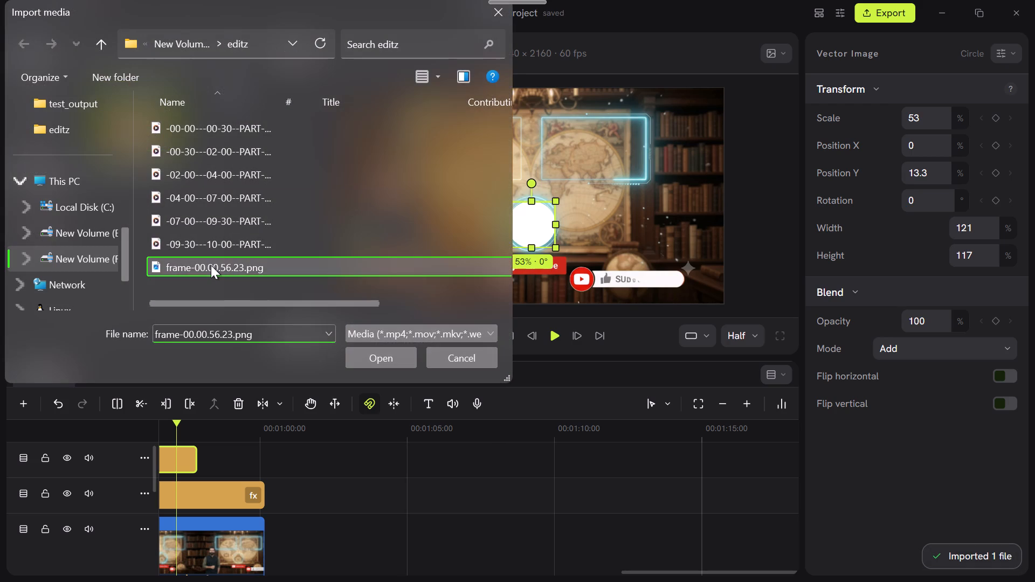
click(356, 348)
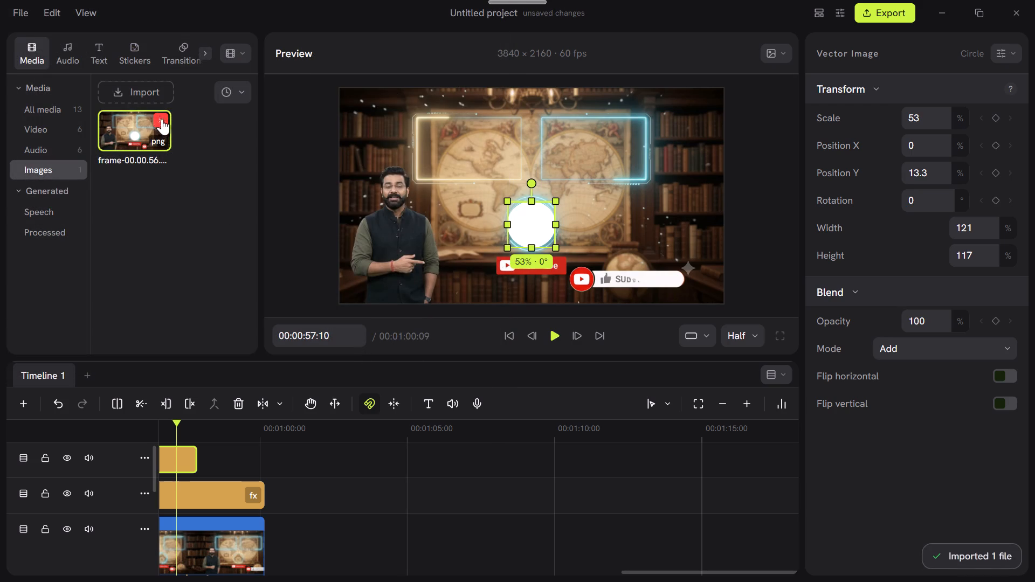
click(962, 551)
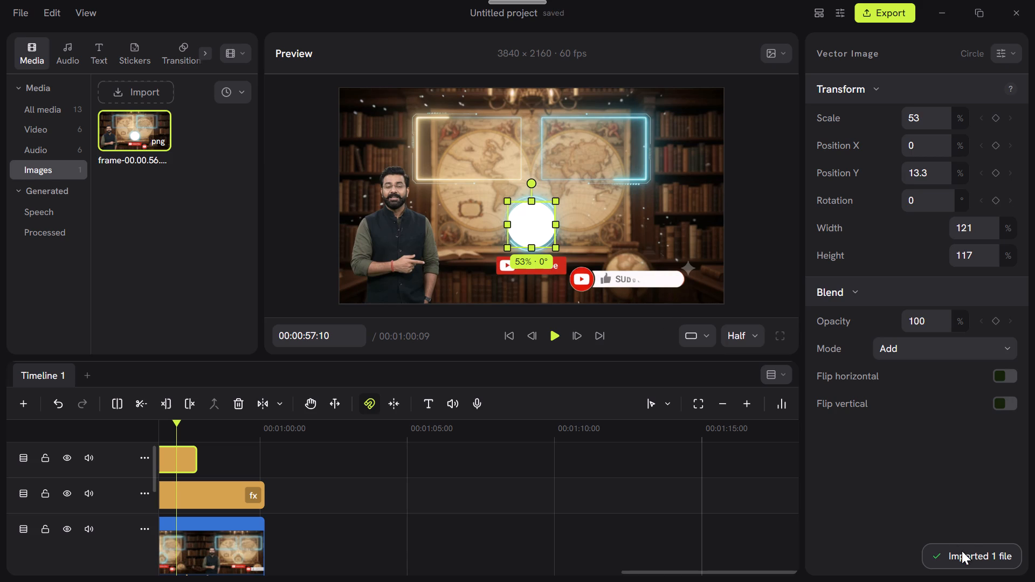
Look through the media library's All media, Audio and Images categories for the imported frame.
click(38, 89)
click(36, 87)
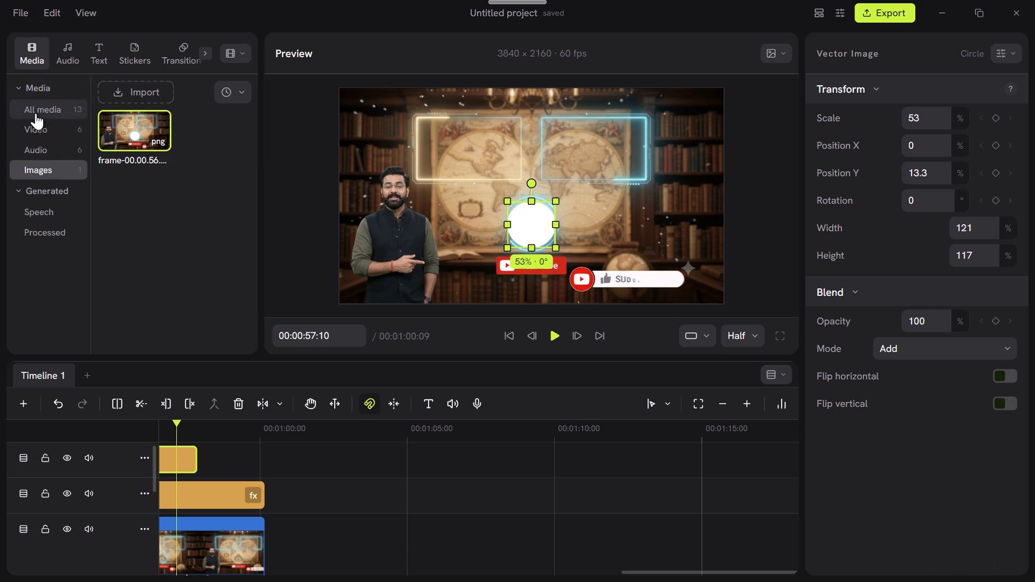
click(36, 113)
scroll(169, 255, down, 8)
scroll(133, 303, up, 3)
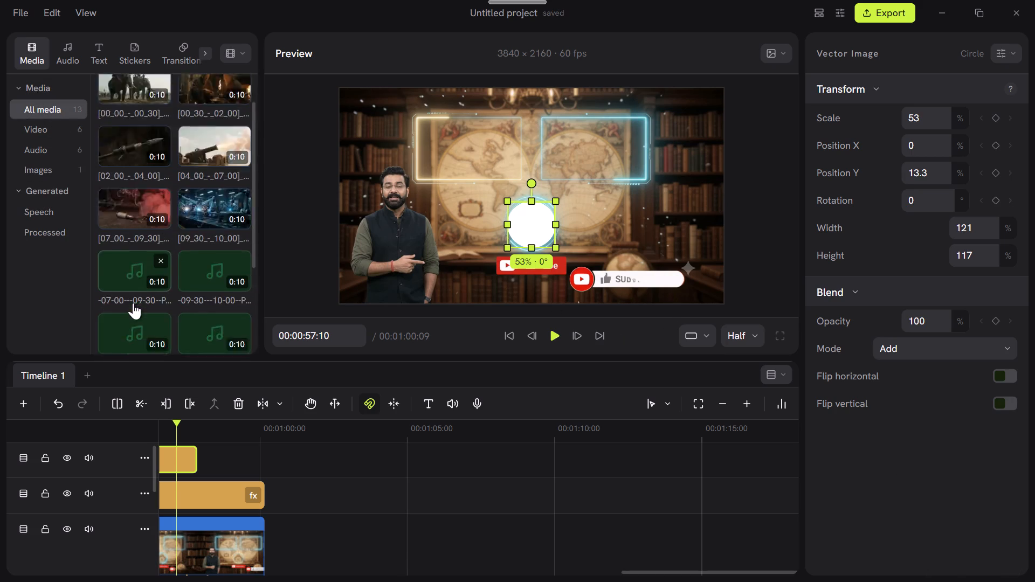
scroll(133, 303, up, 6)
scroll(133, 303, down, 6)
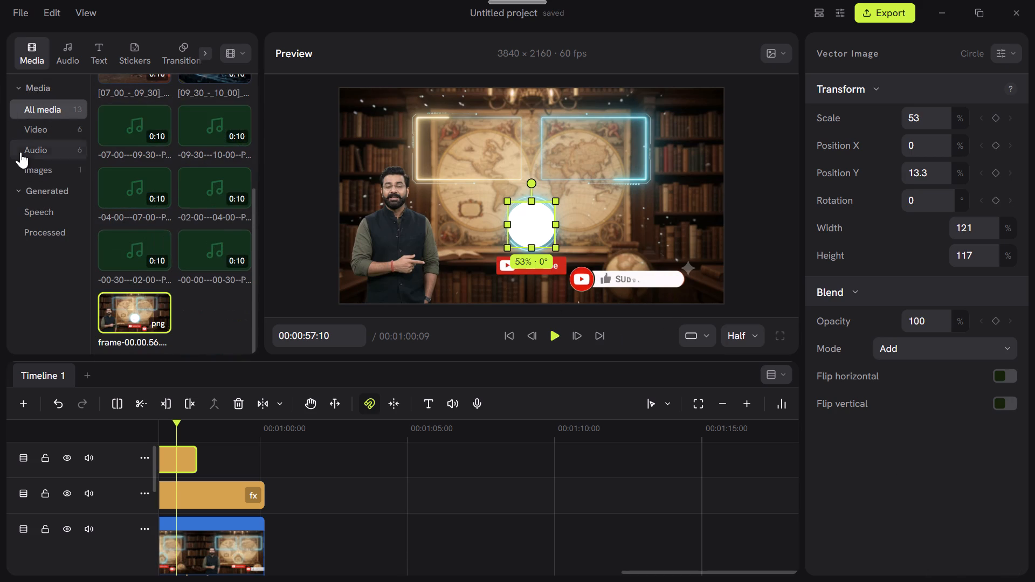
click(34, 153)
click(44, 180)
click(41, 165)
Remove frame-00.00.56.23.png from the media library and re-import it from the editz folder.
right_click(118, 119)
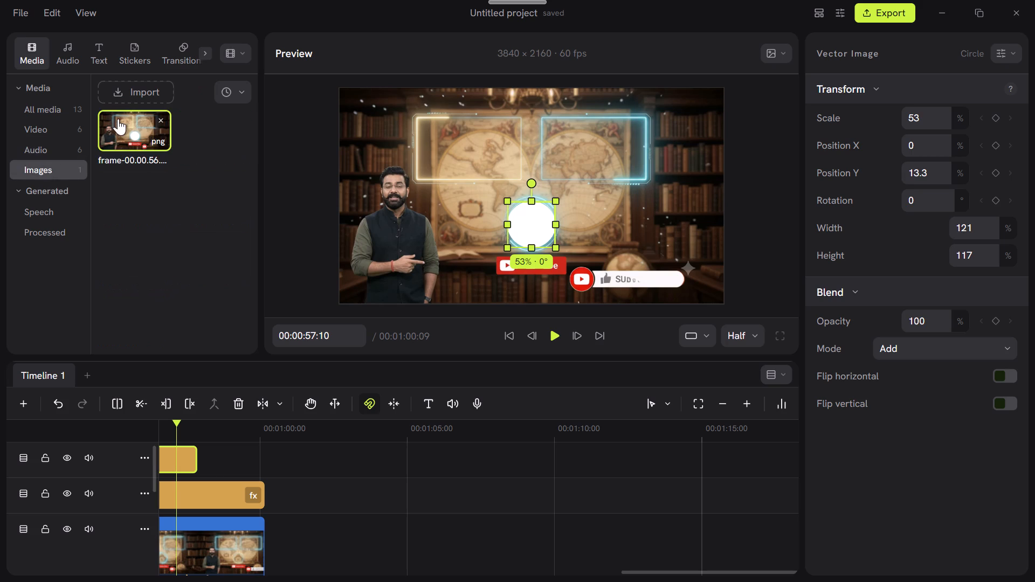
click(147, 250)
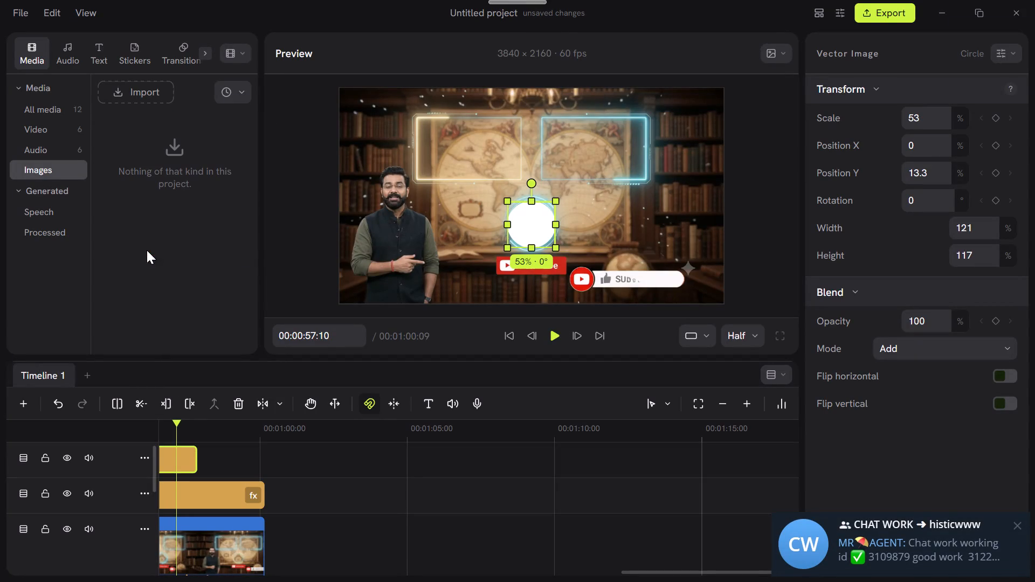
click(138, 98)
click(203, 271)
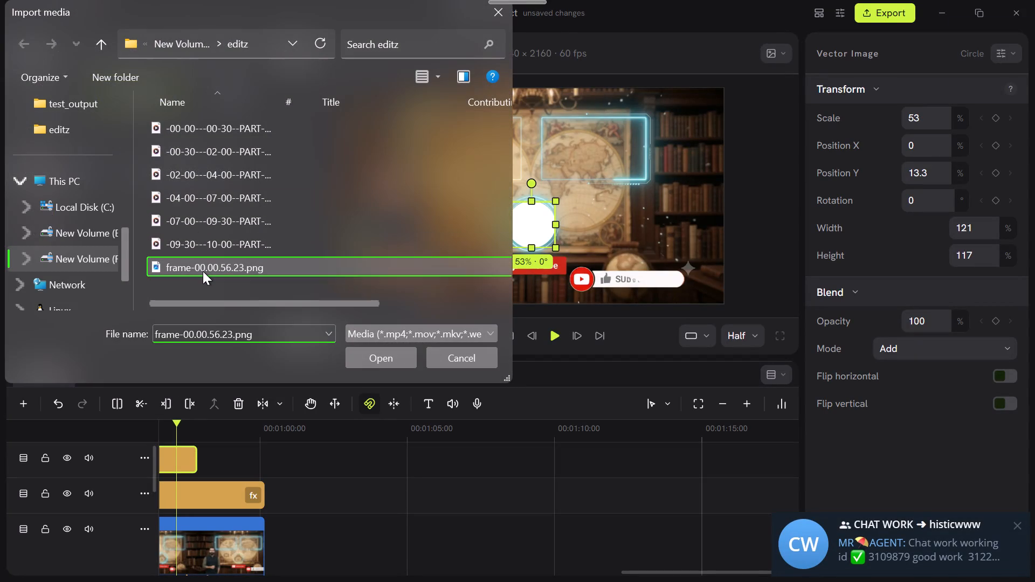
click(390, 351)
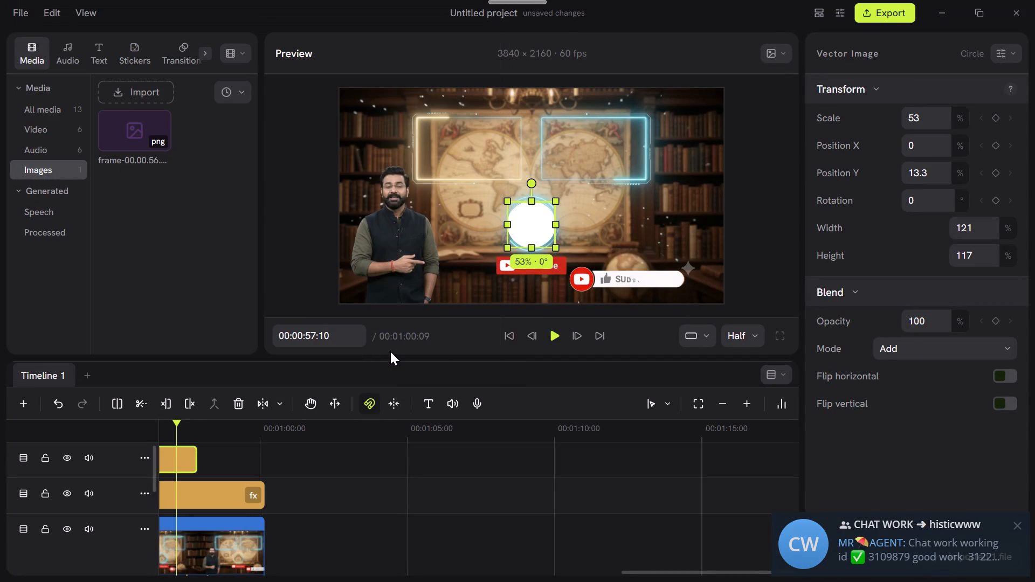
Open the re-imported frame-00.00.56.23.png in the source preview.
click(133, 135)
click(133, 135)
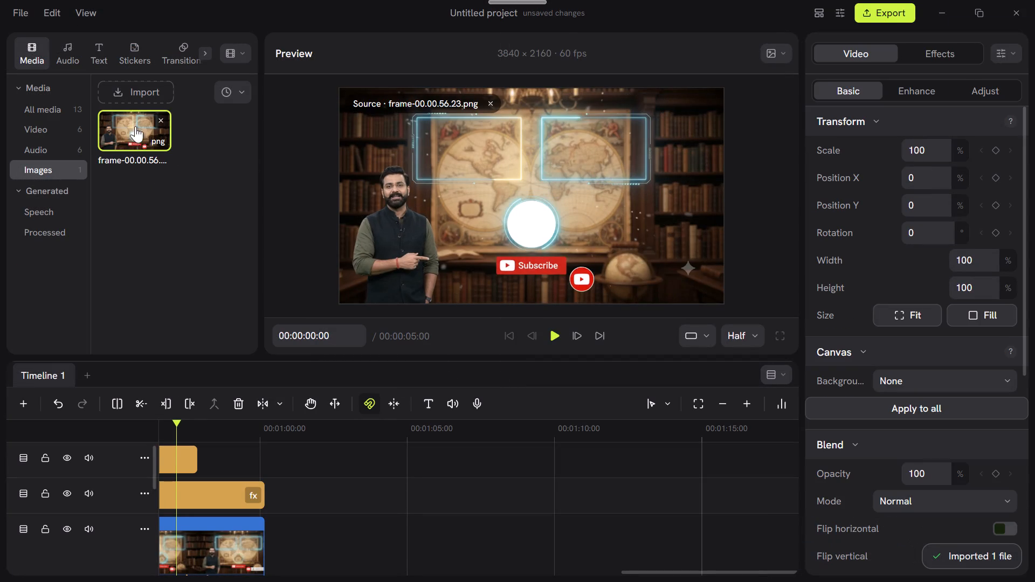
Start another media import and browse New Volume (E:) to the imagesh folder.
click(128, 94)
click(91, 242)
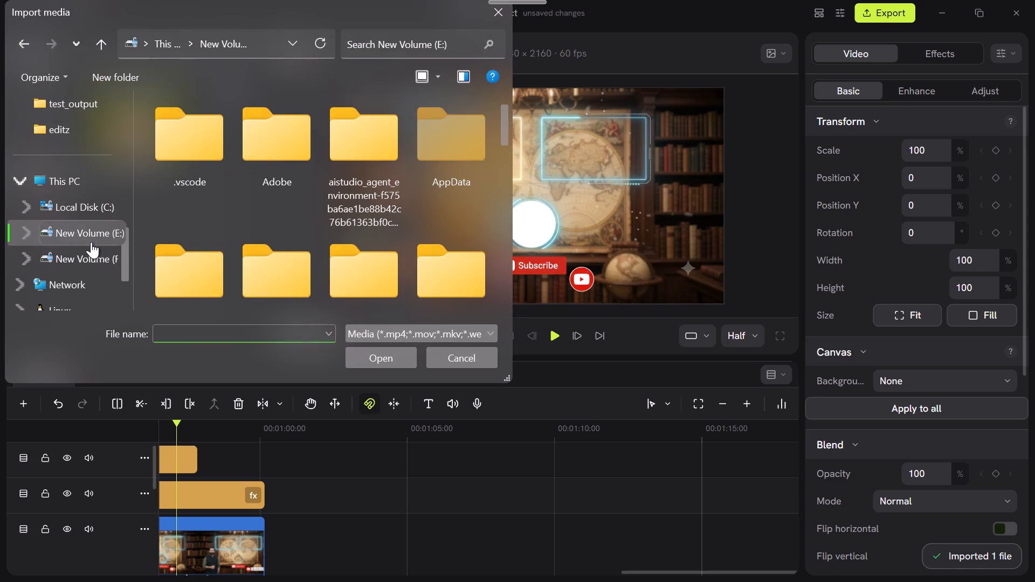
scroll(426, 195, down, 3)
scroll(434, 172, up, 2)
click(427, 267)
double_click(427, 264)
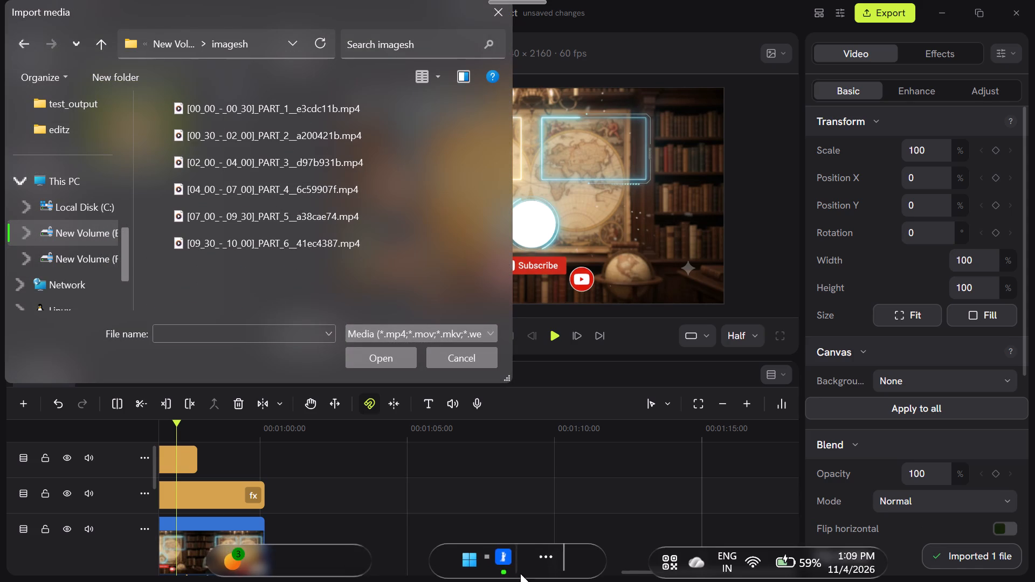
click(534, 559)
click(539, 566)
click(539, 566)
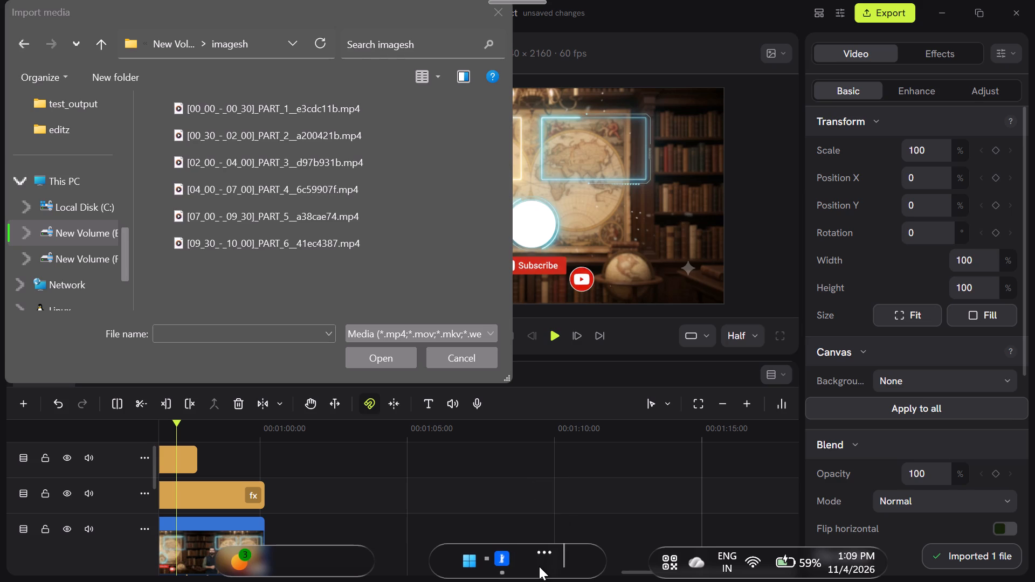
click(539, 566)
click(539, 566)
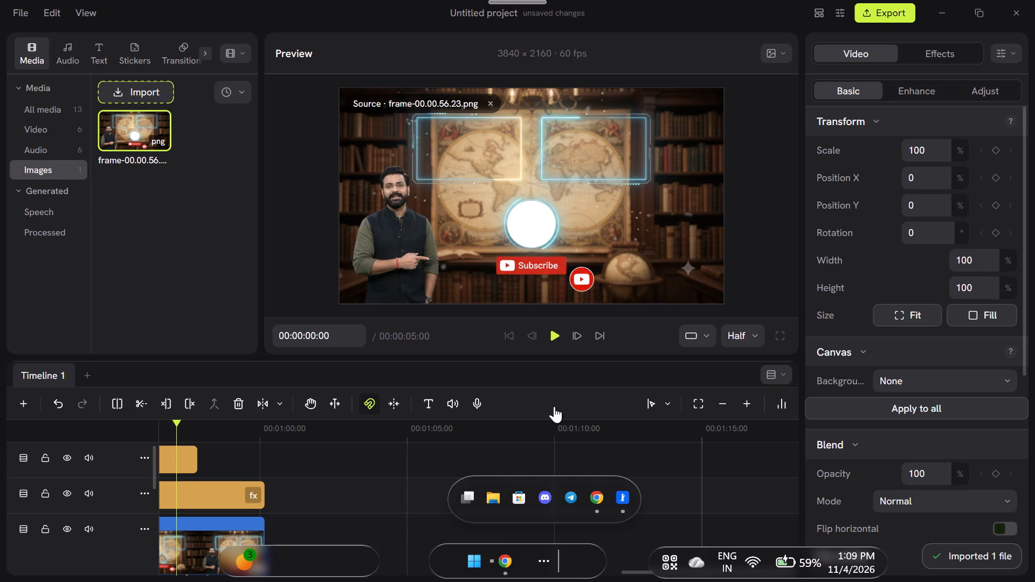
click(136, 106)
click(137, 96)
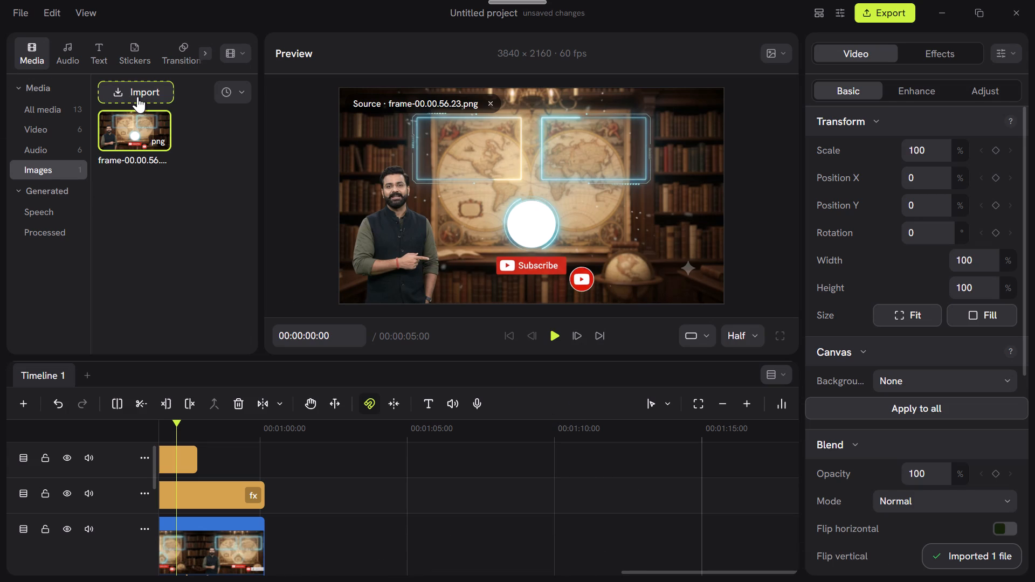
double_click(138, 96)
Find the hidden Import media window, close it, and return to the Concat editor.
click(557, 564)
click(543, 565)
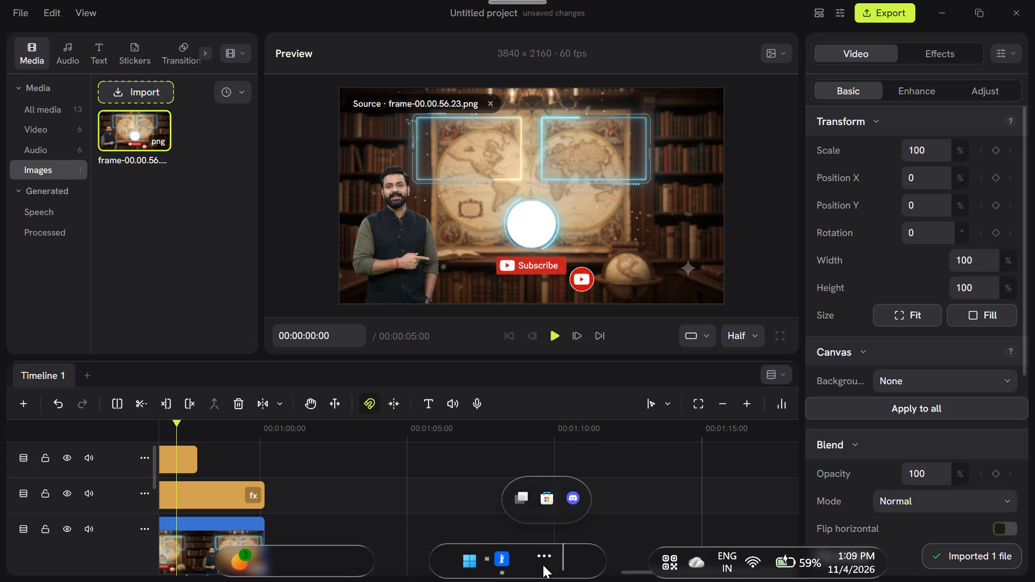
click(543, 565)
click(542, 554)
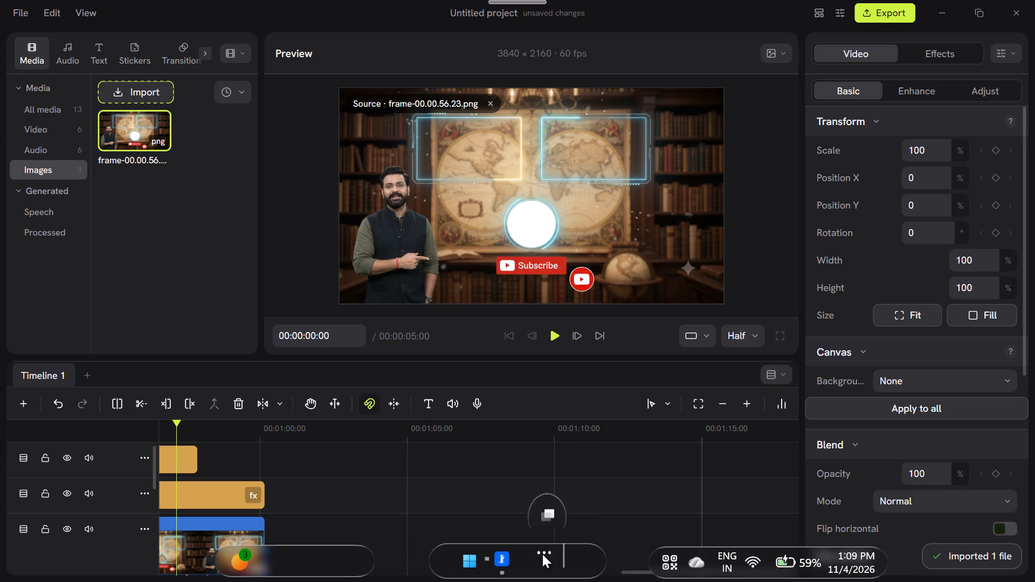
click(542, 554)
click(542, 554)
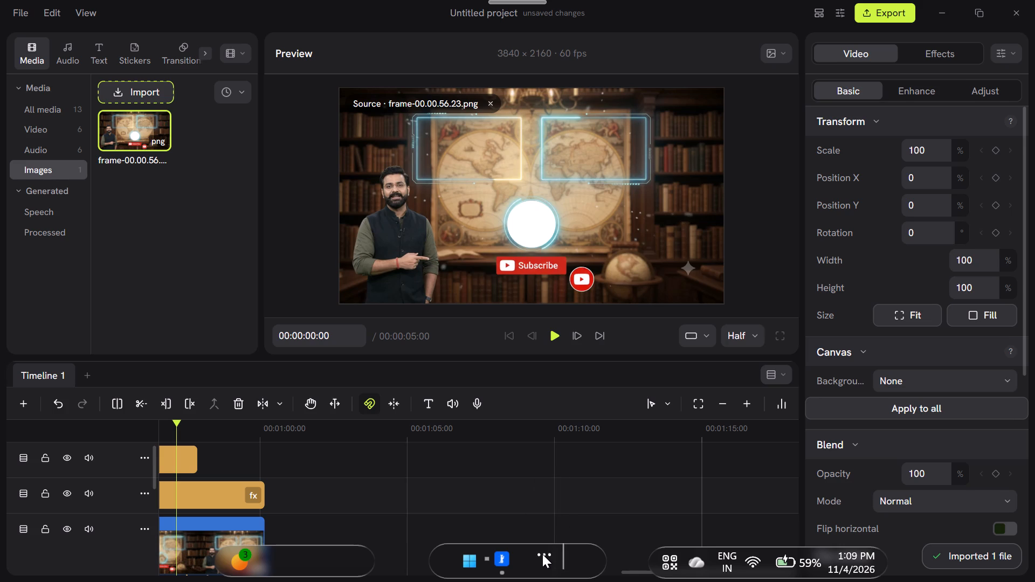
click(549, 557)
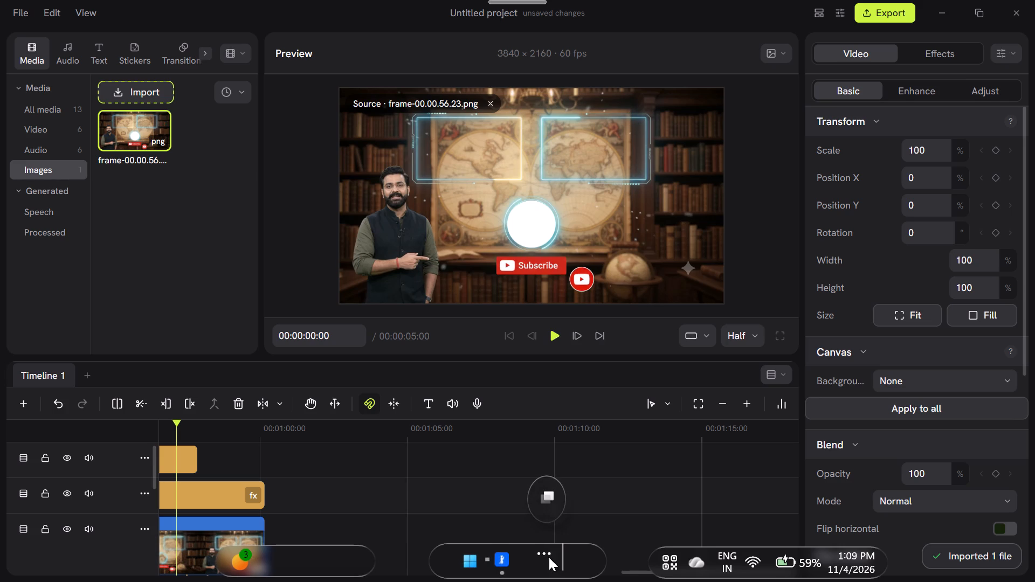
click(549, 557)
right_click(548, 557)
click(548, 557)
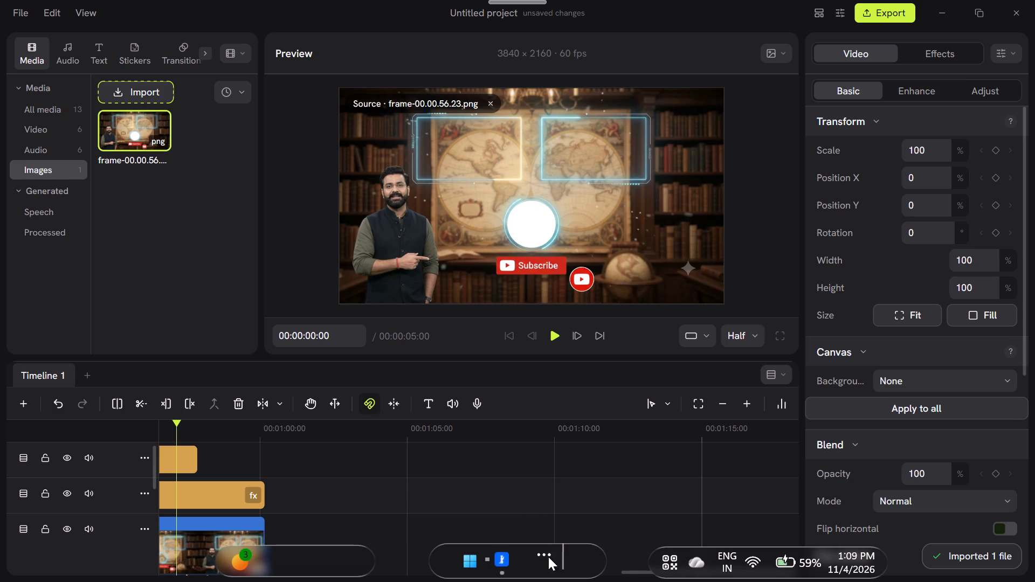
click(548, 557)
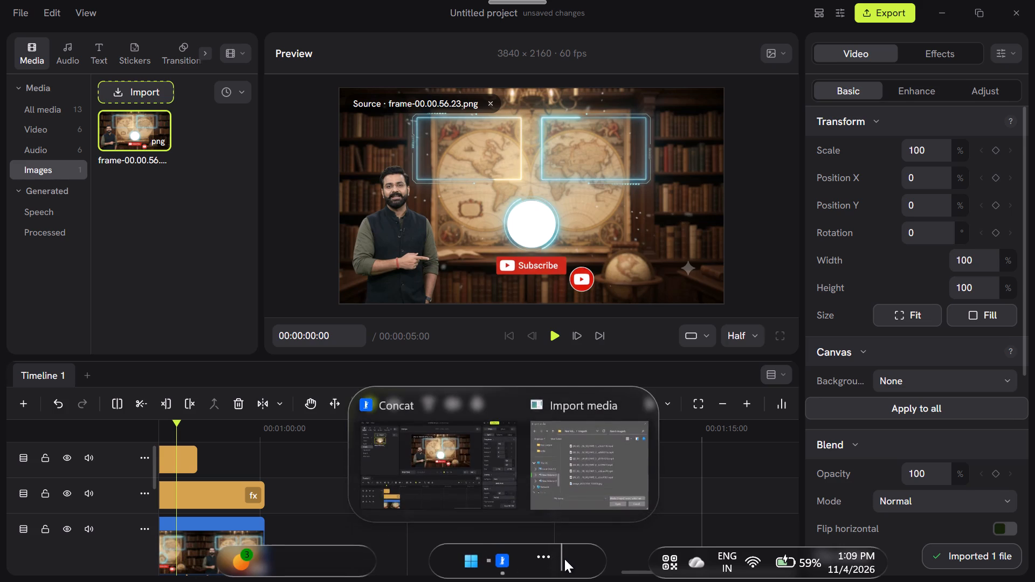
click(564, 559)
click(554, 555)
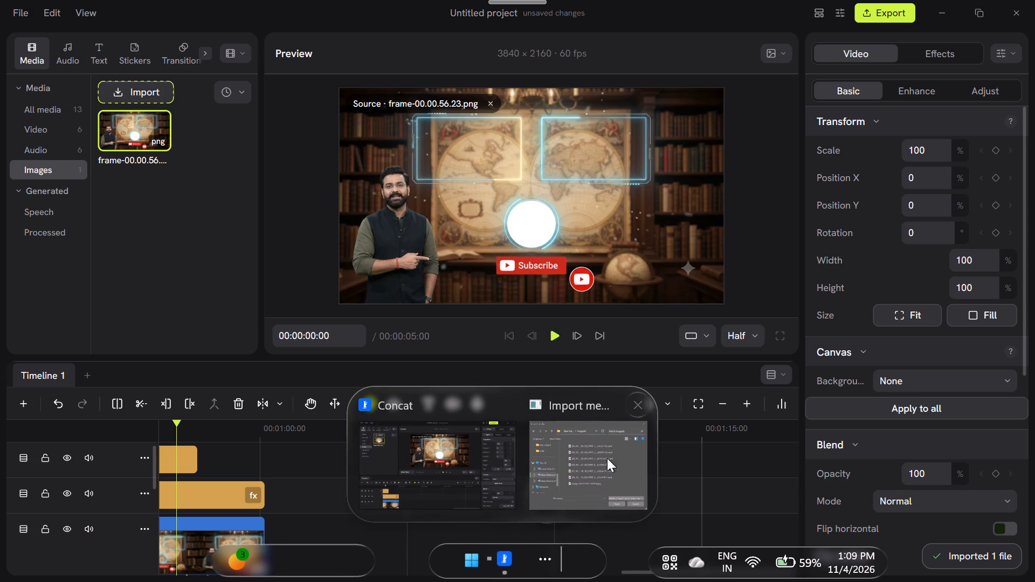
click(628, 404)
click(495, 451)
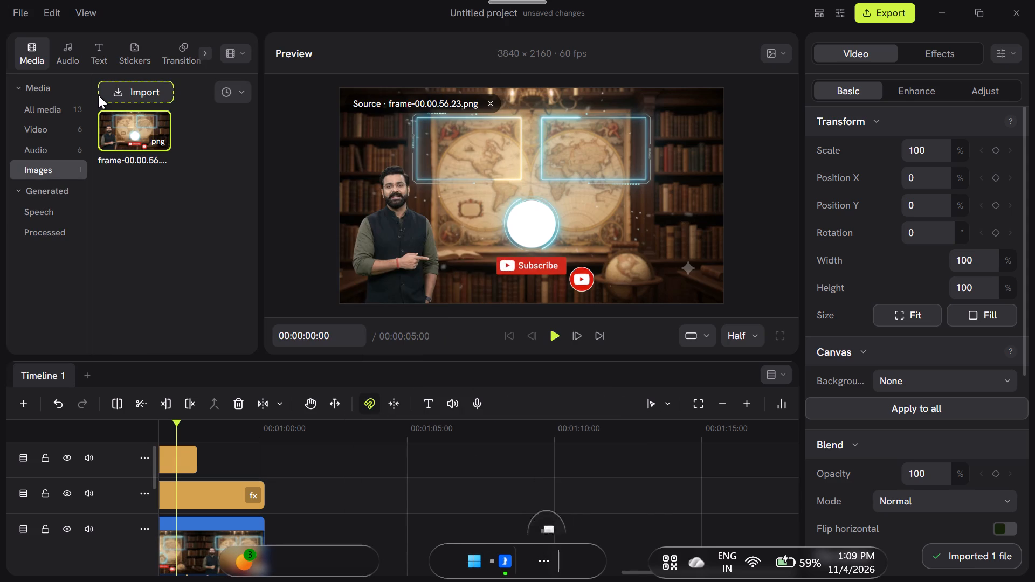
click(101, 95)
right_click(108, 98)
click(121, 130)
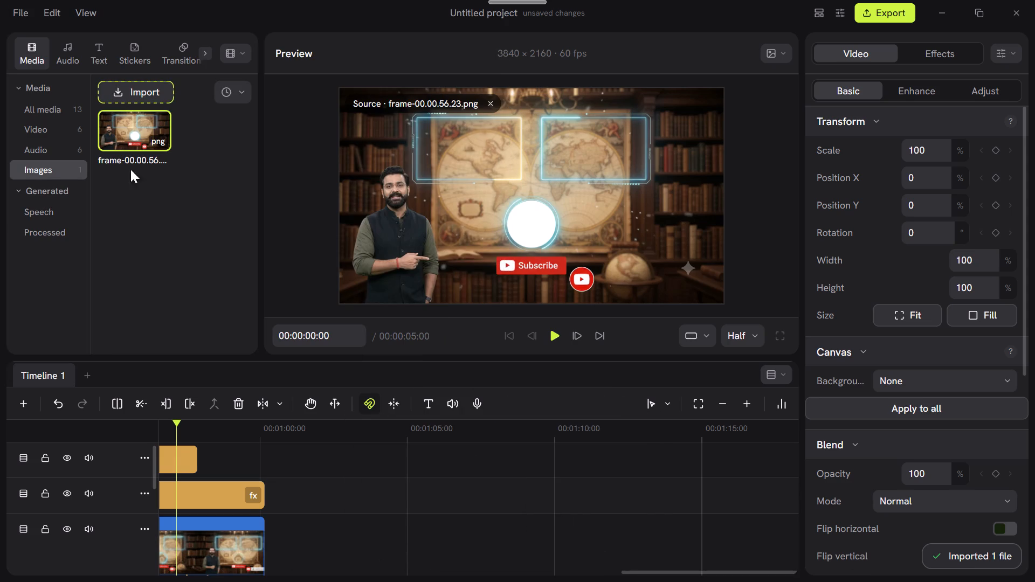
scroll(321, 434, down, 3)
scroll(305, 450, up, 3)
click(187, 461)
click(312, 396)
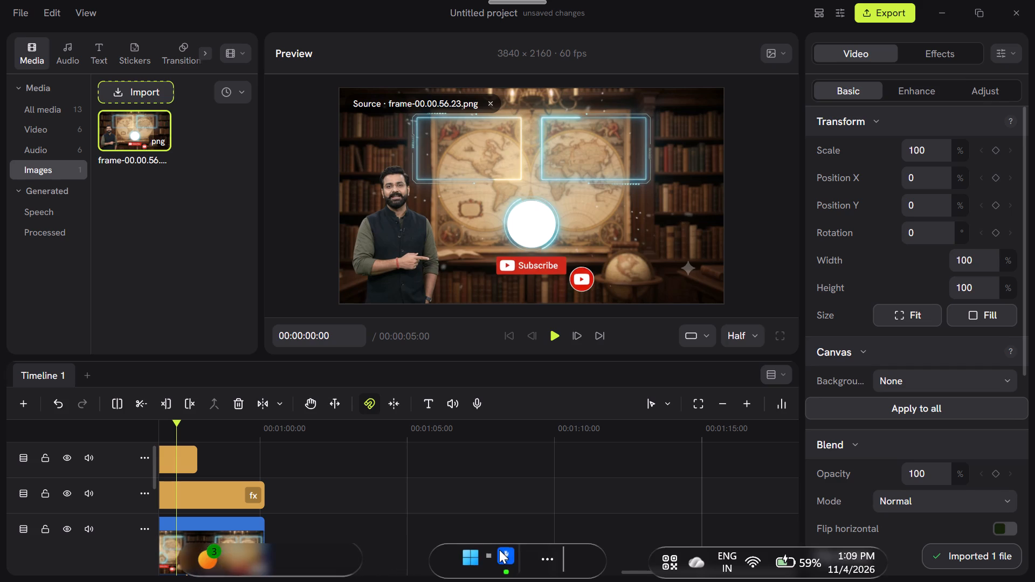
Return to the open Import media window and import image_20261104_130428.jpg from the imagesh folder on New Volume (E:).
click(467, 441)
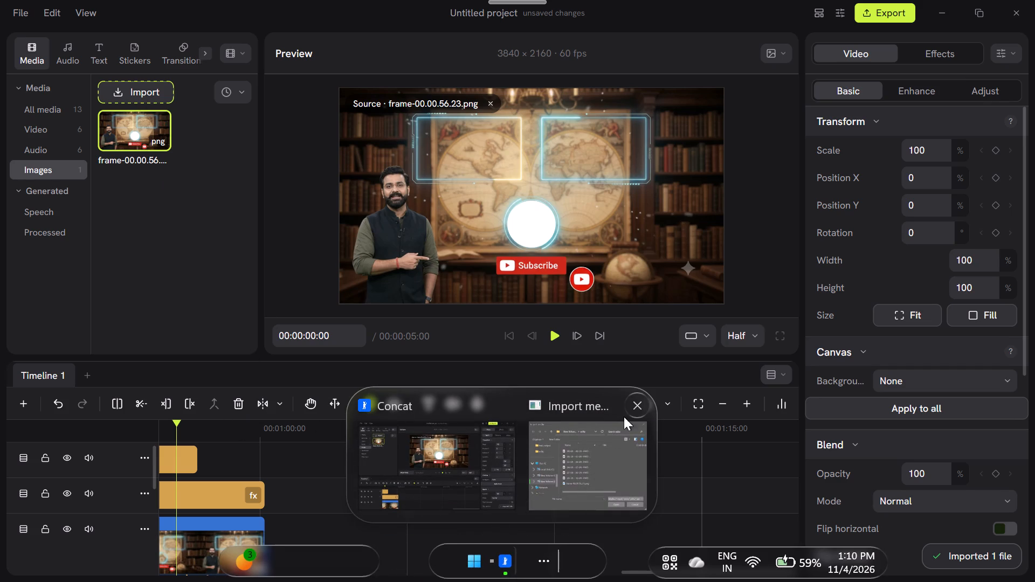
click(635, 408)
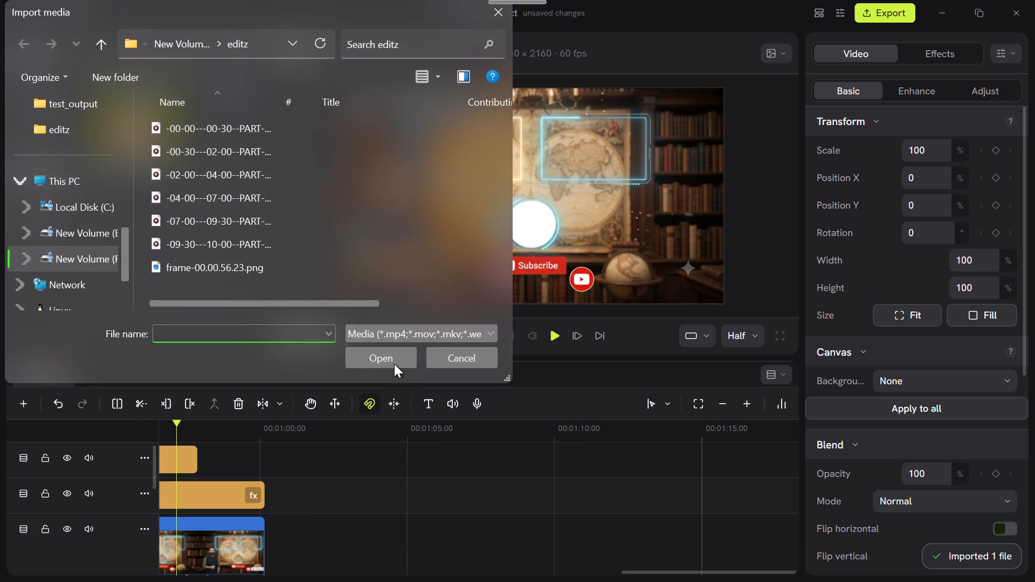
click(91, 232)
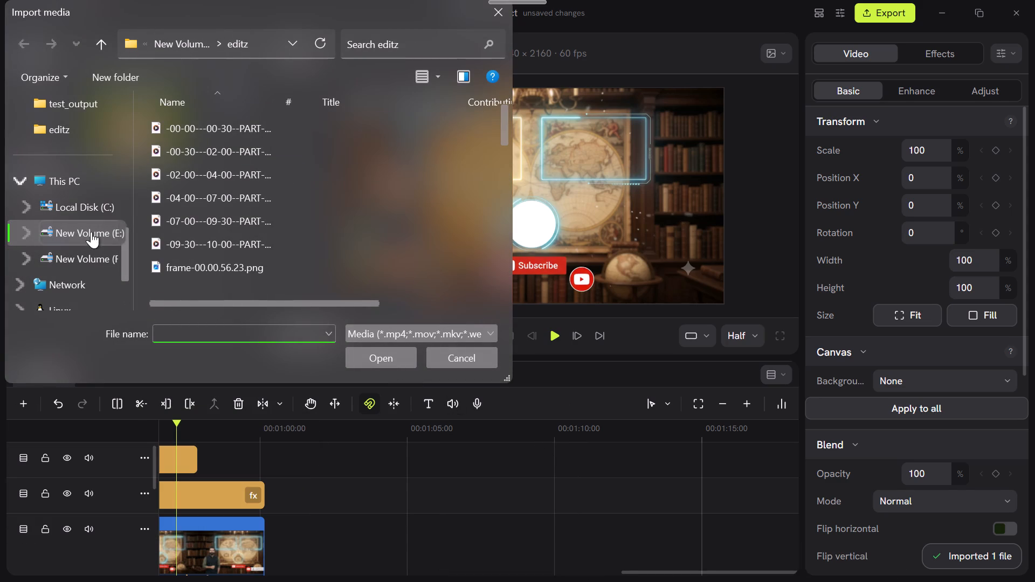
scroll(445, 198, down, 1)
double_click(461, 249)
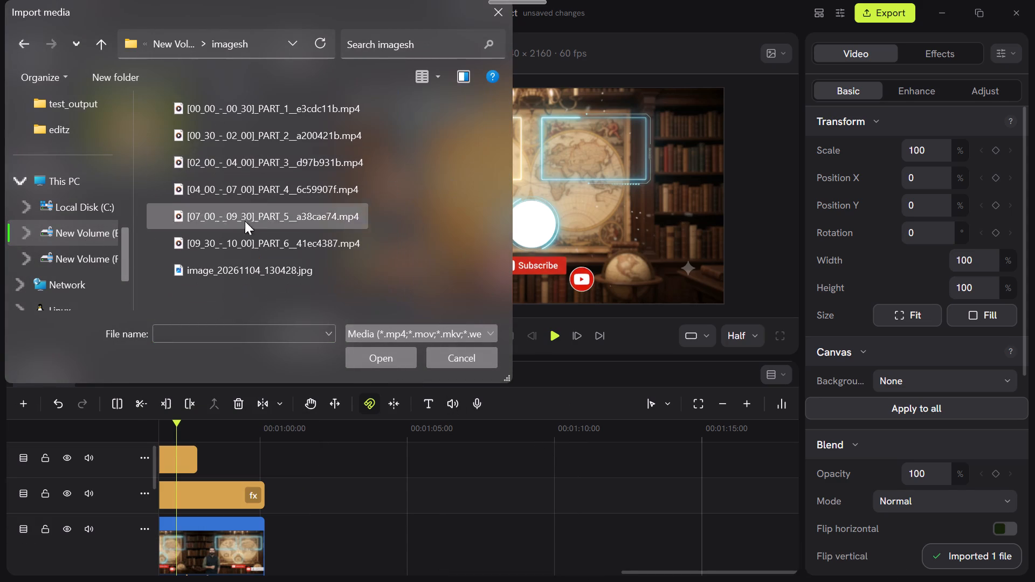
double_click(260, 268)
click(404, 361)
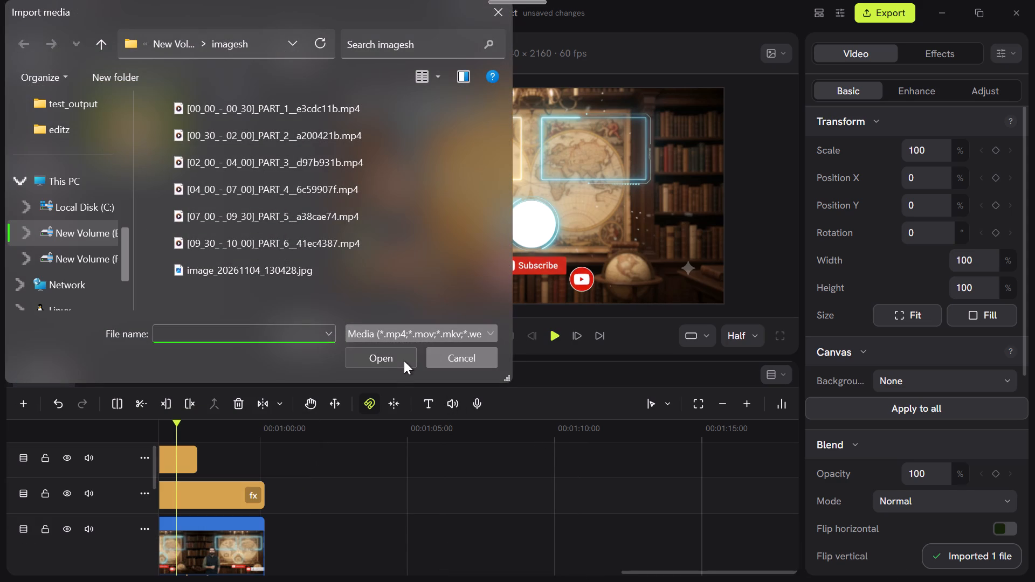
click(306, 285)
click(294, 268)
click(369, 353)
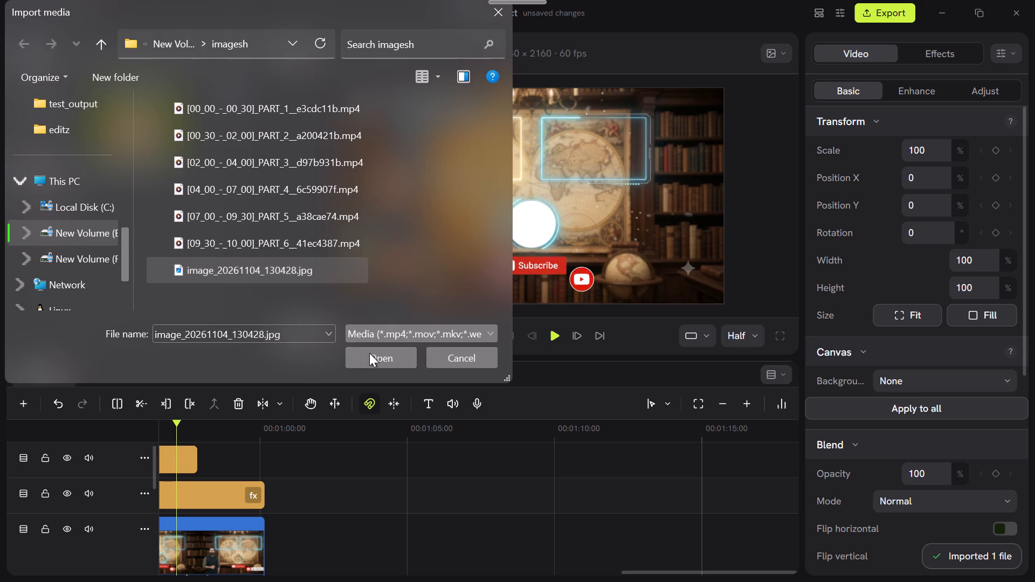
click(440, 361)
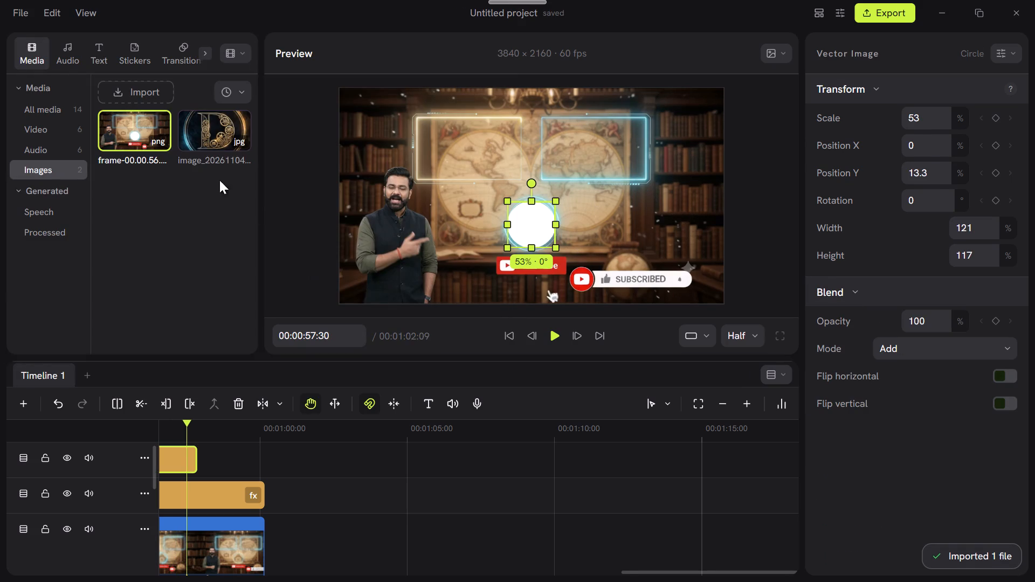
Place the imported D logo image on the top timeline track after the last Circle clip, starting at about 00:00:59.
drag(204, 138, 426, 214)
drag(209, 131, 313, 541)
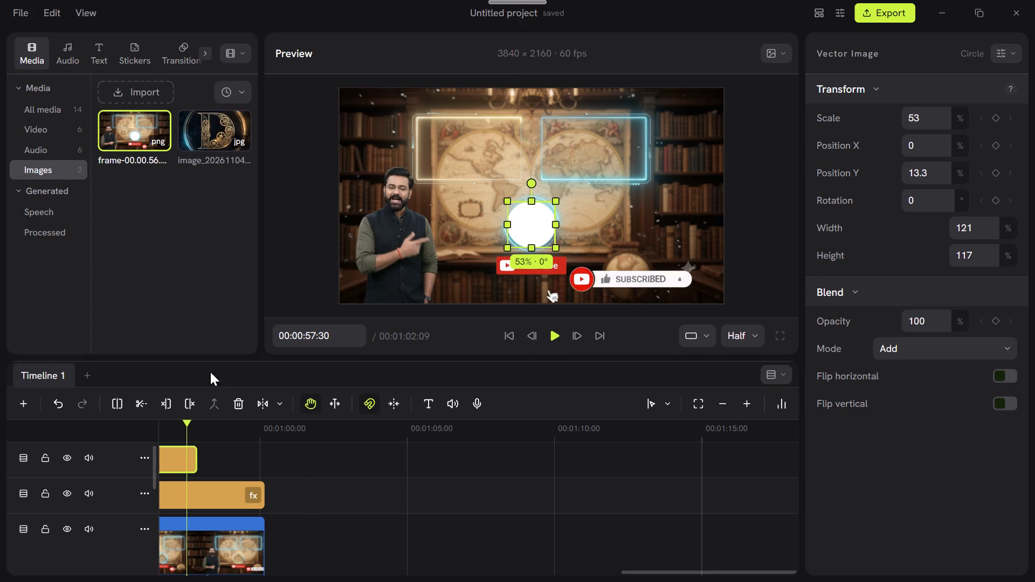
right_click(201, 137)
click(201, 137)
click(201, 137)
drag(203, 137, 229, 458)
scroll(415, 470, up, 1)
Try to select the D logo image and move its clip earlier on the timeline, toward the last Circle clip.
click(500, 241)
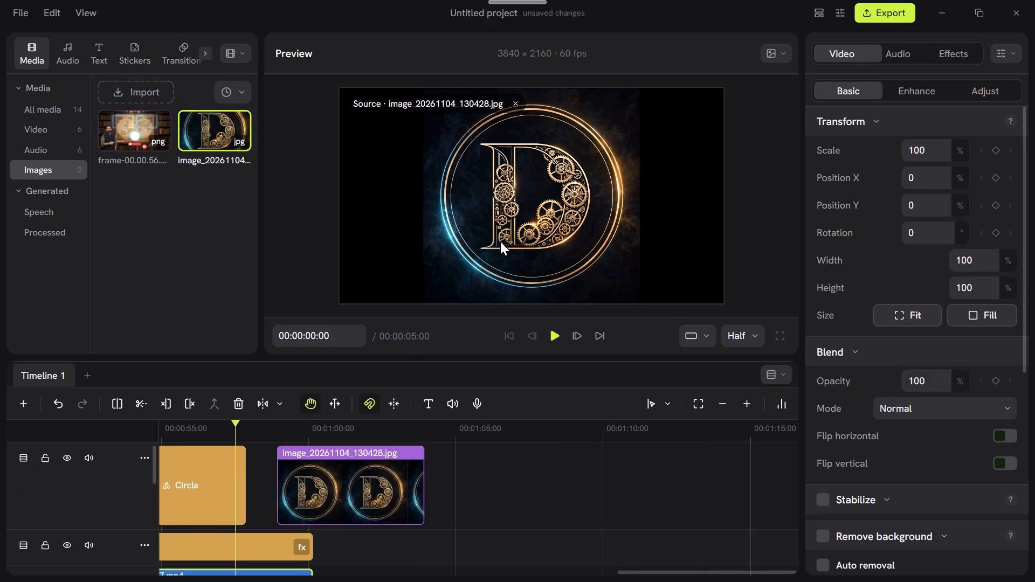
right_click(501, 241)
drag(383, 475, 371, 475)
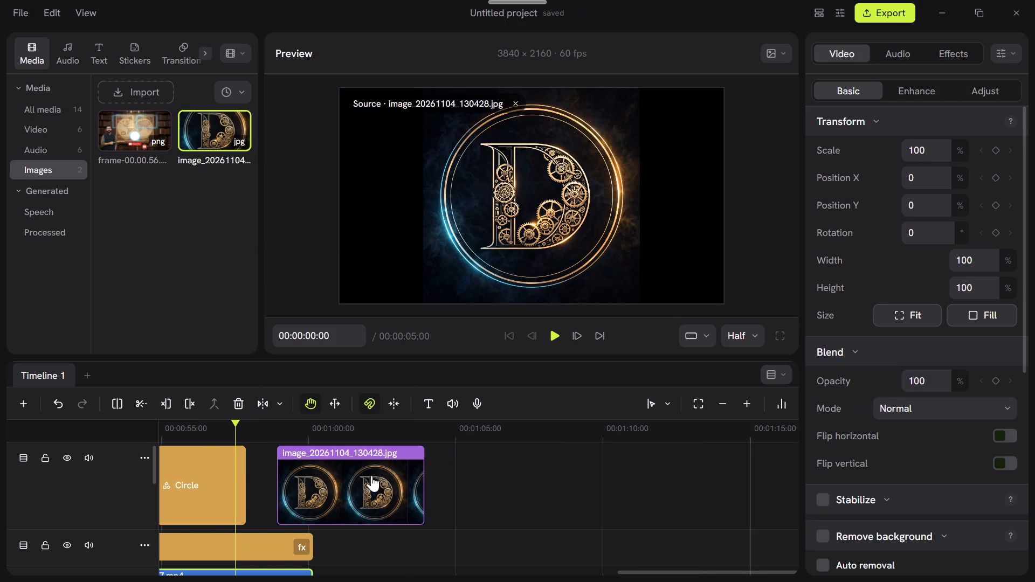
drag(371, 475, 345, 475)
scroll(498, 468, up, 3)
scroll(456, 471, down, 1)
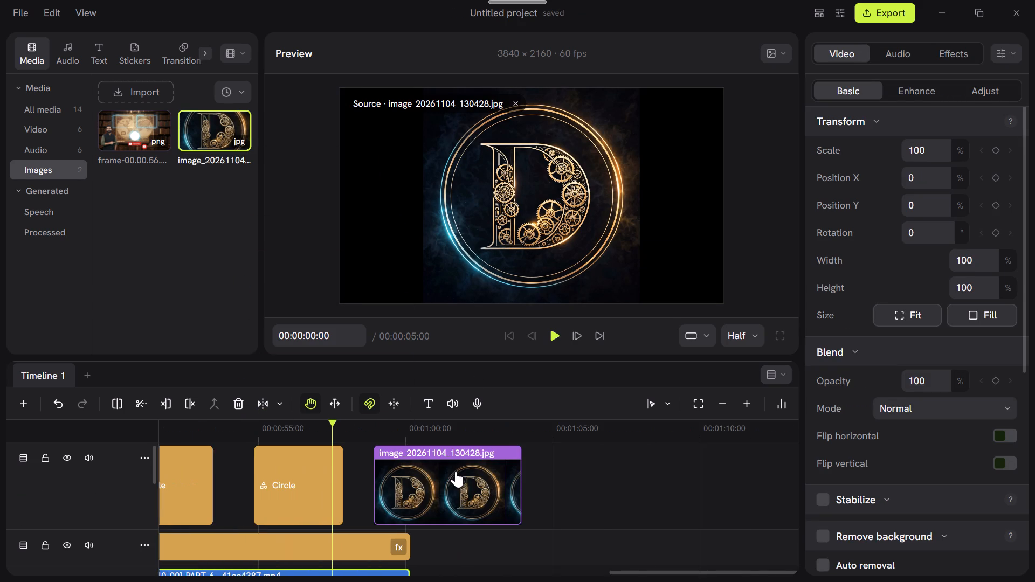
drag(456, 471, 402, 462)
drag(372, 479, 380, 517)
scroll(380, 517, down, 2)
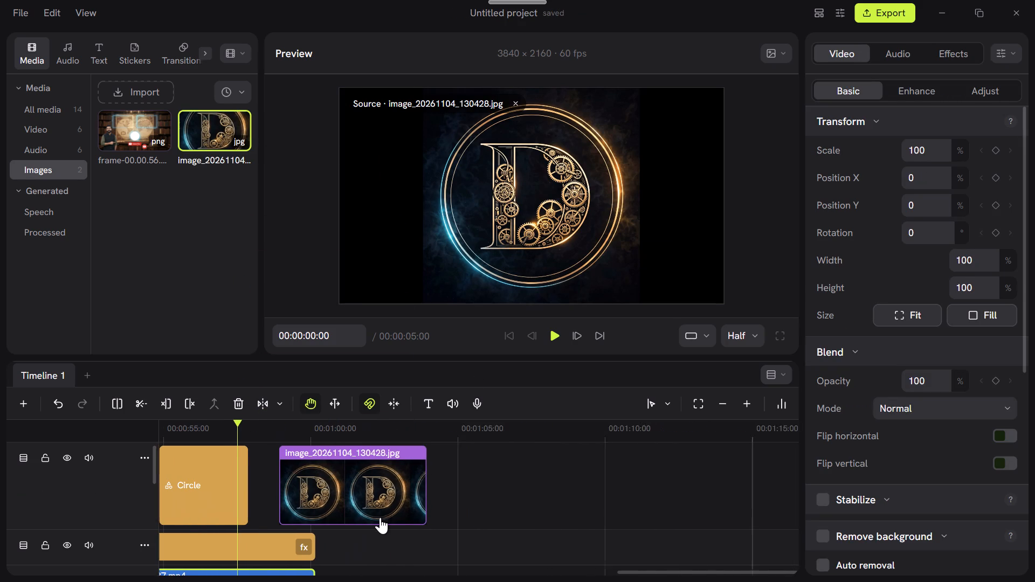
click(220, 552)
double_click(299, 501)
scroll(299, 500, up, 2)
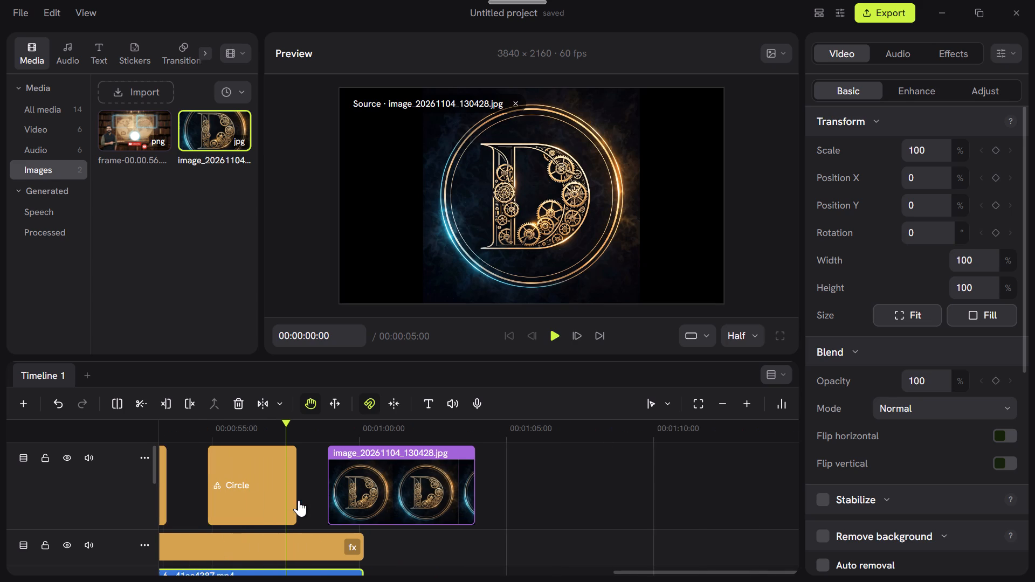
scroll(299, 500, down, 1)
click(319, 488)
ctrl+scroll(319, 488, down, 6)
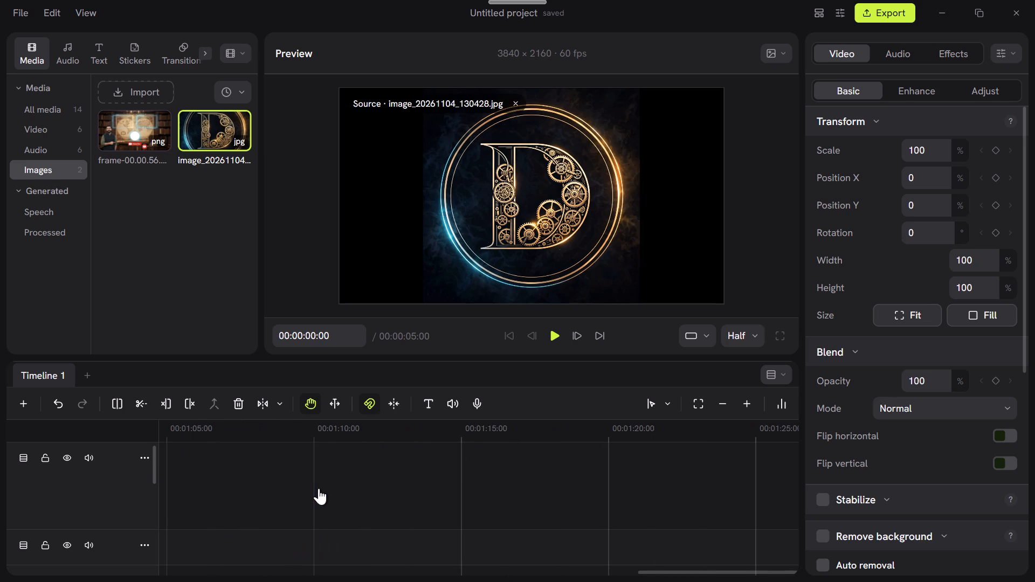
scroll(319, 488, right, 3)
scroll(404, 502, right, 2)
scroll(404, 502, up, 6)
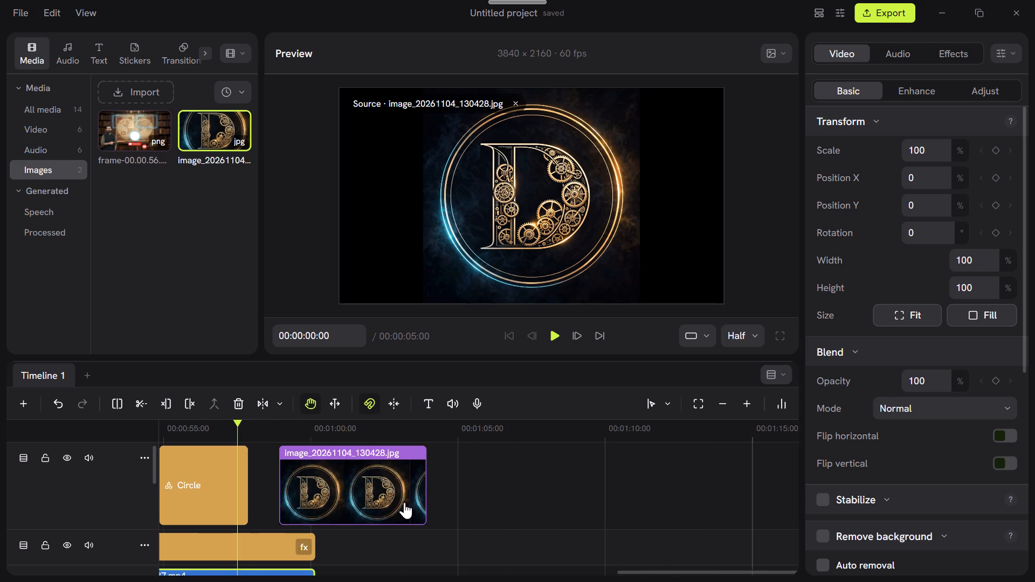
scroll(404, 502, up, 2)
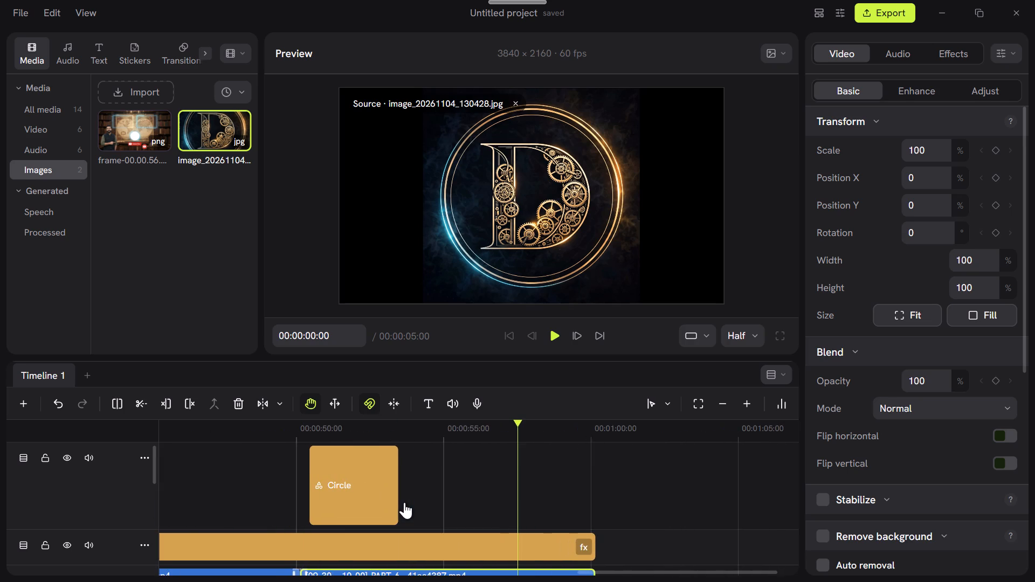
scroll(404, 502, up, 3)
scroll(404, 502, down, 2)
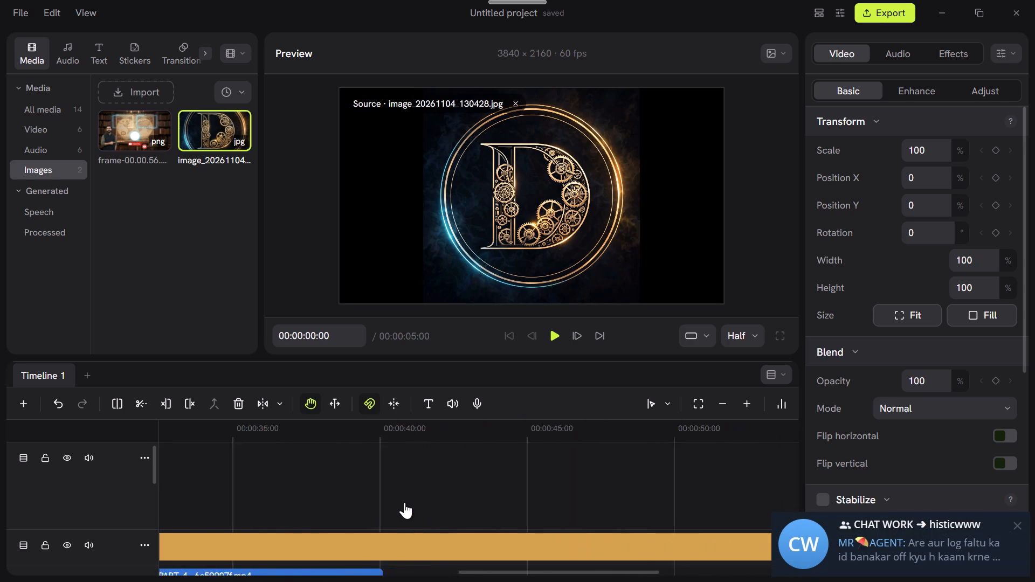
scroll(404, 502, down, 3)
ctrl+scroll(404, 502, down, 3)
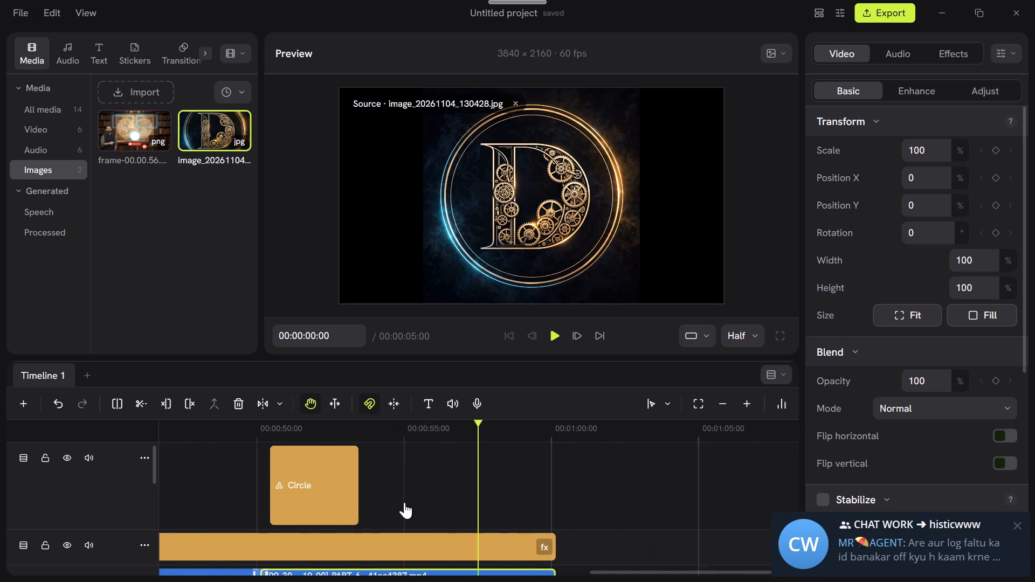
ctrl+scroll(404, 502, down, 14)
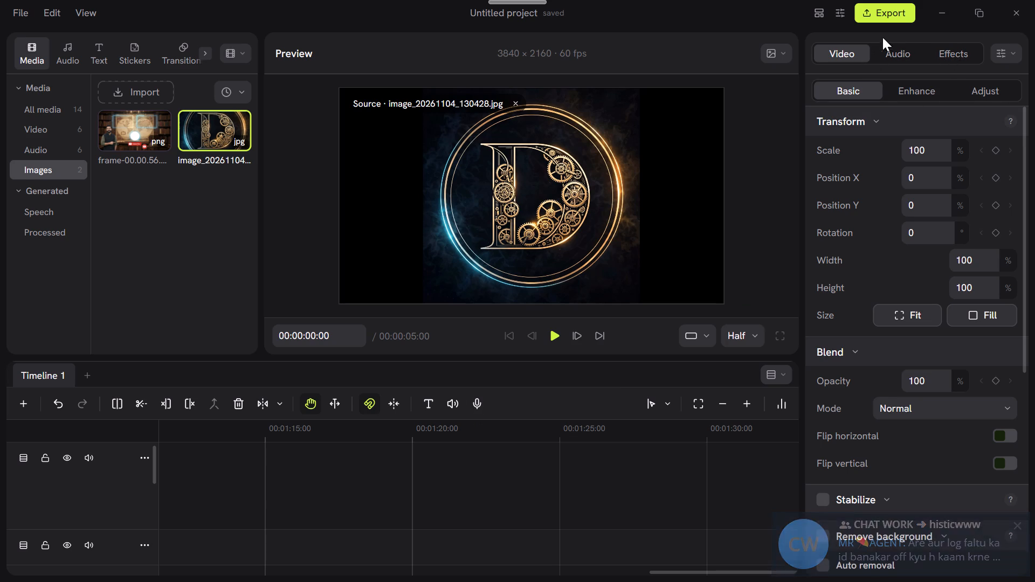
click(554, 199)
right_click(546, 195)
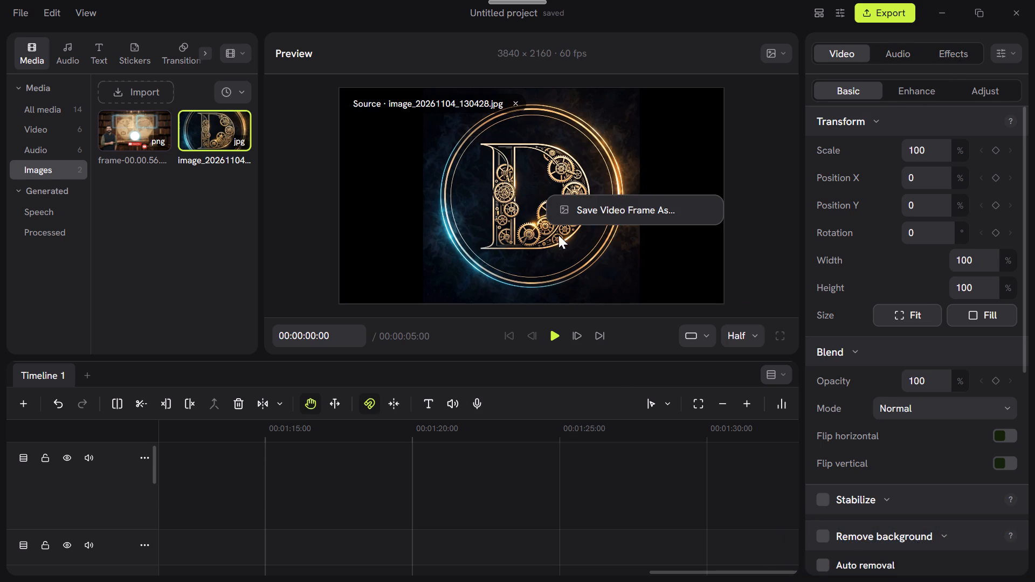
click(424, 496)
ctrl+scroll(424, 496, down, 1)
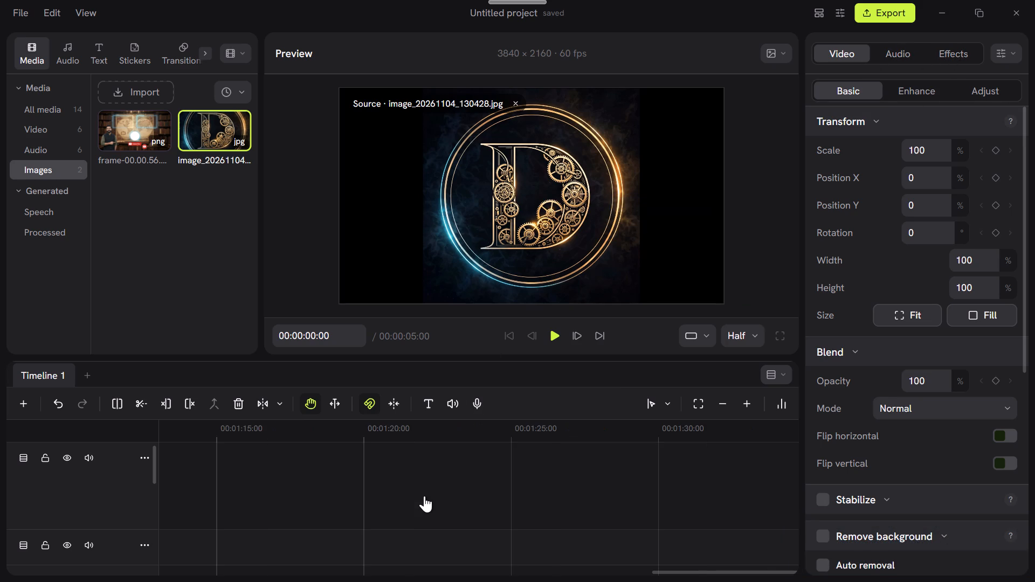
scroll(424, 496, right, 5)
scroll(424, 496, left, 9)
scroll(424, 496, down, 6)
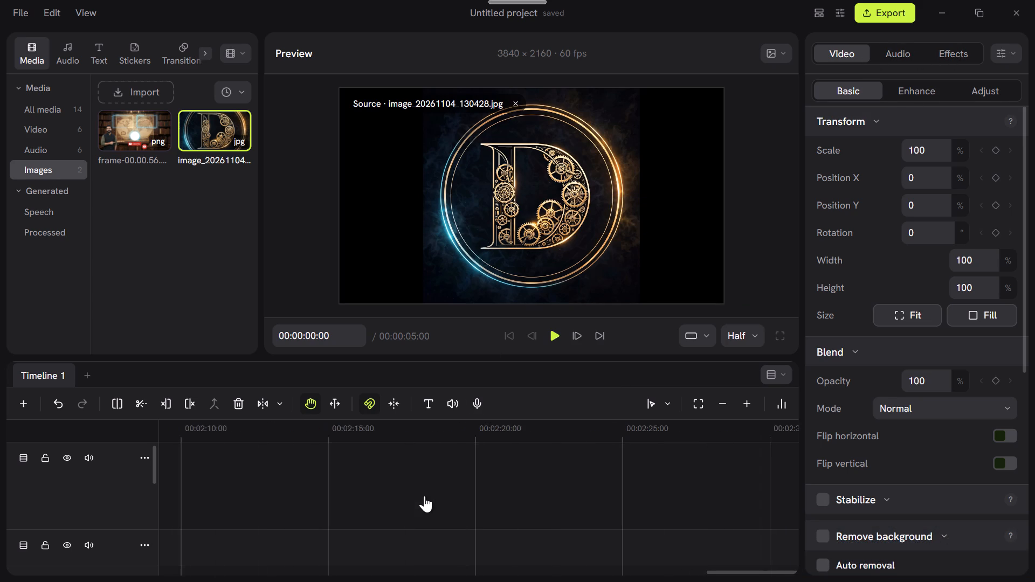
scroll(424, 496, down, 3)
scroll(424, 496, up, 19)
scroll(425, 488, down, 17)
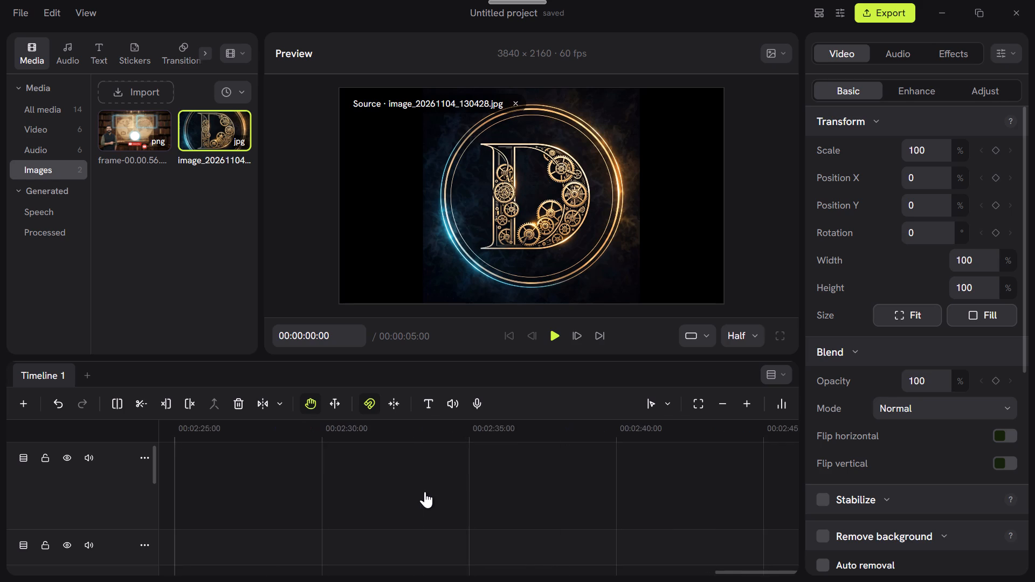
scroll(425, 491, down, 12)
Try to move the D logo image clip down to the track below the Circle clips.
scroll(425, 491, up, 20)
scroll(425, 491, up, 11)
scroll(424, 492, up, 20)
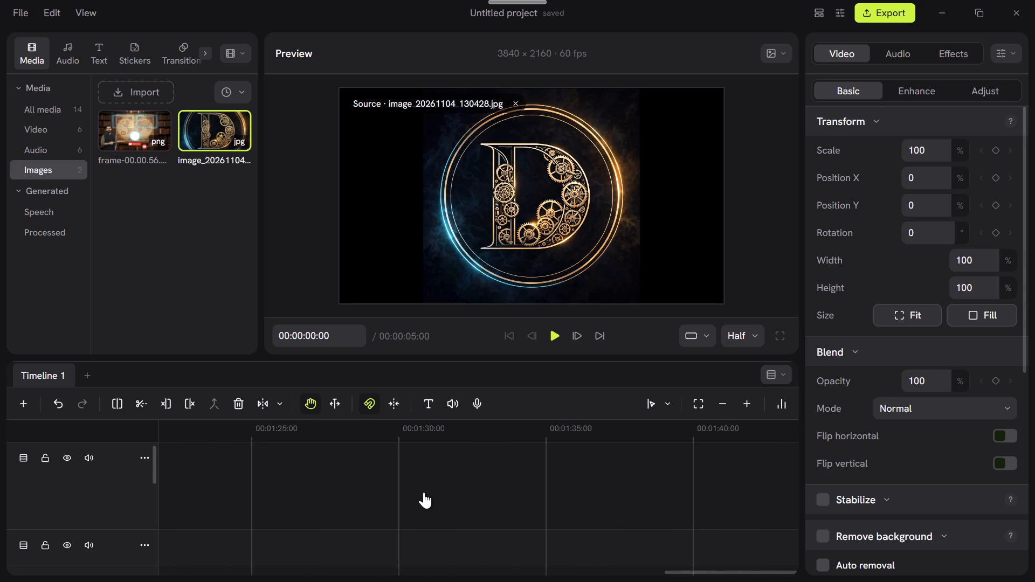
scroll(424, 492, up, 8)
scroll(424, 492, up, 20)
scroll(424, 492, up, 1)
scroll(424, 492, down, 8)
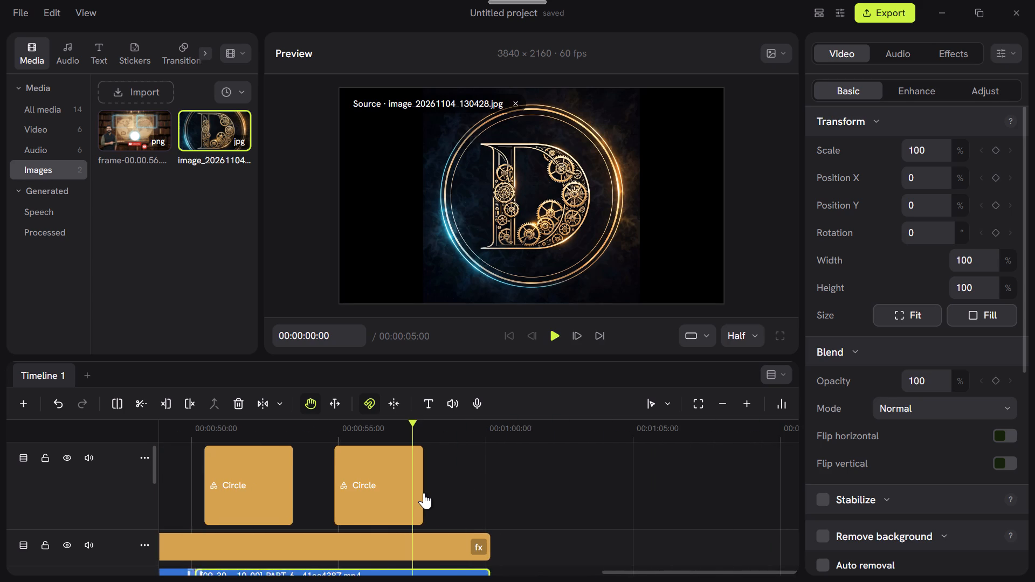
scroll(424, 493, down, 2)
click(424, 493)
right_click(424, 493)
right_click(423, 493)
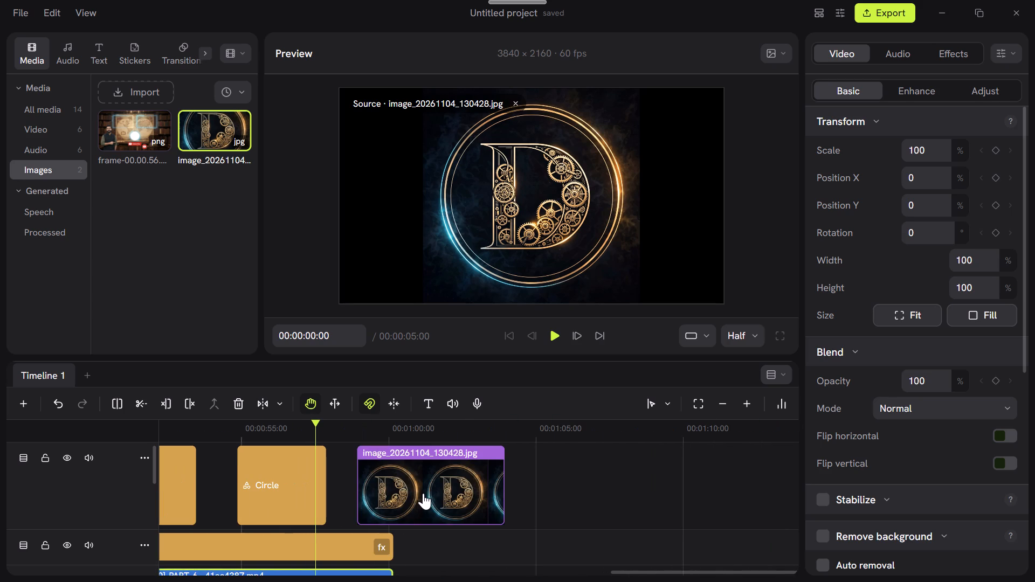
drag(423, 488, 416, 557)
Close the Concat editor window.
click(525, 569)
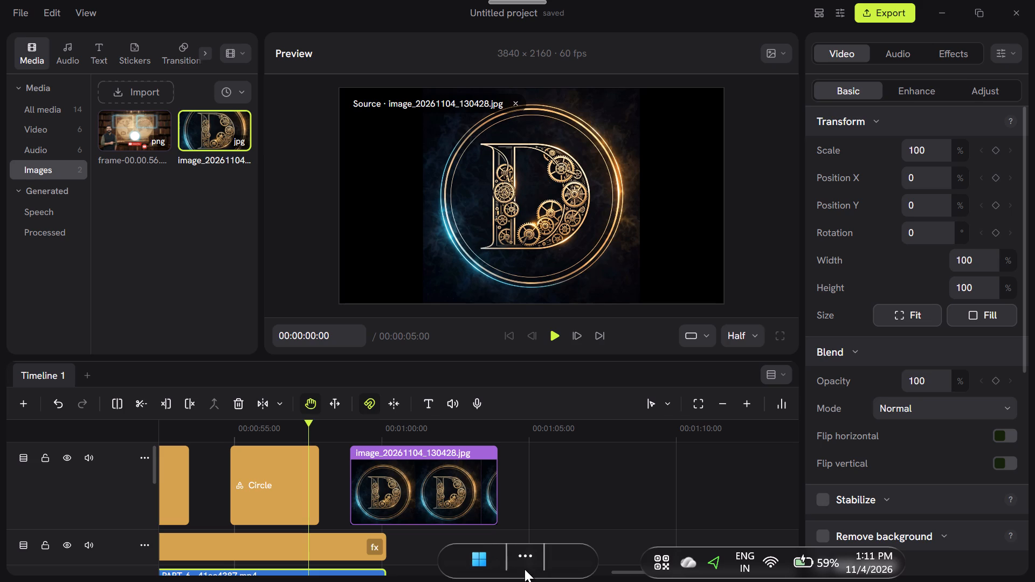
click(528, 557)
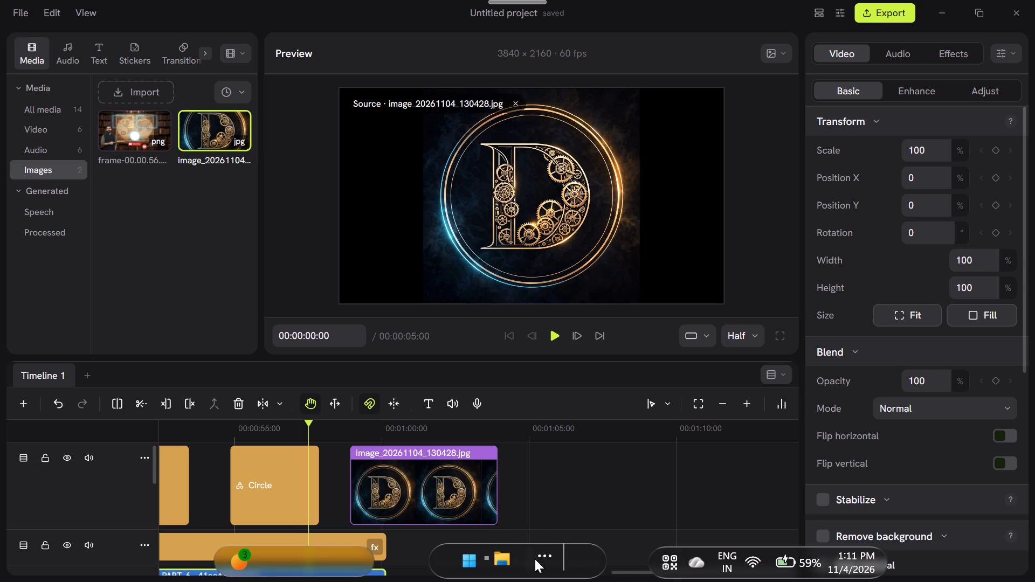
click(535, 559)
click(535, 559)
click(535, 559)
click(617, 488)
right_click(617, 488)
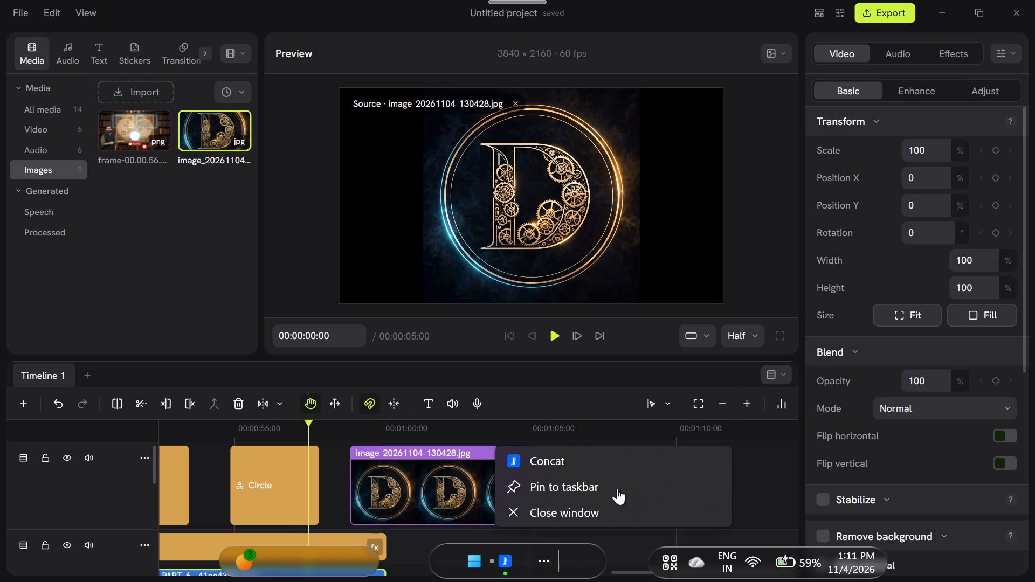
click(562, 435)
click(573, 461)
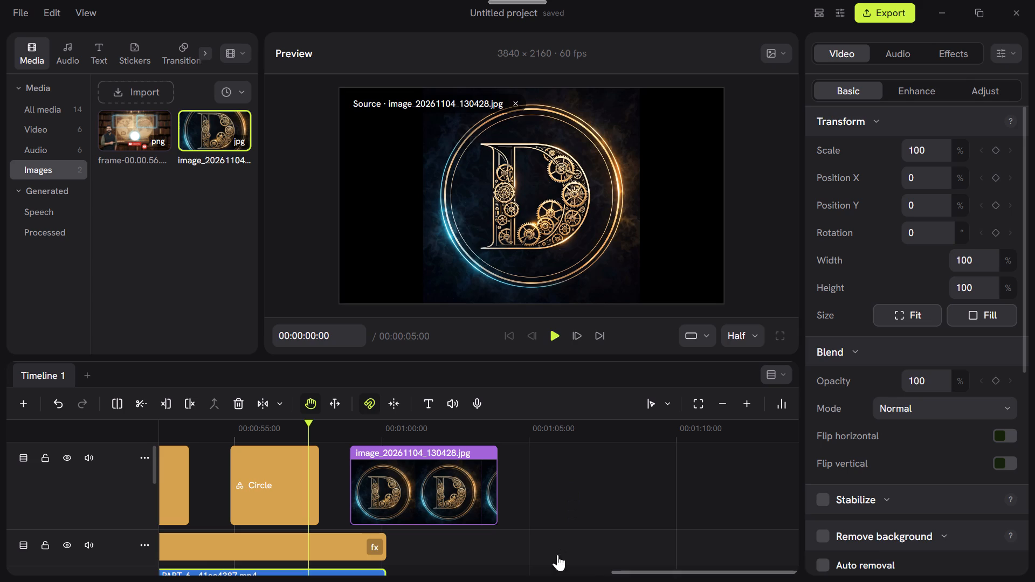
click(539, 562)
right_click(624, 505)
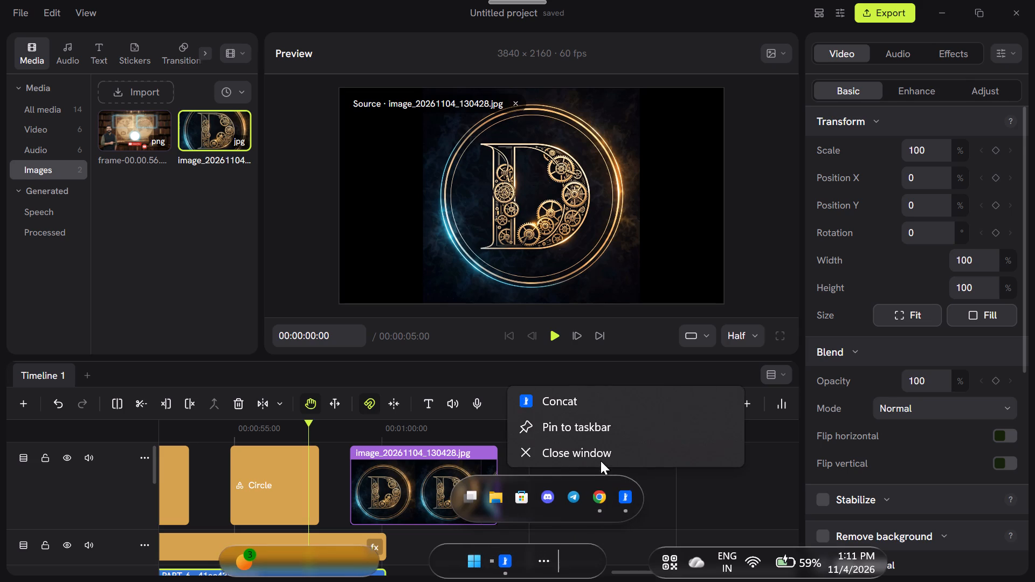
click(601, 461)
Relaunch Concat and reopen the untitled video project.
click(477, 559)
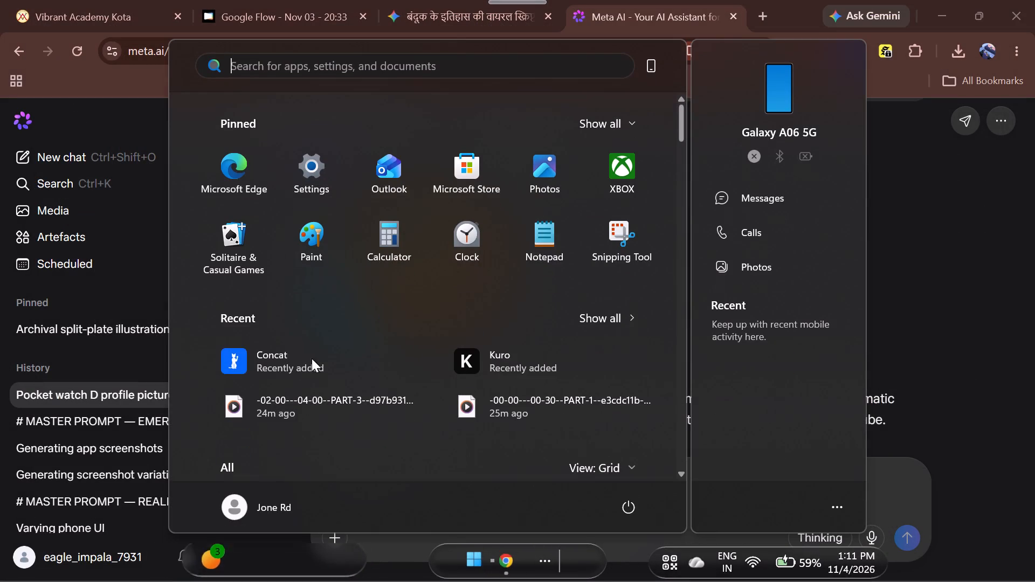
click(291, 334)
double_click(293, 345)
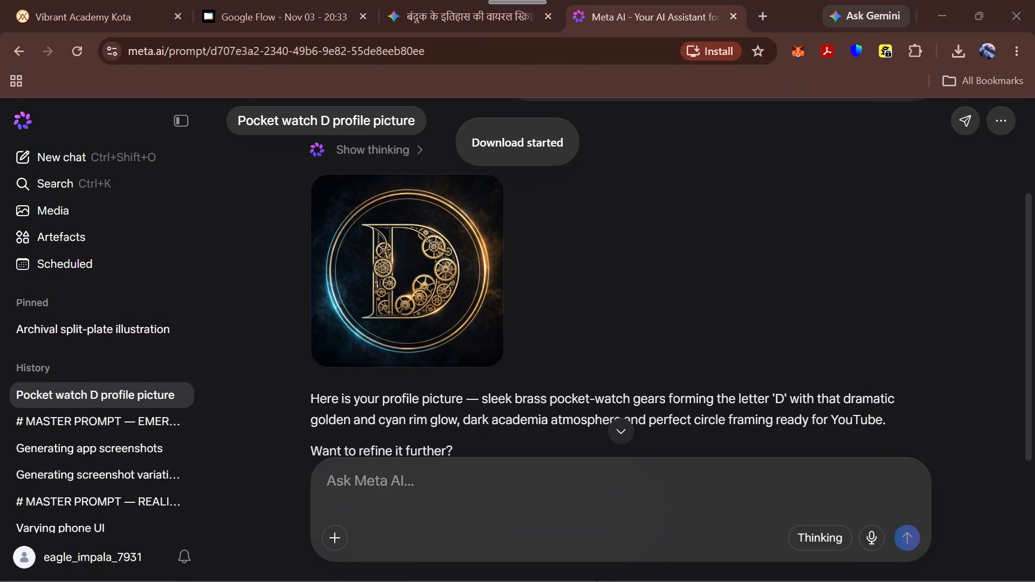
click(180, 428)
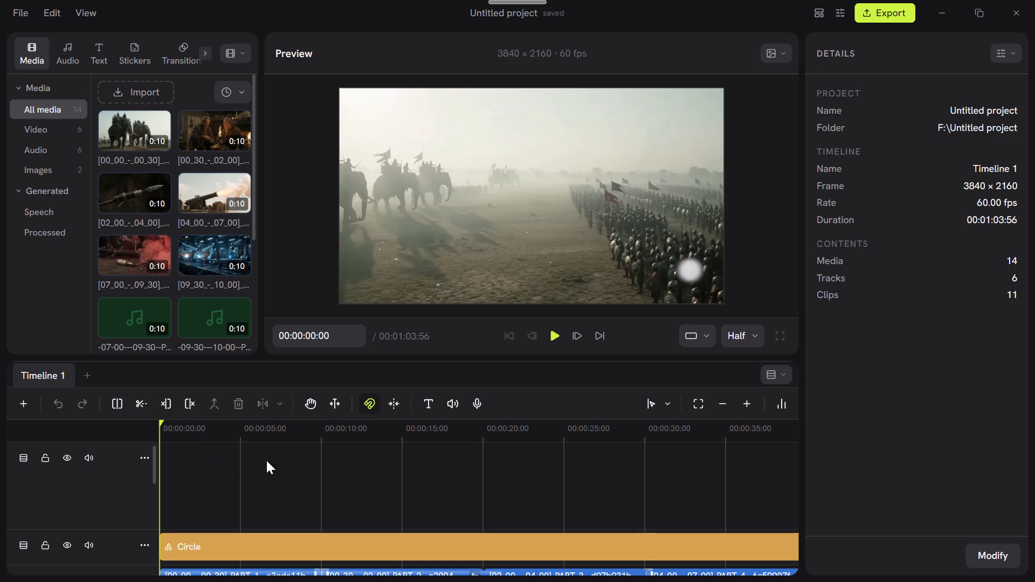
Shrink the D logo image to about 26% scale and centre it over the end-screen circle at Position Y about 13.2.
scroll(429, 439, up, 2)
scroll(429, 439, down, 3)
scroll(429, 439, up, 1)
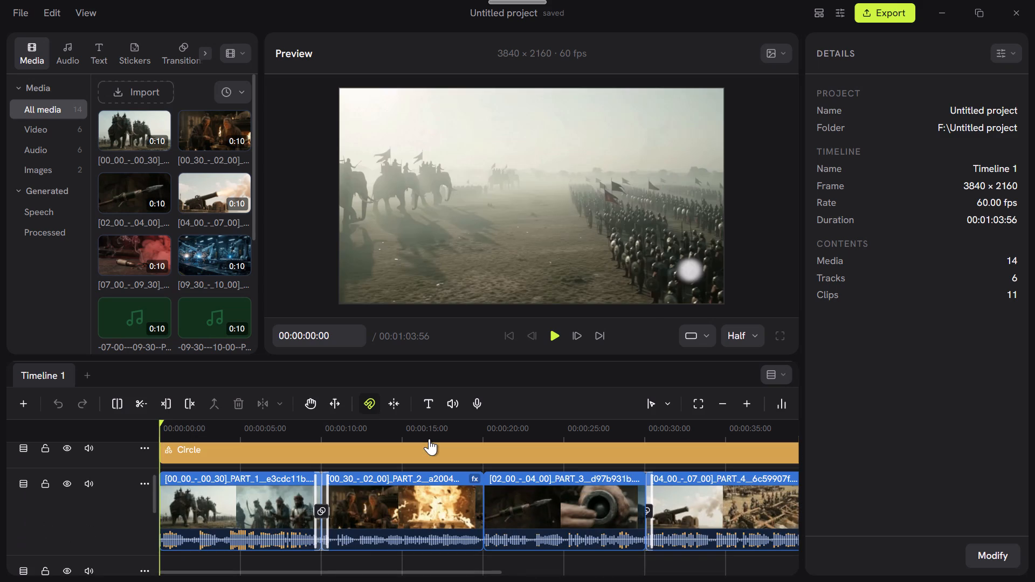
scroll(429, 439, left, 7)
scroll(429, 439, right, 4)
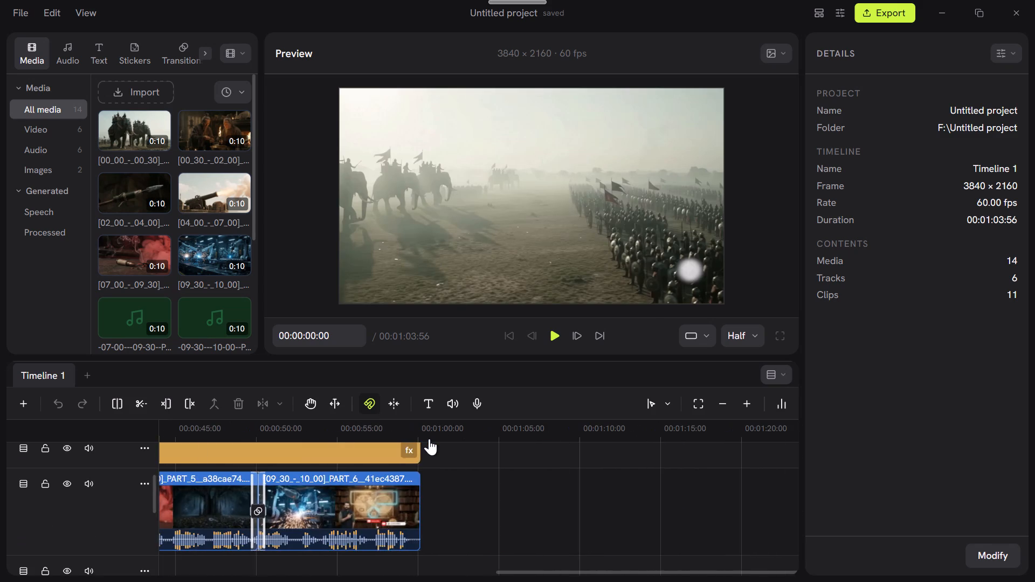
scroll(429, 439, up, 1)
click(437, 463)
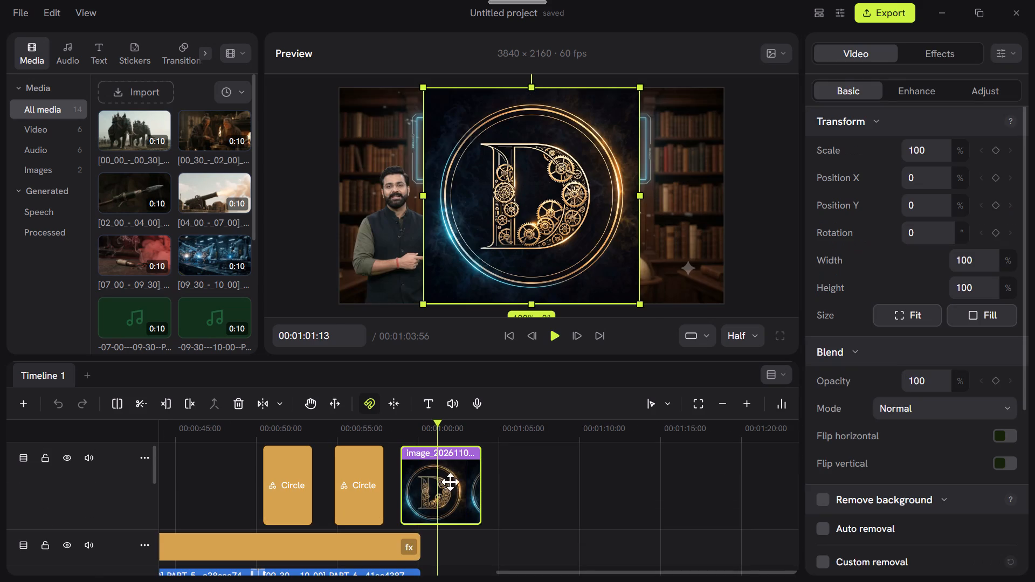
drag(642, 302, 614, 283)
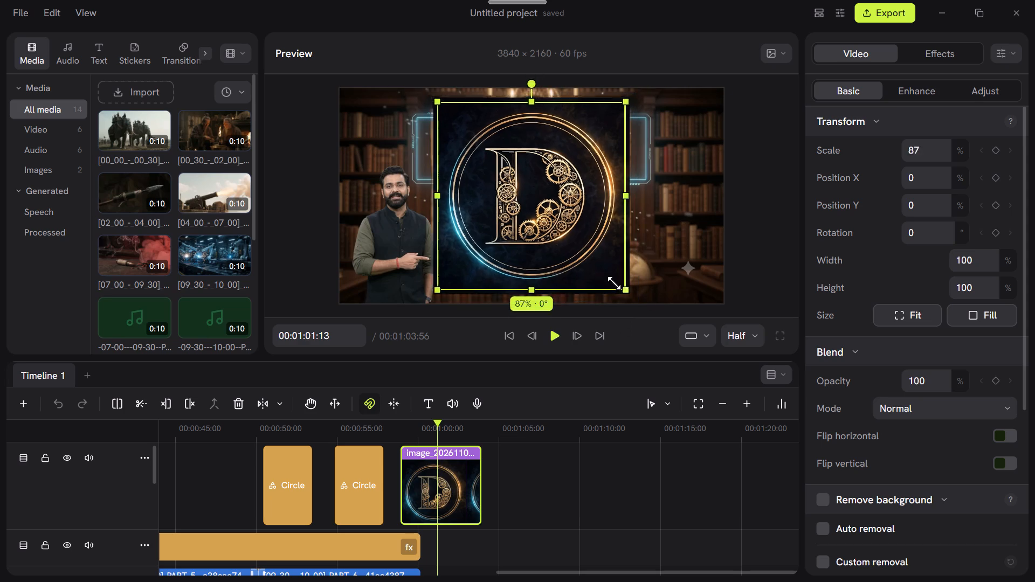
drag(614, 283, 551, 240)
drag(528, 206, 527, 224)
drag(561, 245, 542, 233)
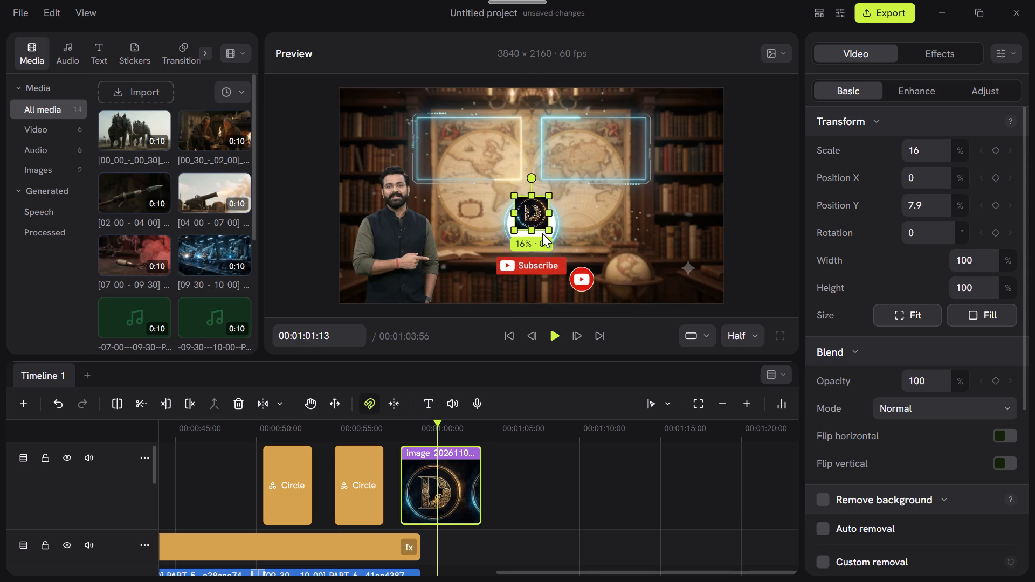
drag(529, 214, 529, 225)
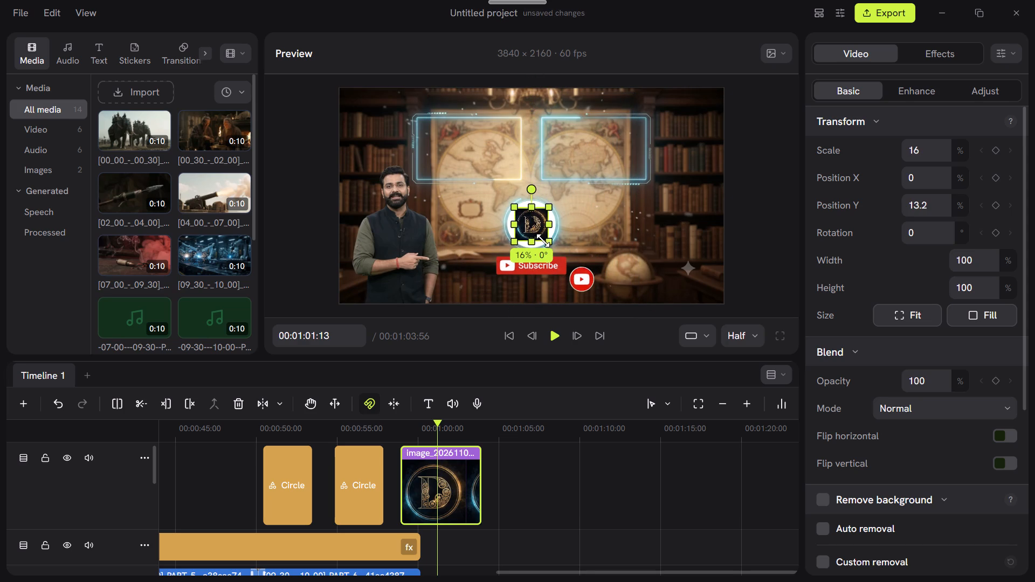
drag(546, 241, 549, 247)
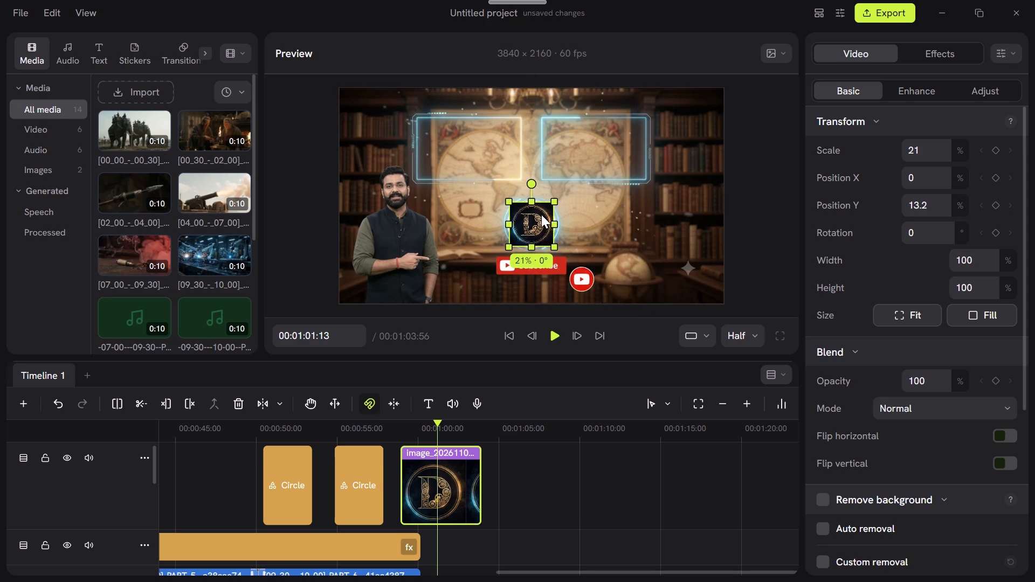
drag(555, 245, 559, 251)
Move the D logo clip earlier on the top track so it starts right at the end of the last Circle clip.
click(592, 481)
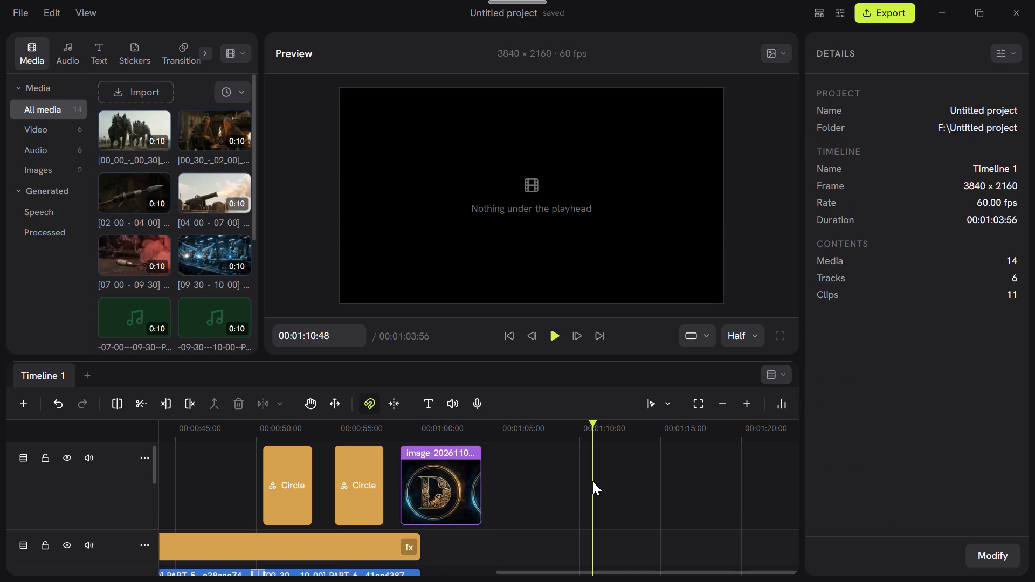
click(477, 470)
click(461, 479)
click(362, 482)
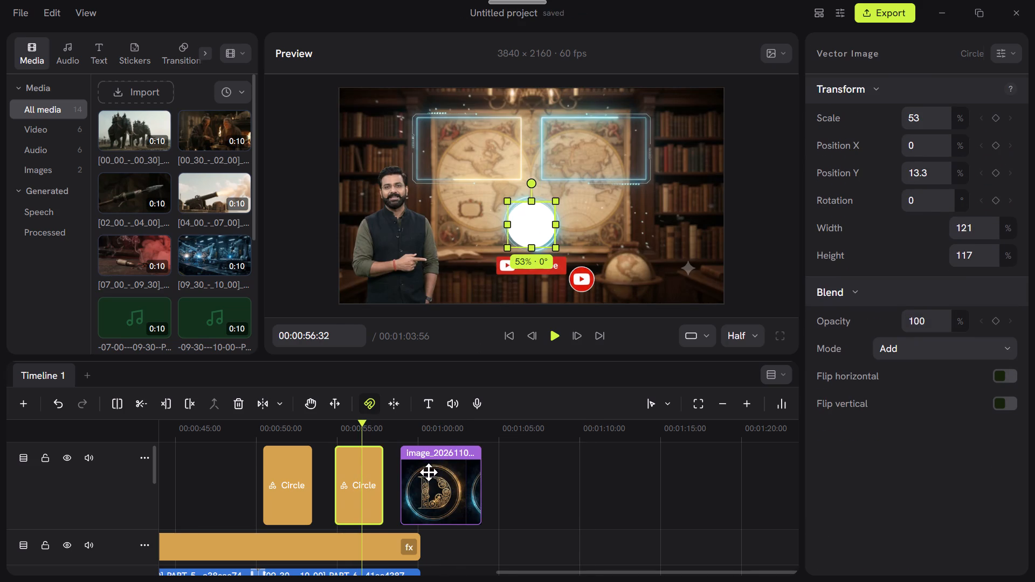
drag(429, 472, 399, 460)
drag(392, 481, 387, 449)
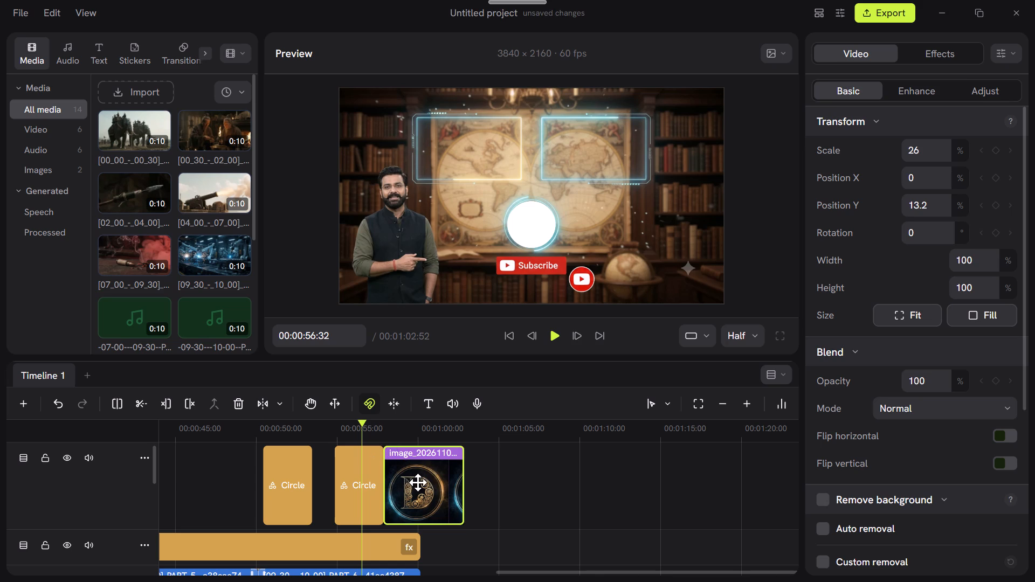
Fit the D logo image to the frame.
click(418, 482)
right_click(418, 482)
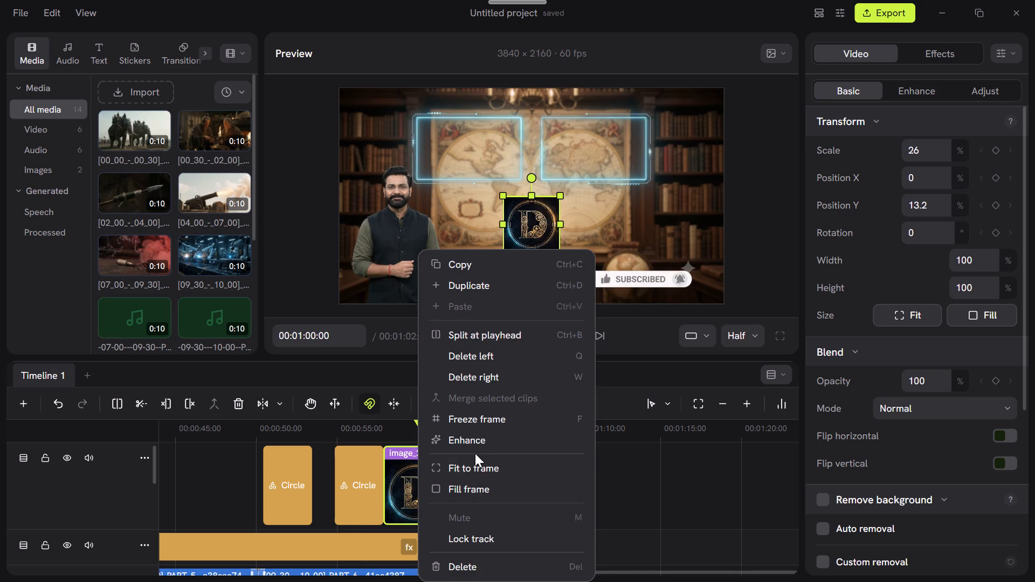
click(452, 468)
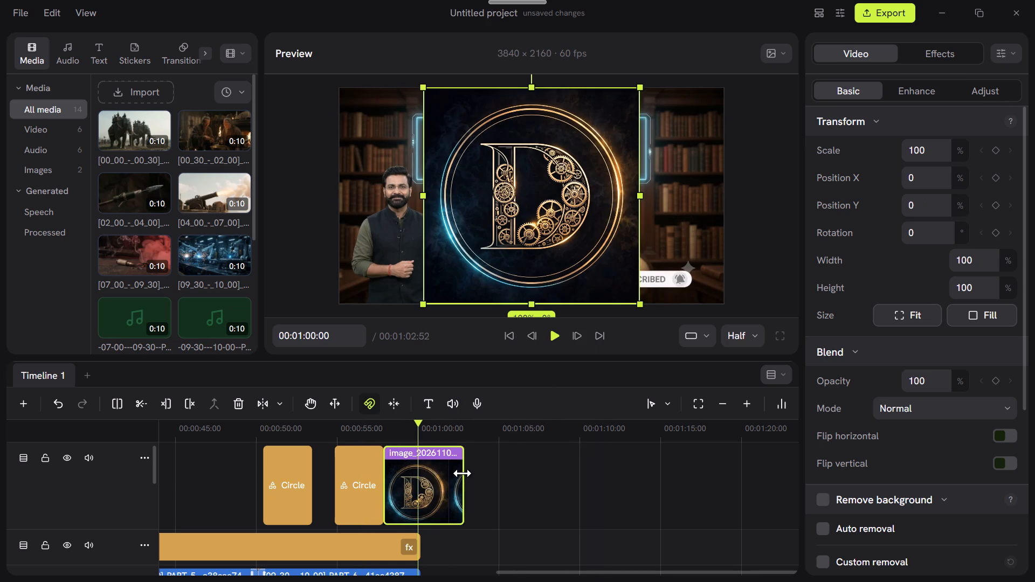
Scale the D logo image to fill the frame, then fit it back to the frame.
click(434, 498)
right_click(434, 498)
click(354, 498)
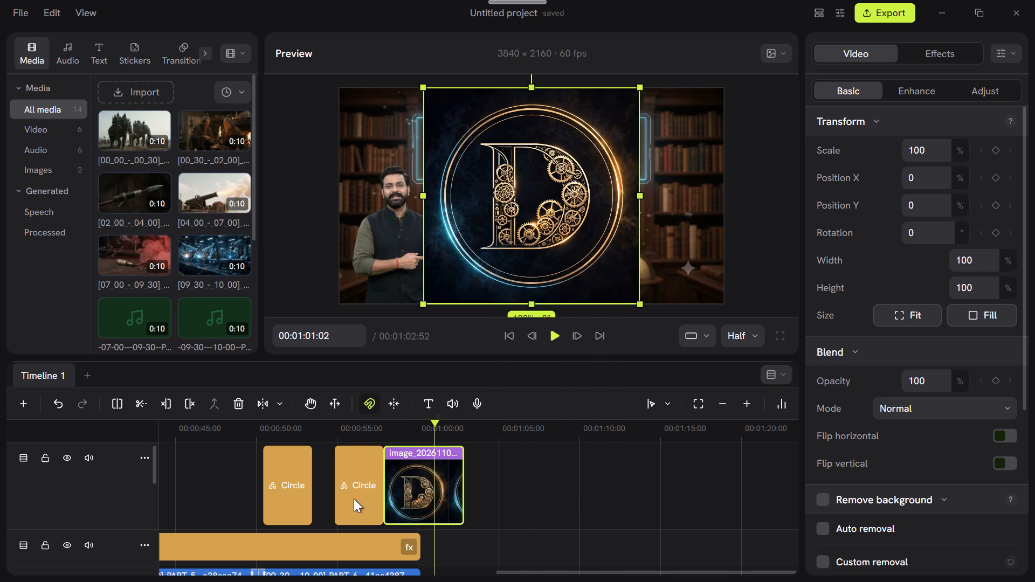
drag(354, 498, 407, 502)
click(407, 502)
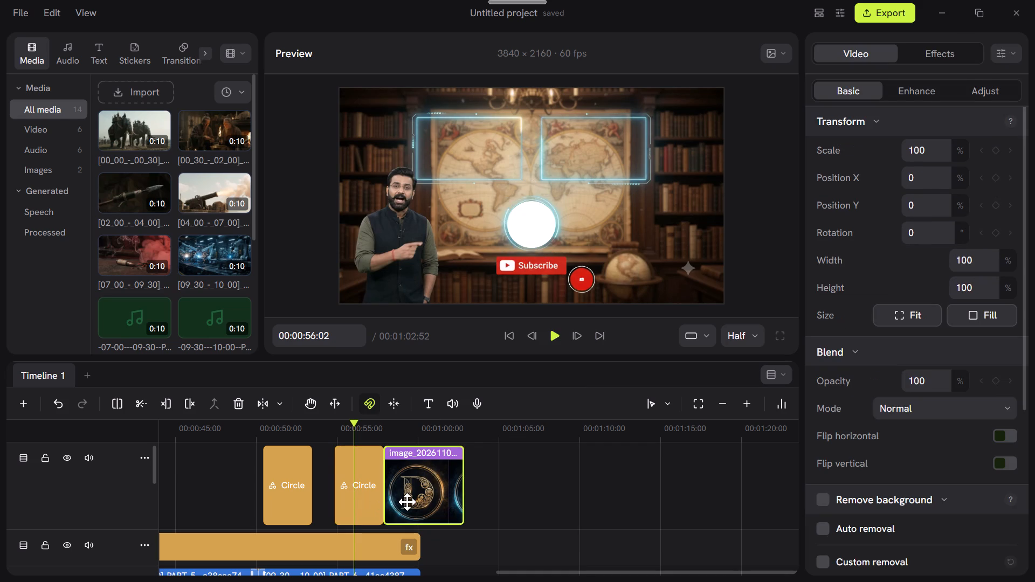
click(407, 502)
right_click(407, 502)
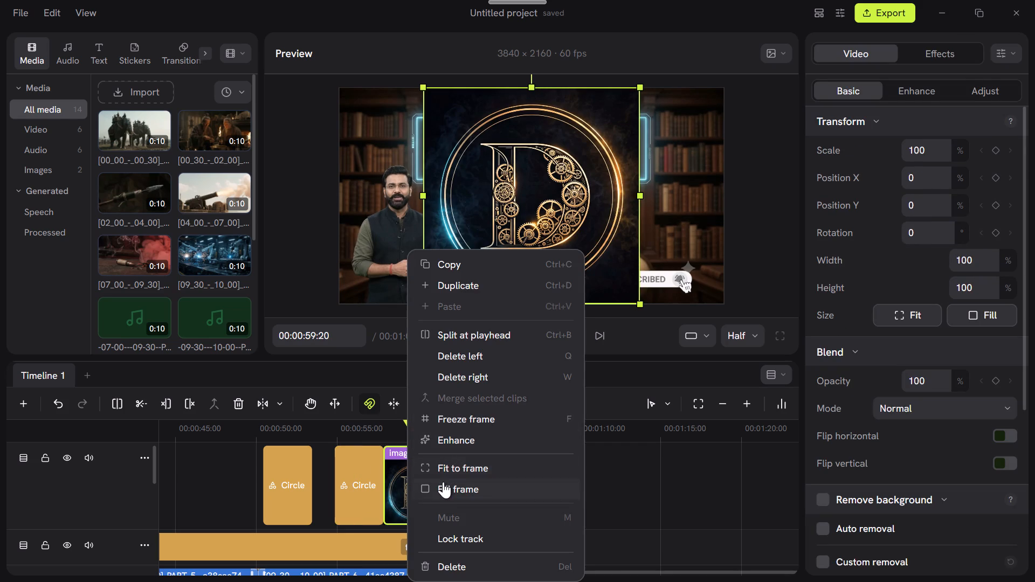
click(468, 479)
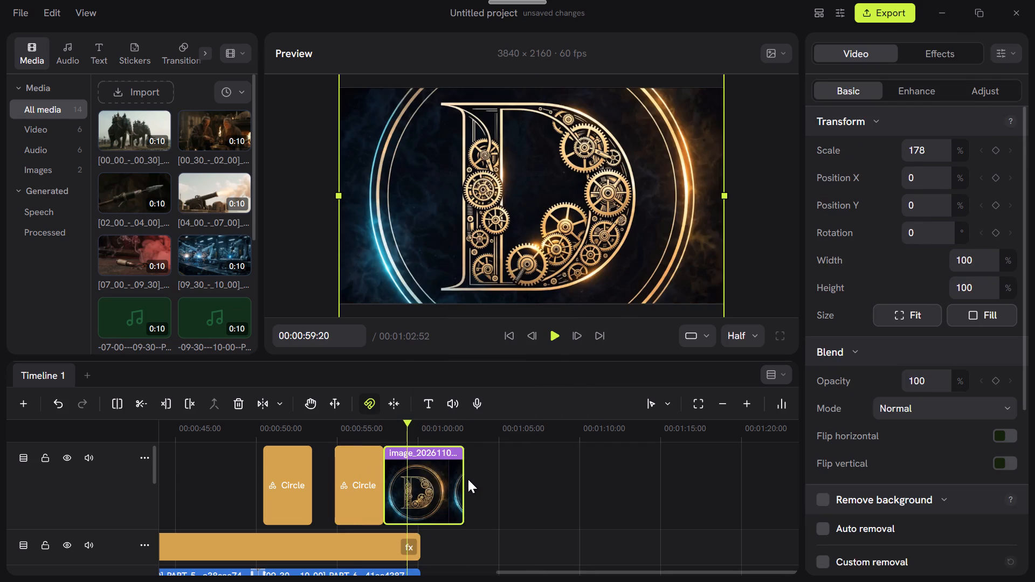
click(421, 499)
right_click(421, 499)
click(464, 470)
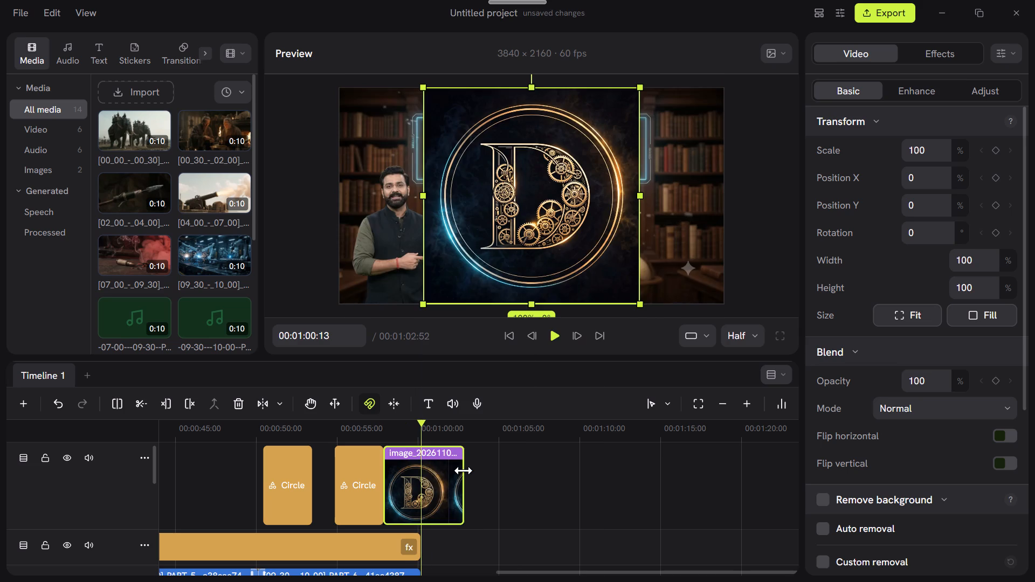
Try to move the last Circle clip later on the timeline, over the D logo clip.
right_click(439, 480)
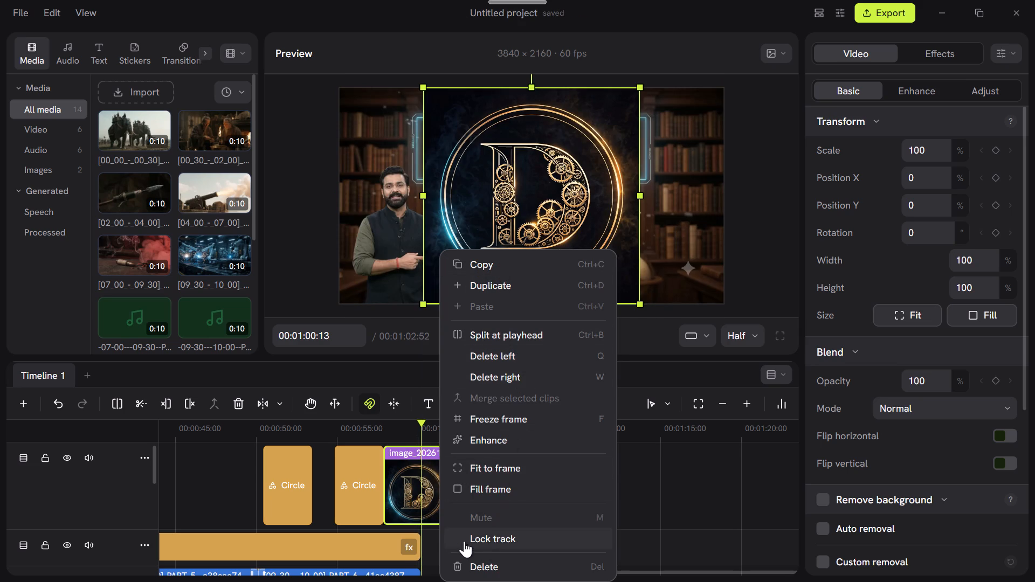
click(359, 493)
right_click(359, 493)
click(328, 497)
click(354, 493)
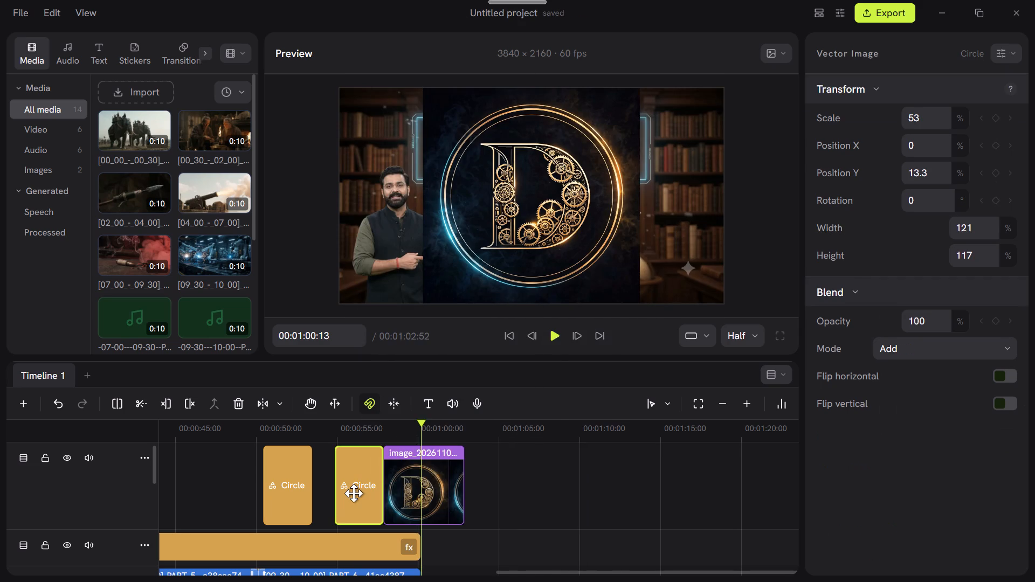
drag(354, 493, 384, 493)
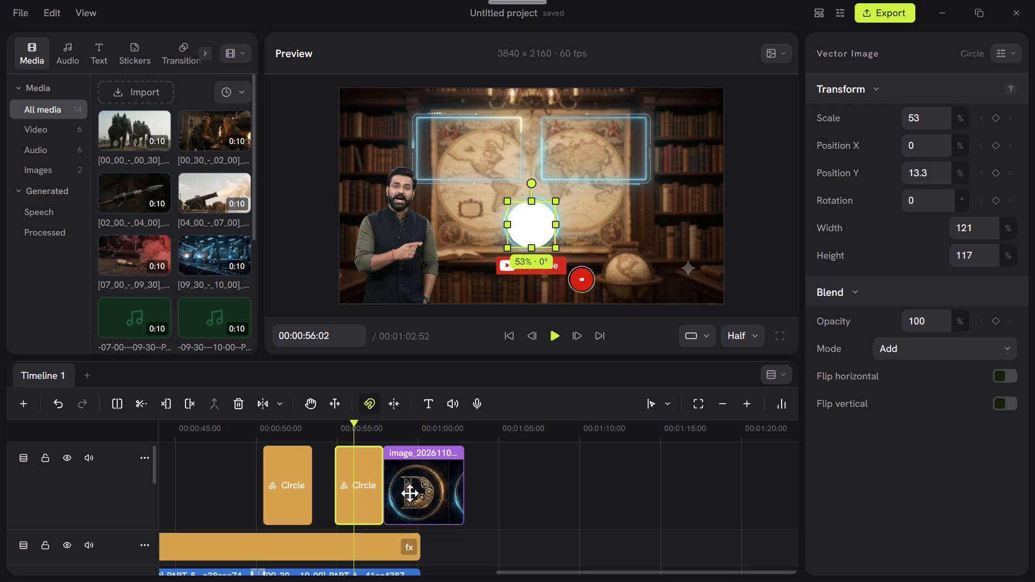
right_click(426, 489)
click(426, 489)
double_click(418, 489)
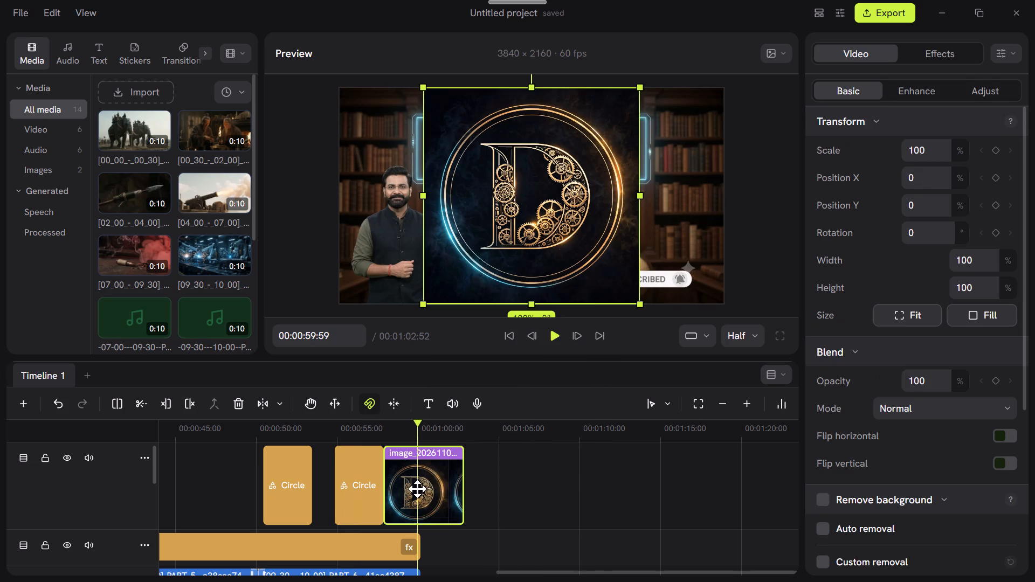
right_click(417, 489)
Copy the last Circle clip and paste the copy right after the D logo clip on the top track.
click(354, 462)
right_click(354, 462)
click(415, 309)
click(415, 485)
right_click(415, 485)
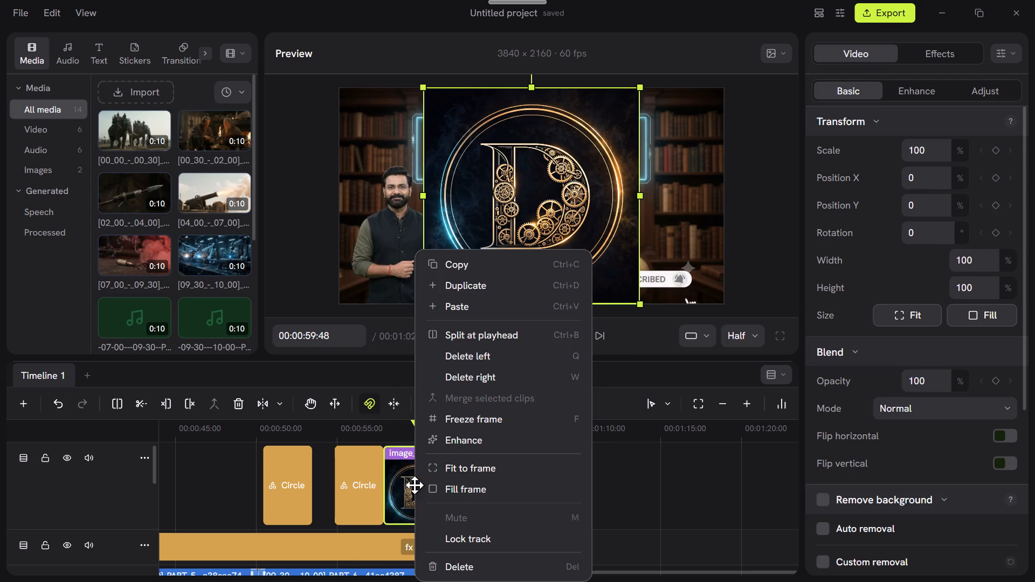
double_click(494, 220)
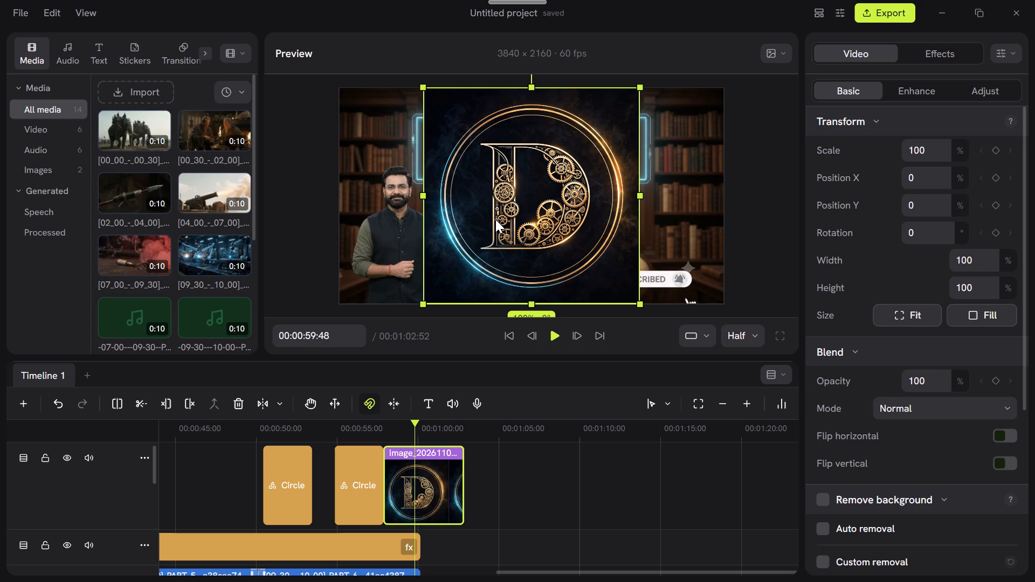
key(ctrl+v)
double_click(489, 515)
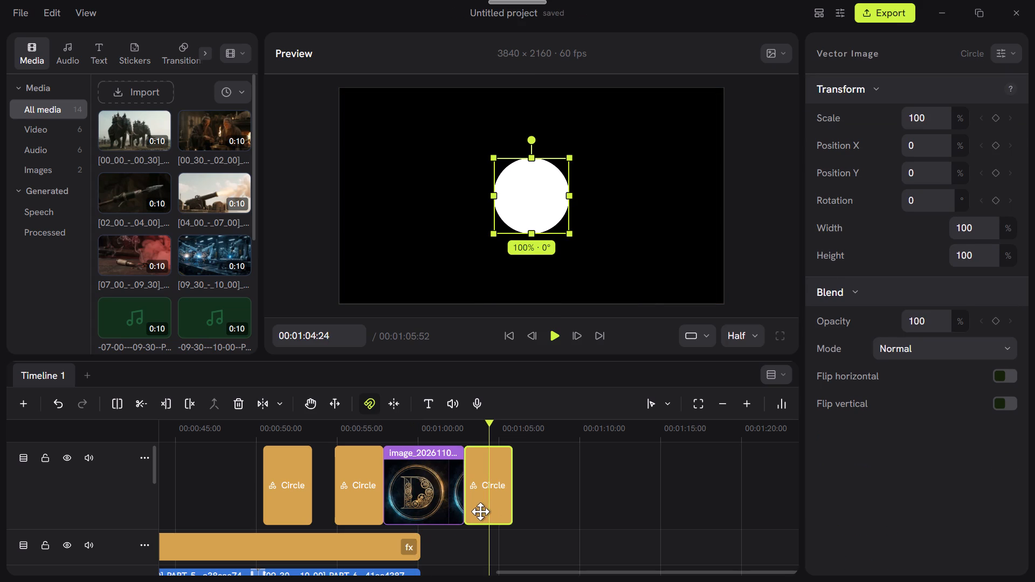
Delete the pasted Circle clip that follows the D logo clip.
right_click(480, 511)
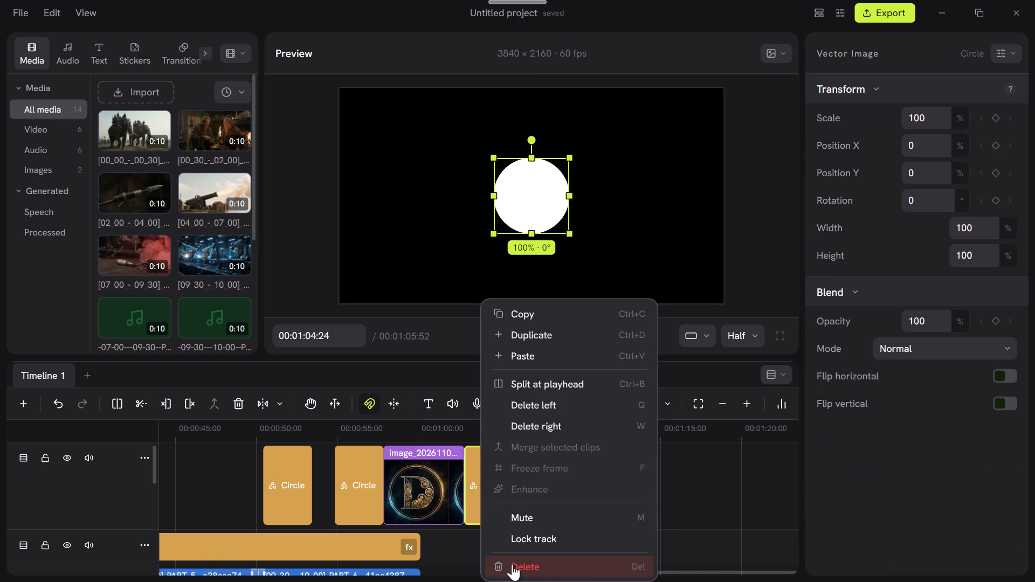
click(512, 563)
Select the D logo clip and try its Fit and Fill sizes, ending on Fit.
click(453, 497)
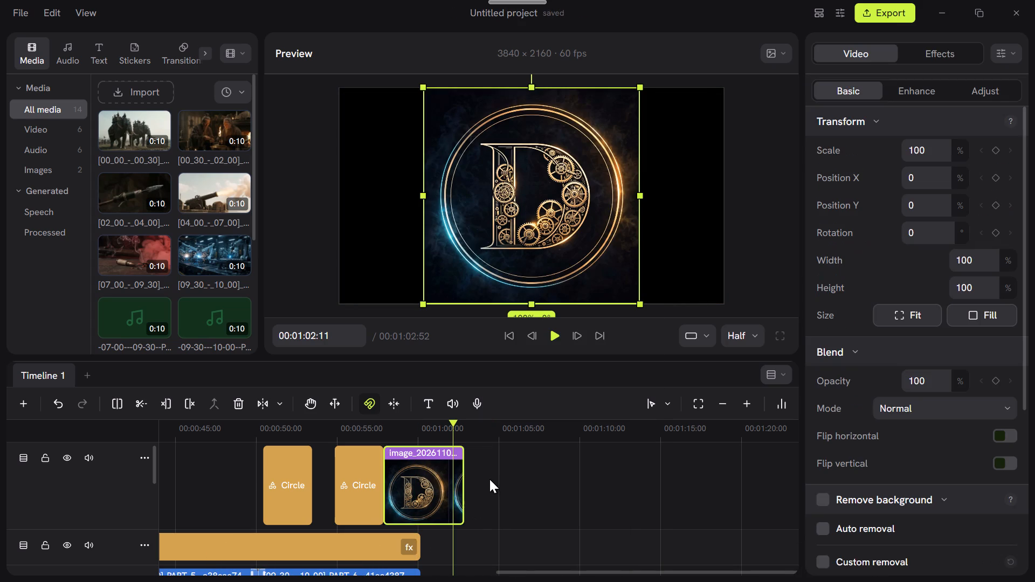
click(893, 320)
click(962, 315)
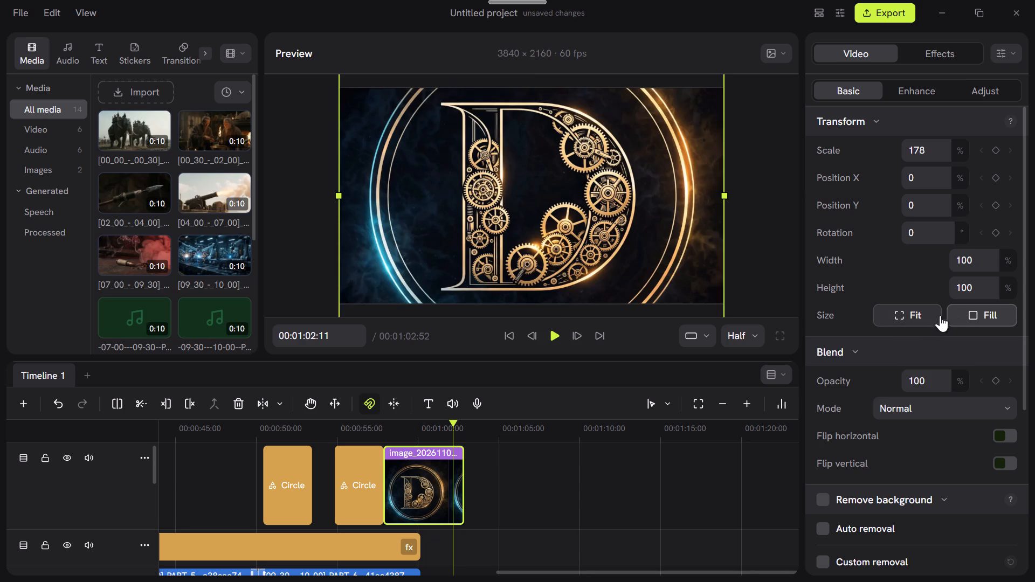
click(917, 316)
Turn on automatic background removal for the D logo image, keeping the subject on Auto.
scroll(868, 527, down, 2)
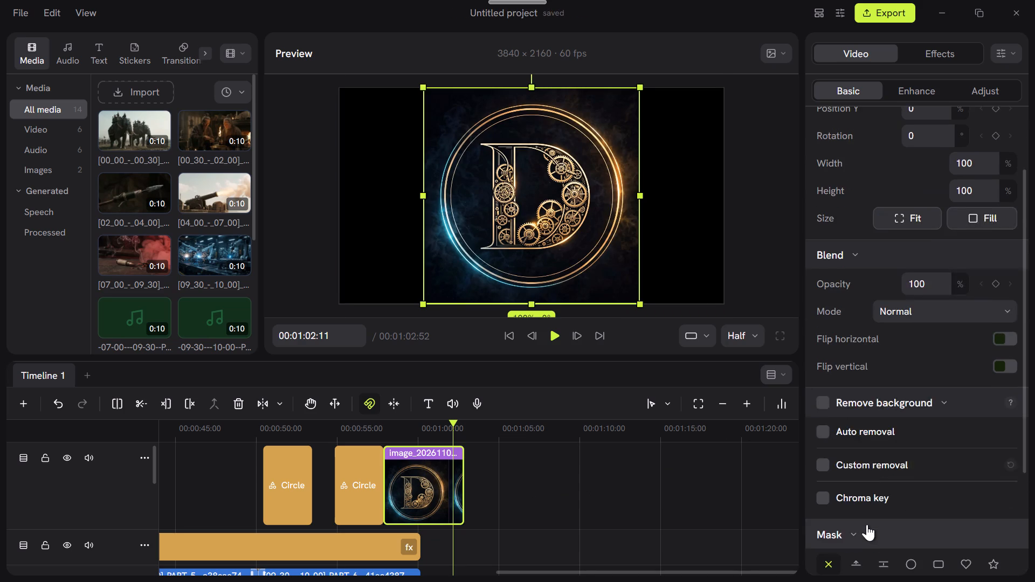
scroll(867, 524, down, 1)
click(857, 383)
scroll(854, 432, down, 1)
scroll(854, 432, up, 1)
click(828, 399)
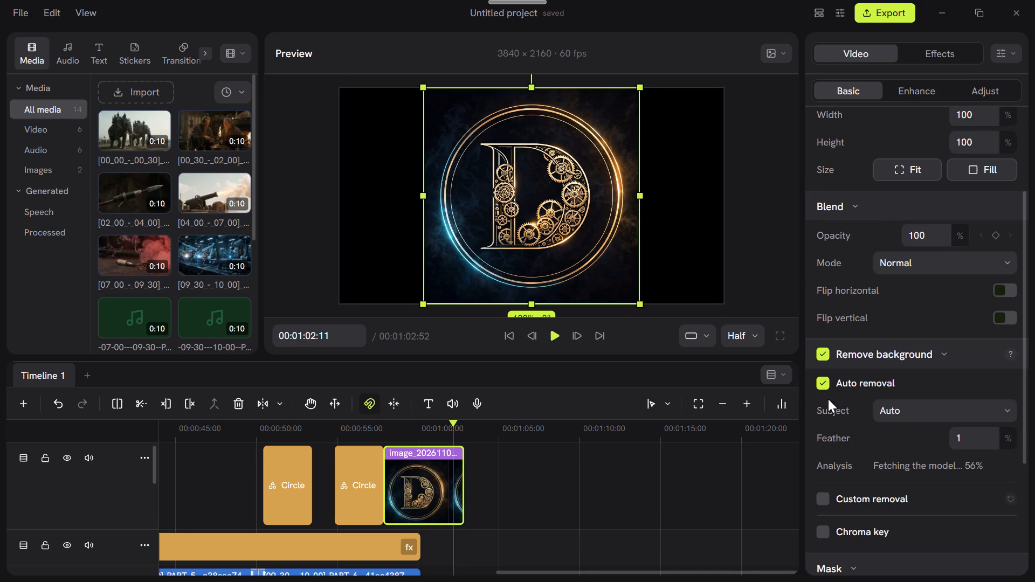
click(822, 392)
click(819, 386)
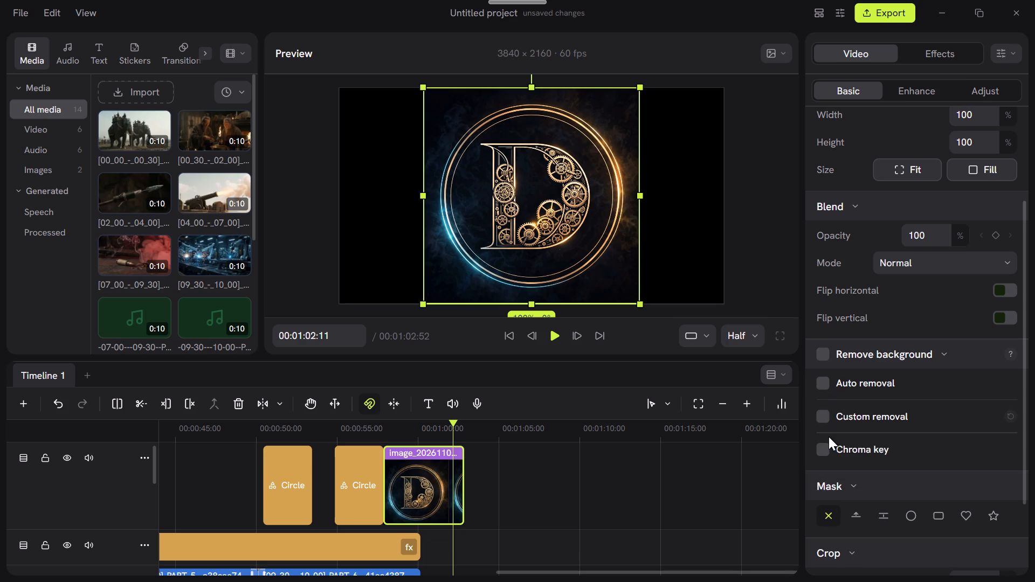
click(824, 379)
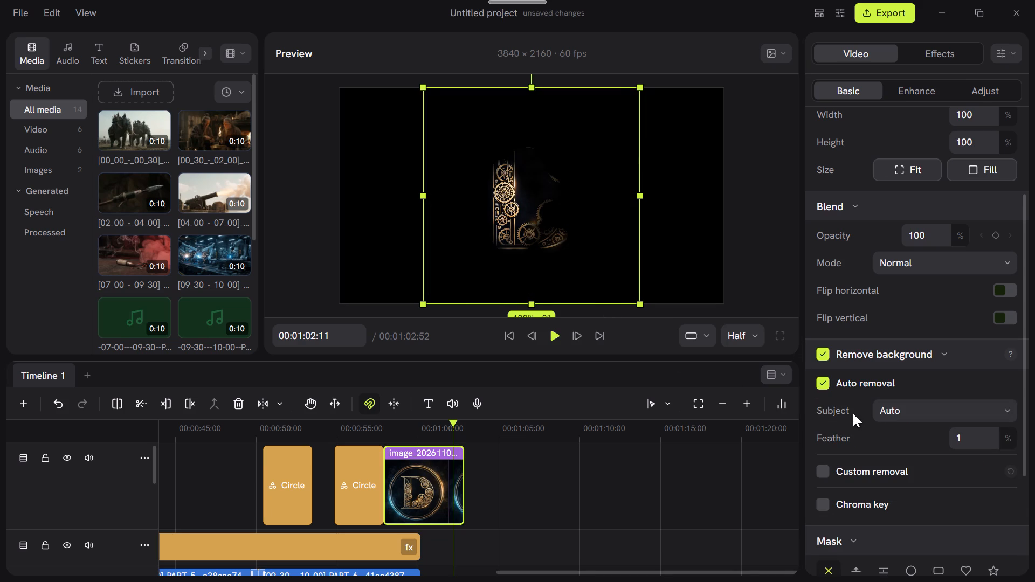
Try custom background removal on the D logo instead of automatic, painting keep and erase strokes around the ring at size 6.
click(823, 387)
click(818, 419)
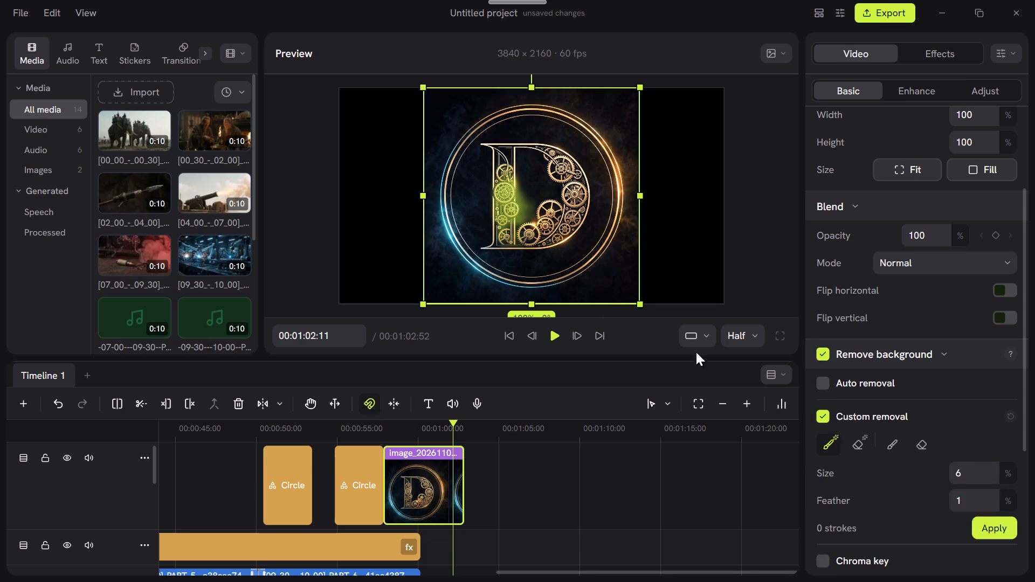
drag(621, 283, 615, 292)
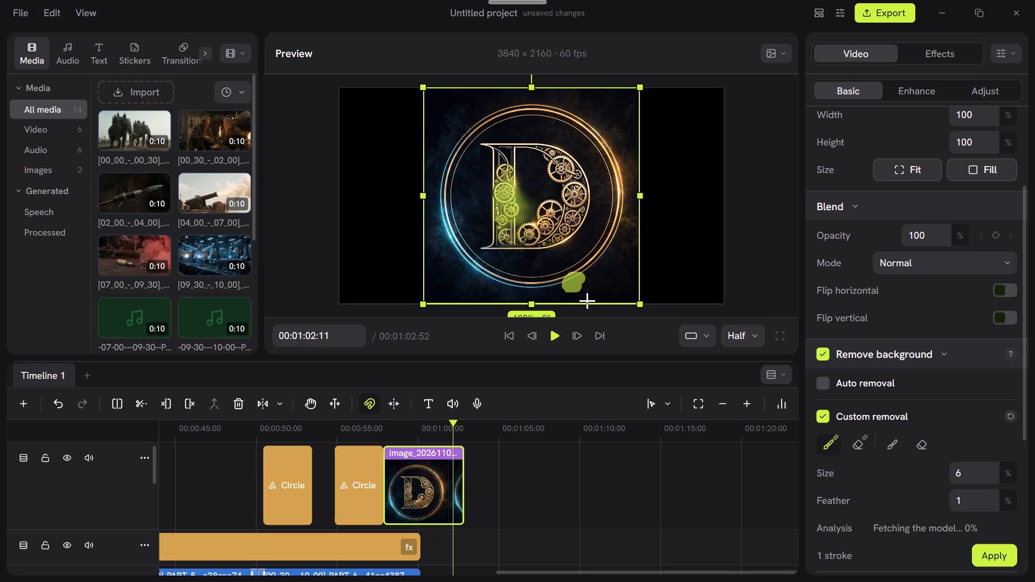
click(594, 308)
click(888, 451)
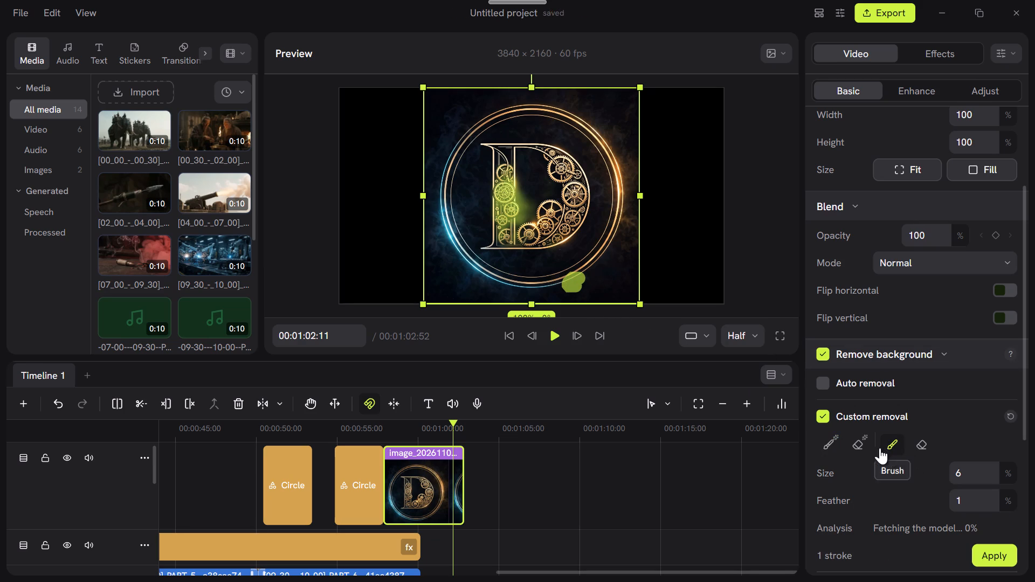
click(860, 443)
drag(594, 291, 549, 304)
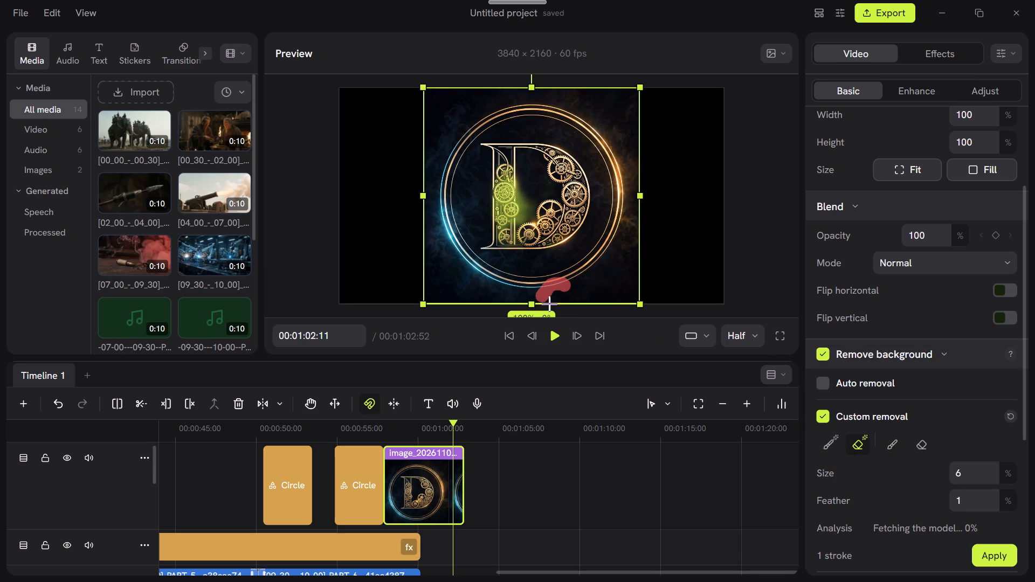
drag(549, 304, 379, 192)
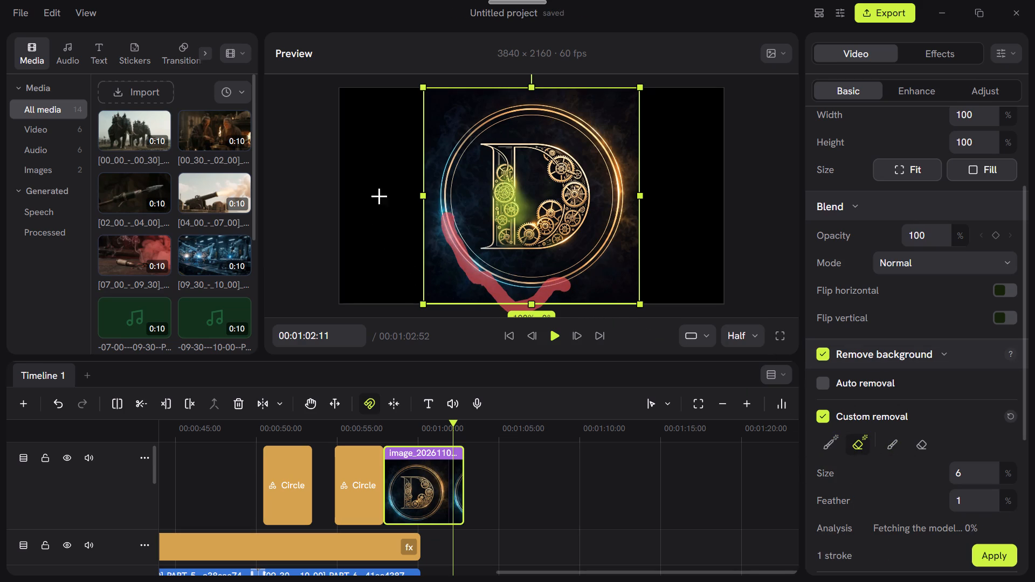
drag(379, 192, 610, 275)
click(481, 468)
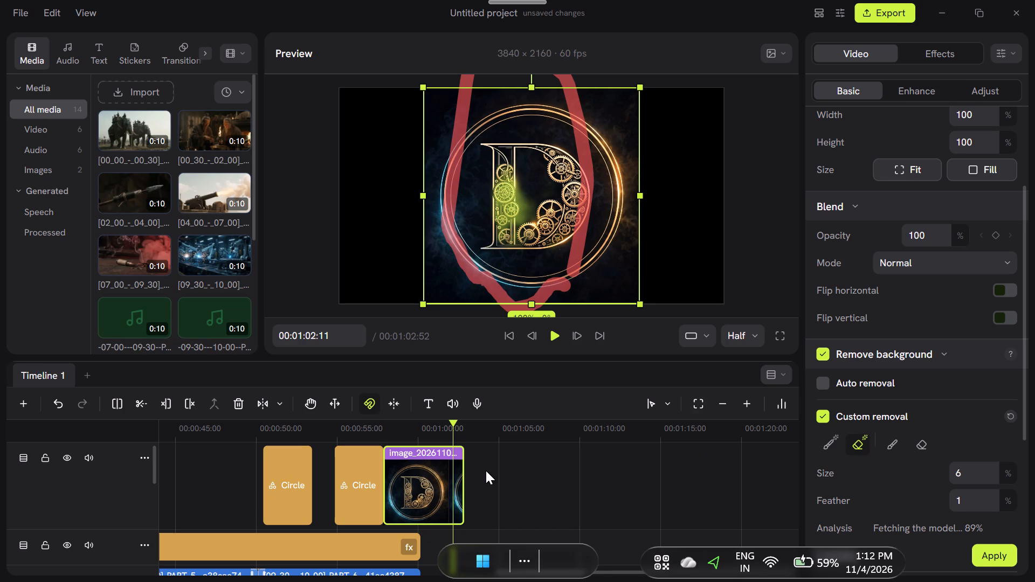
Turn off background removal for the D logo image.
click(422, 502)
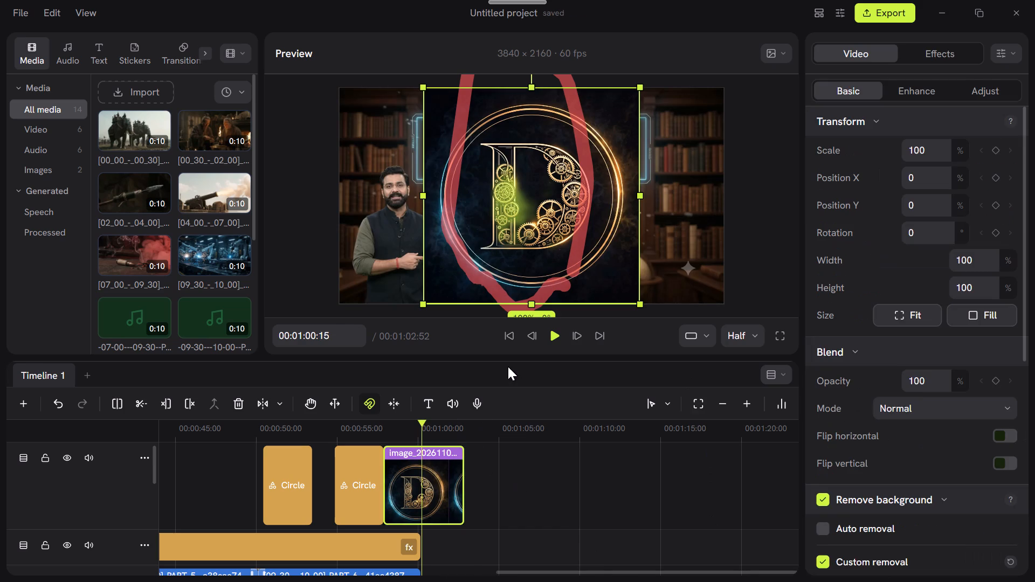
scroll(862, 495, down, 1)
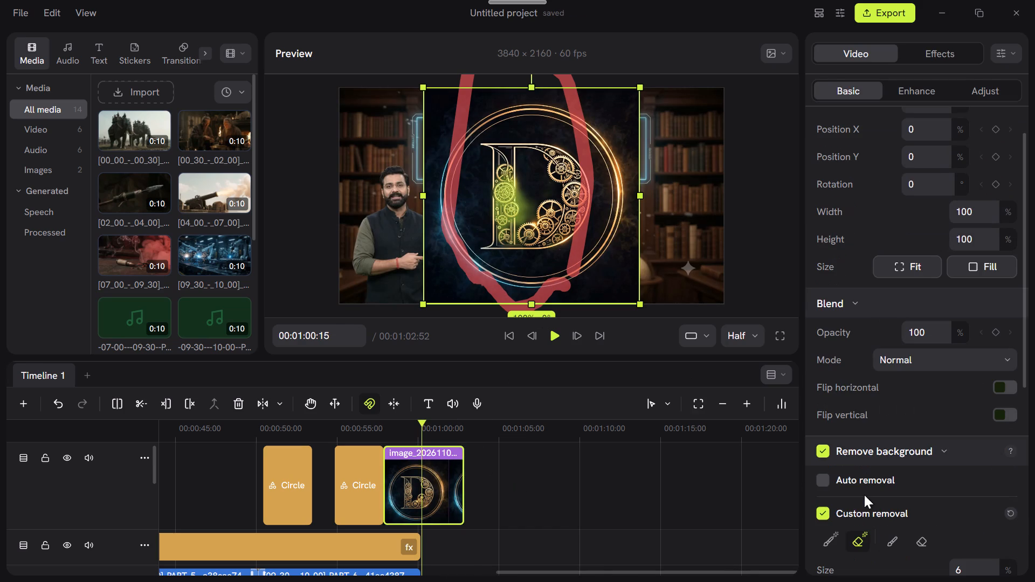
click(825, 451)
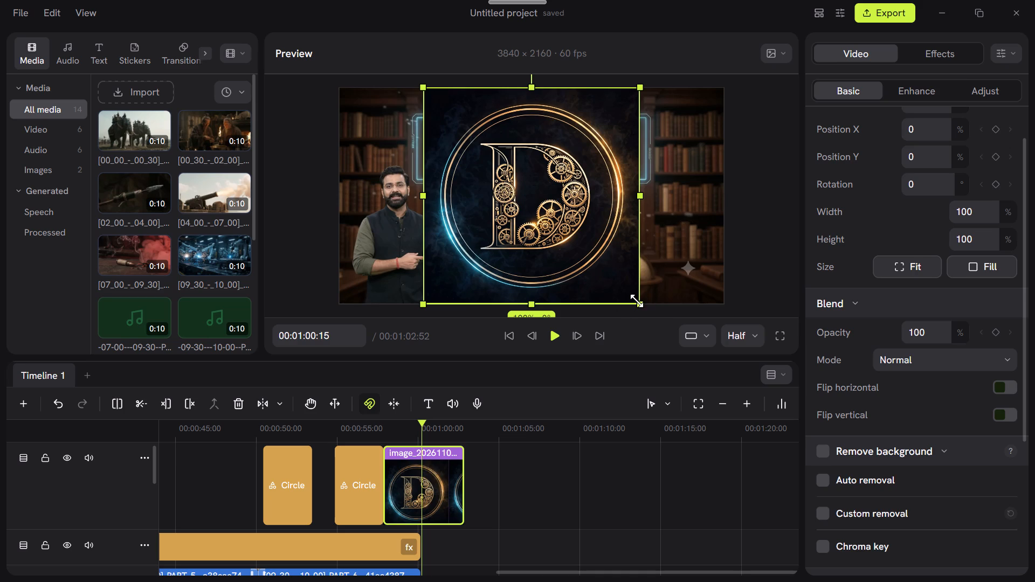
Scale the D logo to about 28% and place it over the glowing end-screen circle, at about 13.9% Position Y.
drag(640, 303, 560, 248)
drag(525, 209, 525, 228)
drag(522, 230, 521, 230)
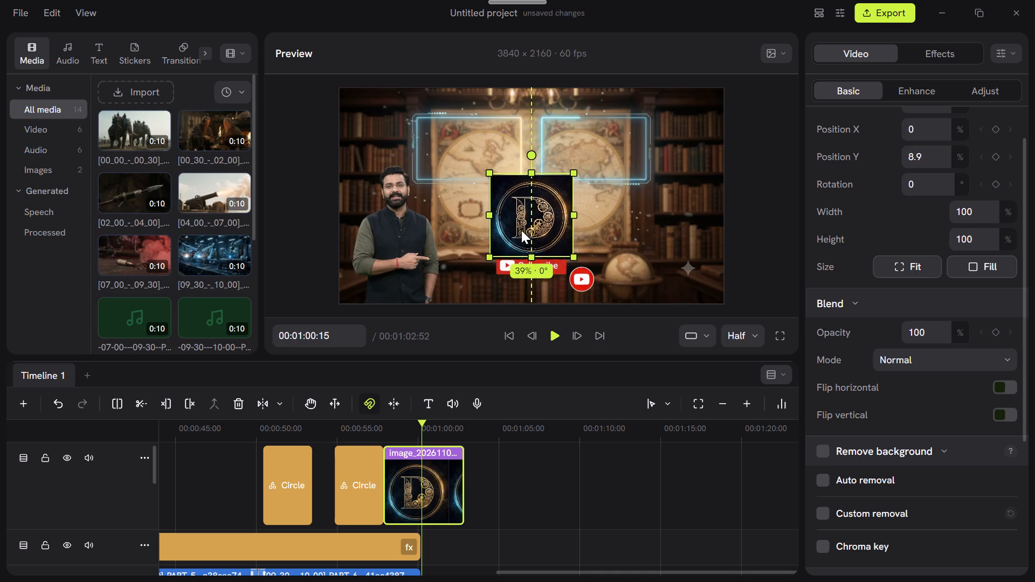
drag(521, 230, 522, 238)
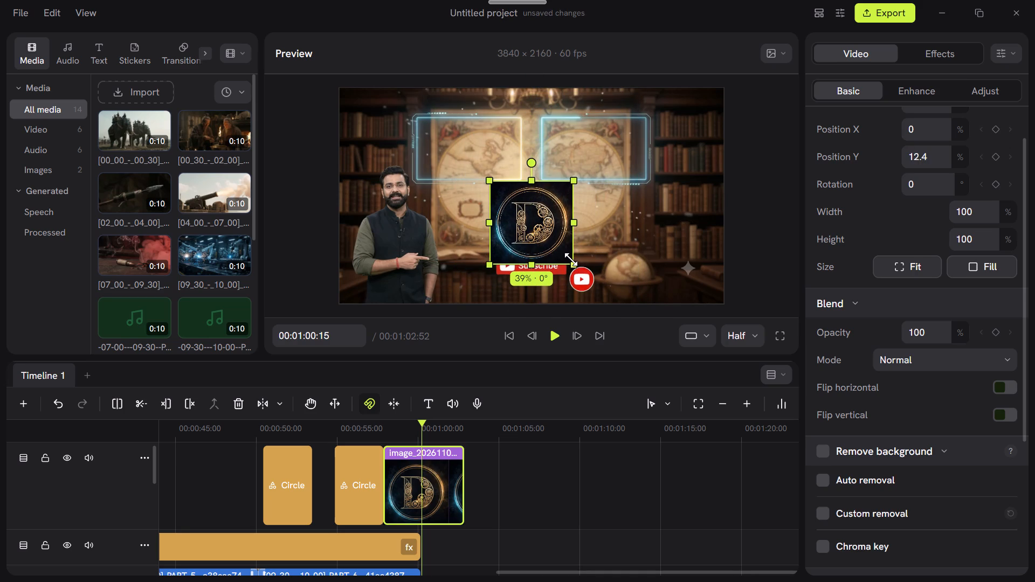
drag(575, 262, 546, 242)
click(534, 225)
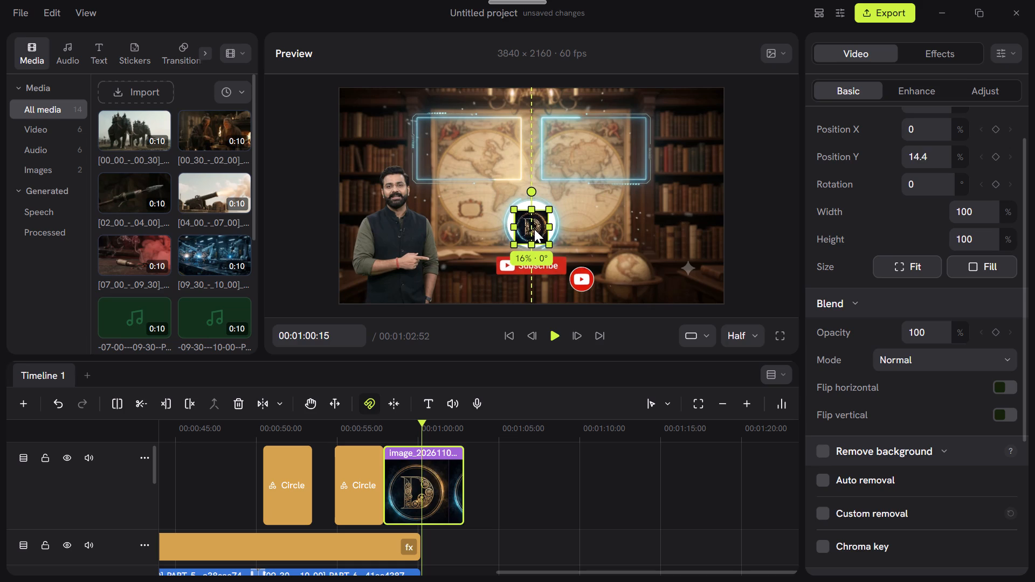
drag(548, 240, 555, 249)
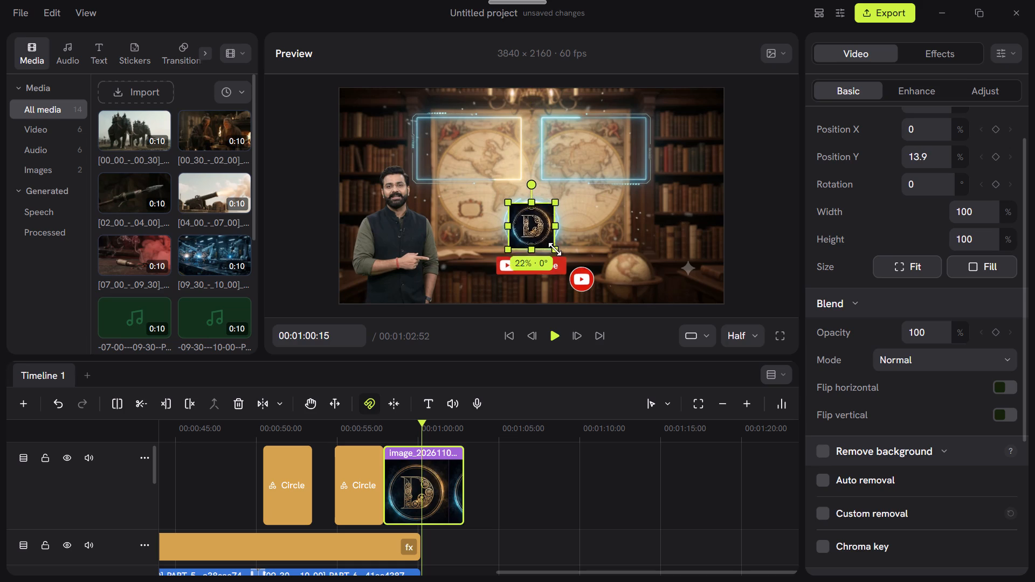
drag(555, 249, 556, 249)
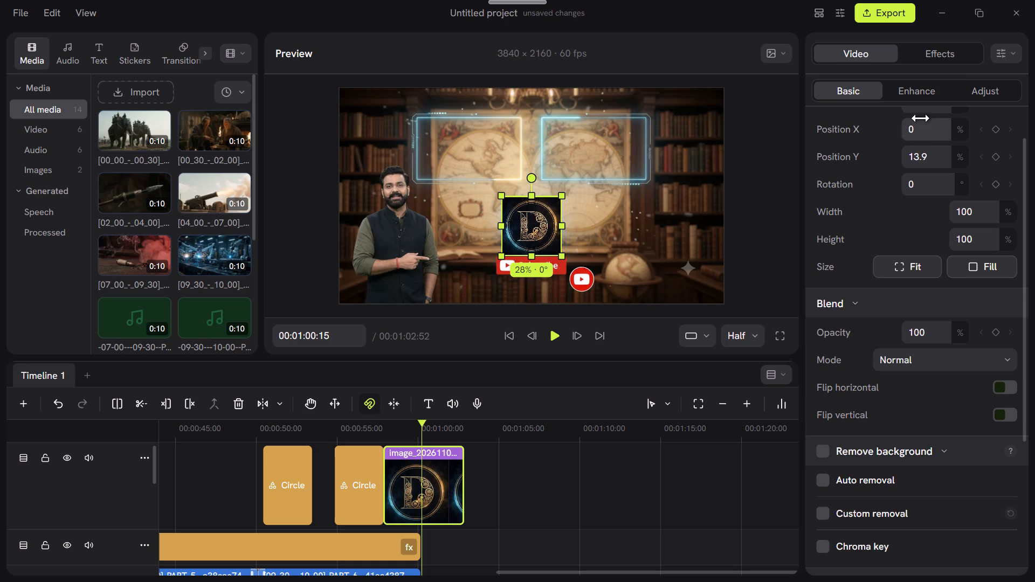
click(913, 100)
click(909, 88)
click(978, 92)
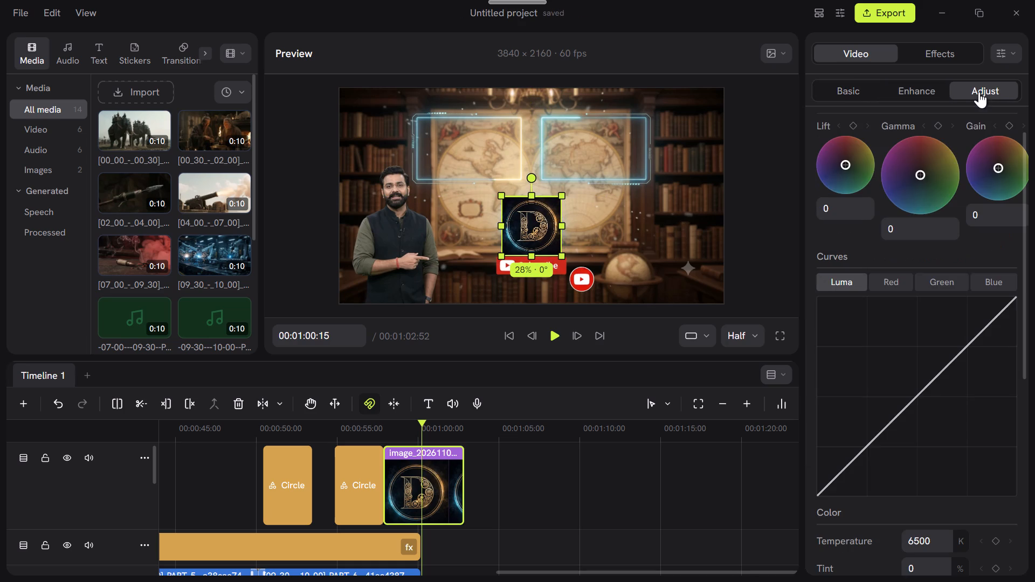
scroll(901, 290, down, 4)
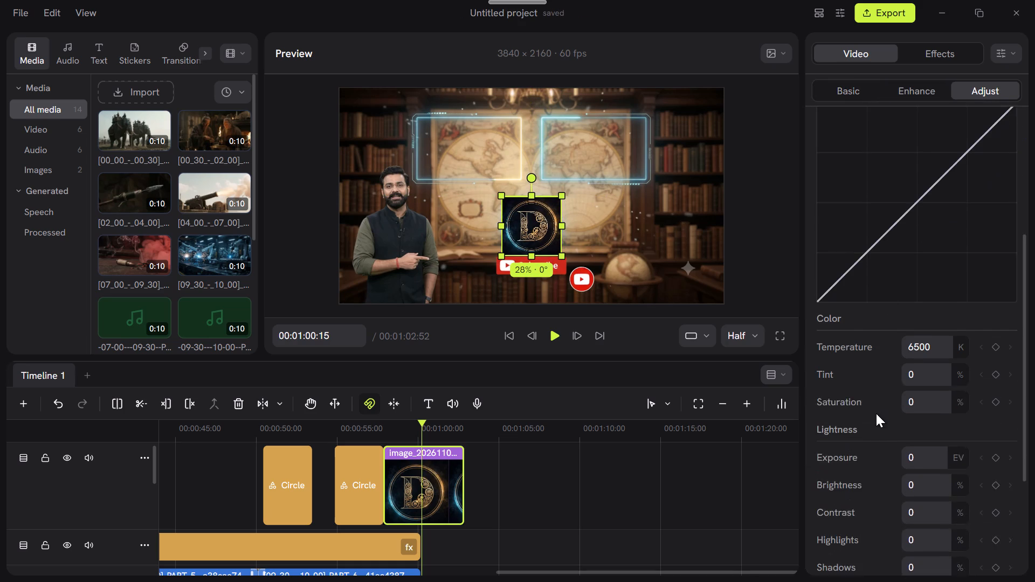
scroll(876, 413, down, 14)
Delete the Circle clip just before the D logo clip on the top track.
click(349, 475)
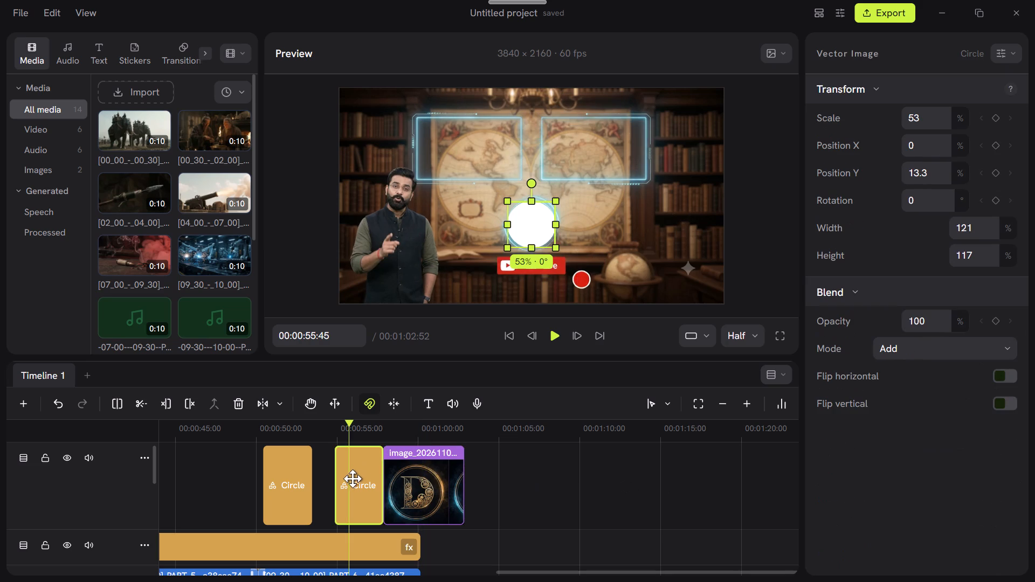
right_click(359, 500)
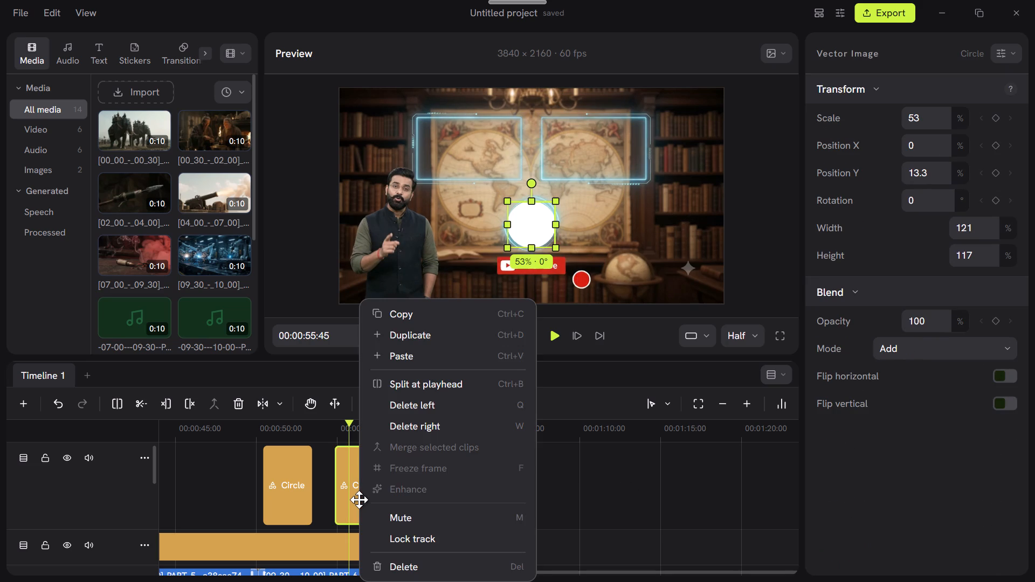
click(341, 509)
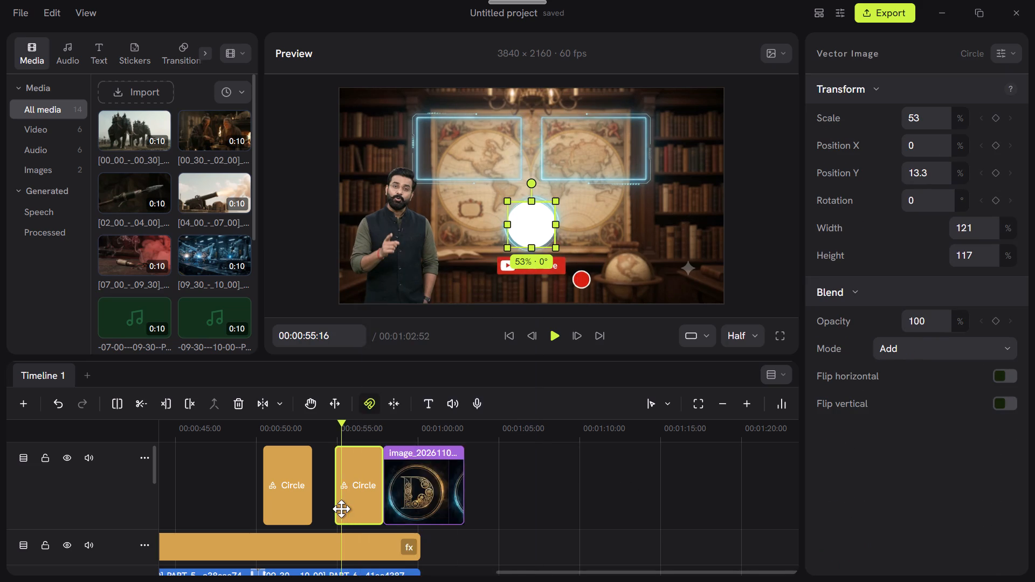
right_click(341, 509)
click(381, 572)
Open the Enhance settings for the D logo clip.
click(281, 491)
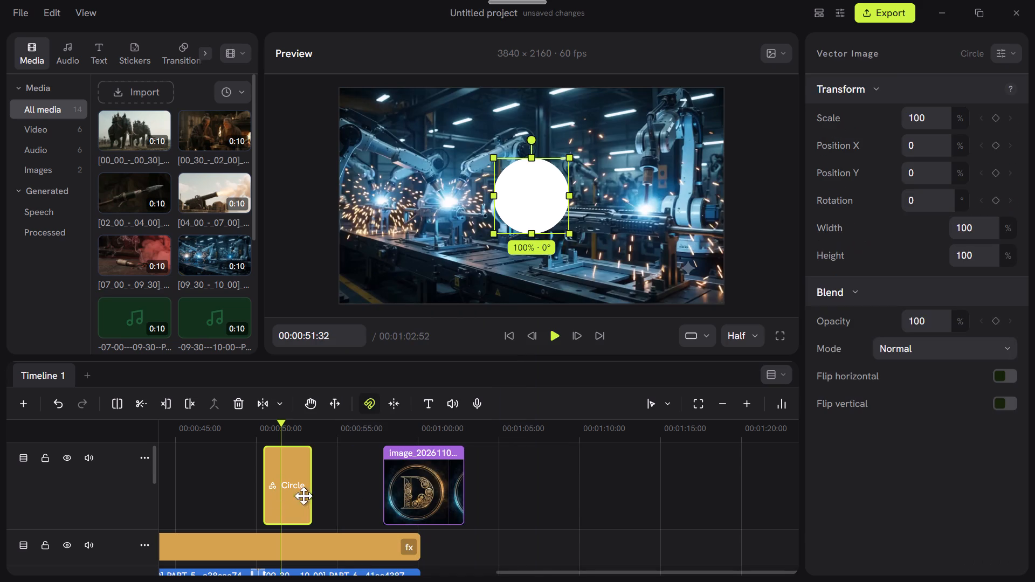
click(427, 502)
right_click(427, 502)
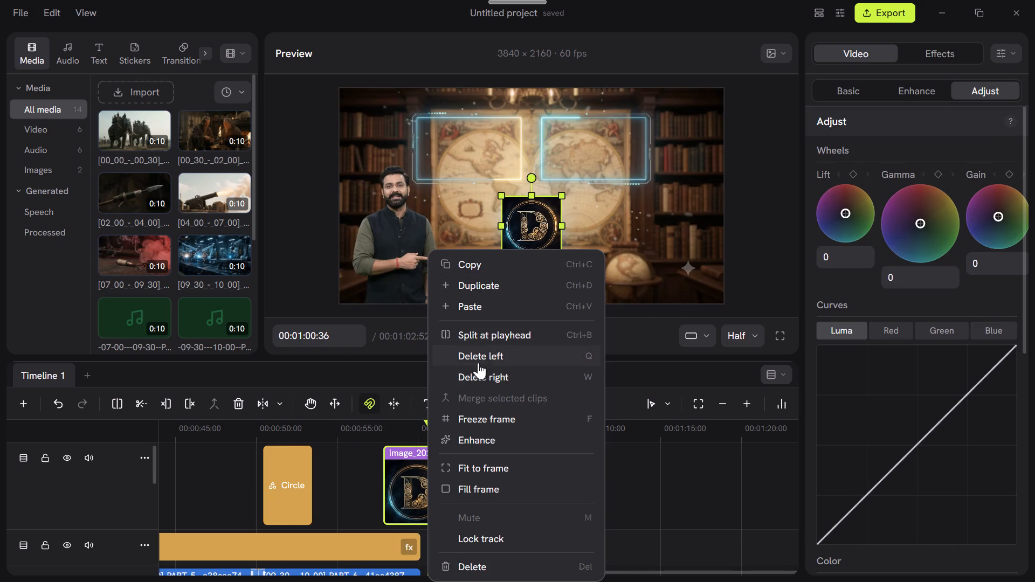
click(472, 445)
click(441, 466)
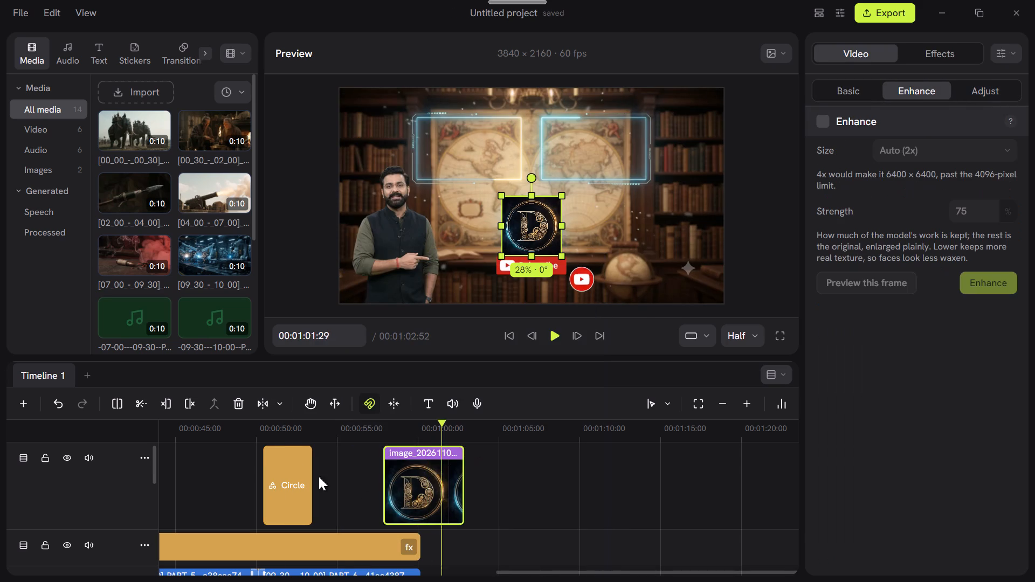
Delete the remaining Circle clip from the top track.
click(295, 472)
right_click(295, 472)
click(354, 565)
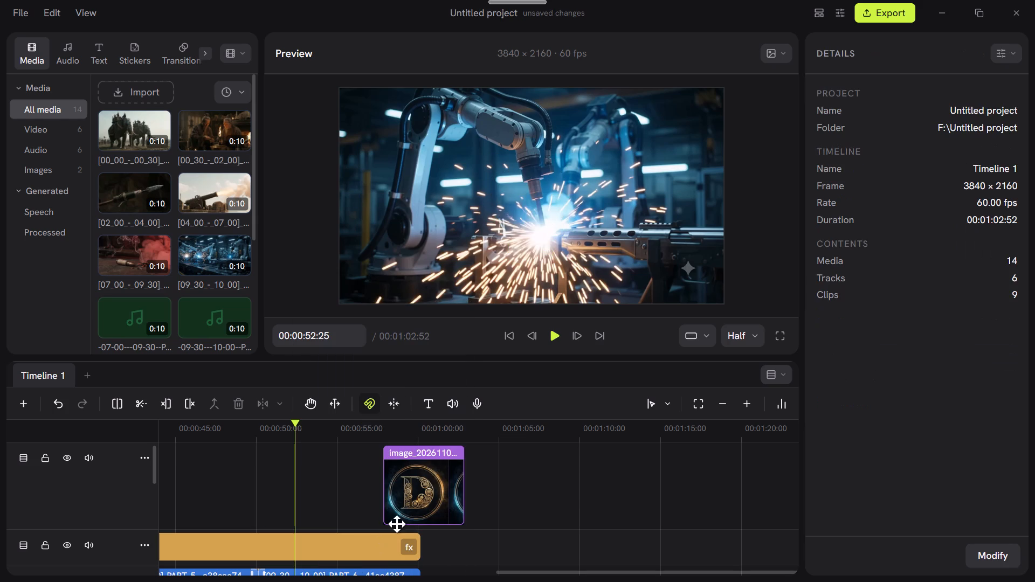
Check the frames around the D logo clip and along the last video clip on the timeline.
click(409, 518)
click(569, 489)
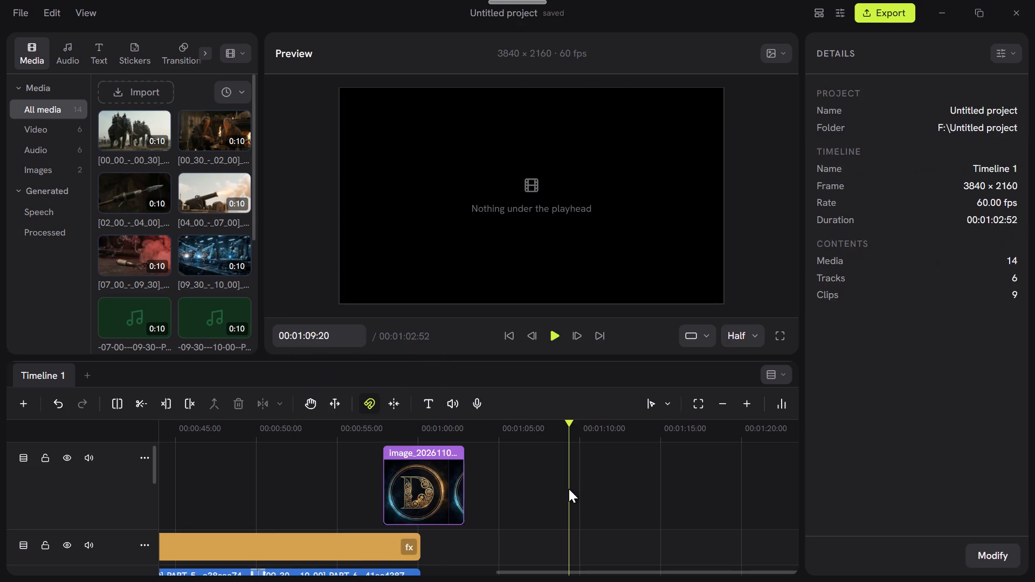
click(405, 496)
click(320, 509)
scroll(320, 510, down, 2)
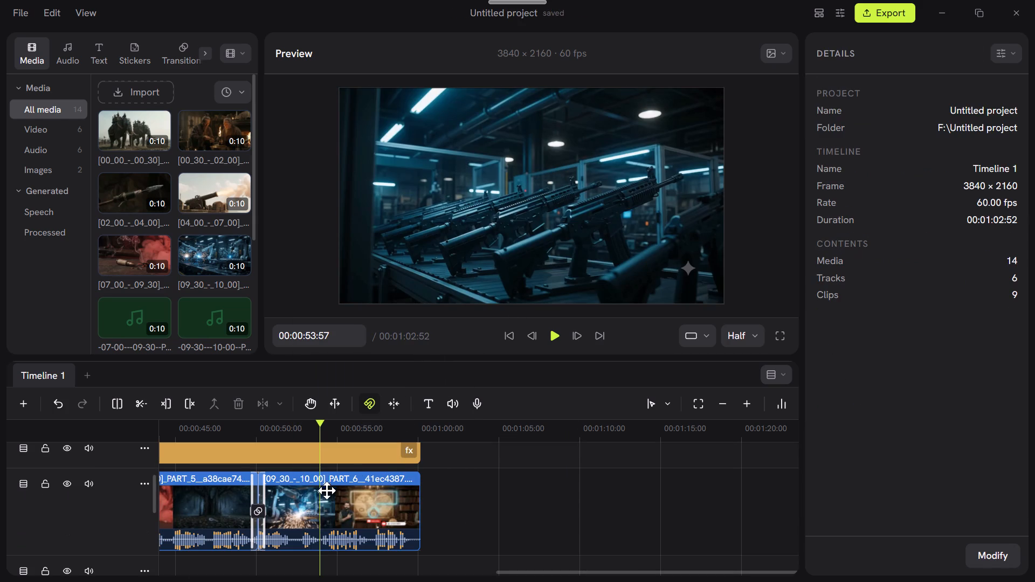
click(334, 507)
scroll(372, 521, up, 2)
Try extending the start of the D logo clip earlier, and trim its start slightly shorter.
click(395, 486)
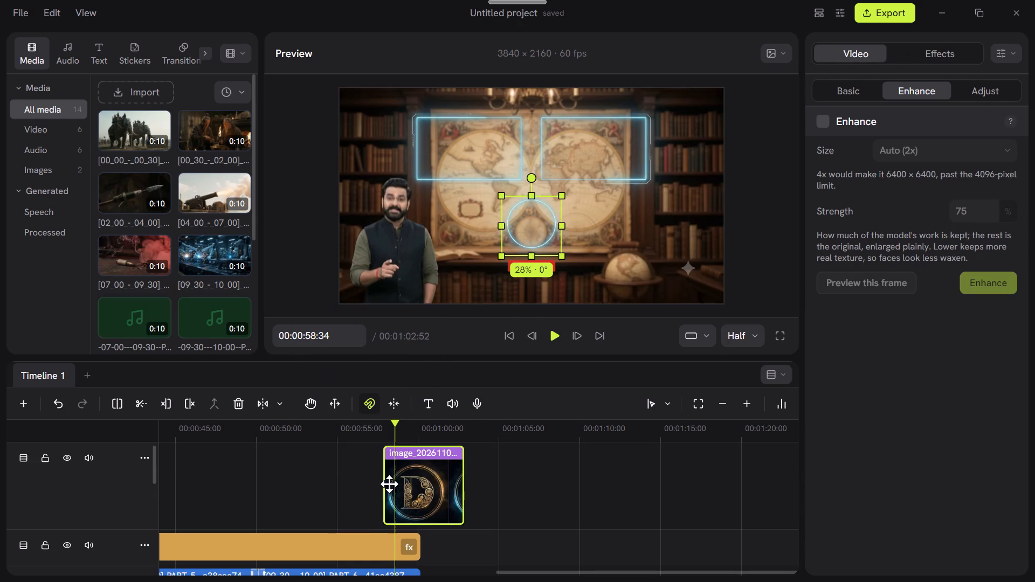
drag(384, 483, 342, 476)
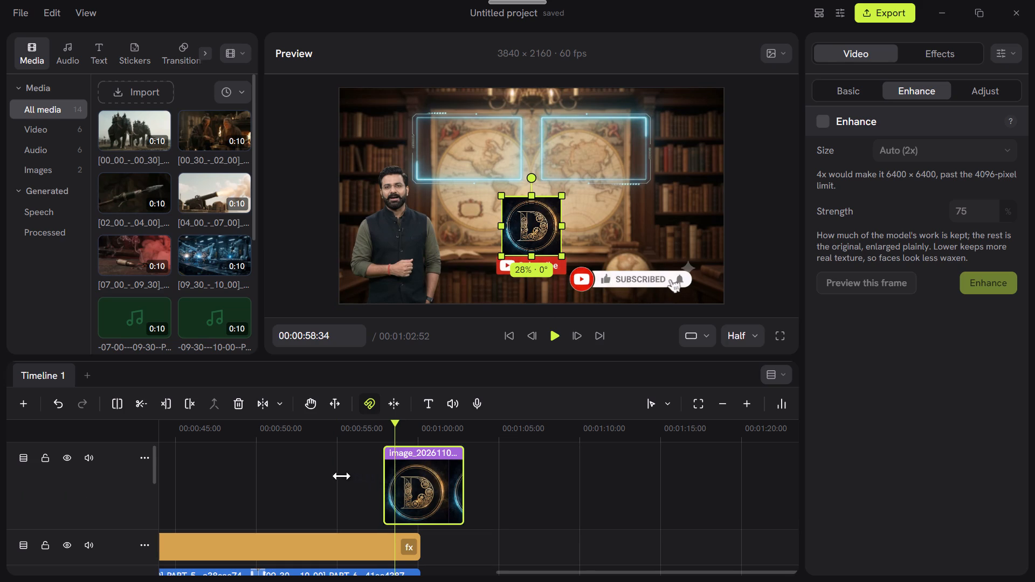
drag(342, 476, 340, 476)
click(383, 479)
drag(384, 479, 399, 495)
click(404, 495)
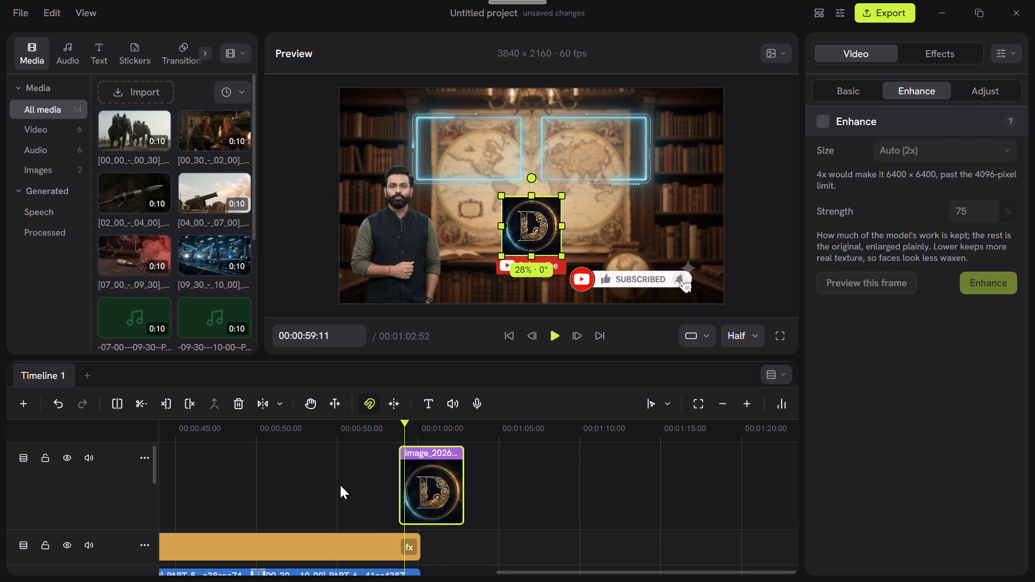
Restore the D logo clip's trimmed start and move the clip earlier on the top track to begin at 00:00:55:02.
click(337, 483)
scroll(383, 485, down, 1)
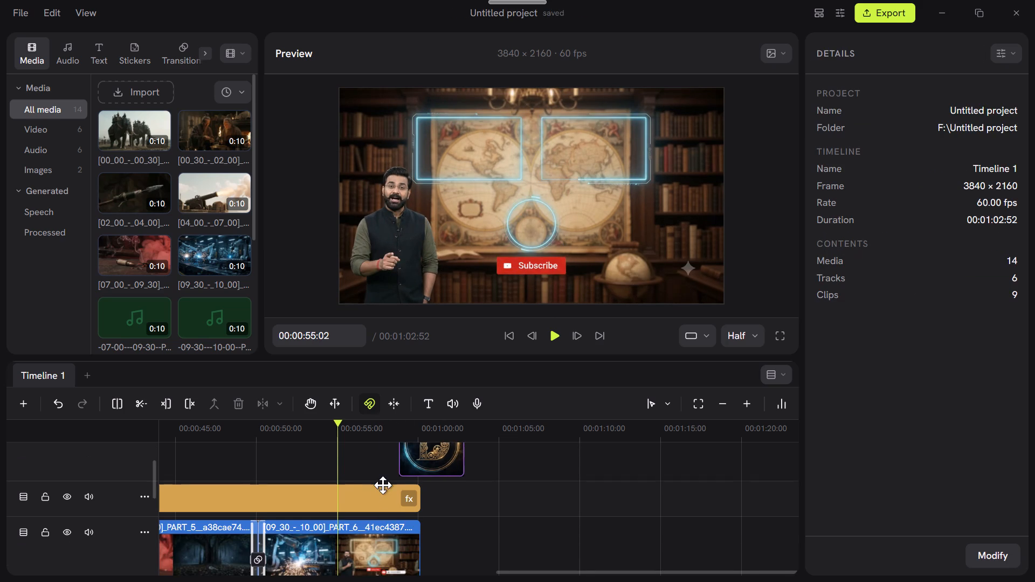
scroll(413, 495, up, 1)
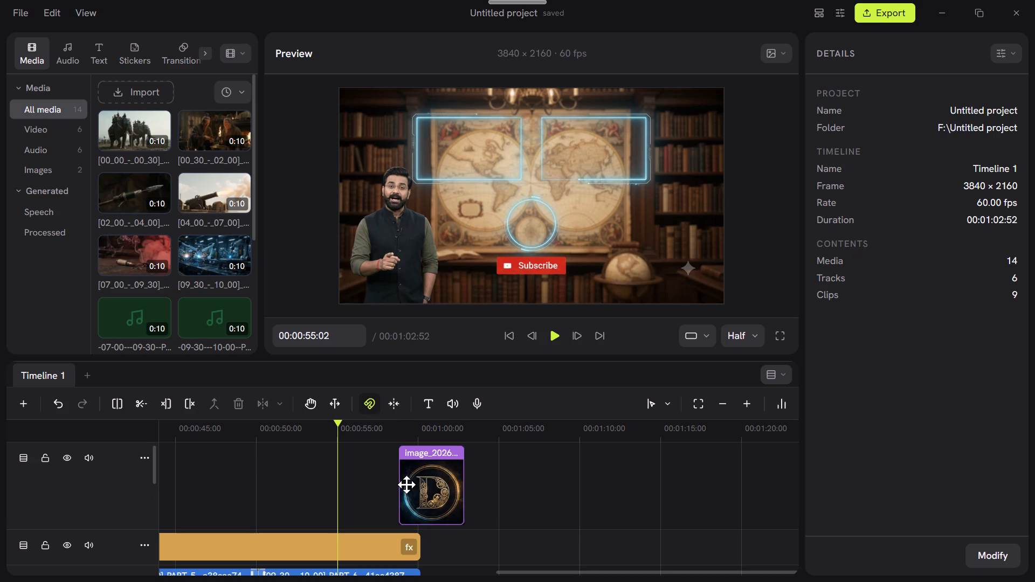
drag(400, 484, 335, 480)
drag(415, 494, 376, 494)
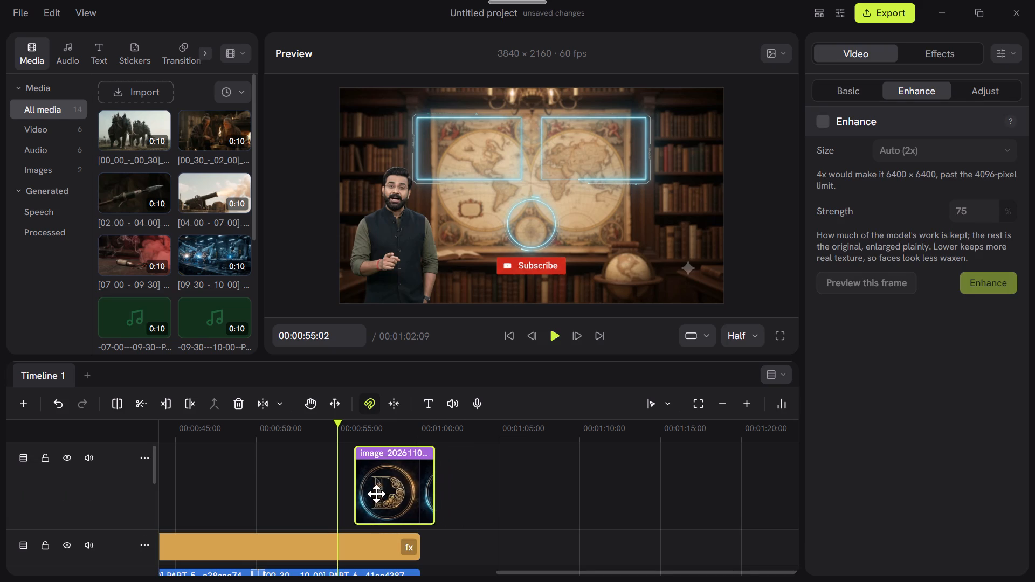
drag(376, 494, 364, 493)
Play back the end-screen section from just before the D logo clip to the end of the timeline.
scroll(366, 539, down, 2)
scroll(347, 530, up, 1)
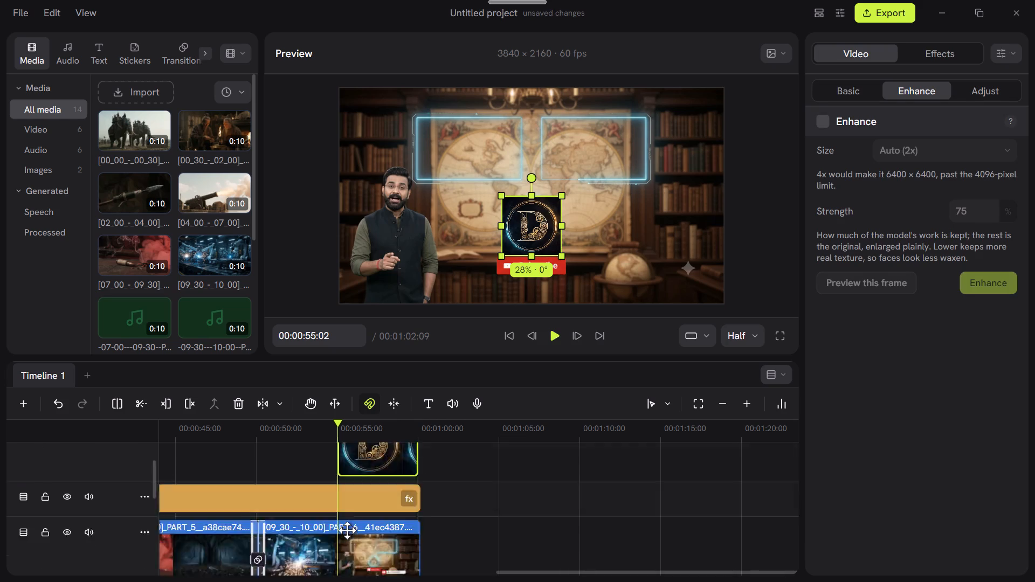
scroll(347, 530, up, 2)
click(308, 510)
click(558, 342)
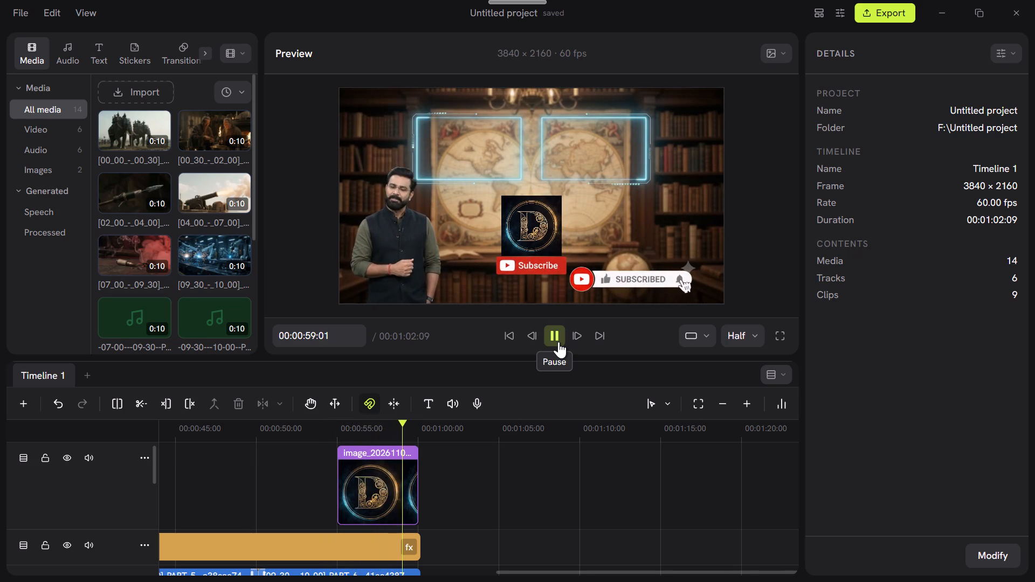
scroll(558, 343, down, 2)
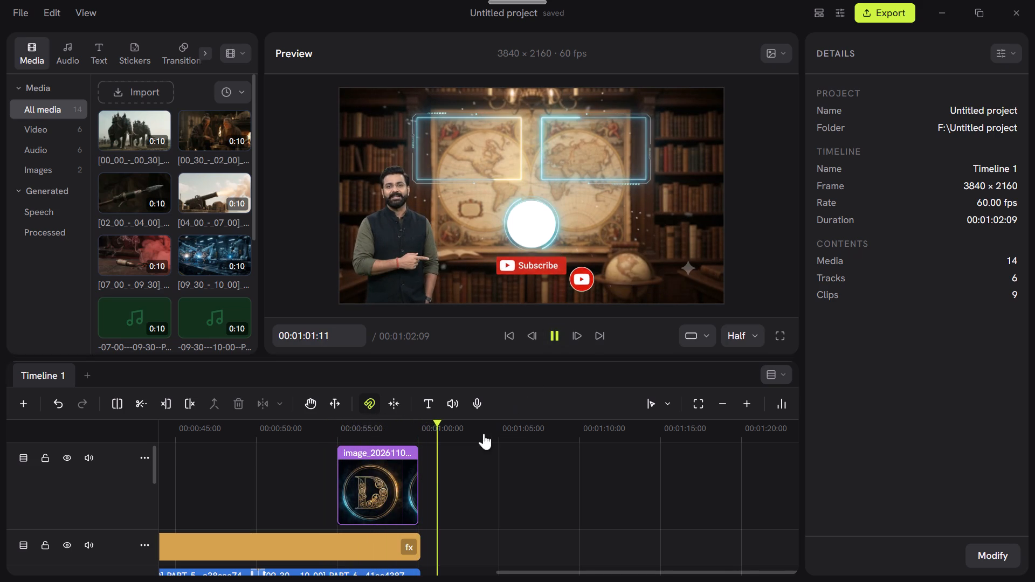
scroll(437, 486, up, 1)
scroll(437, 486, down, 1)
scroll(437, 486, up, 2)
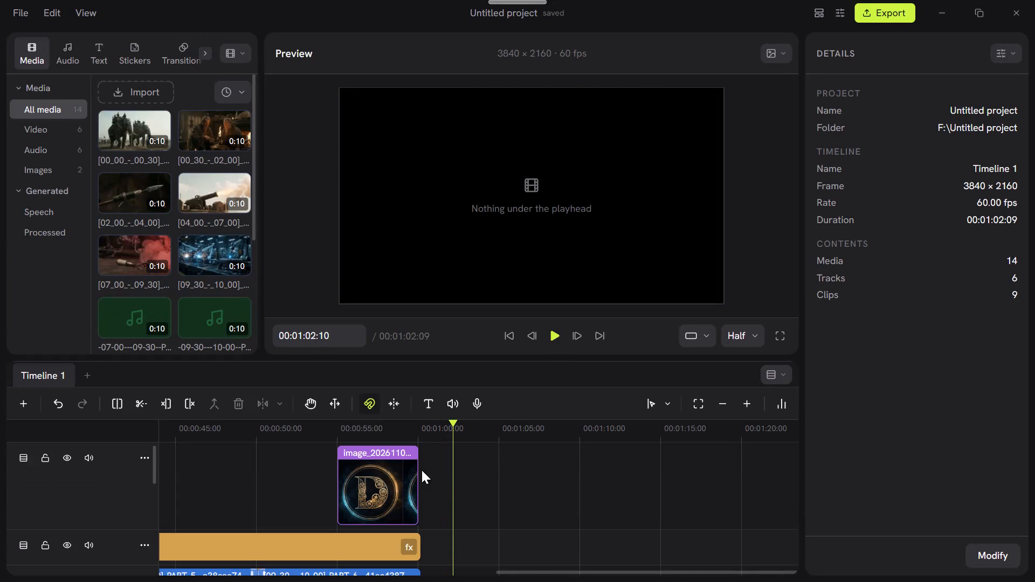
Delete the leftover frame-00.00.56 still image clip from the bottom track of the timeline.
scroll(421, 466, down, 3)
scroll(421, 468, up, 6)
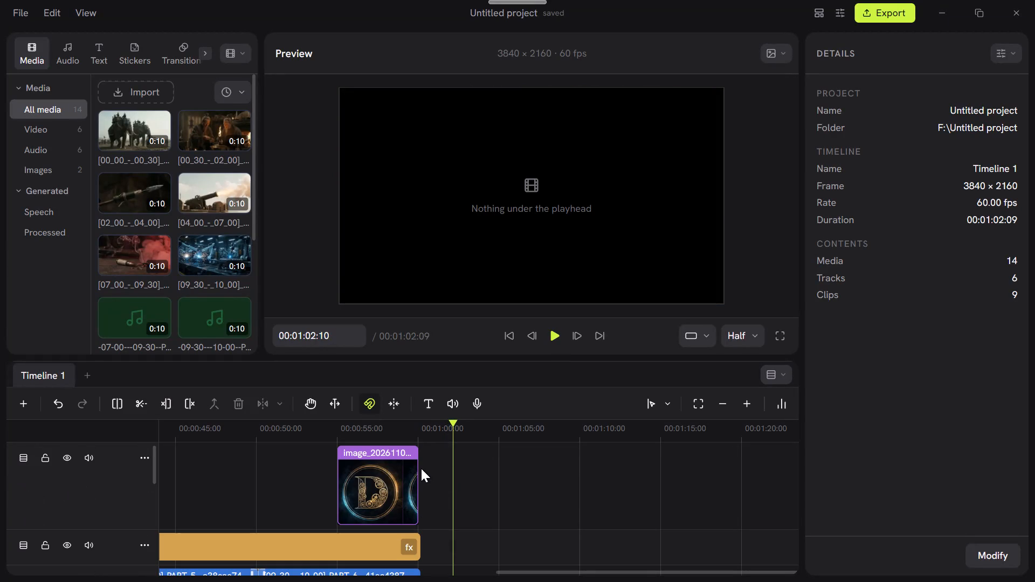
click(419, 462)
scroll(423, 460, down, 1)
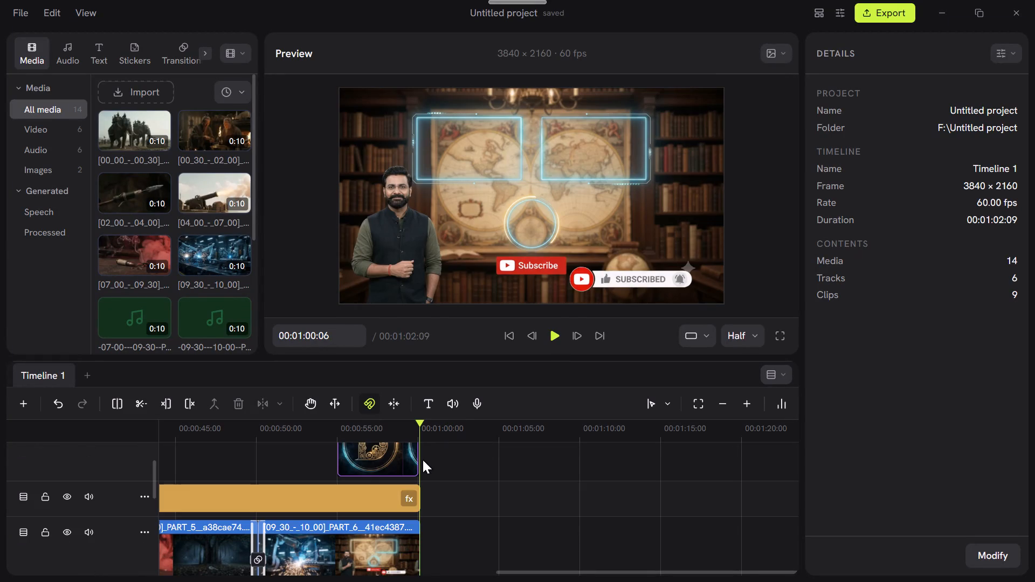
scroll(433, 480, up, 2)
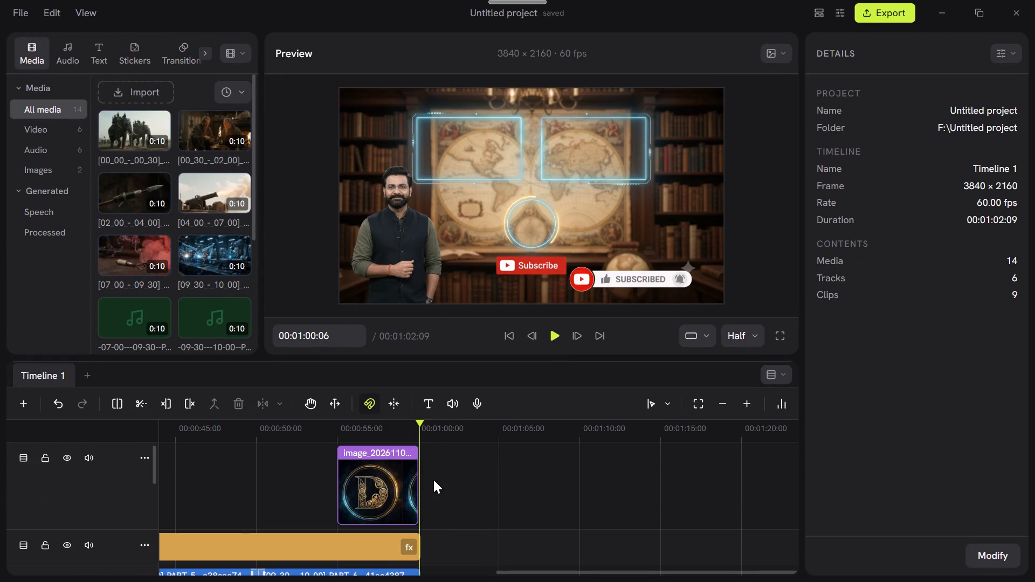
scroll(433, 480, down, 7)
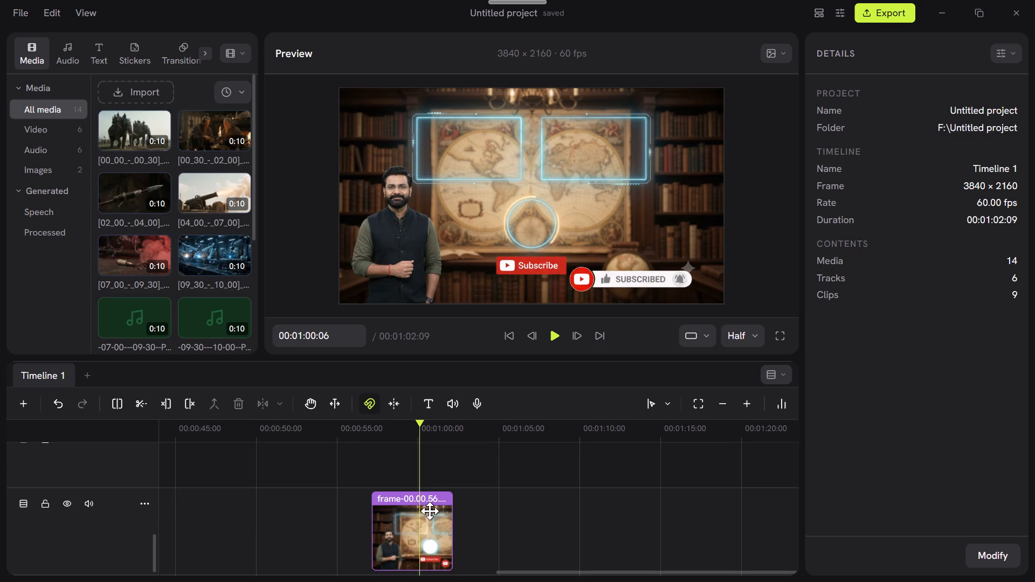
right_click(430, 521)
click(450, 569)
scroll(443, 550, up, 6)
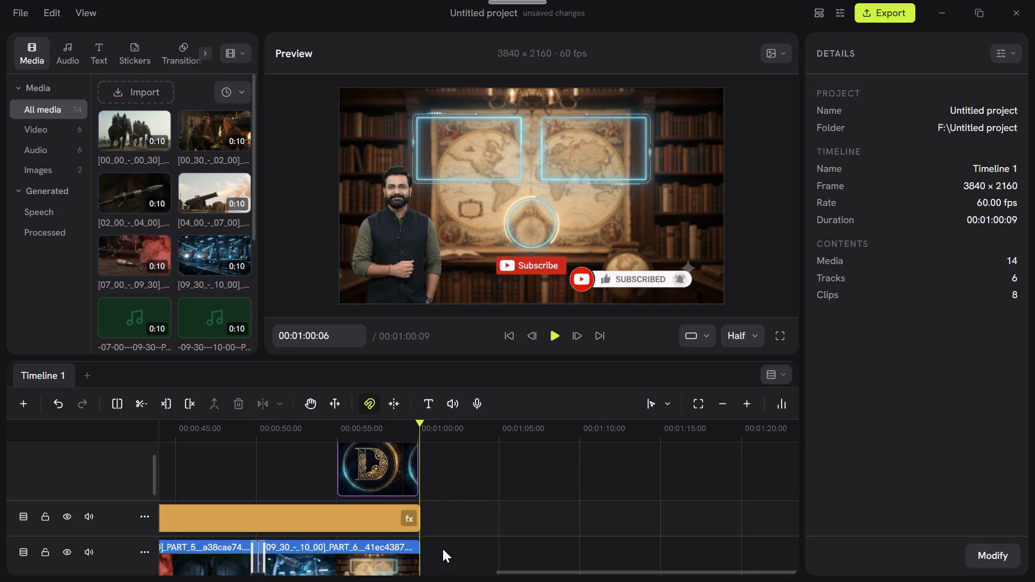
scroll(443, 549, up, 8)
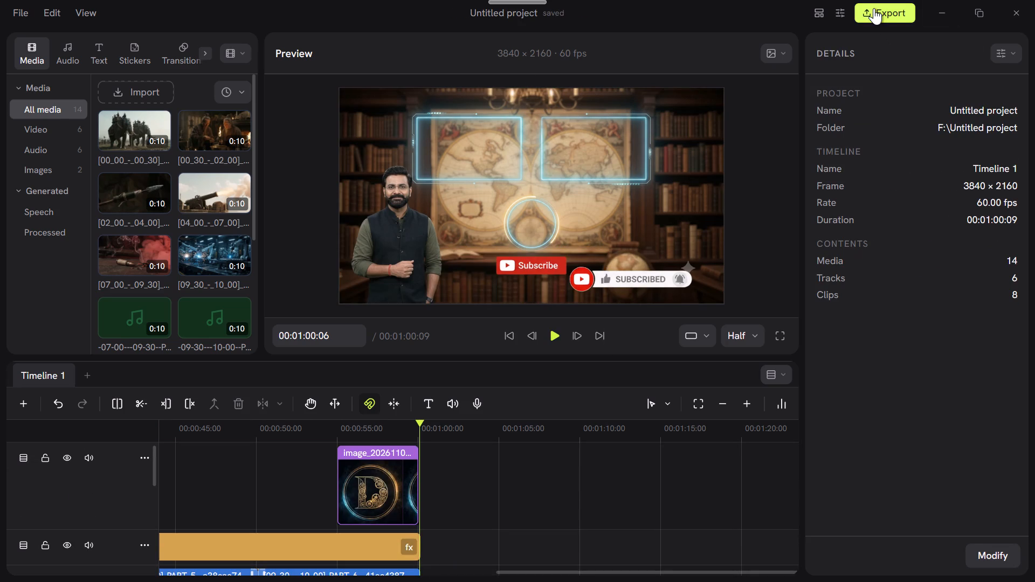
Play back the assembled video from about the first second of the timeline to review it.
scroll(367, 452, up, 5)
scroll(263, 465, right, 20)
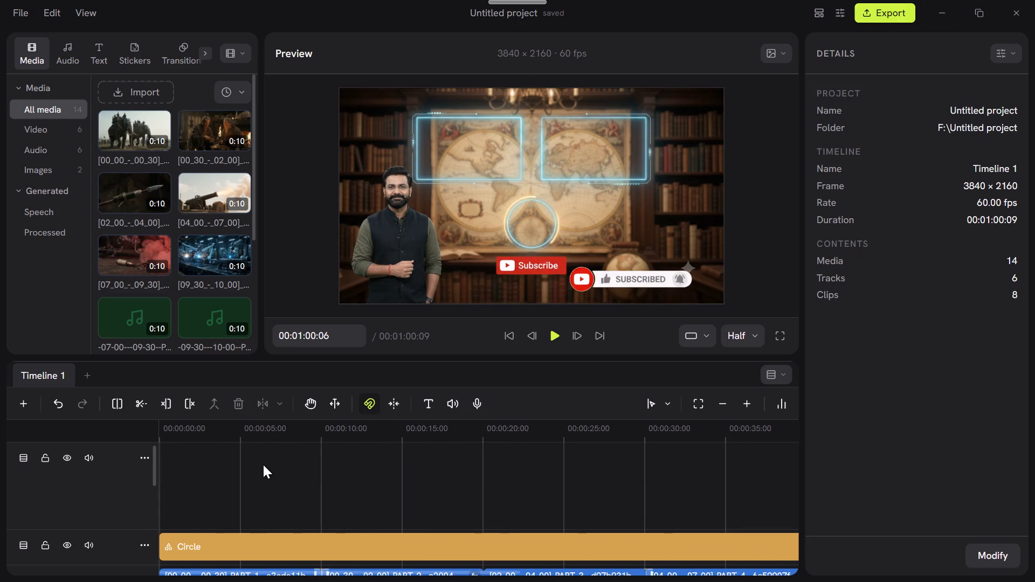
scroll(263, 465, right, 8)
click(173, 449)
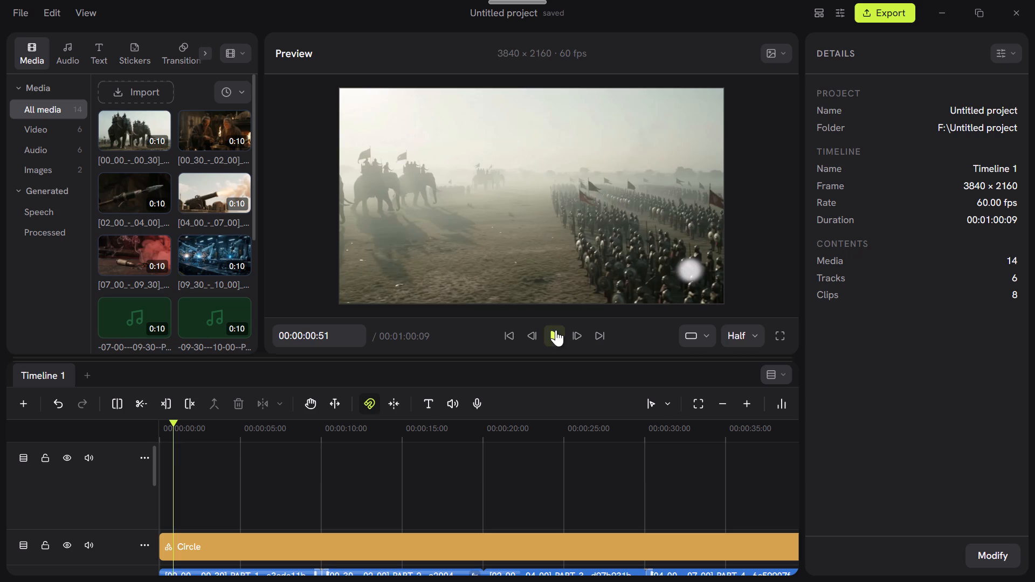
click(559, 327)
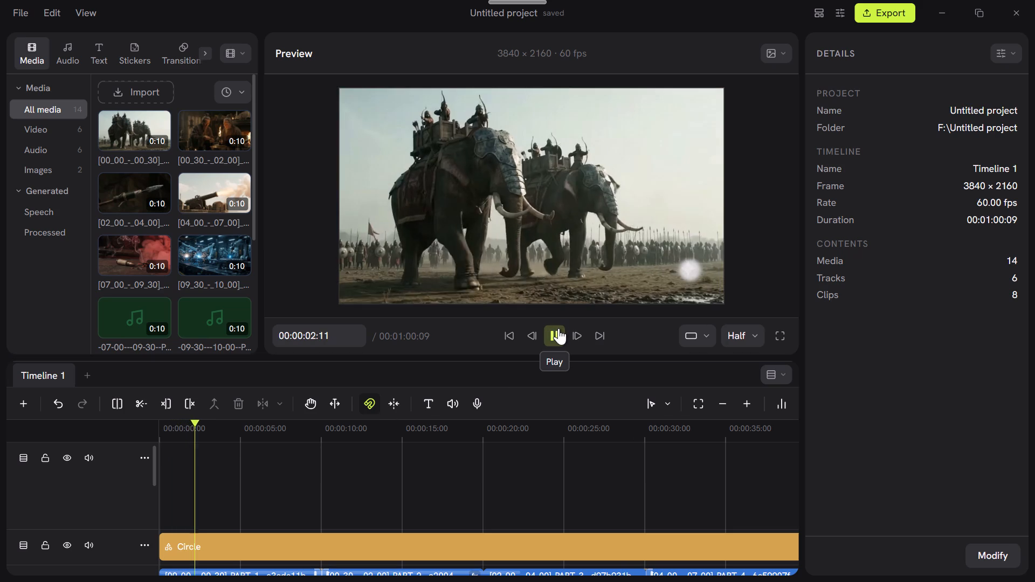
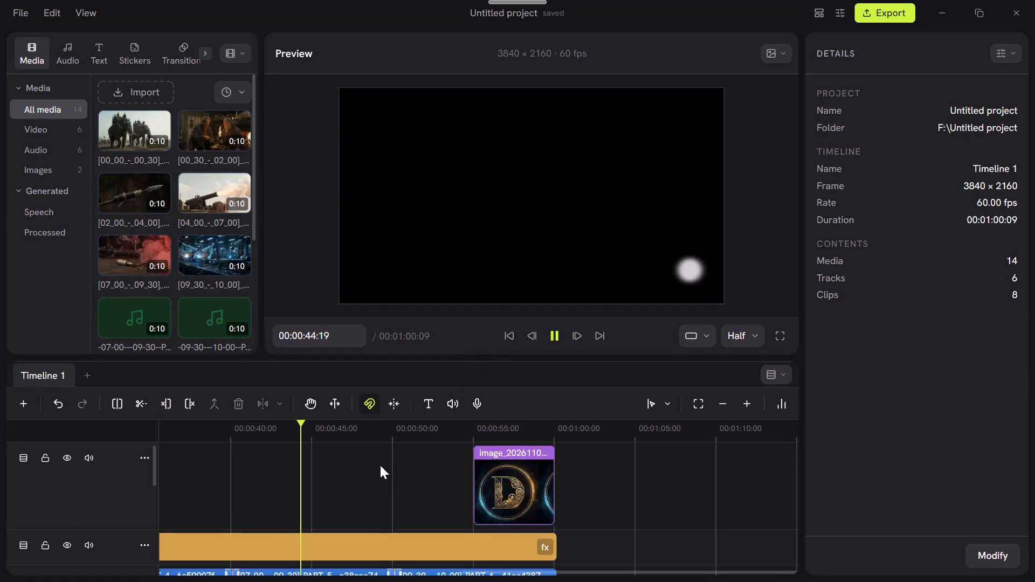
Replace the PART 5 clip on the main video track with a fresh copy of the [07_00_-_09_30] clip from the media library, starting at 00:00:40.
scroll(374, 473, down, 3)
scroll(374, 474, up, 2)
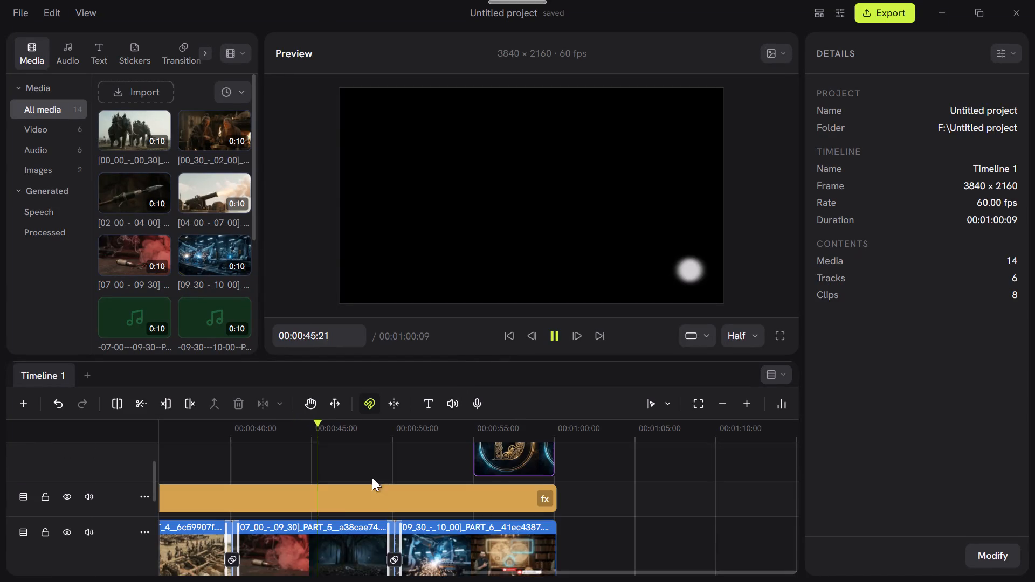
scroll(346, 502, down, 1)
click(303, 528)
right_click(303, 528)
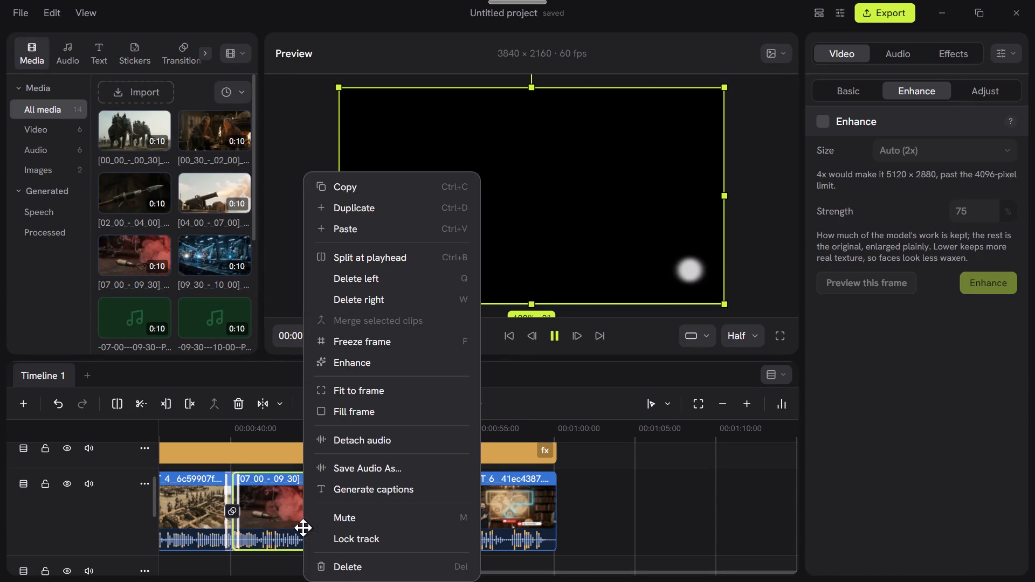
click(351, 562)
drag(127, 251, 233, 505)
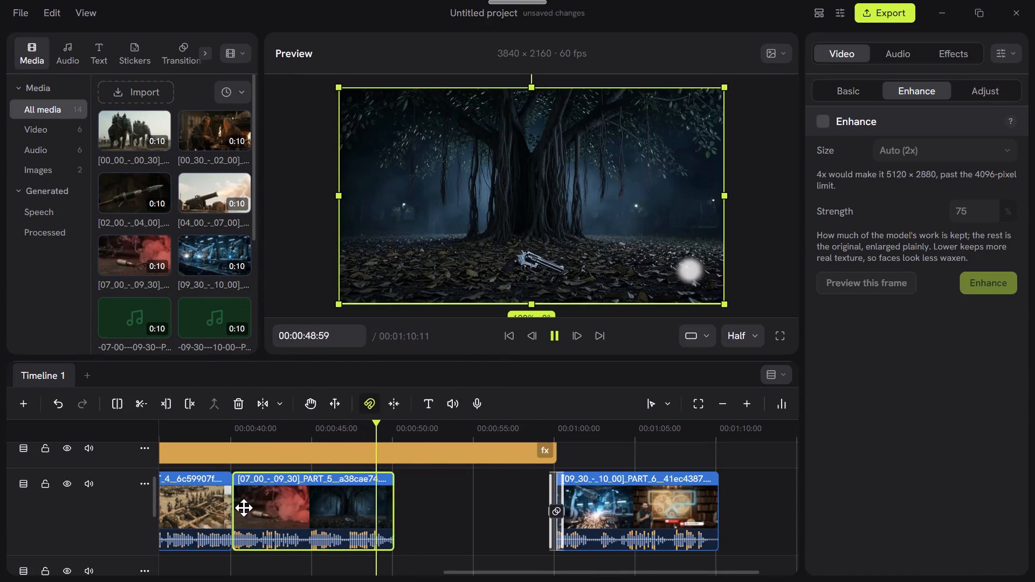
Move the PART 6 clip back along the main video track so it starts right at the end of the PART 5 clip.
drag(604, 501, 450, 489)
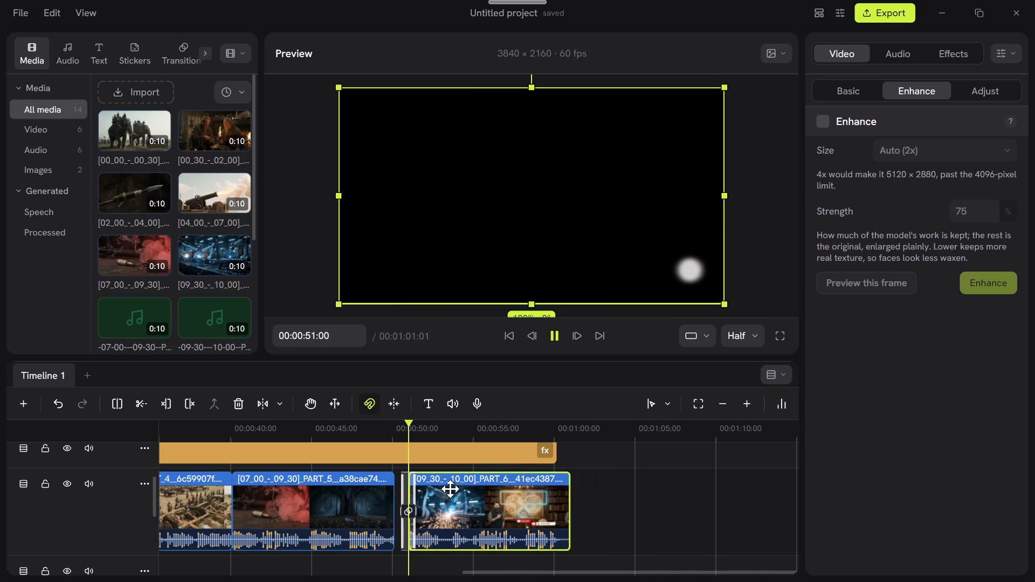
drag(450, 489, 447, 488)
Watch the PART 6 and end-screen section play to the end of the timeline, checking the D logo clip.
scroll(529, 507, up, 3)
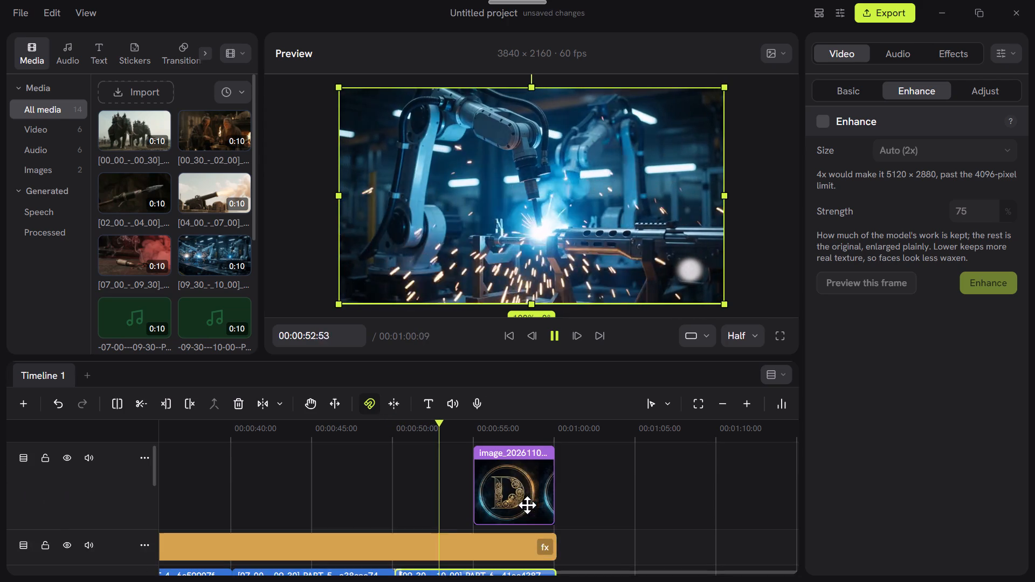
scroll(492, 487, down, 1)
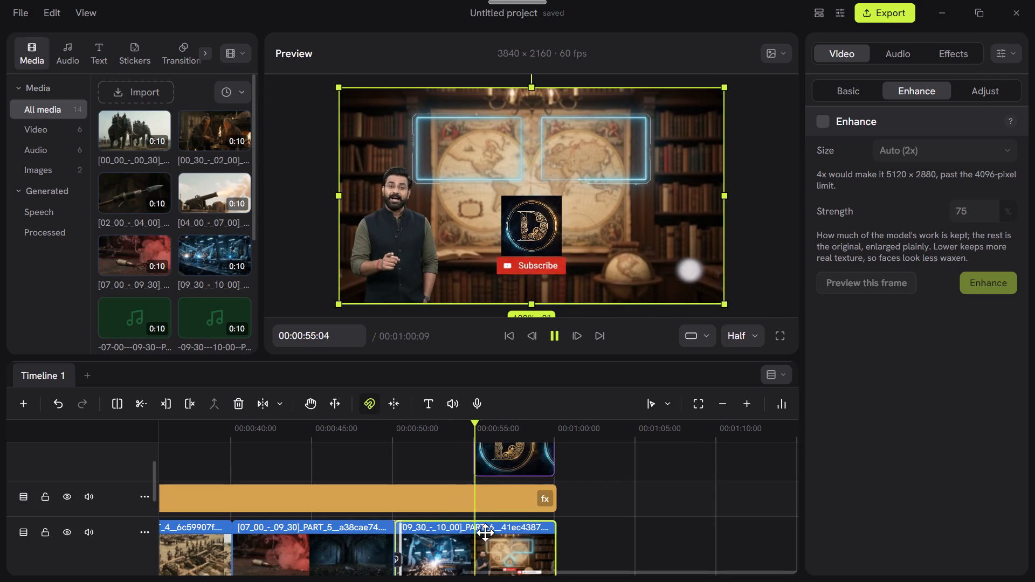
scroll(486, 532, up, 1)
click(501, 503)
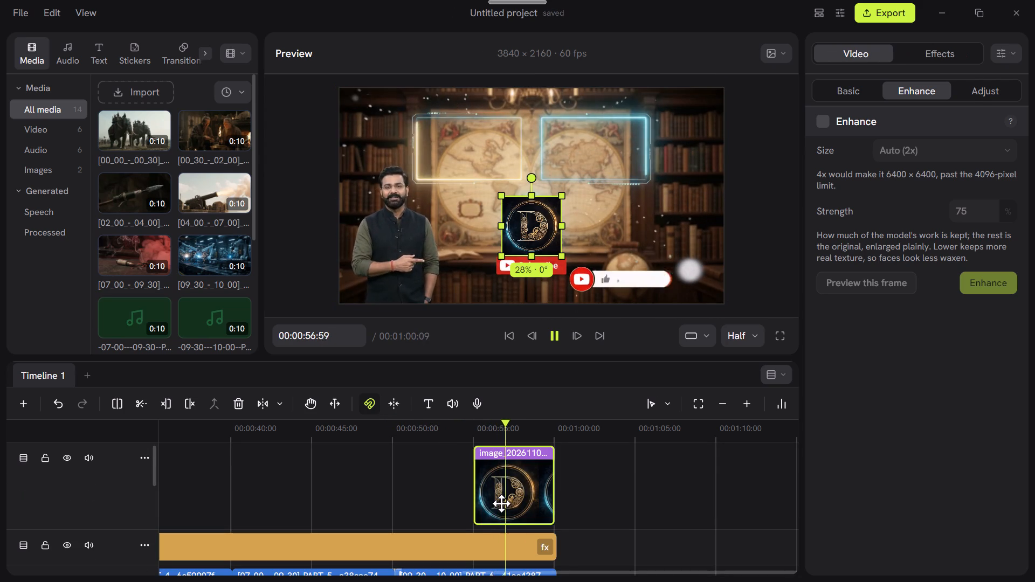
click(625, 538)
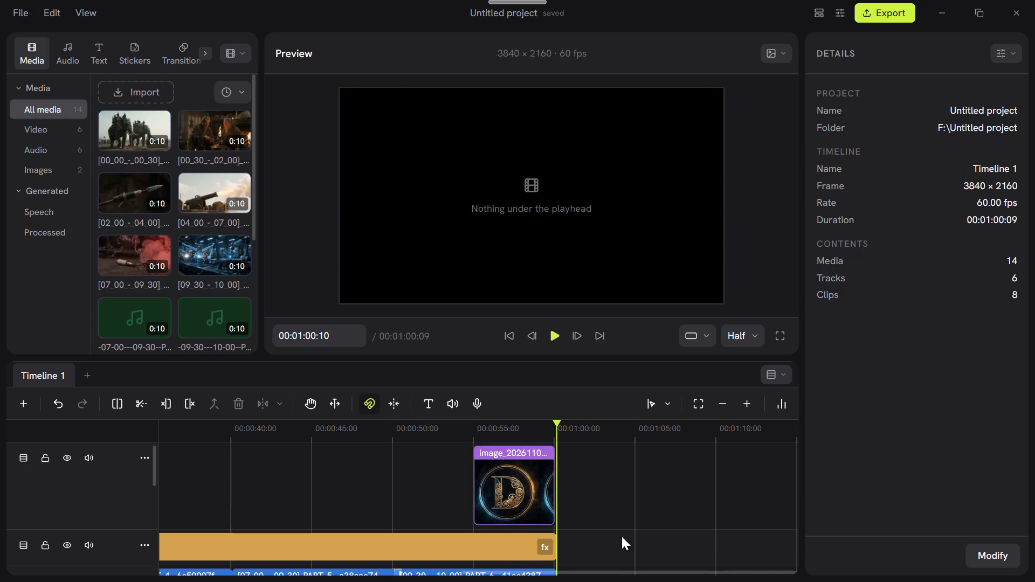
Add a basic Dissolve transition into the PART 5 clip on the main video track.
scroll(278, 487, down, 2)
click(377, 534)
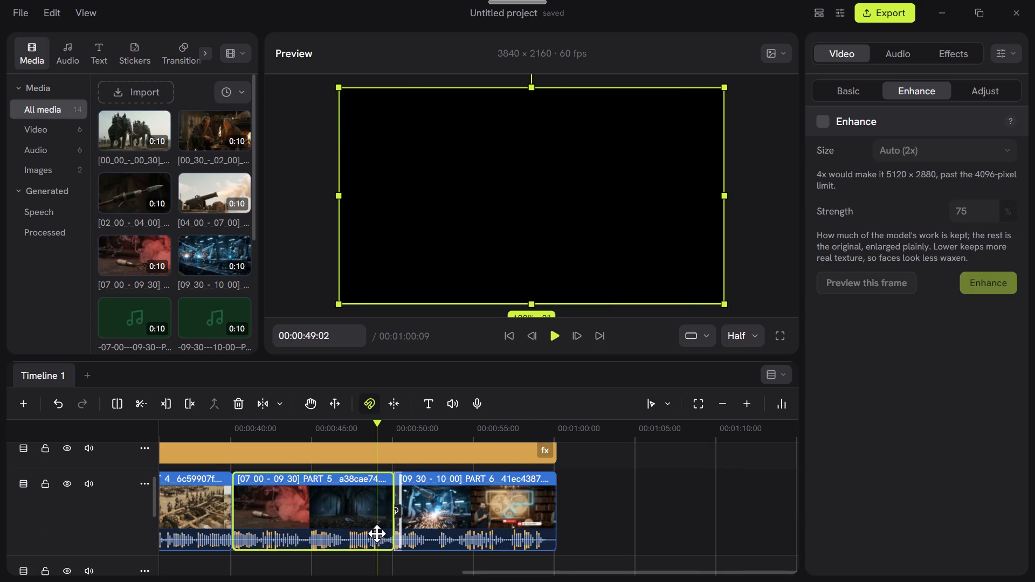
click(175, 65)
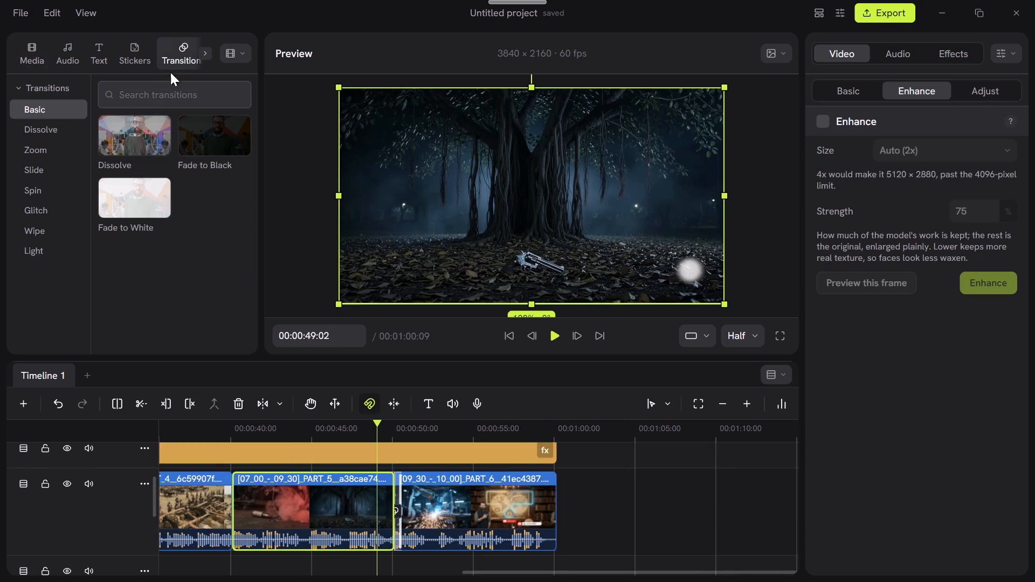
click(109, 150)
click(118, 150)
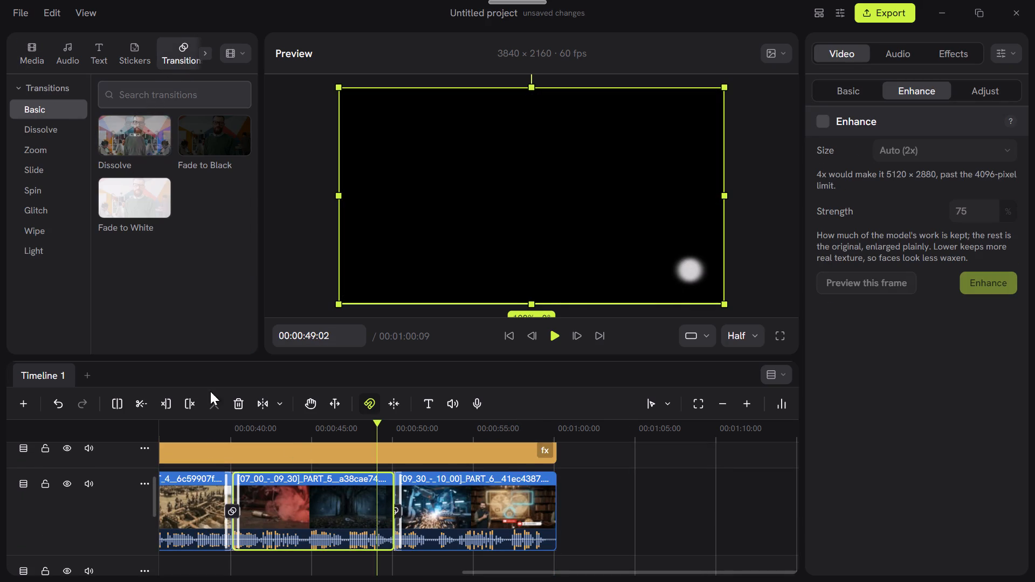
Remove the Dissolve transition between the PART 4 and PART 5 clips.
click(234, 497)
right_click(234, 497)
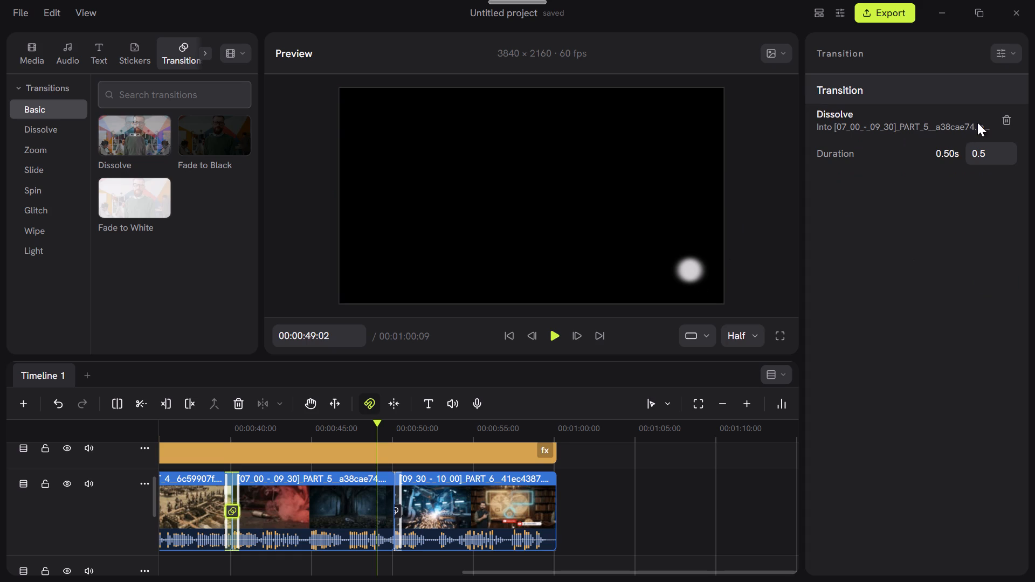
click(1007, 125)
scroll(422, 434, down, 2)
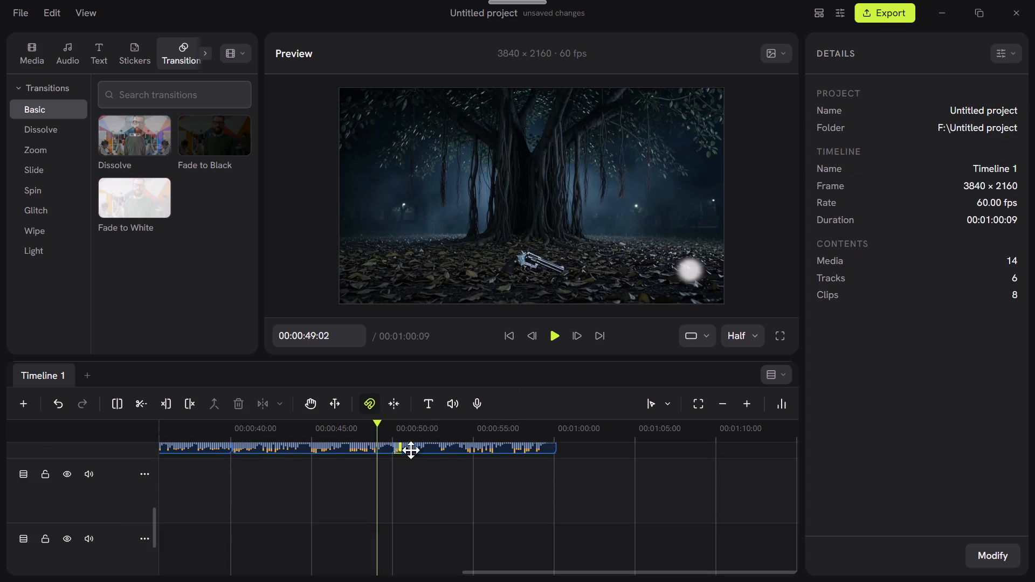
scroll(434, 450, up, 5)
Export the timeline as an H.264 video at 60 fps, with the editz folder on New Volume (F:) as the destination.
click(877, 10)
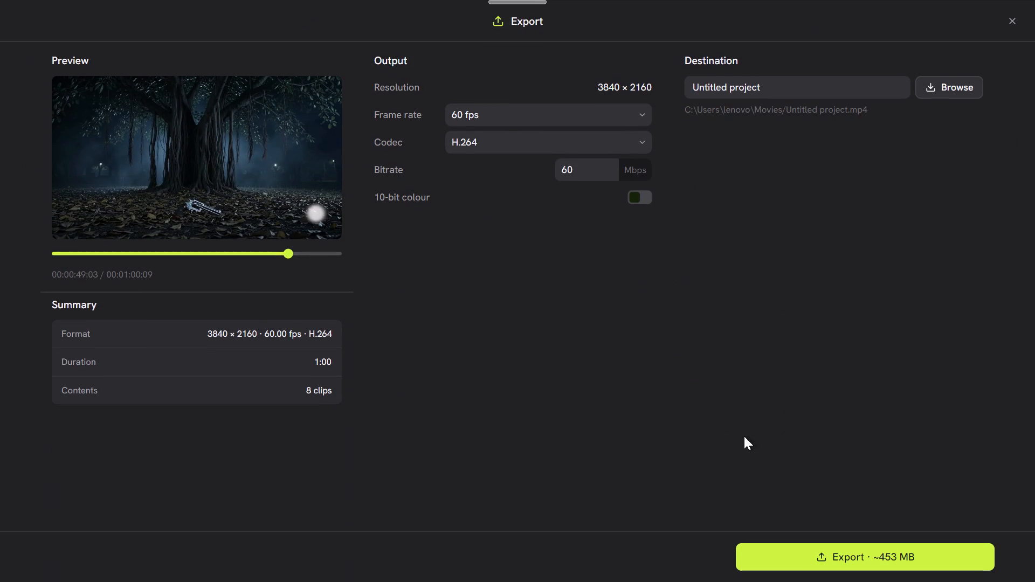
click(588, 137)
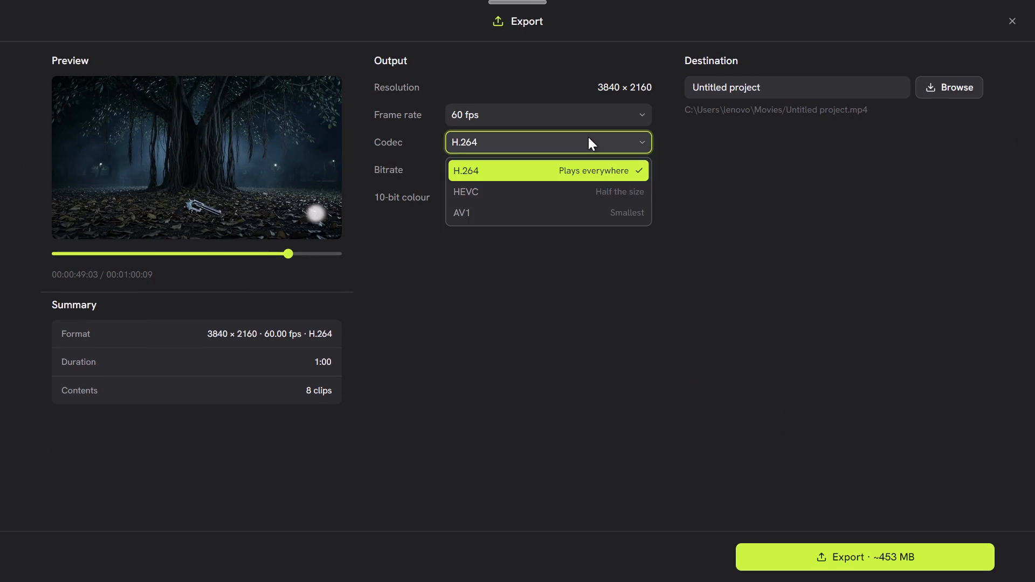
double_click(588, 137)
click(952, 95)
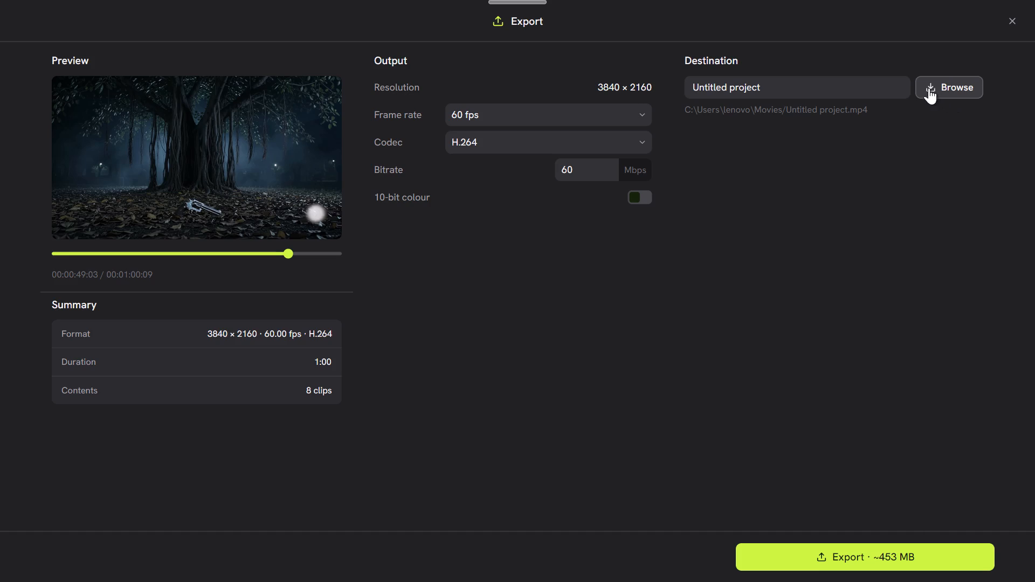
click(929, 88)
scroll(264, 242, down, 3)
scroll(25, 198, down, 2)
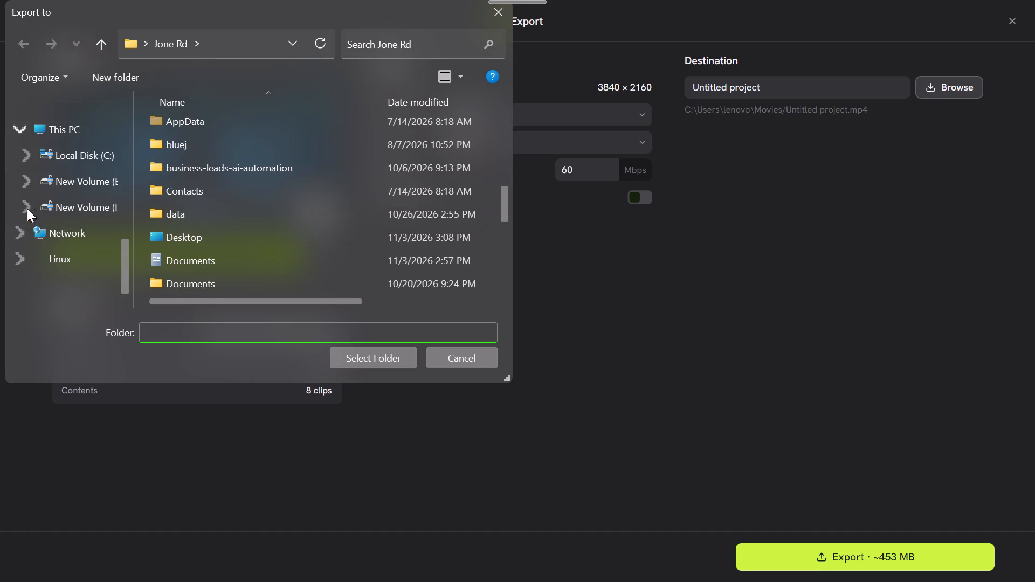
scroll(27, 209, down, 5)
click(88, 216)
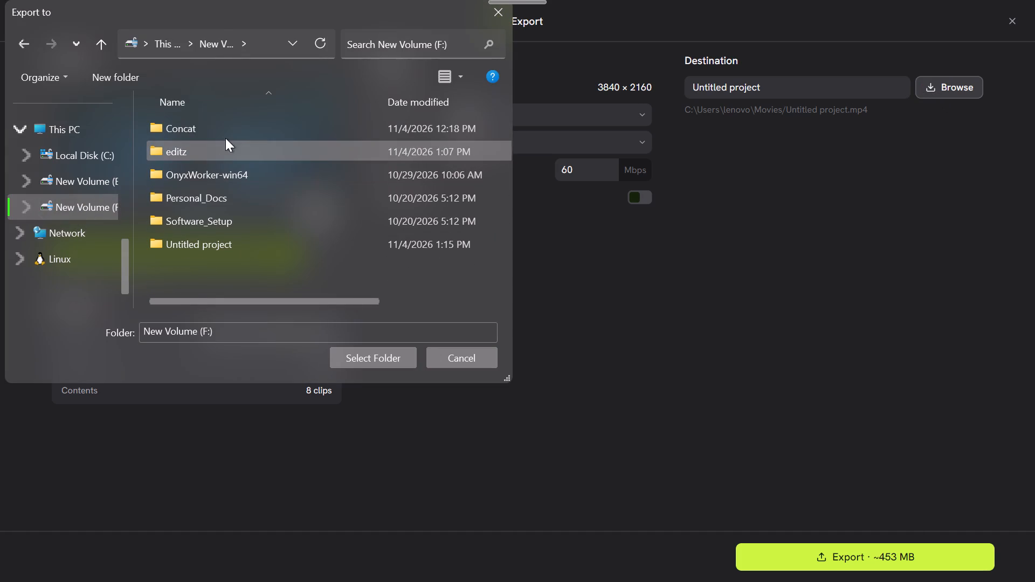
click(225, 151)
click(372, 361)
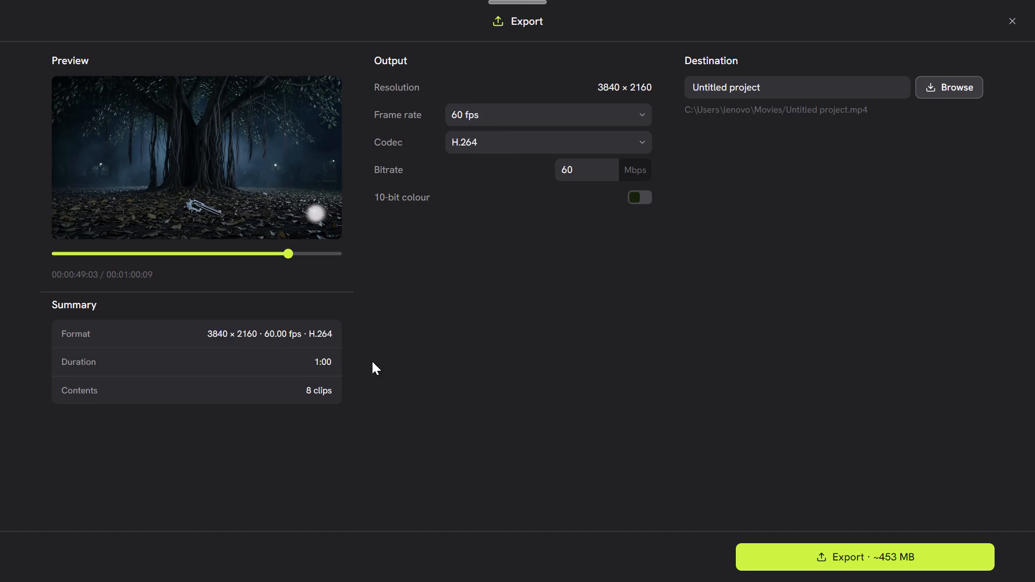
click(767, 556)
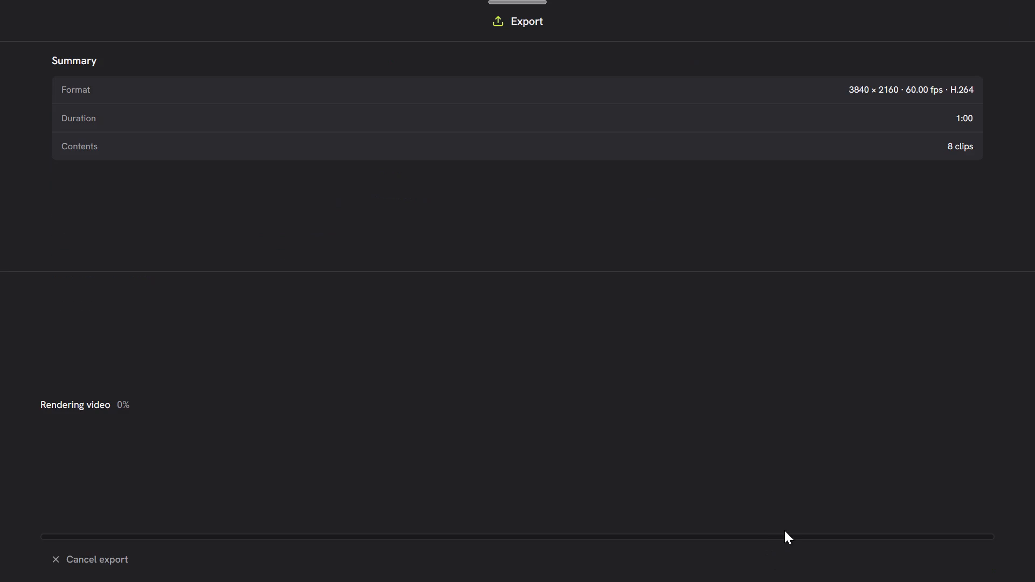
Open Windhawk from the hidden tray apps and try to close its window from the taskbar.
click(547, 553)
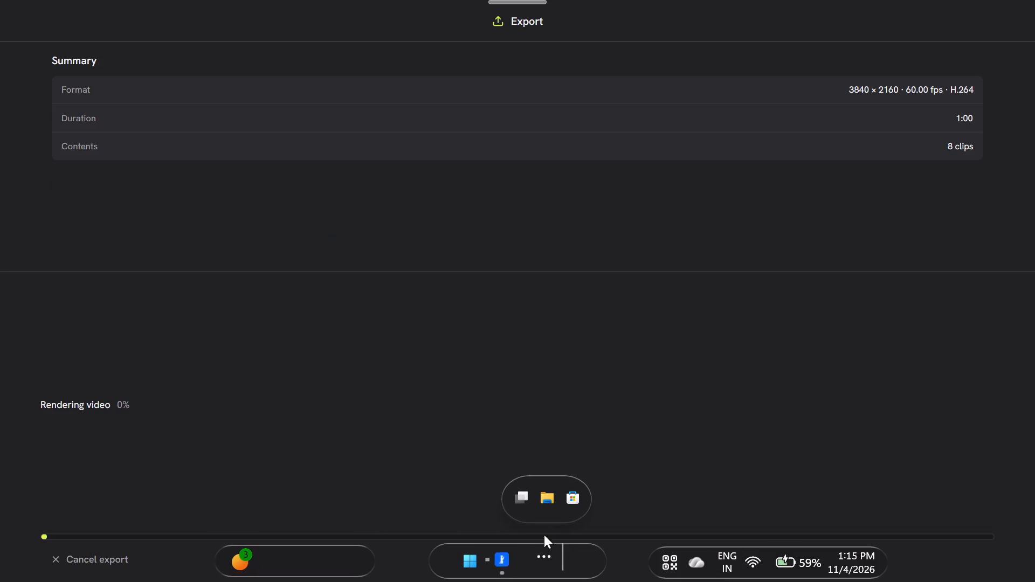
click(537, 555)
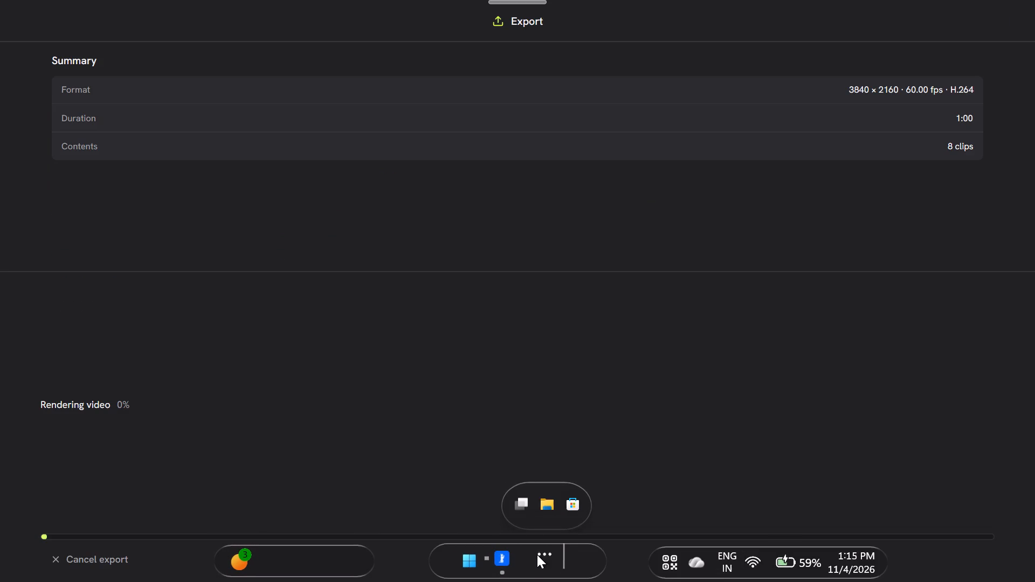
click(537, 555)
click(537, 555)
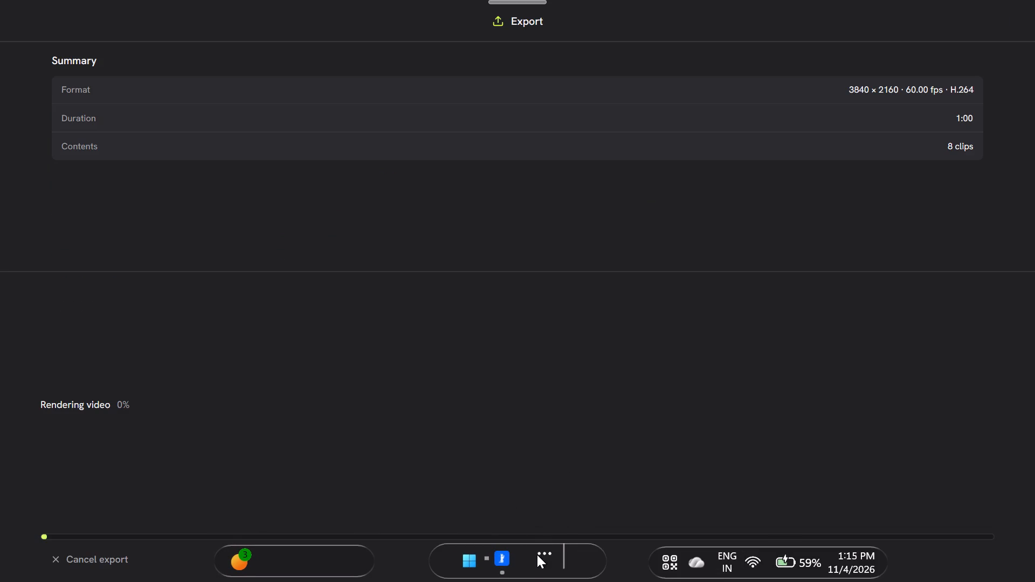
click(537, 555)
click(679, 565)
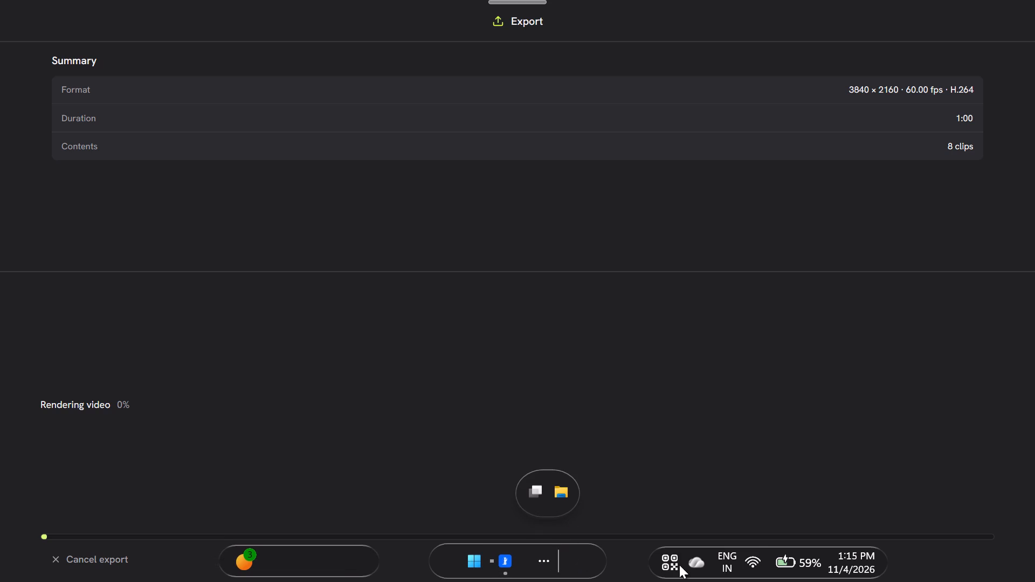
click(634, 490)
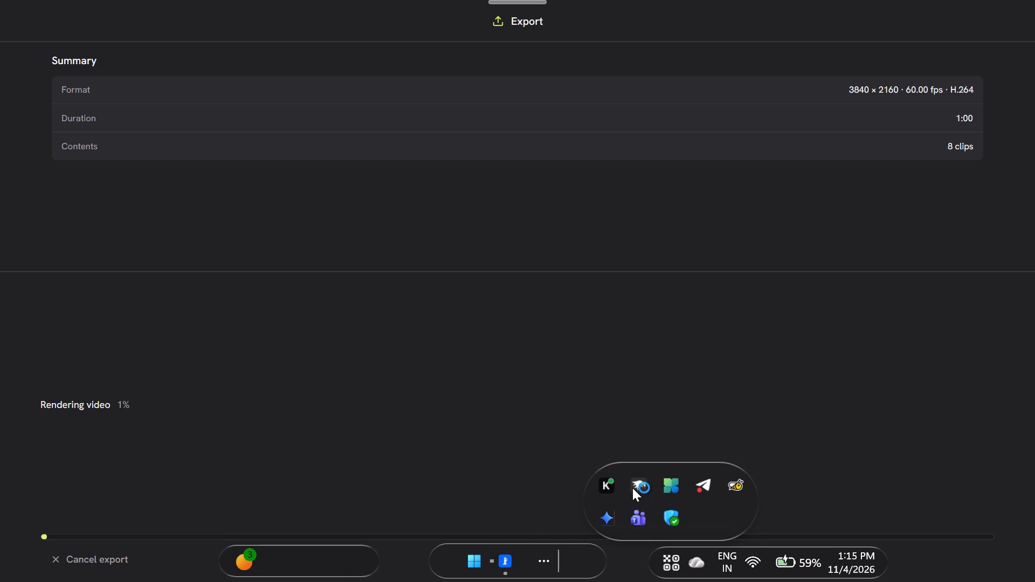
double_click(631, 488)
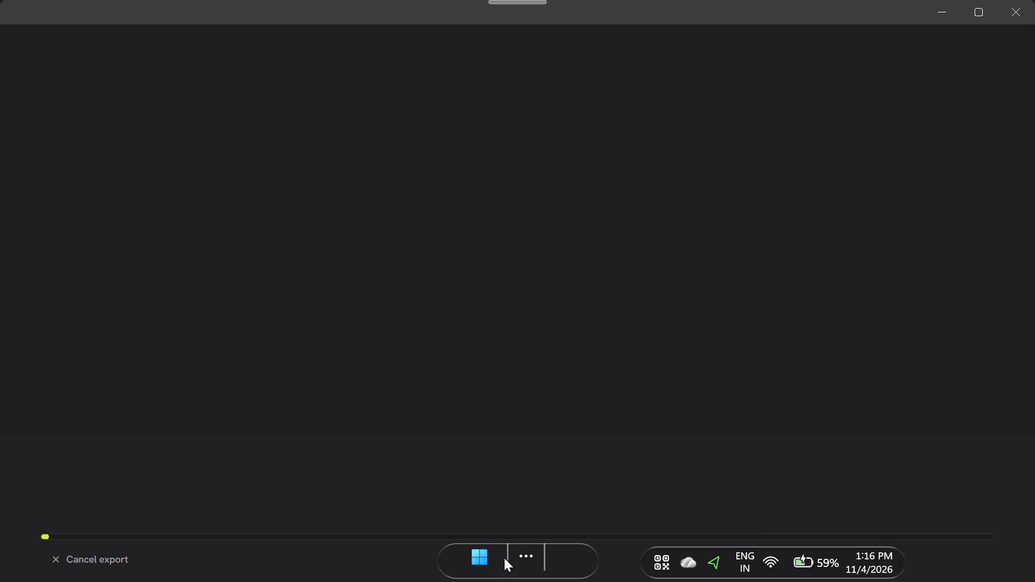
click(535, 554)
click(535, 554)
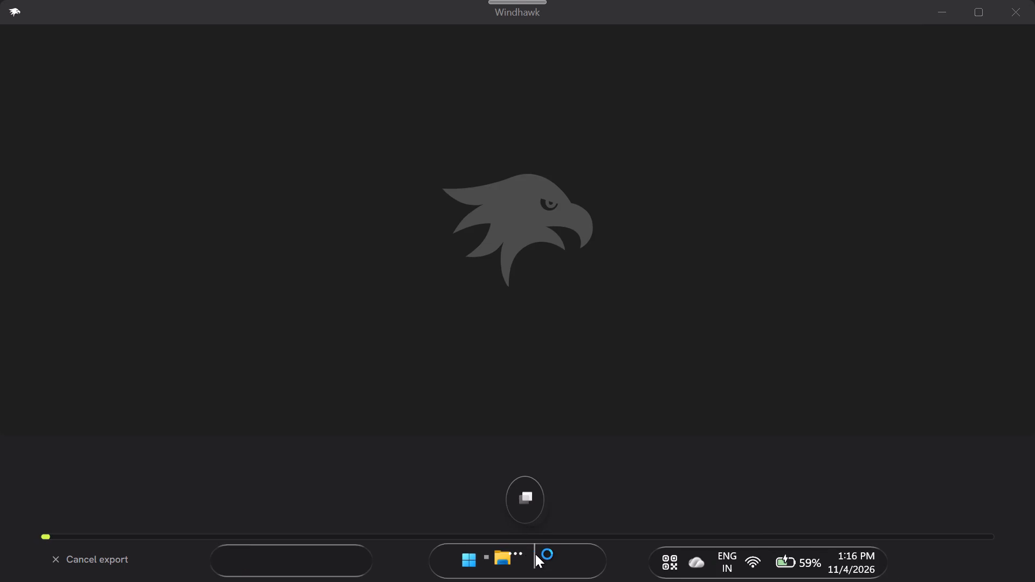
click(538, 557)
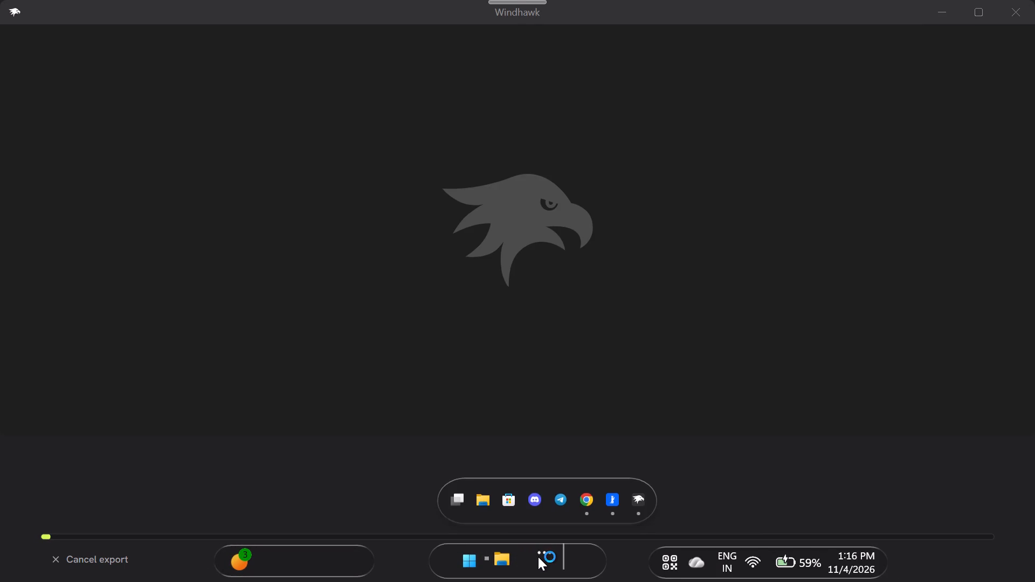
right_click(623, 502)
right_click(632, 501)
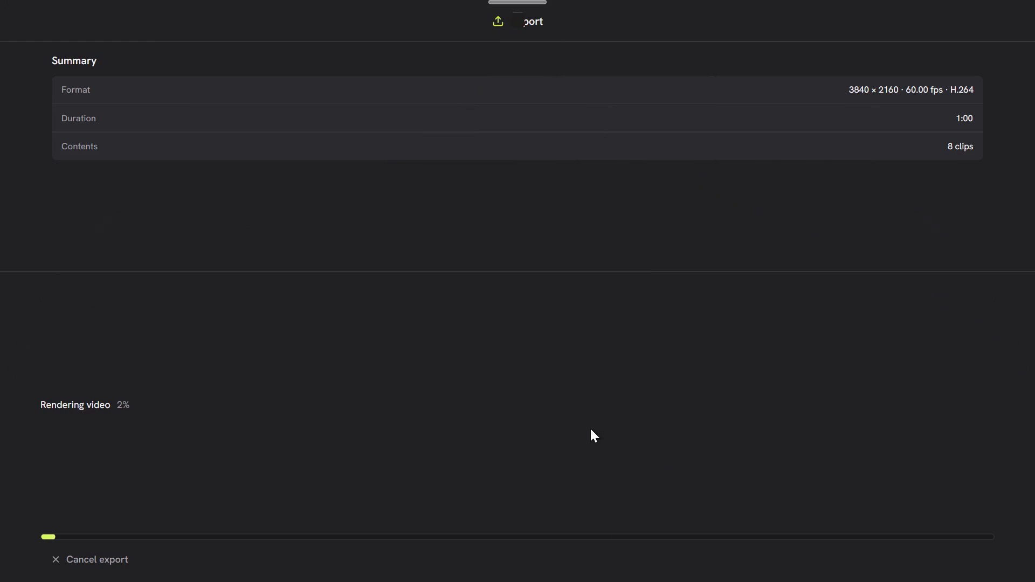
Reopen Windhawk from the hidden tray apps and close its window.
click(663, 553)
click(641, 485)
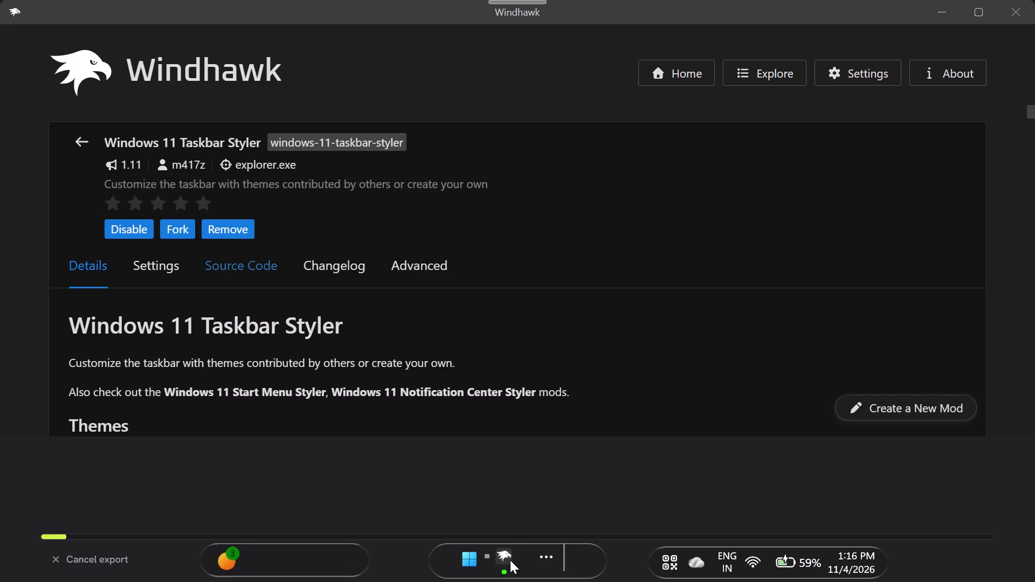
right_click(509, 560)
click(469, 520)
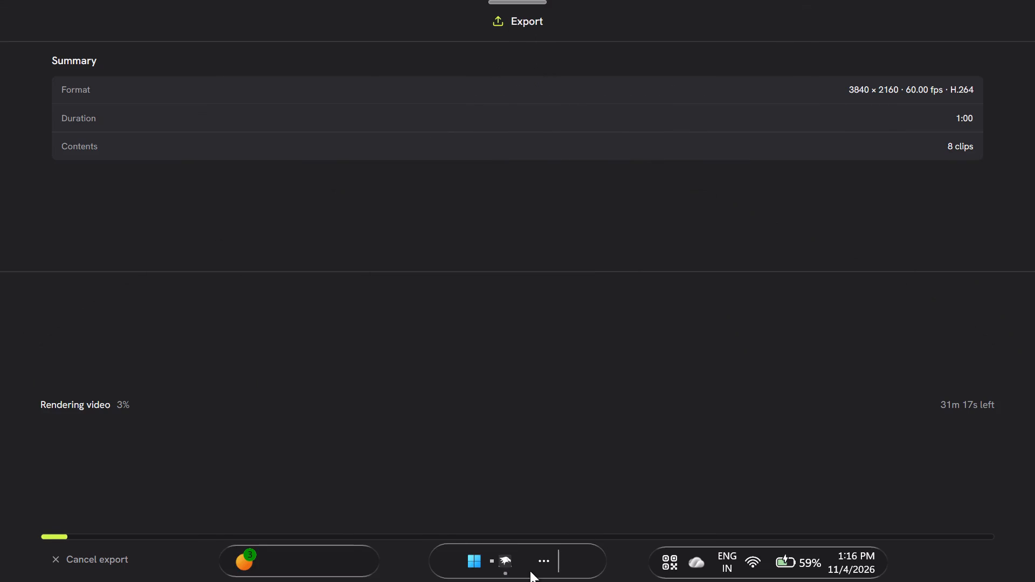
Open Microsoft PC Manager from the hidden tray apps and run its PC boost.
click(530, 570)
click(540, 566)
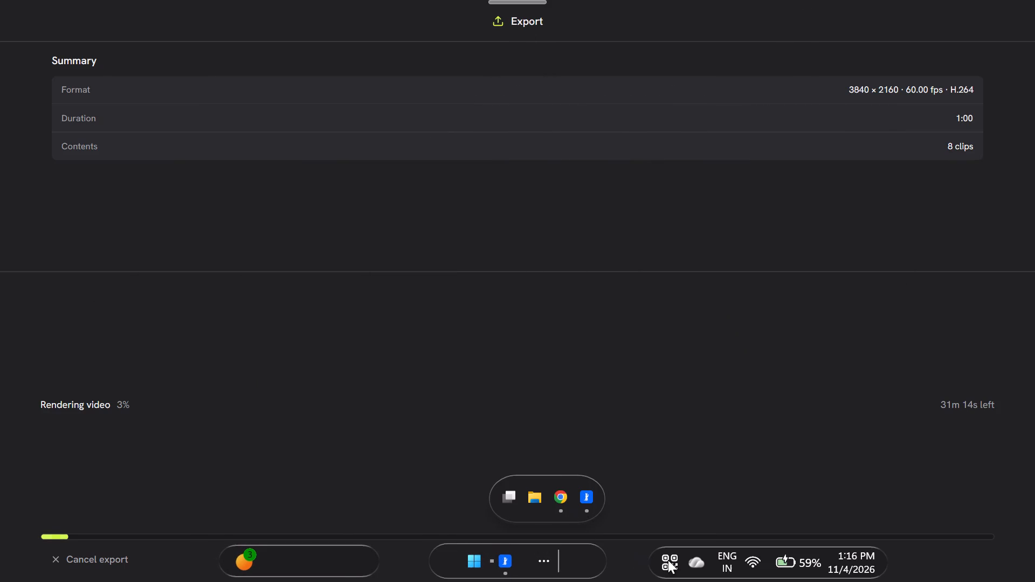
click(668, 560)
click(671, 486)
click(492, 284)
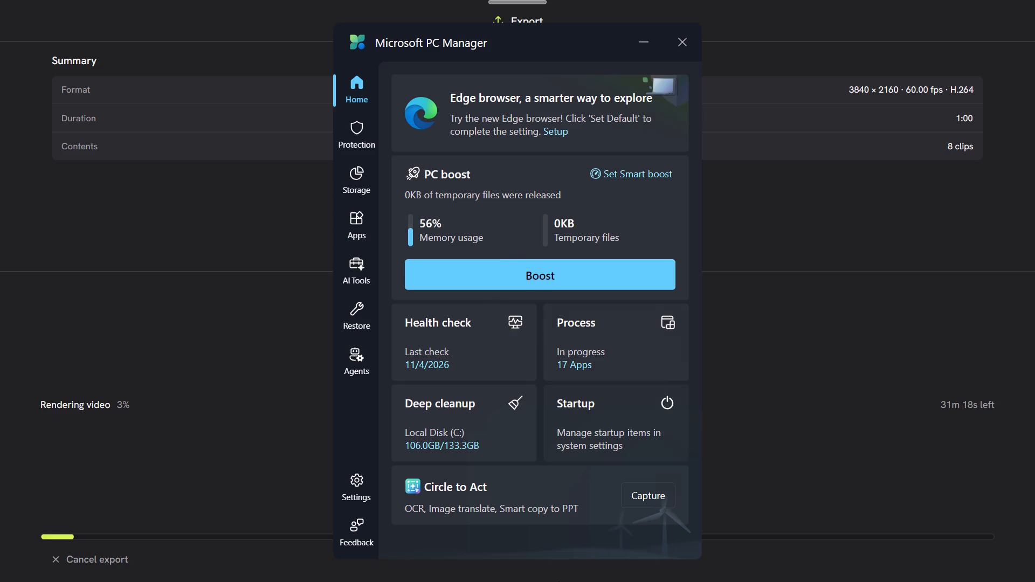
click(536, 567)
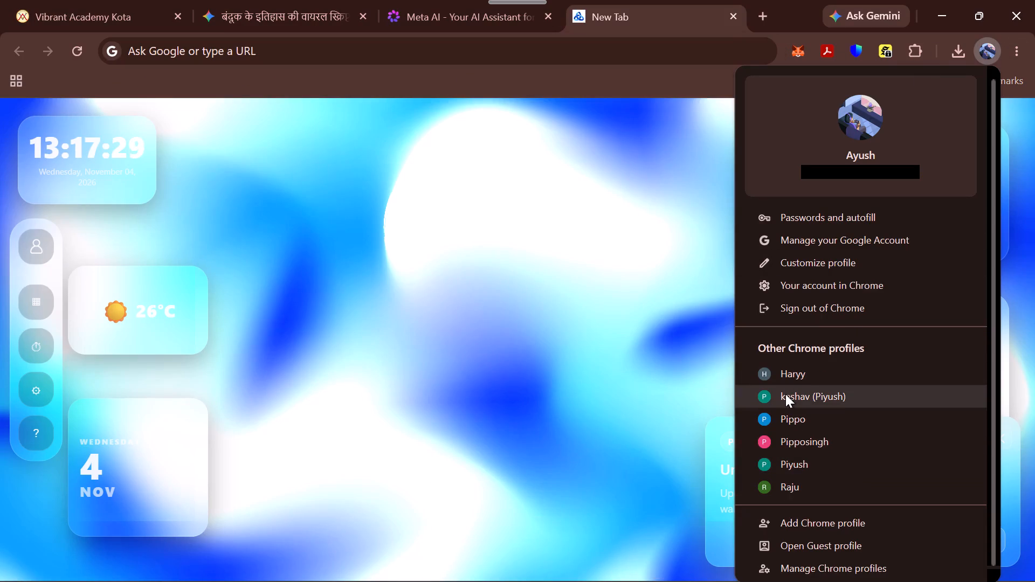
Search Google for yt studio and open the YouTube Studio dashboard of The What If Lab channel.
click(488, 47)
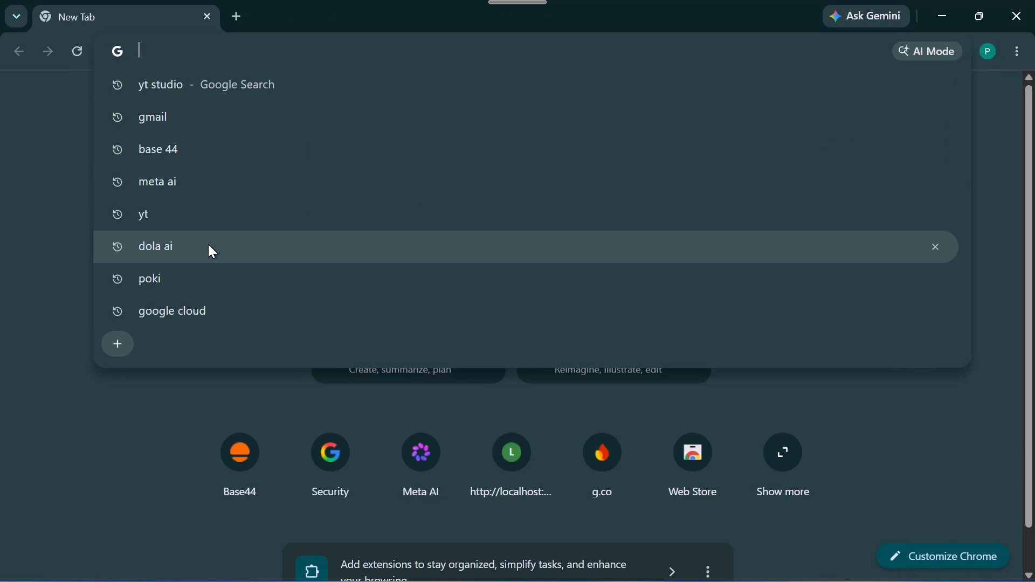
click(192, 76)
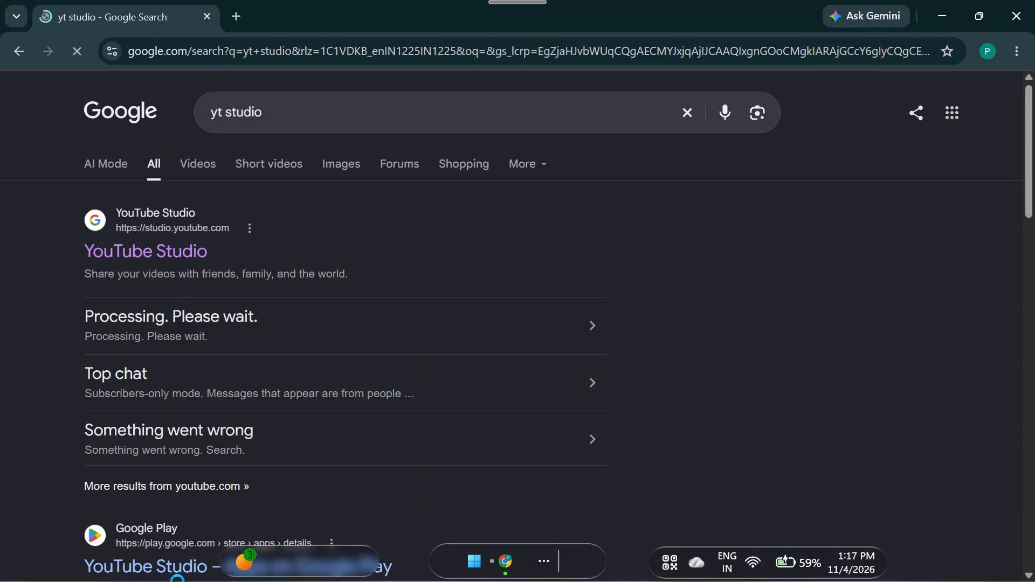
click(157, 246)
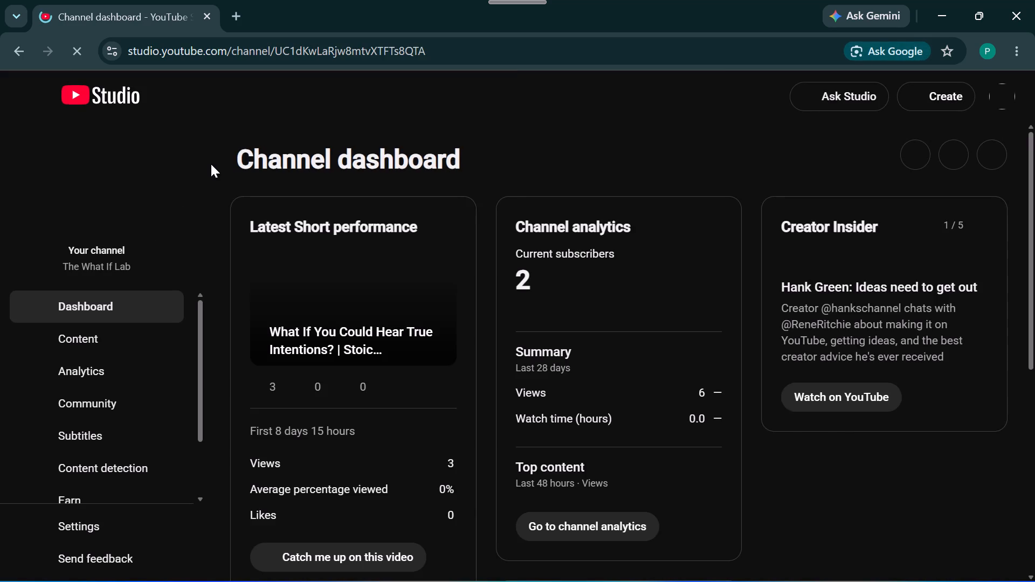
scroll(257, 260, down, 1)
scroll(258, 260, up, 2)
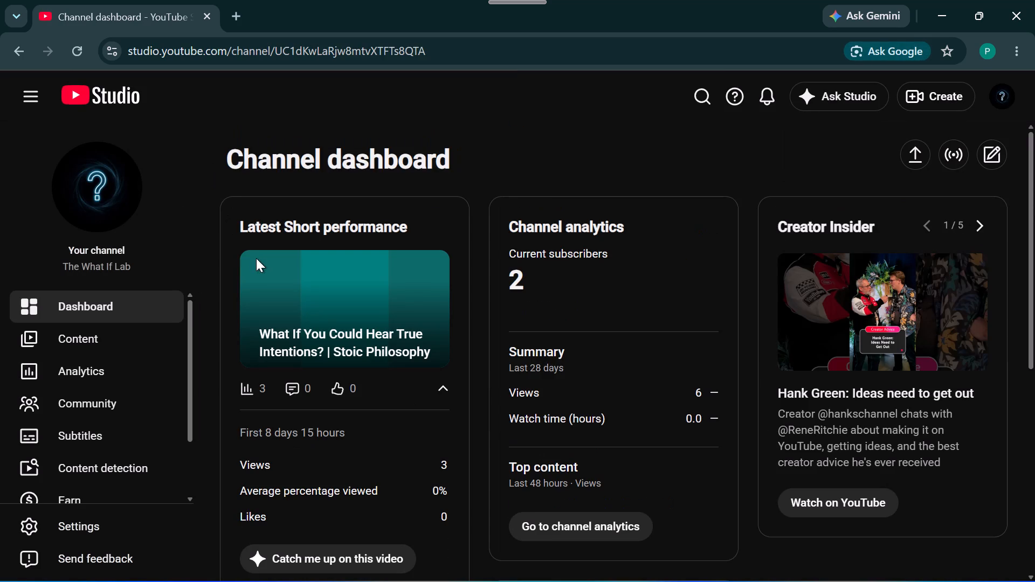
Open the channel's content list and show its Shorts.
click(107, 328)
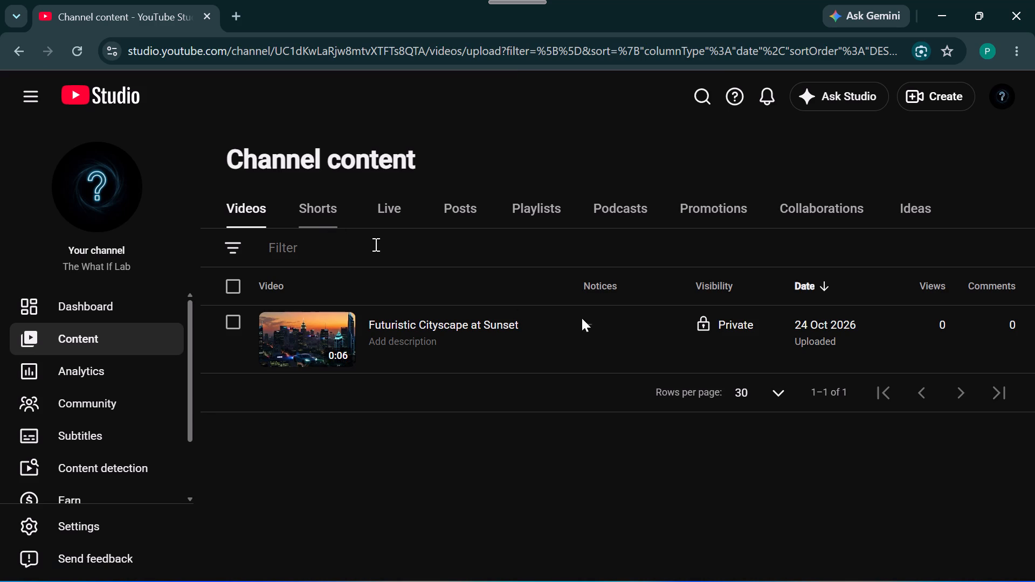
click(321, 213)
click(315, 202)
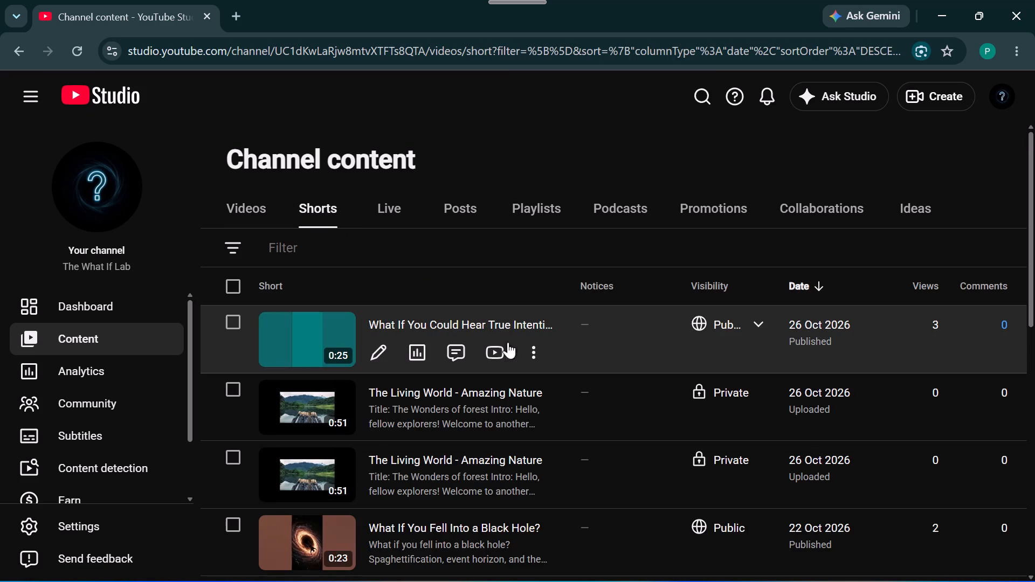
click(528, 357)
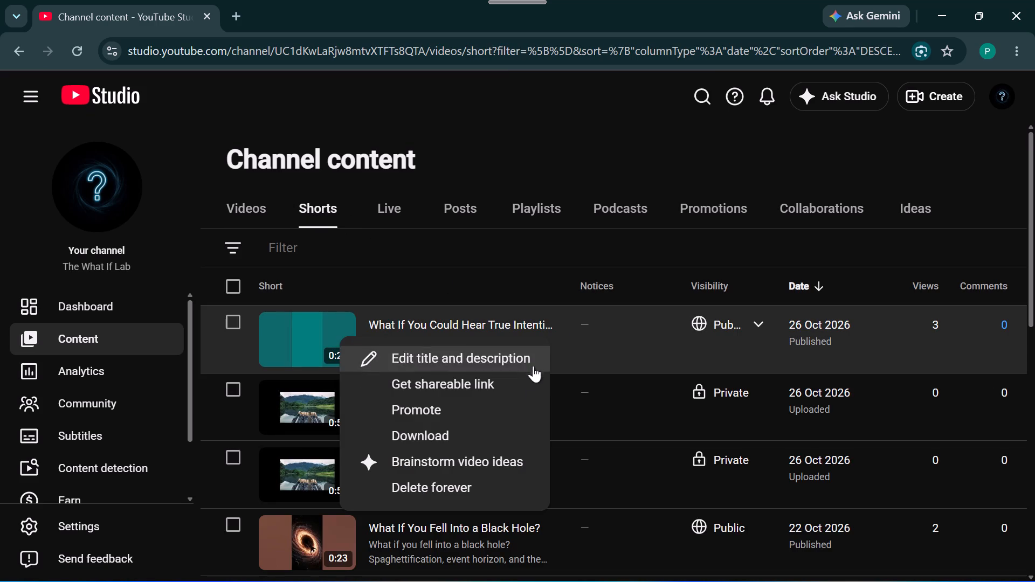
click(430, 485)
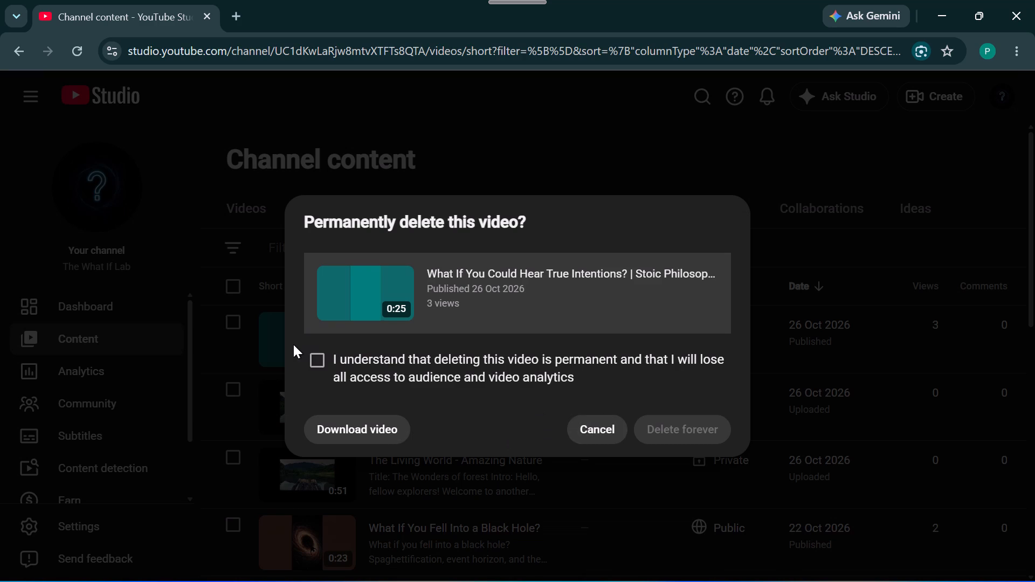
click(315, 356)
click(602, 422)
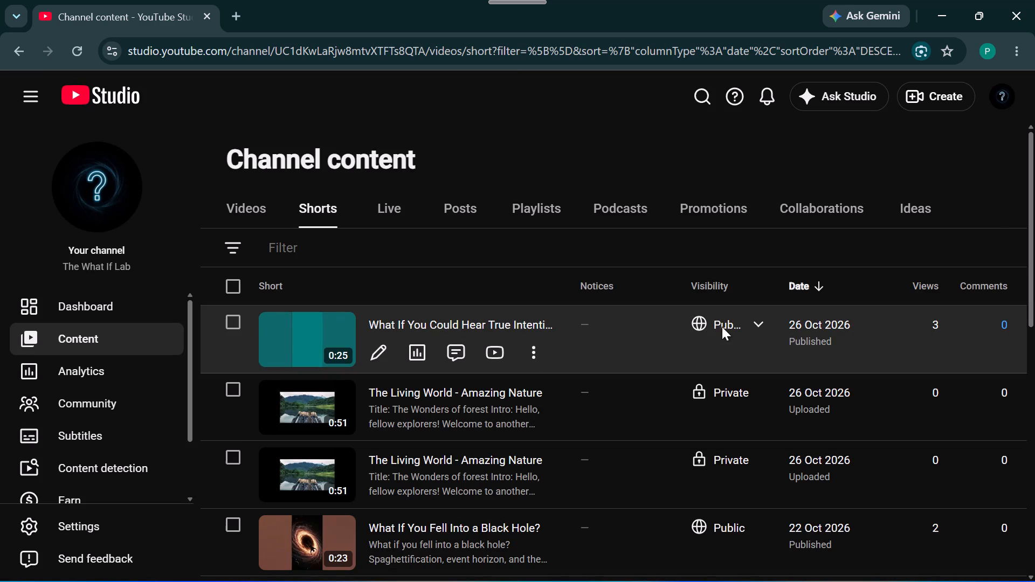
Set the visibility of the Short "What If You Could Hear True Intentions?" to Private and save it.
click(755, 317)
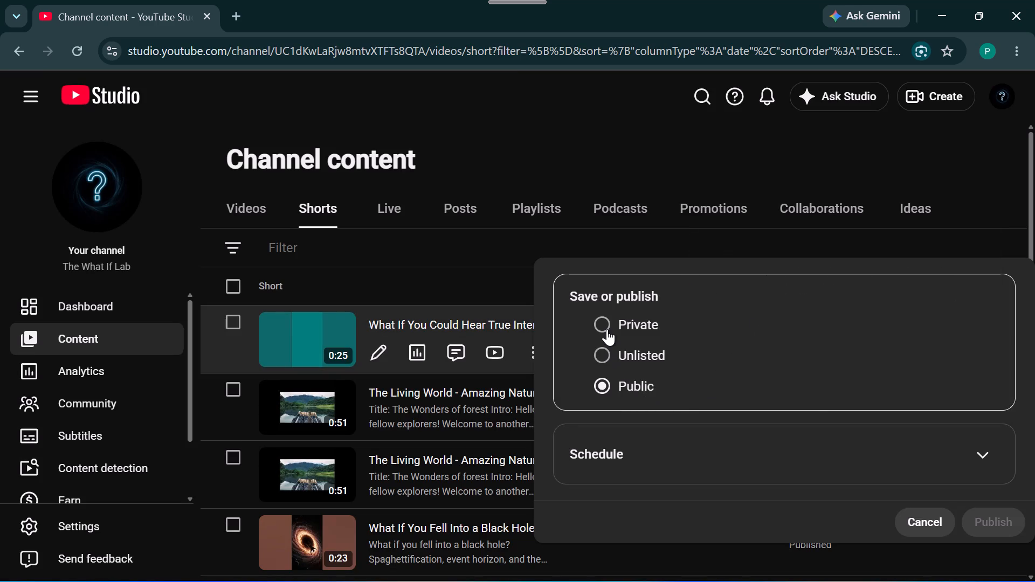
click(609, 327)
click(993, 518)
Set the Short "What If You Fell Into a Black Hole?" to Private and check the visibility of the remaining Shorts.
scroll(684, 442, down, 1)
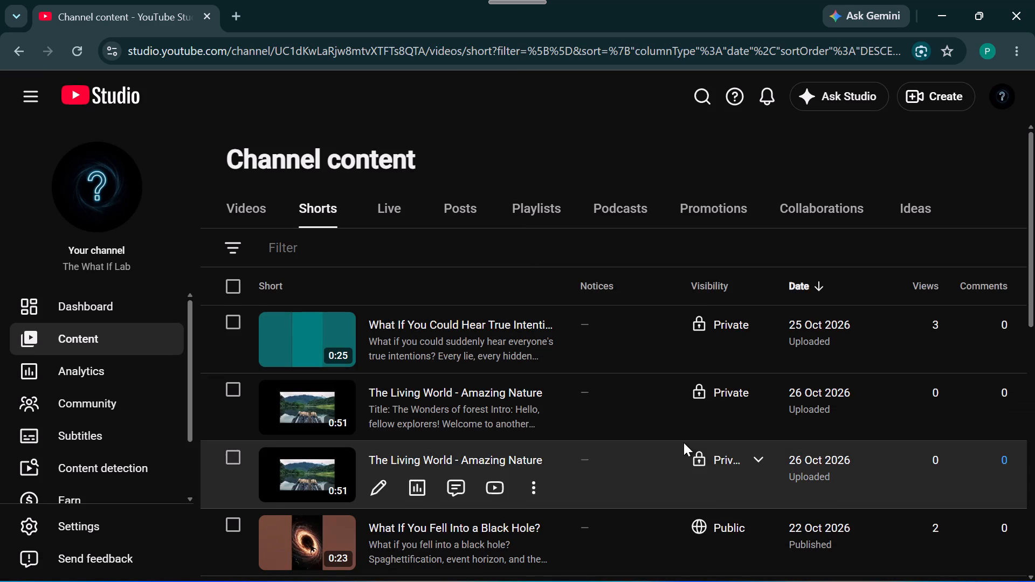
click(753, 369)
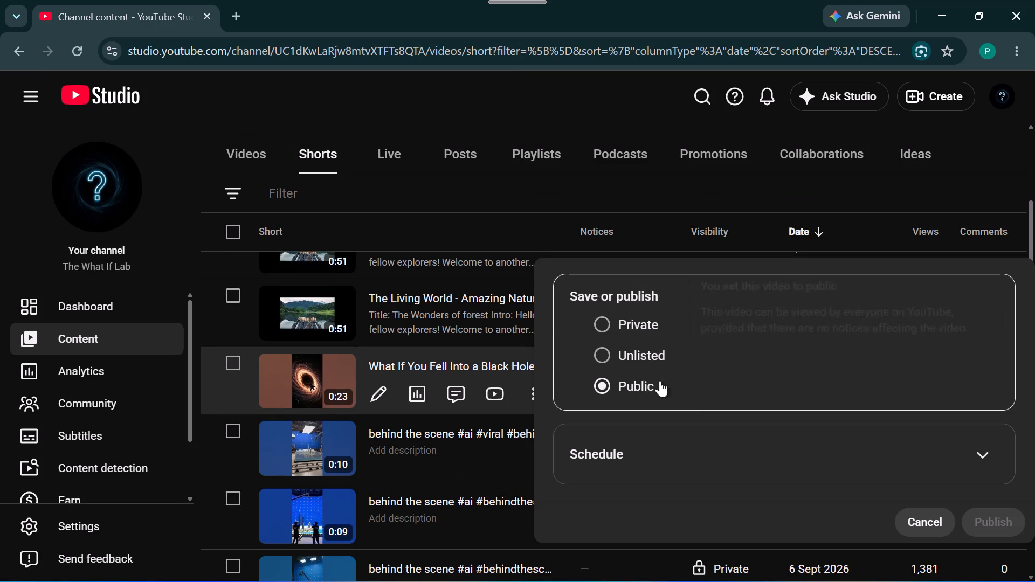
click(619, 332)
click(999, 511)
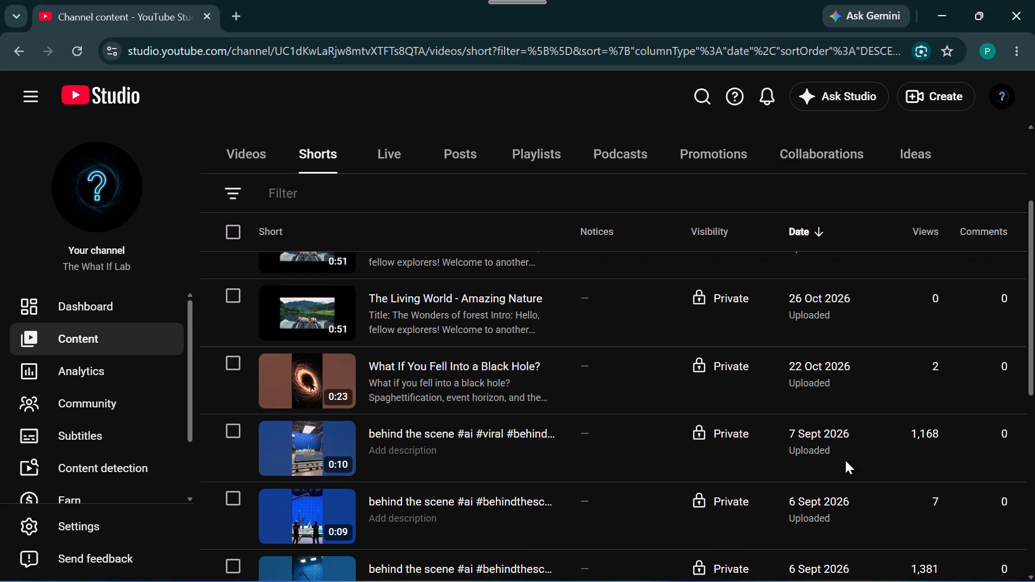
scroll(740, 428, up, 4)
scroll(739, 428, down, 4)
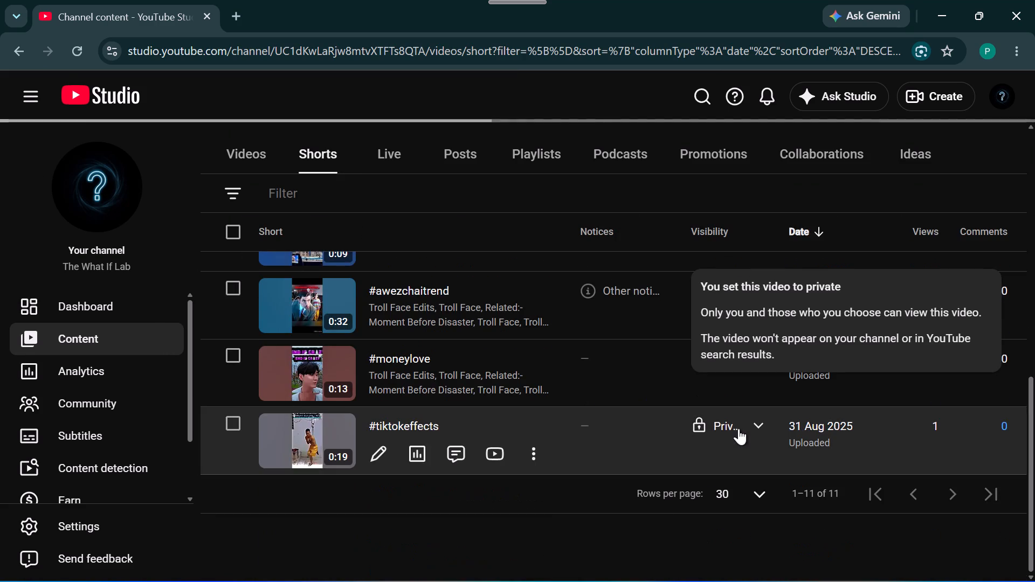
scroll(739, 428, up, 9)
click(608, 172)
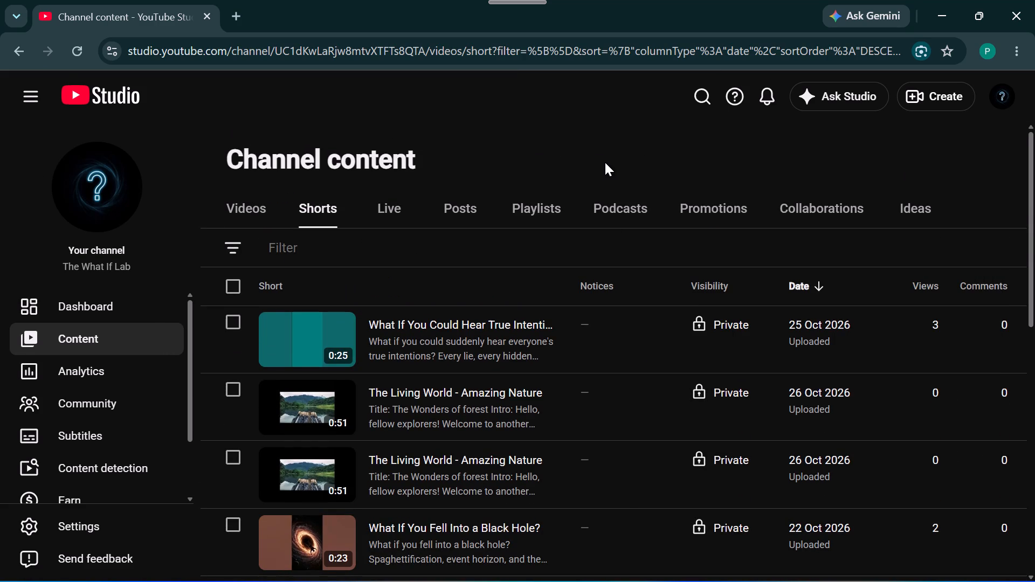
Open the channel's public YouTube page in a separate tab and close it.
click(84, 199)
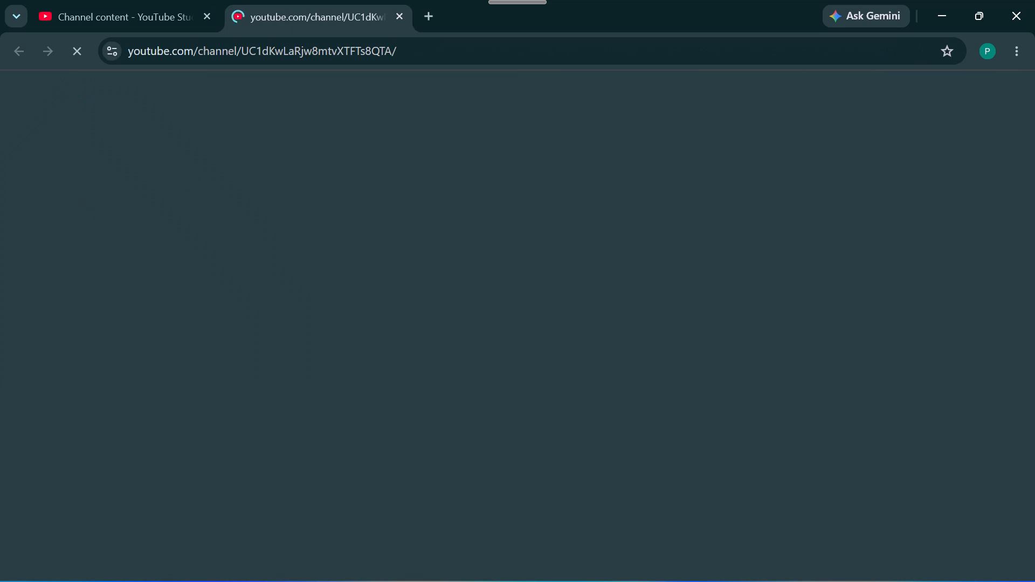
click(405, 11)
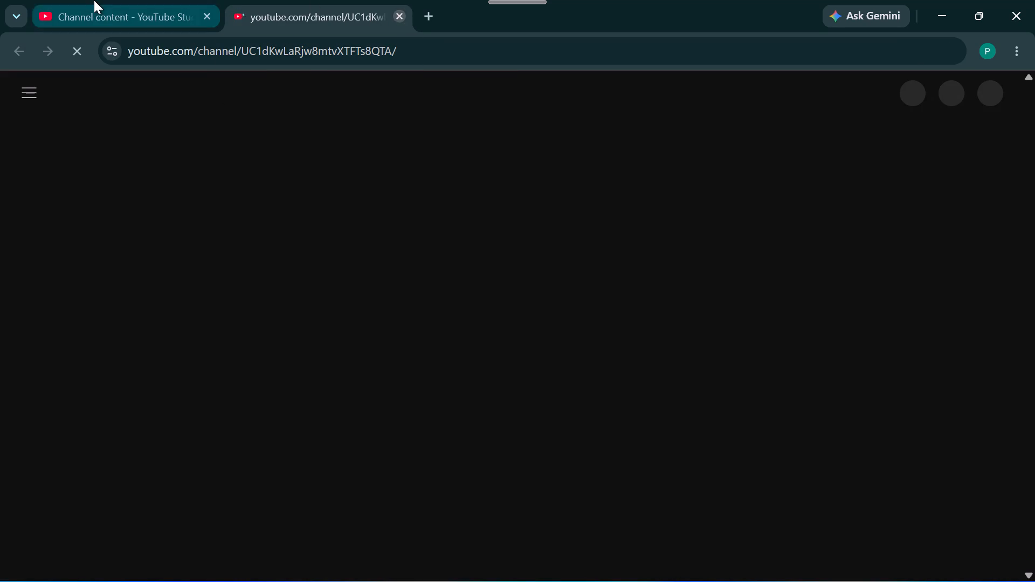
Open the channel's Customisation page on its Profile settings with the banner image and picture.
scroll(81, 383, down, 2)
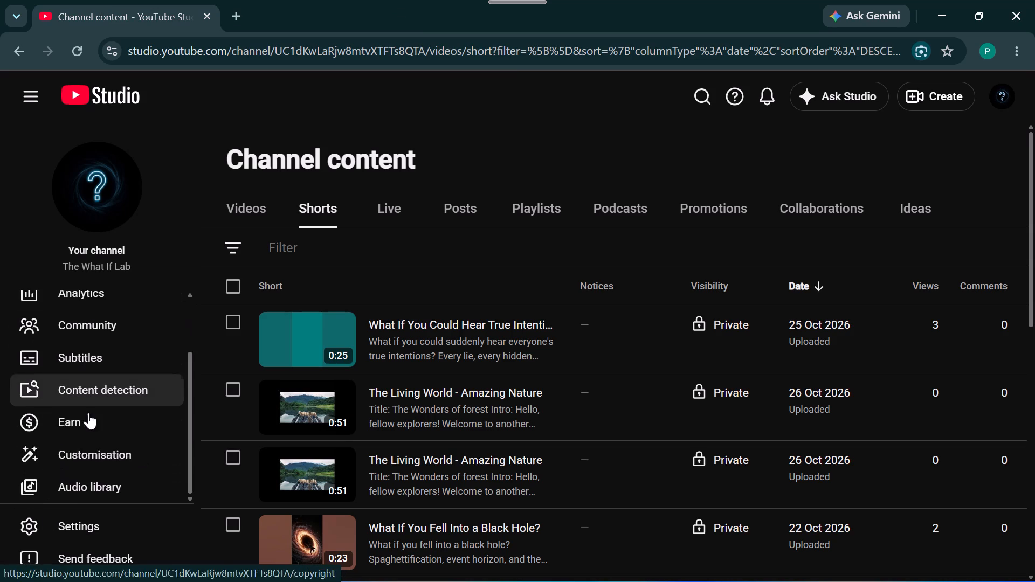
scroll(88, 424, up, 4)
scroll(80, 350, down, 2)
scroll(79, 428, down, 1)
click(78, 455)
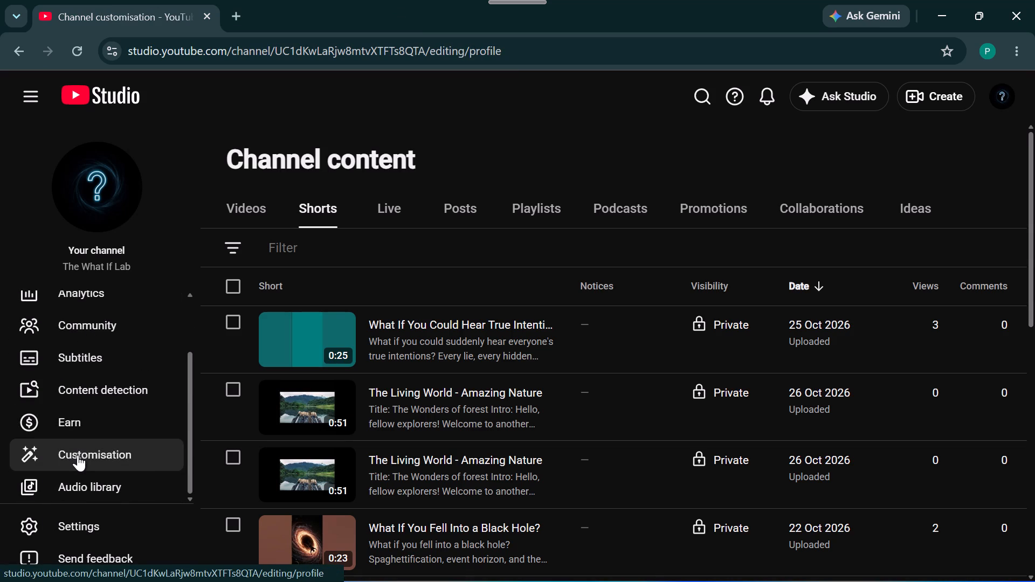
scroll(437, 459, down, 1)
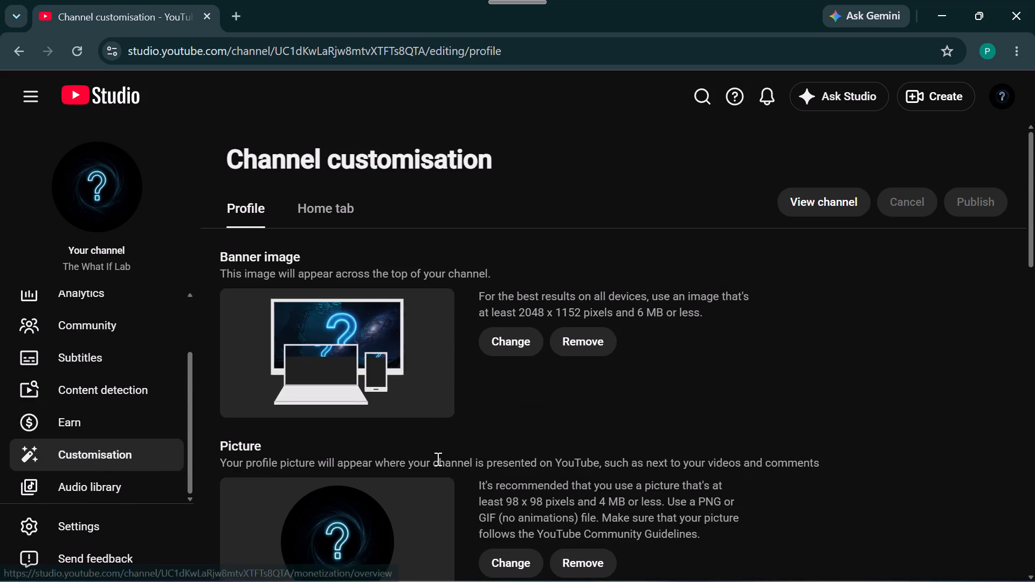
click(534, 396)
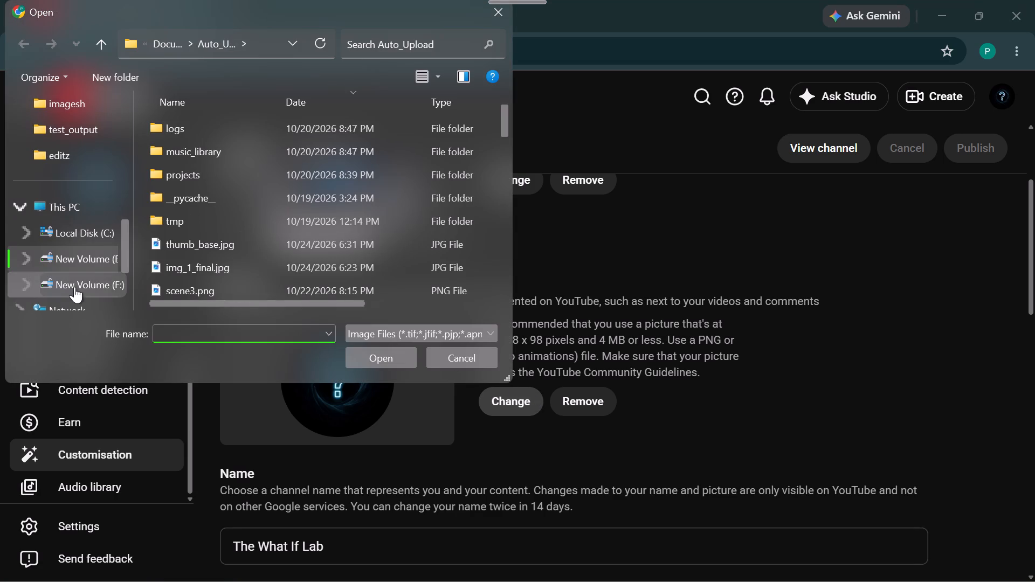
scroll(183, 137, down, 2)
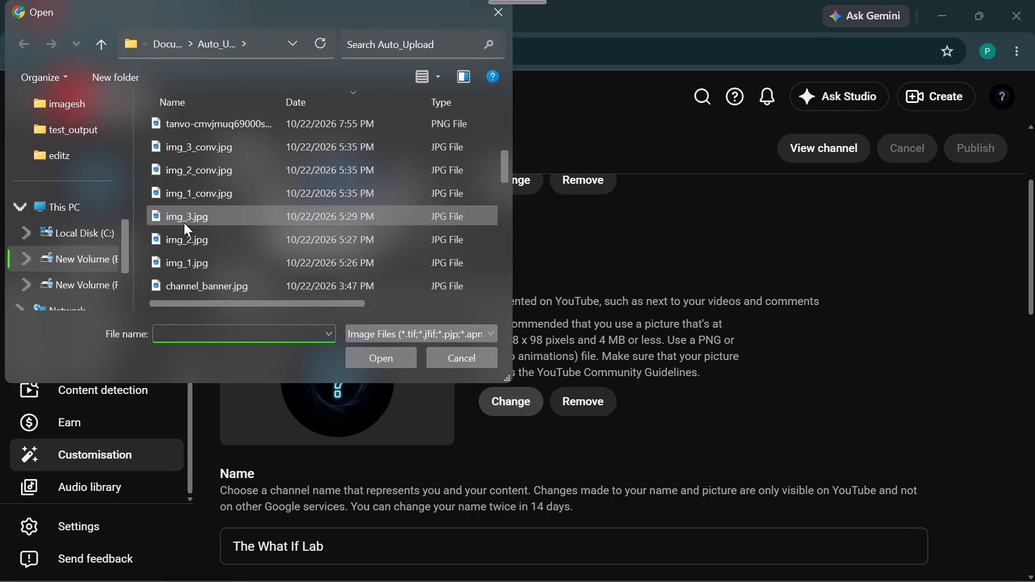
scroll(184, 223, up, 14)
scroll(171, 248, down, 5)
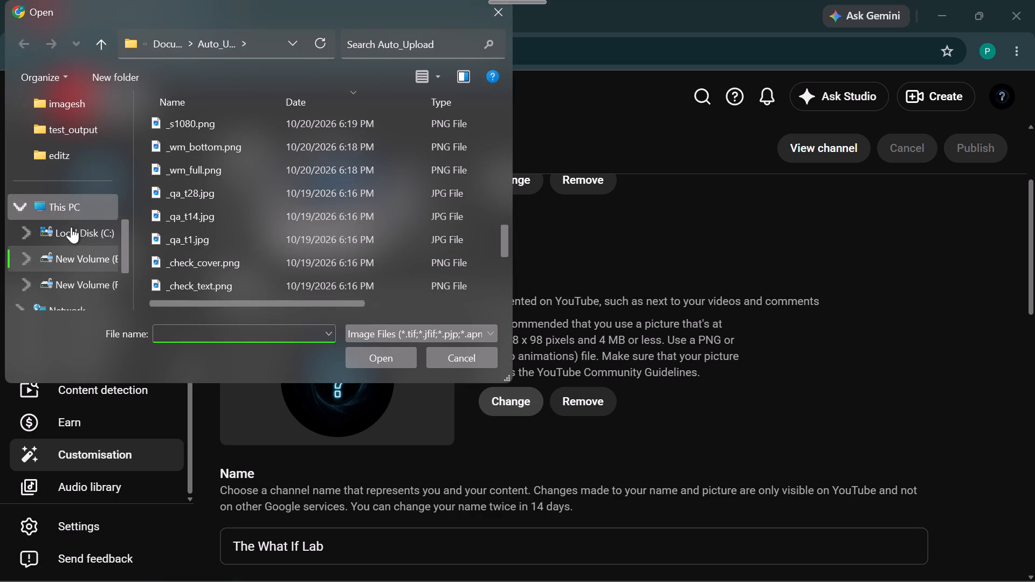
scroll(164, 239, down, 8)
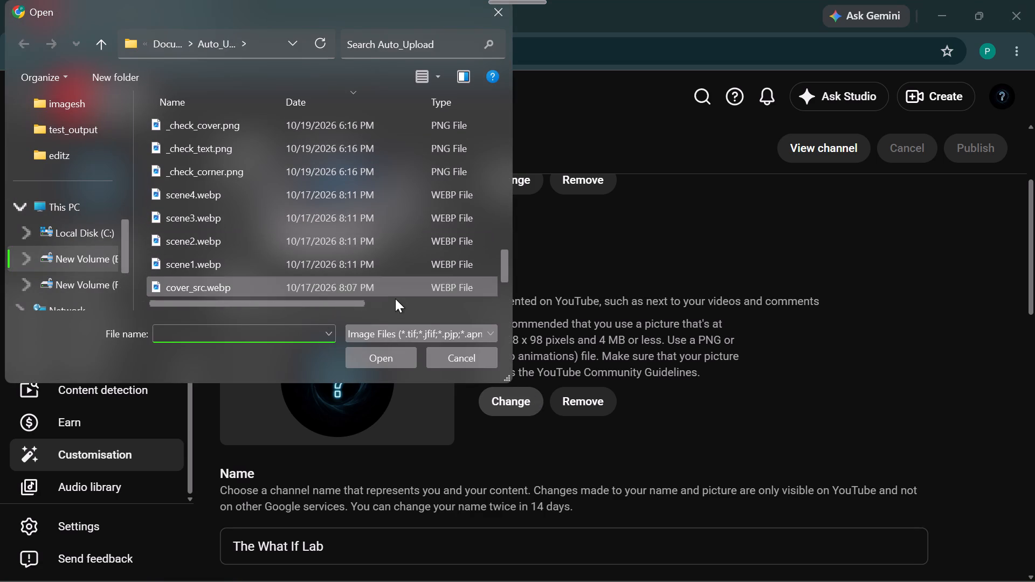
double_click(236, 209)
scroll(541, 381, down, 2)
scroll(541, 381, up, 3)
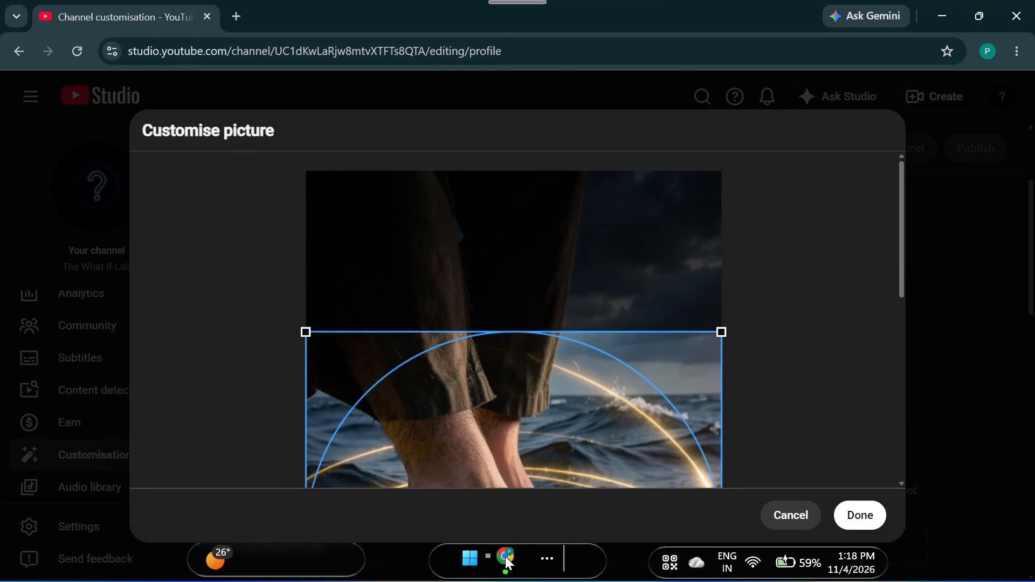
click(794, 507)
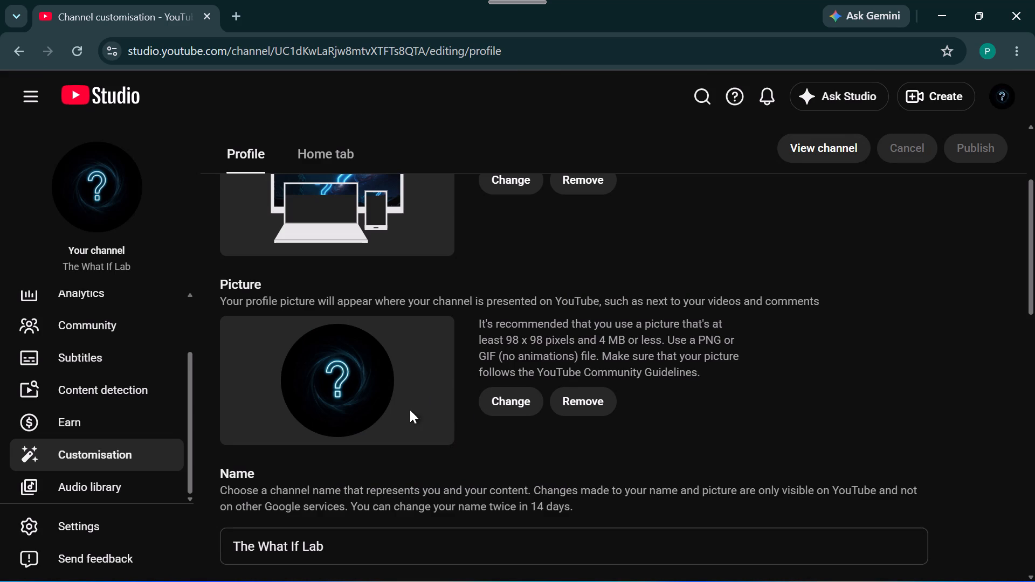
From the profile picture's file chooser, delete img_1_conv.jpg, img_3.jpg, img_2.jpg, img_1.jpg and channel_banner.jpg in the Auto_Upload folder.
click(505, 403)
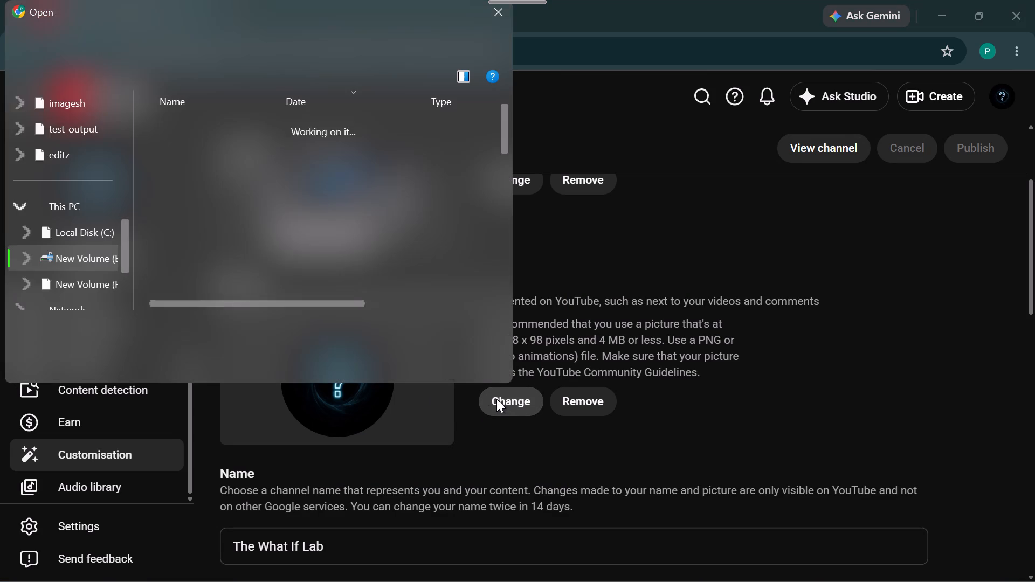
scroll(359, 250, down, 1)
scroll(365, 253, up, 2)
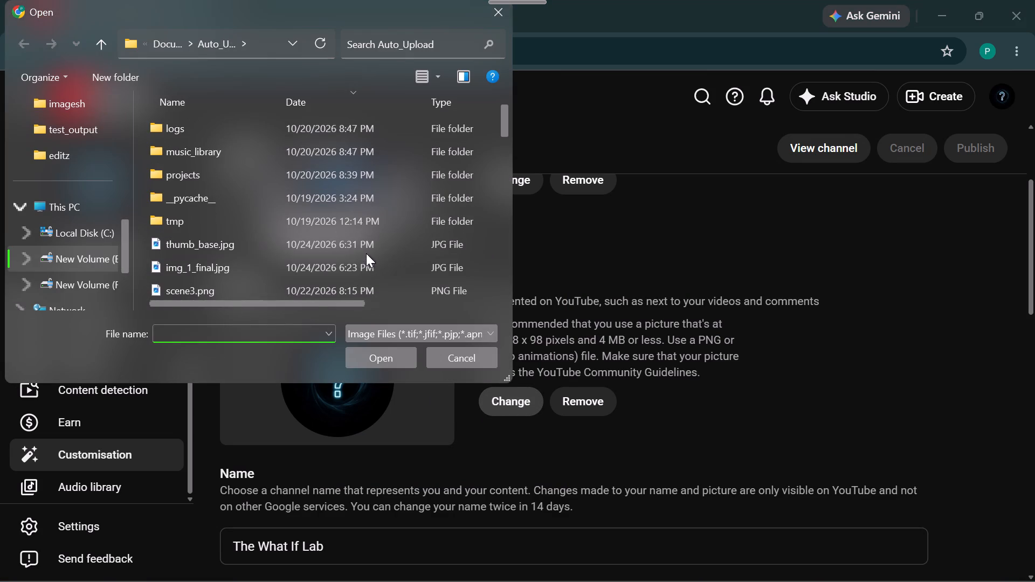
drag(493, 233, 440, 269)
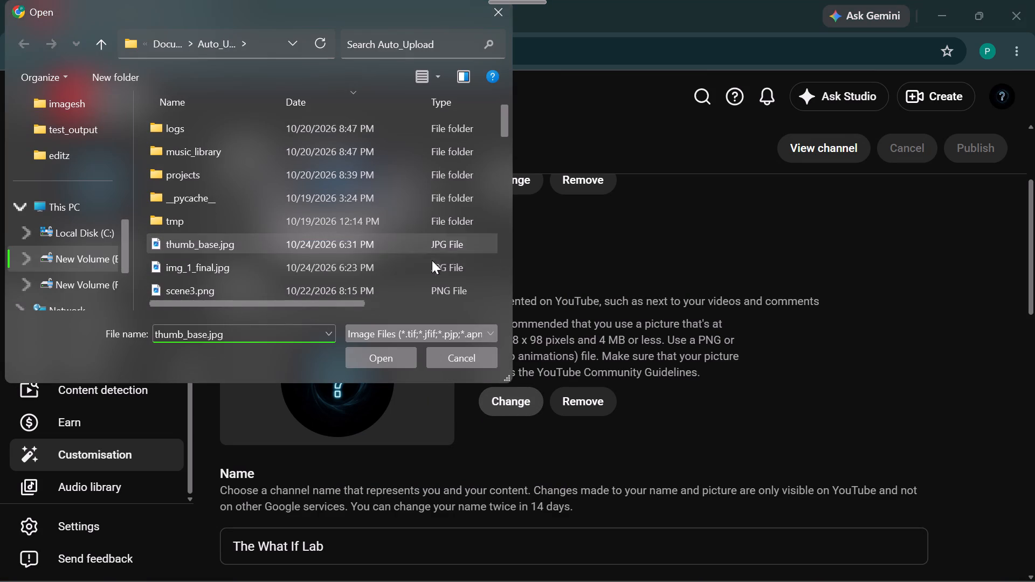
drag(499, 223, 469, 251)
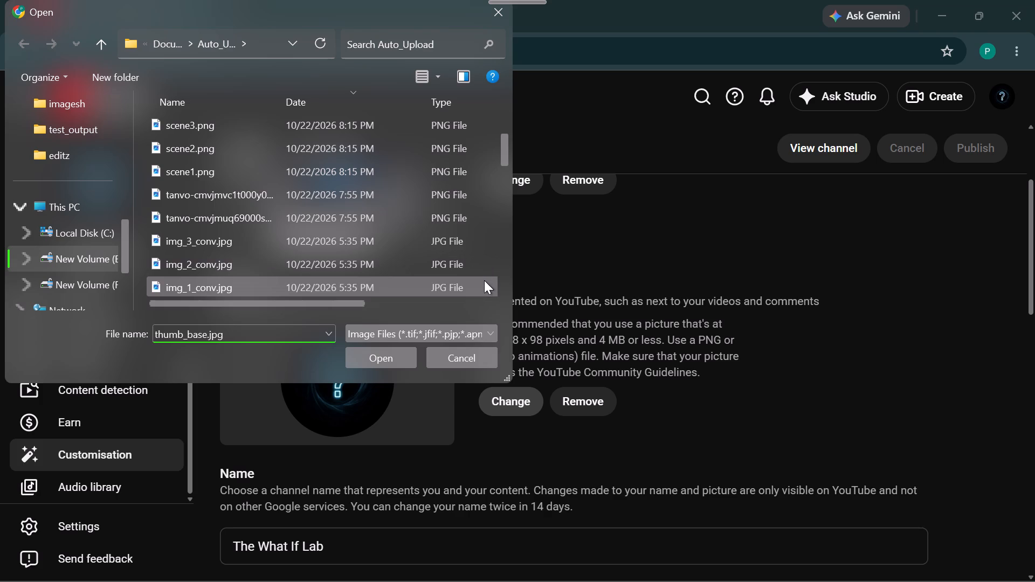
drag(494, 293, 464, 252)
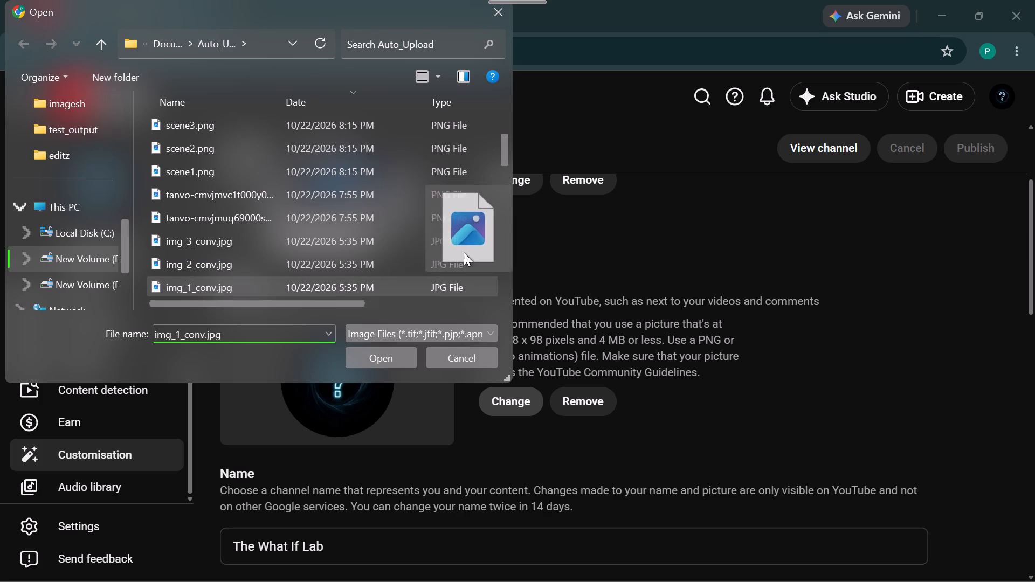
drag(464, 252, 456, 234)
right_click(467, 276)
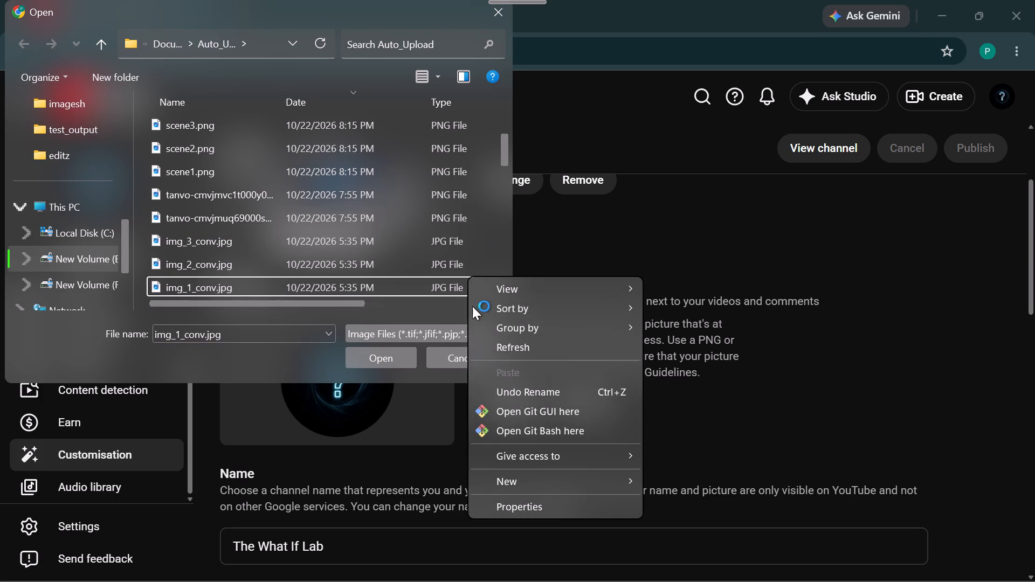
click(408, 285)
key(Delete)
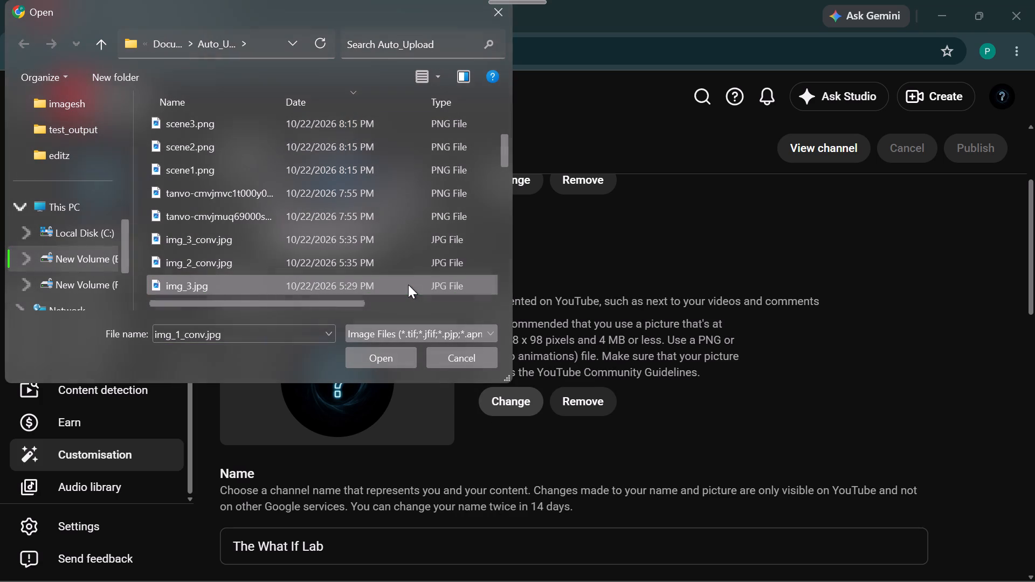
key(Delete)
click(408, 285)
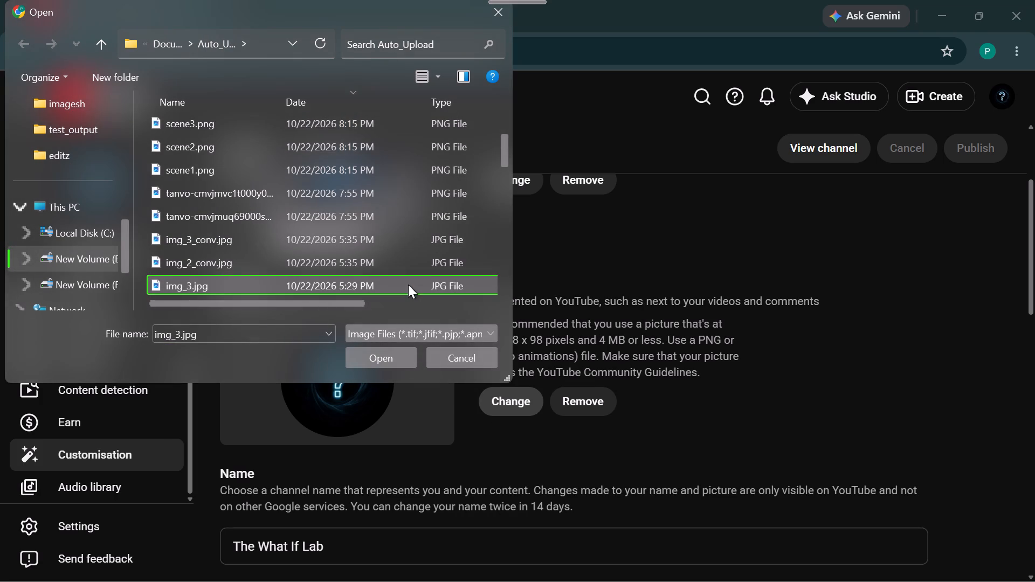
key(Delete)
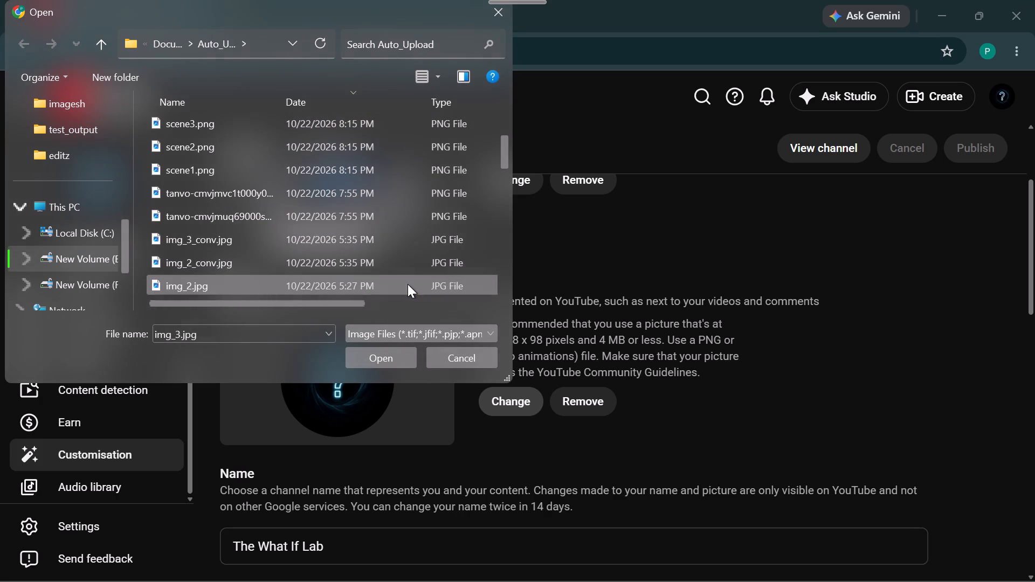
click(408, 284)
key(Delete)
click(408, 284)
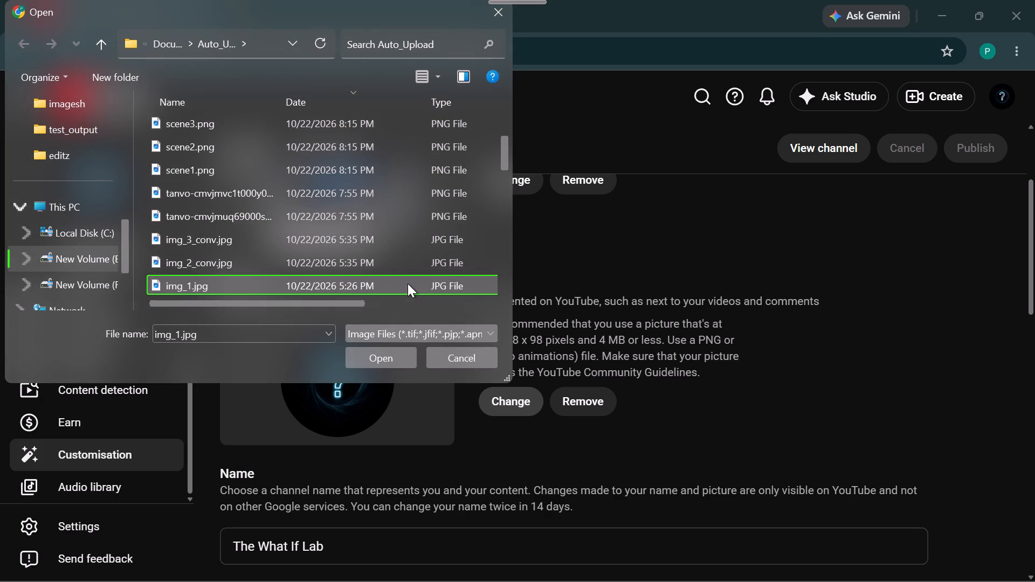
key(Delete)
click(408, 283)
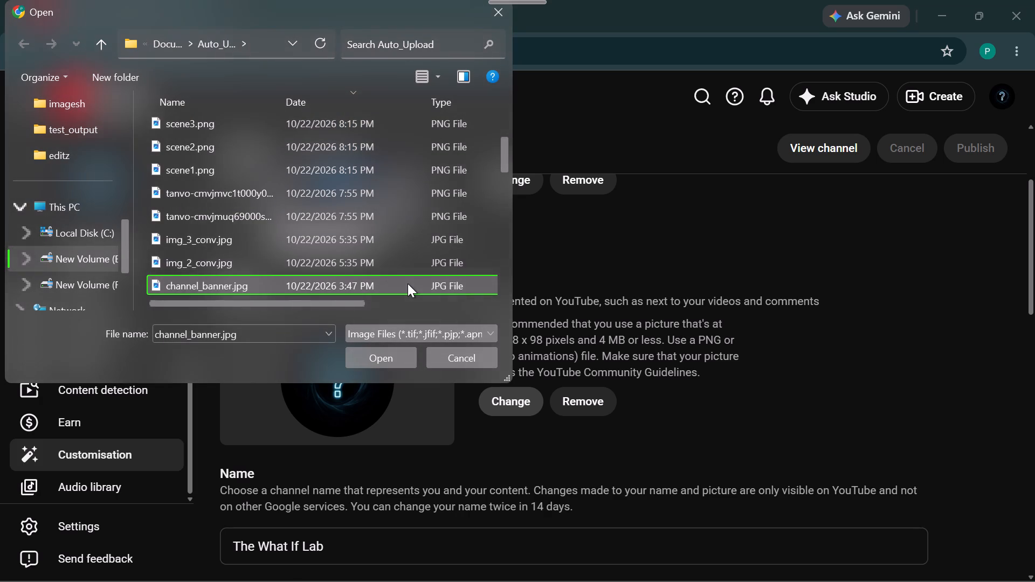
key(Delete)
Delete the following run of old images in Auto_Upload, including short_cover_raw.webp, short_cover_v3.jpg, _qa_t25.jpg and _qa_t2.jpg.
click(408, 282)
key(Delete)
click(408, 282)
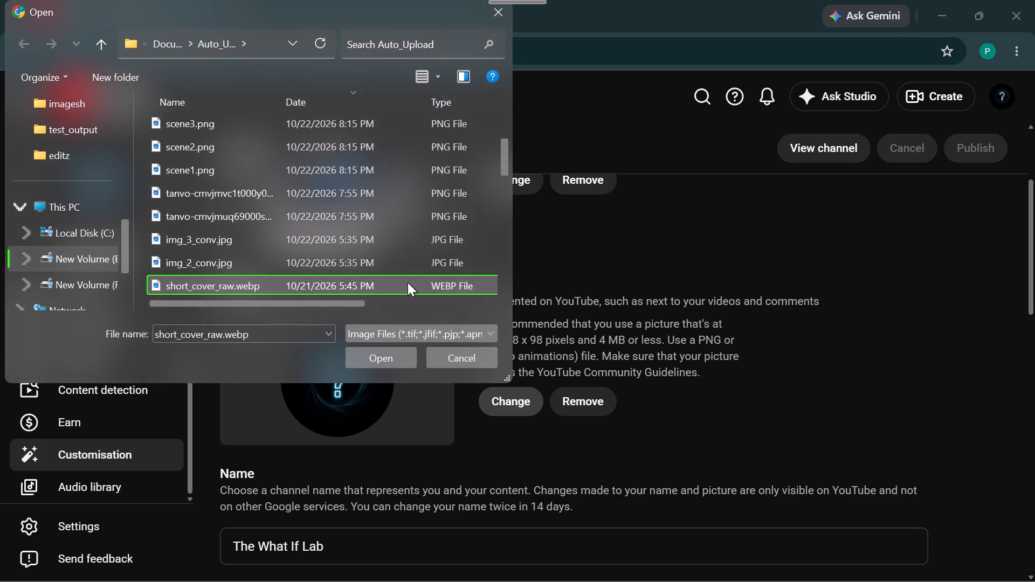
key(Delete)
click(408, 282)
key(Delete)
click(408, 282)
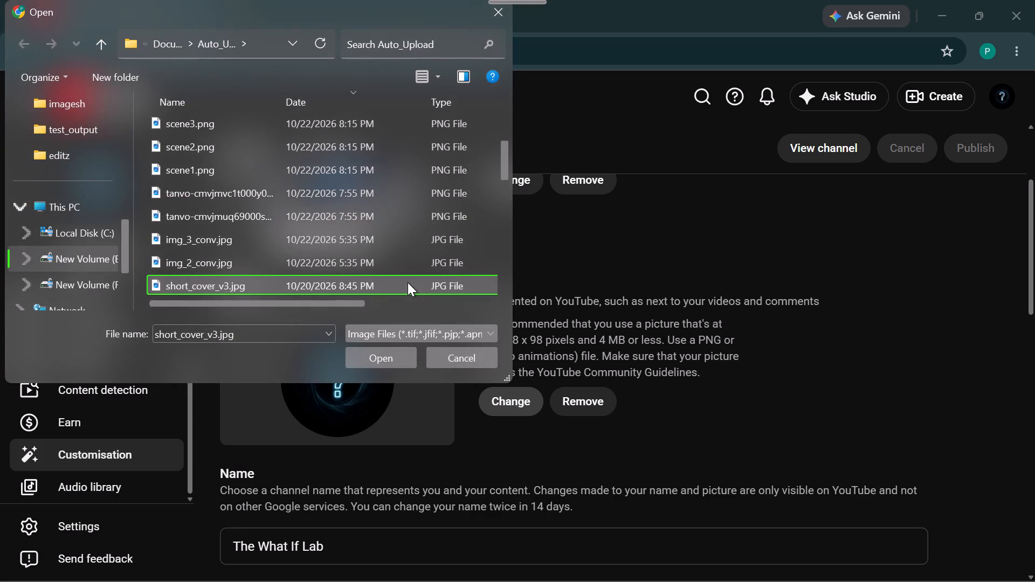
key(Delete)
click(408, 282)
key(Delete)
click(408, 282)
key(Delete)
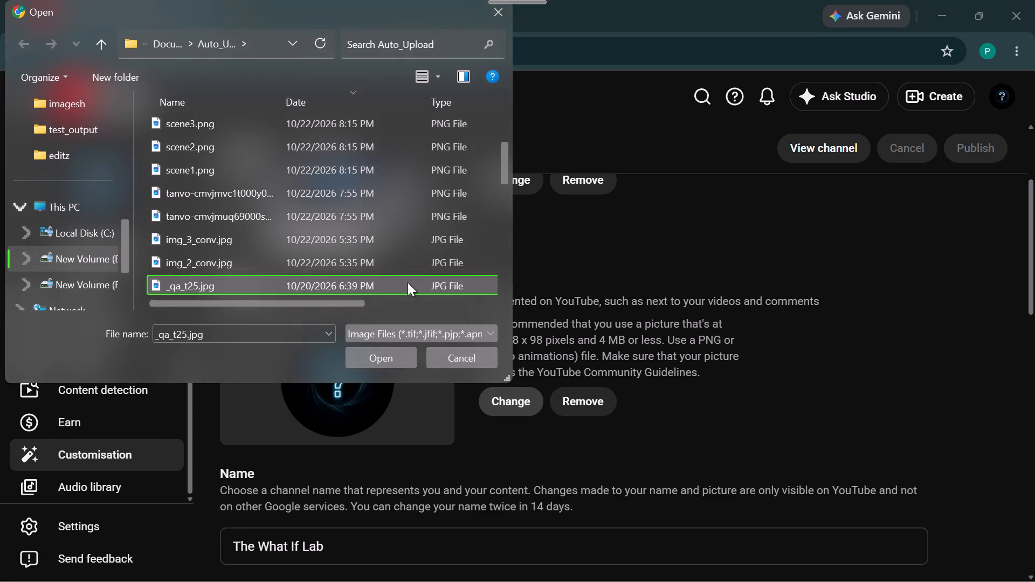
click(408, 282)
key(Delete)
click(408, 282)
key(Delete)
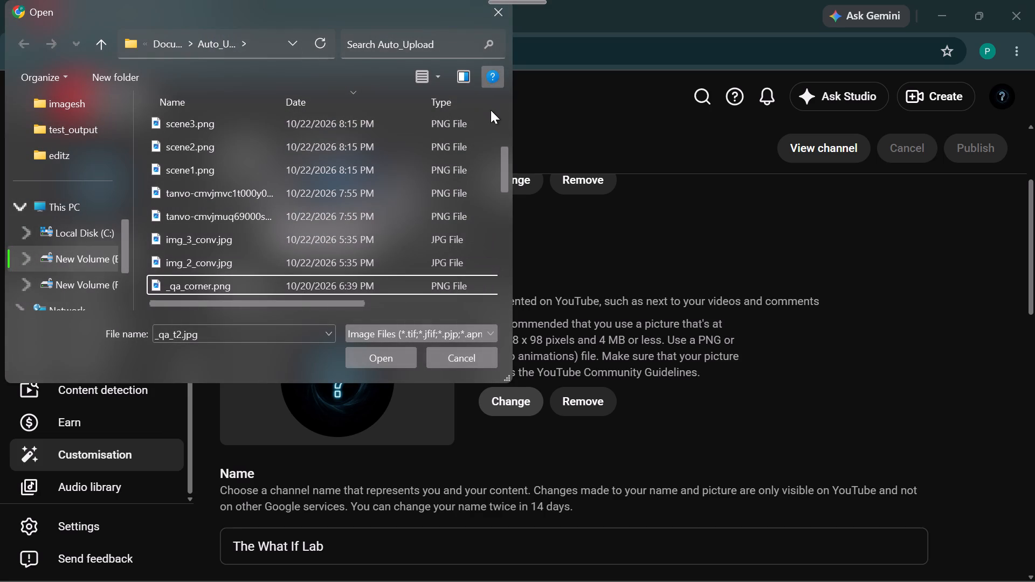
Look for the new profile picture among the Auto_Upload files sorted by type and in the Local Disk (C:) folders.
click(492, 112)
drag(502, 226, 501, 226)
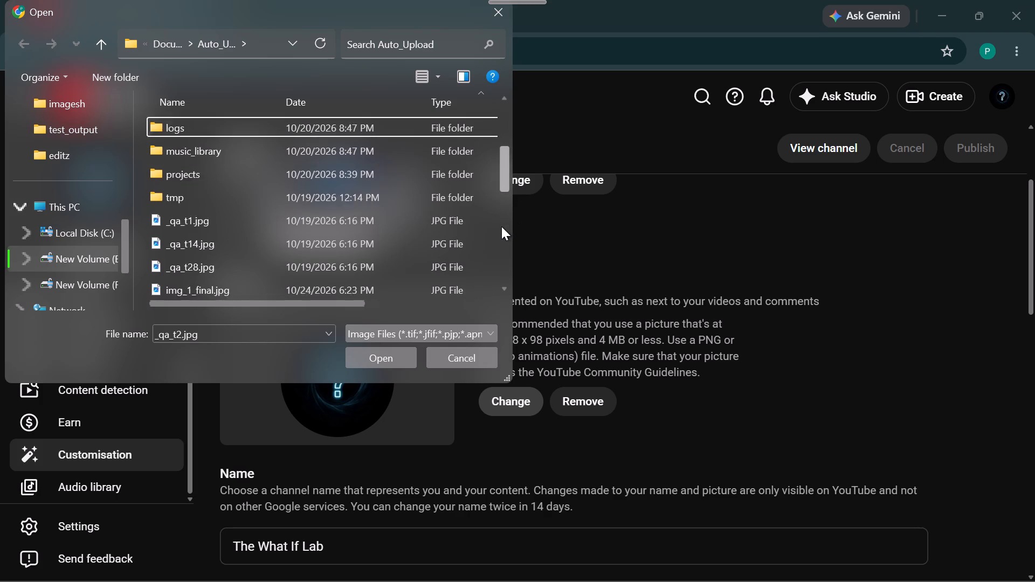
drag(501, 226, 480, 287)
click(488, 282)
drag(500, 276, 489, 266)
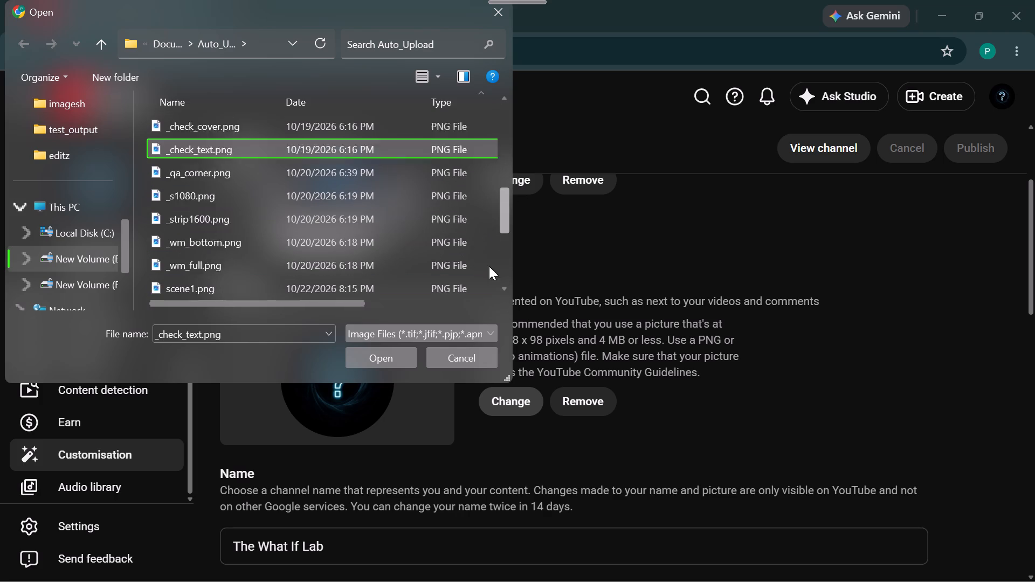
drag(489, 266, 435, 209)
scroll(428, 204, down, 12)
scroll(429, 210, up, 1)
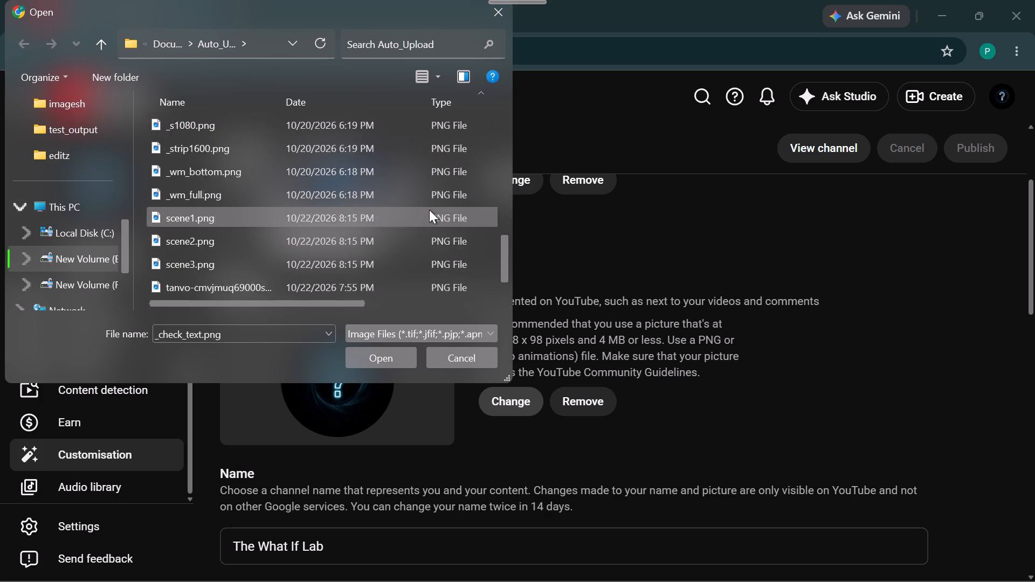
scroll(429, 210, up, 9)
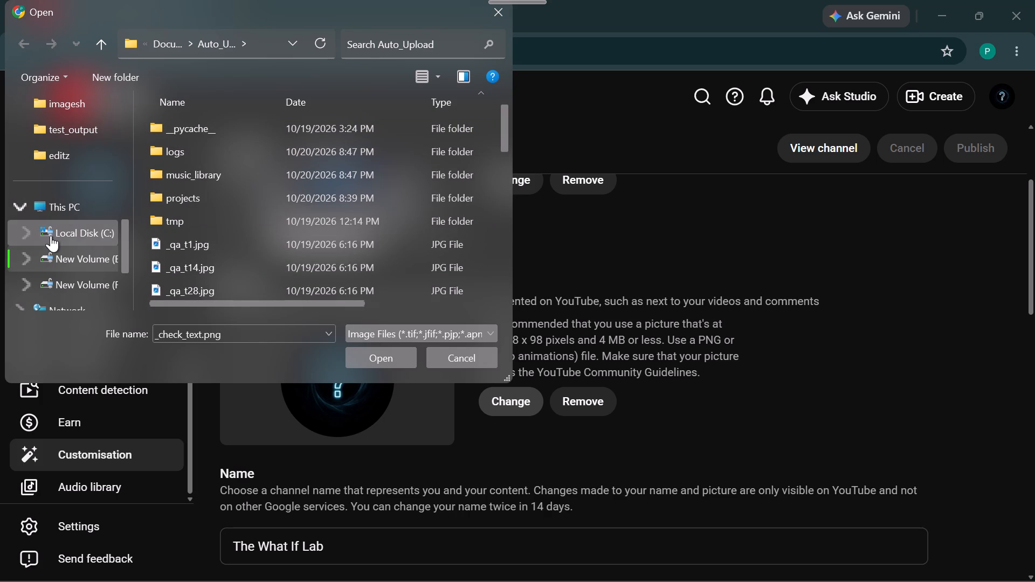
click(51, 235)
scroll(150, 238, down, 8)
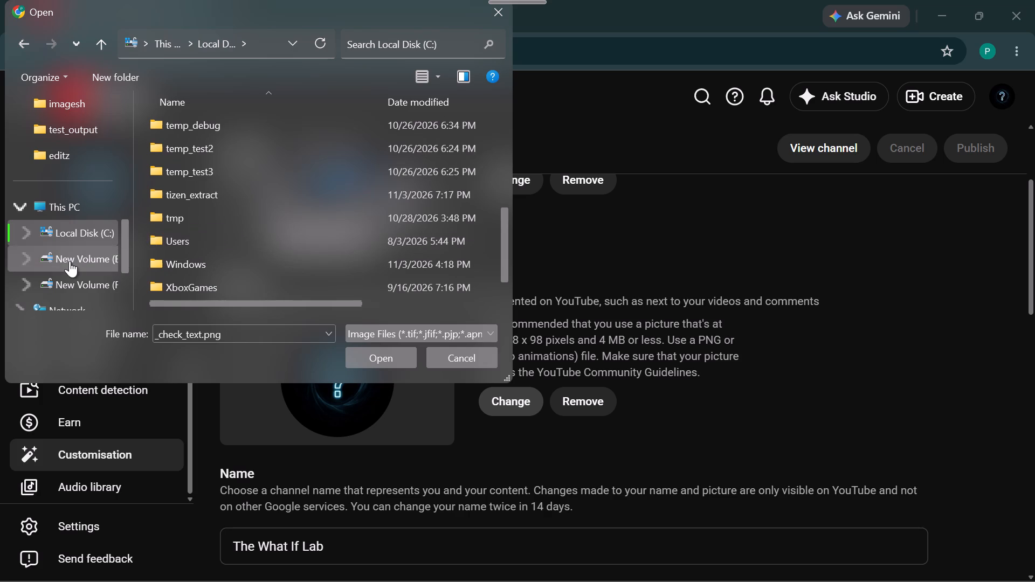
Set the channel picture to image_20261104_130428.jpg from the imagesh folder on New Volume (E:), keeping the default crop.
click(69, 261)
scroll(363, 236, down, 2)
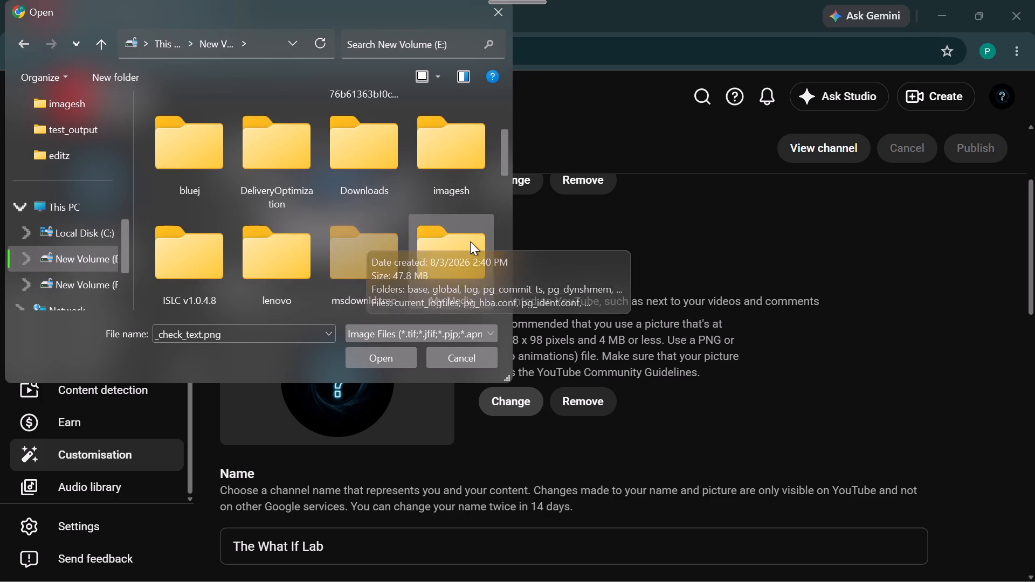
scroll(471, 241, down, 1)
scroll(466, 218, up, 1)
double_click(438, 148)
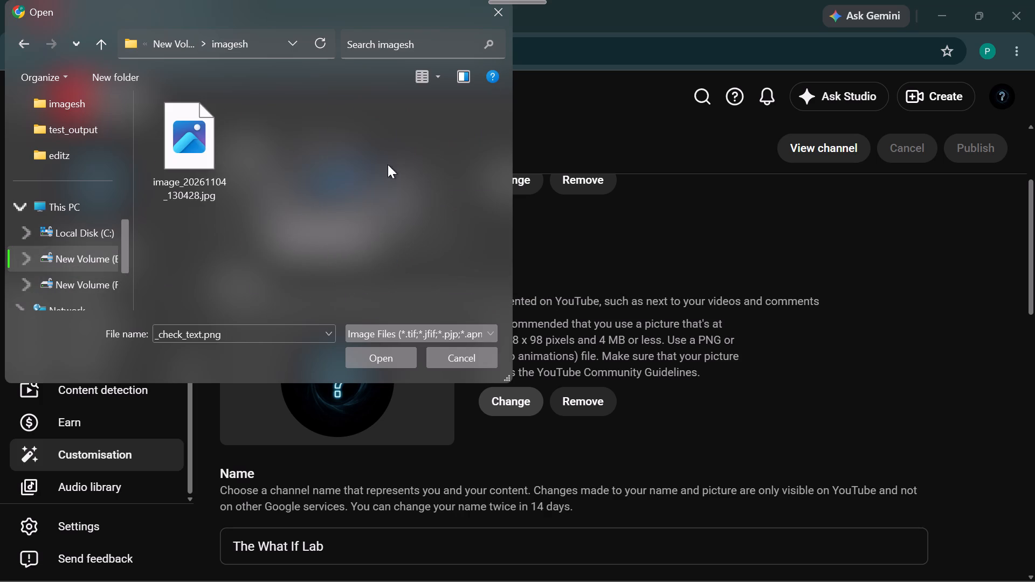
drag(295, 197, 206, 132)
double_click(167, 136)
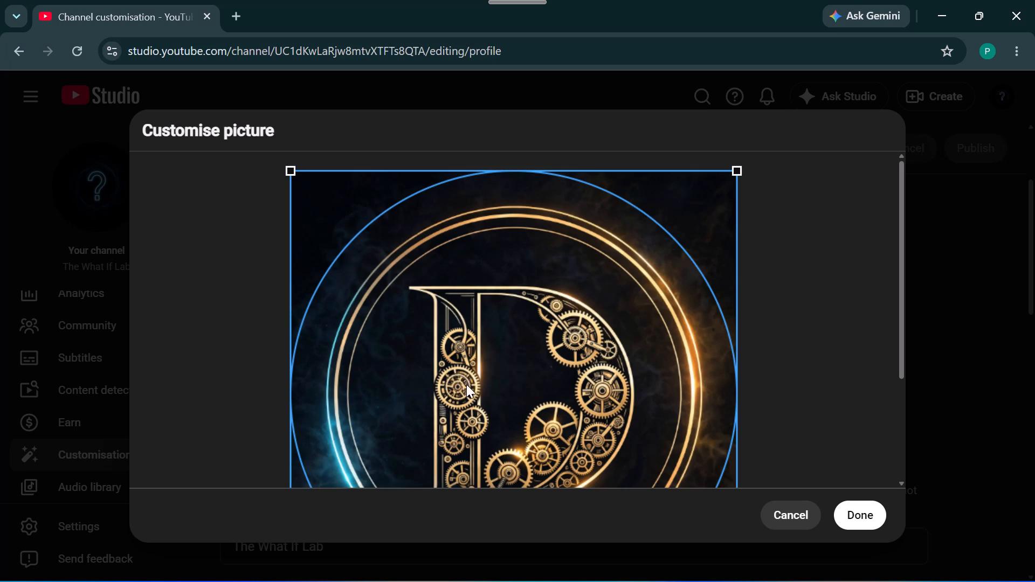
scroll(553, 348, down, 1)
scroll(552, 347, up, 1)
scroll(552, 347, down, 1)
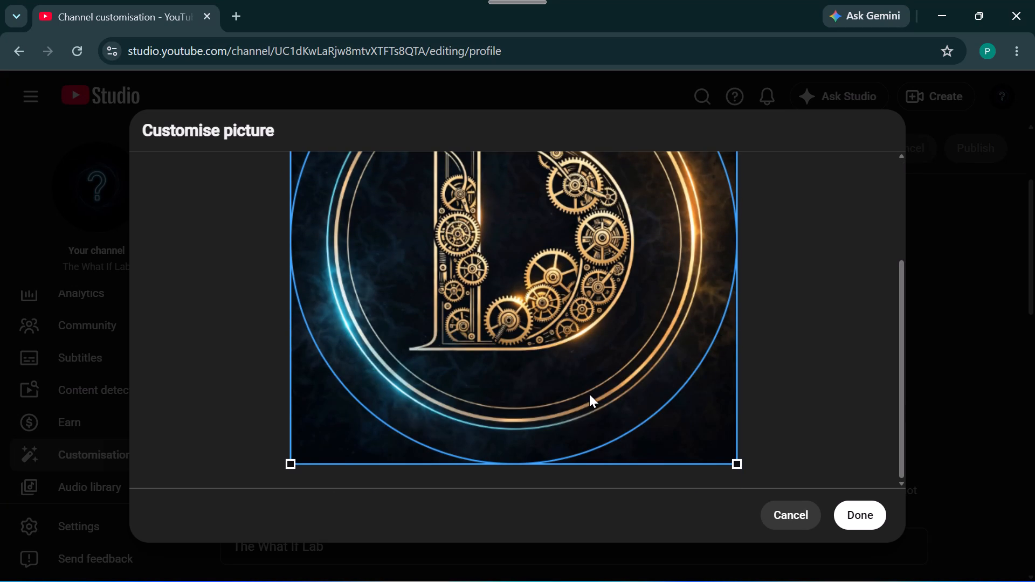
click(864, 511)
Open the file chooser for replacing the channel's banner image.
scroll(433, 304, up, 1)
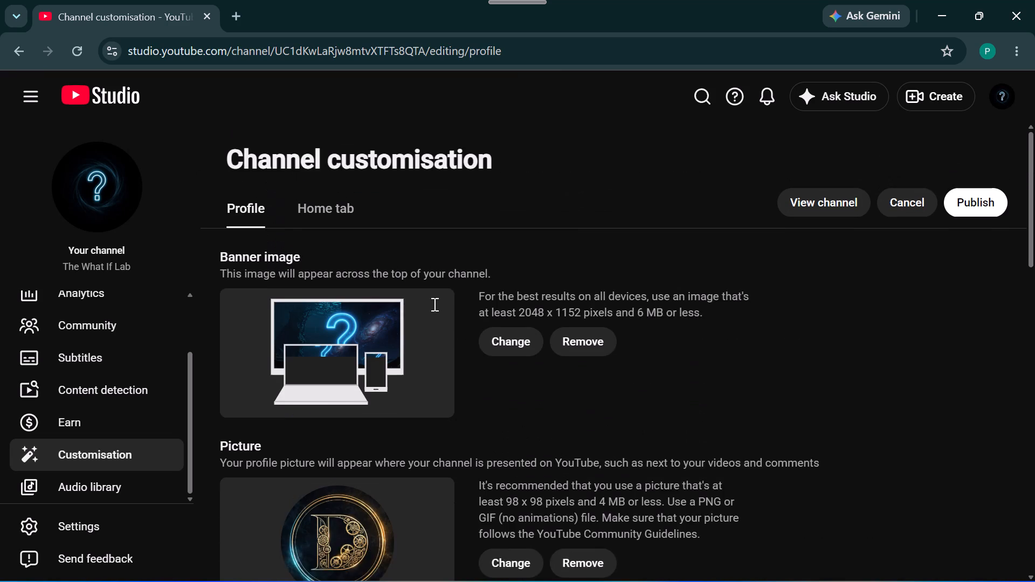
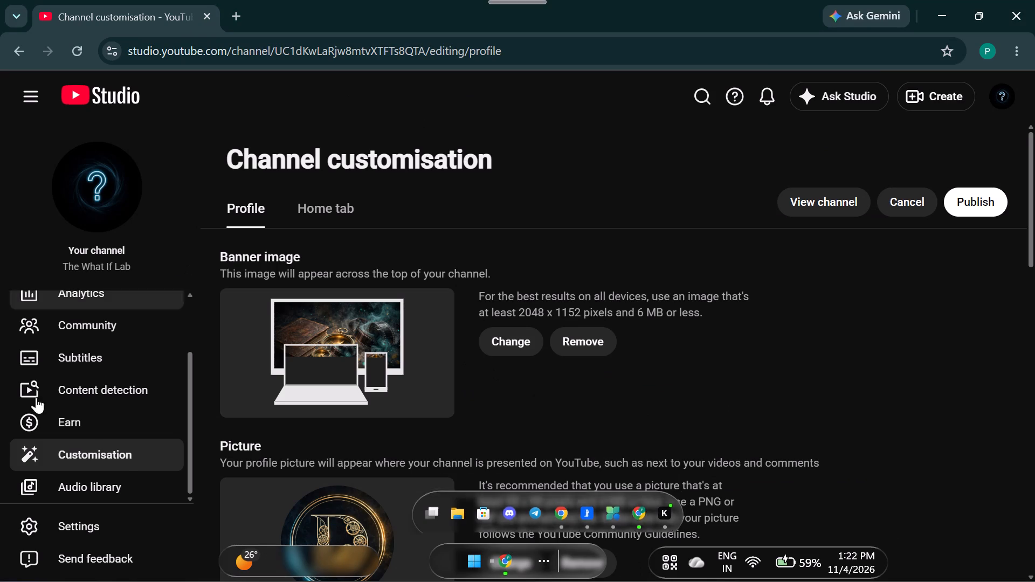
scroll(115, 459, down, 1)
scroll(860, 259, down, 2)
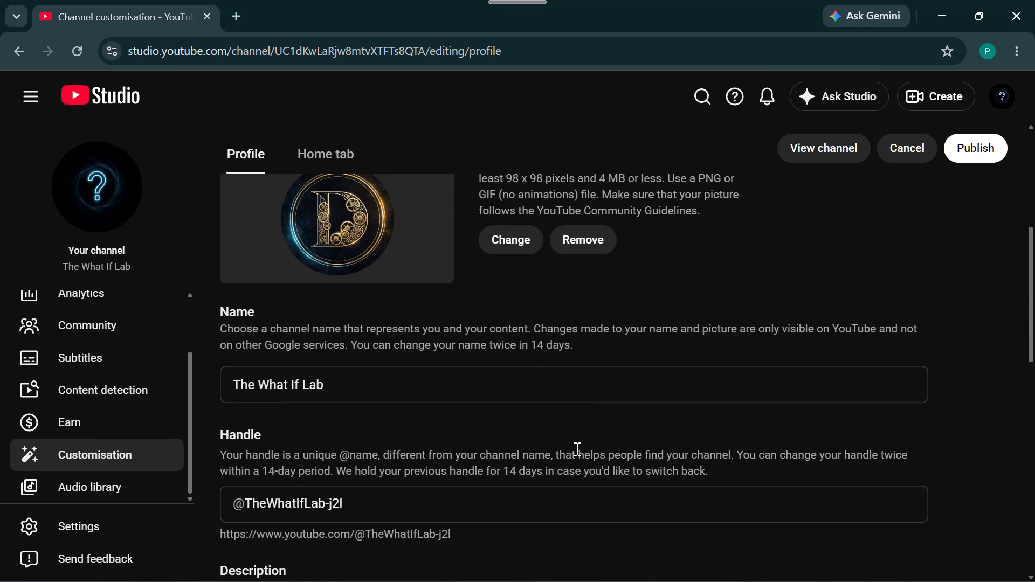
scroll(433, 501, down, 1)
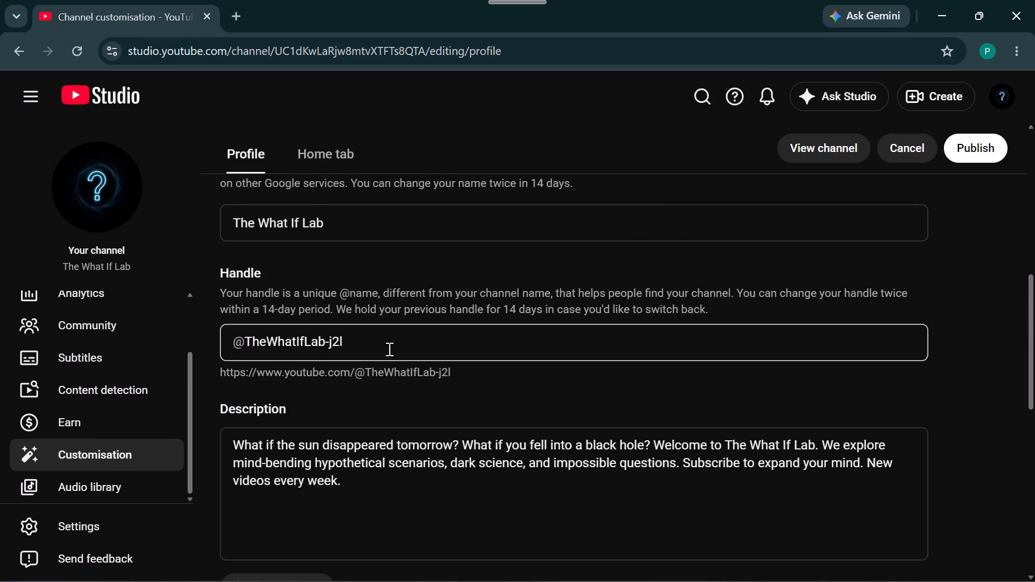
drag(388, 349, 71, 336)
key(BackSpace)
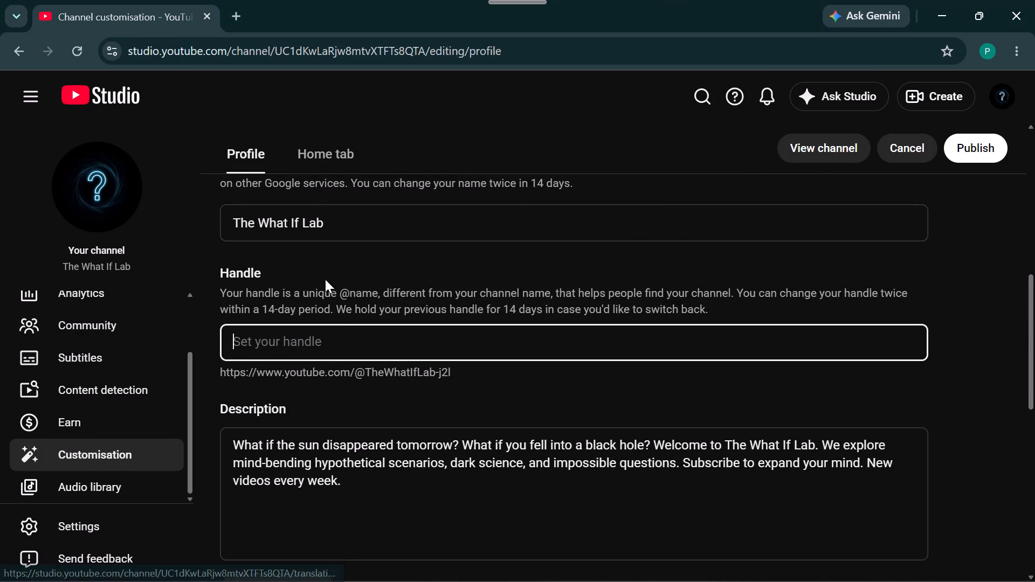
drag(343, 222, 73, 179)
key(BackSpace)
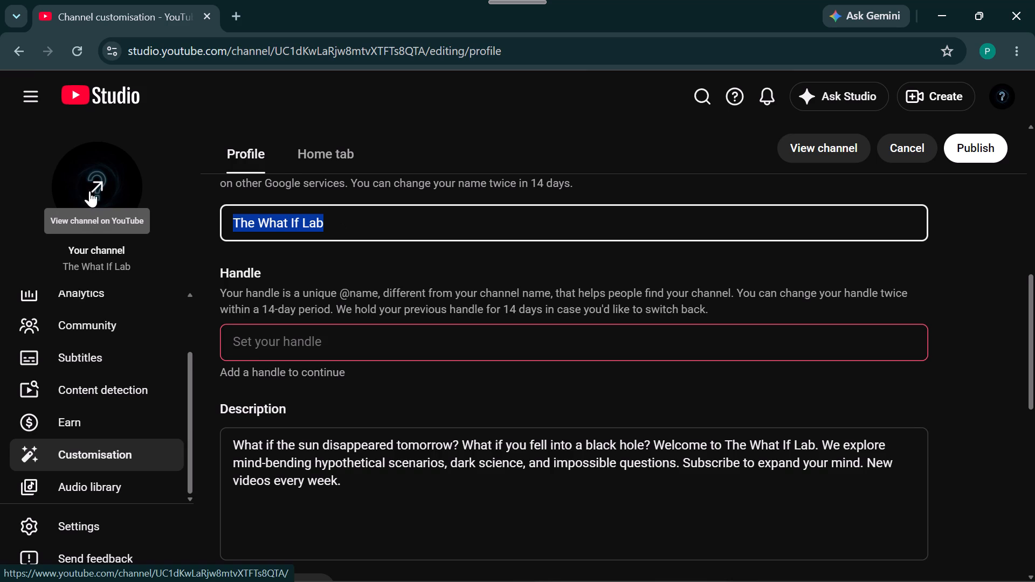
Replace the entire channel description with the copied DUVIDHAA text, keeping the unpublished changes.
click(320, 507)
drag(367, 495, 145, 347)
click(145, 347)
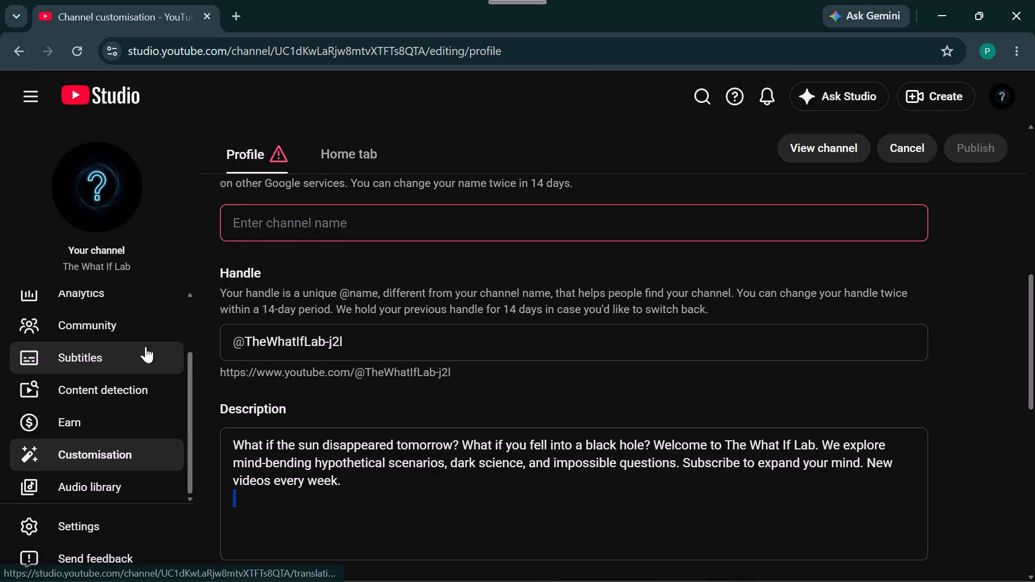
click(355, 485)
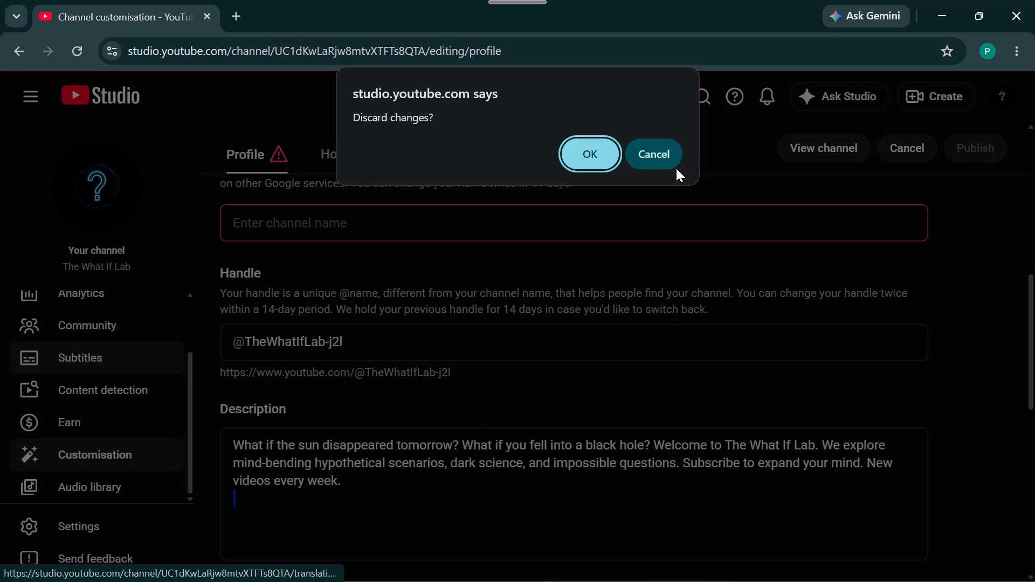
click(672, 162)
drag(346, 512, 268, 343)
click(367, 465)
click(344, 500)
click(344, 497)
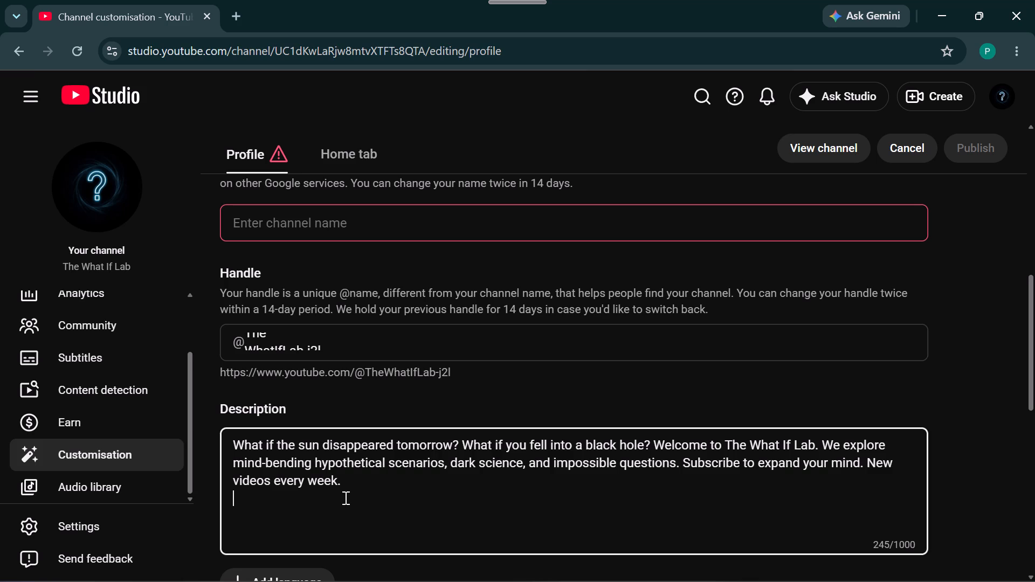
key(ctrl+a)
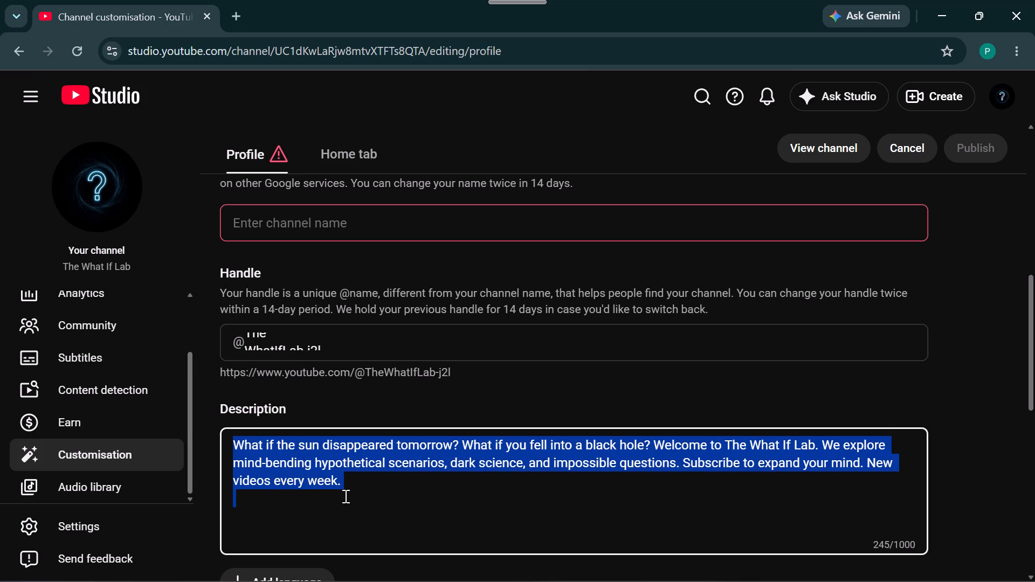
key(Delete)
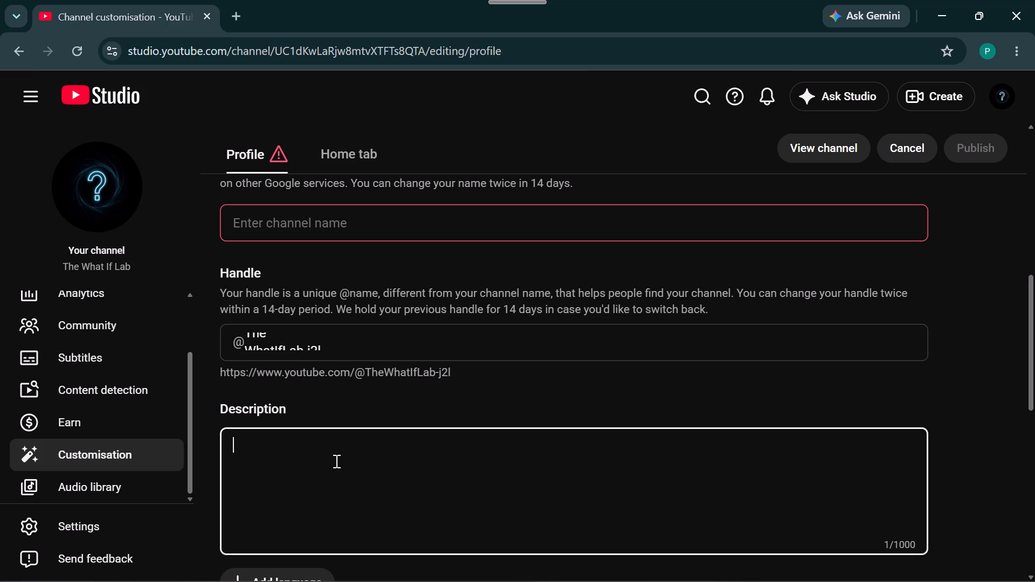
key(ctrl+v)
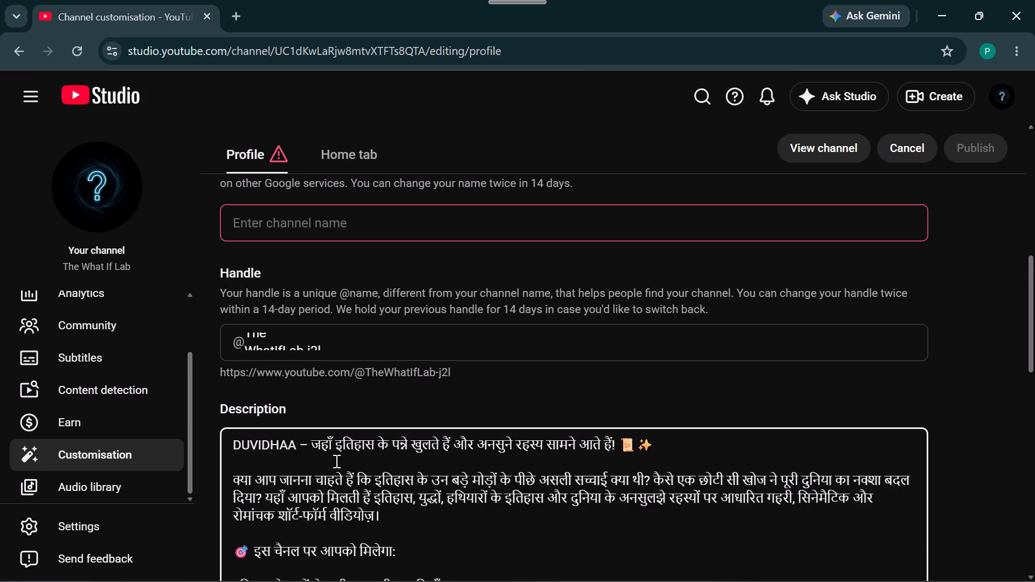
Delete the e-mail placeholder text inside the brackets after "Business/Inquiries:" in the channel description.
scroll(335, 461, down, 6)
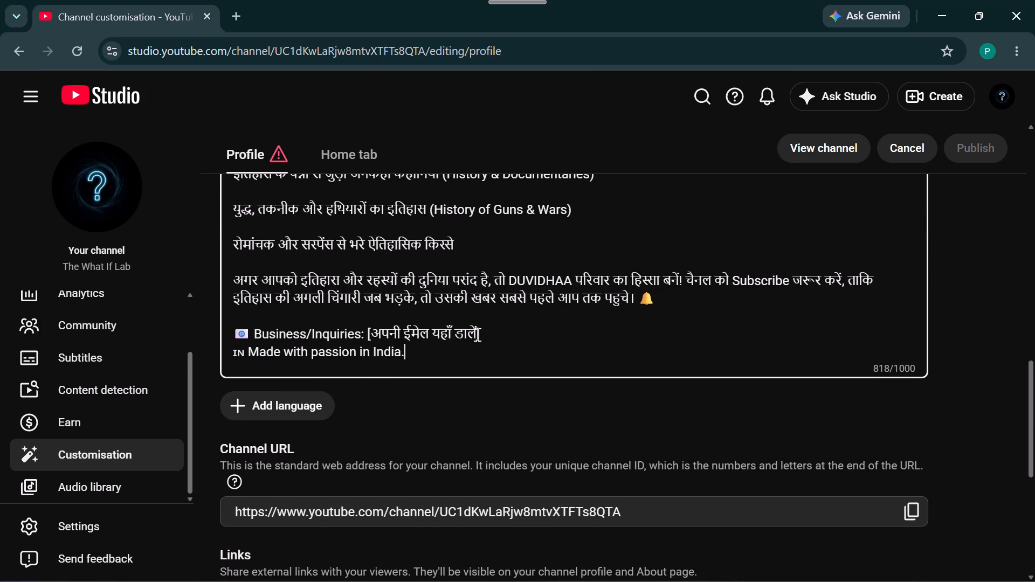
drag(476, 334, 370, 335)
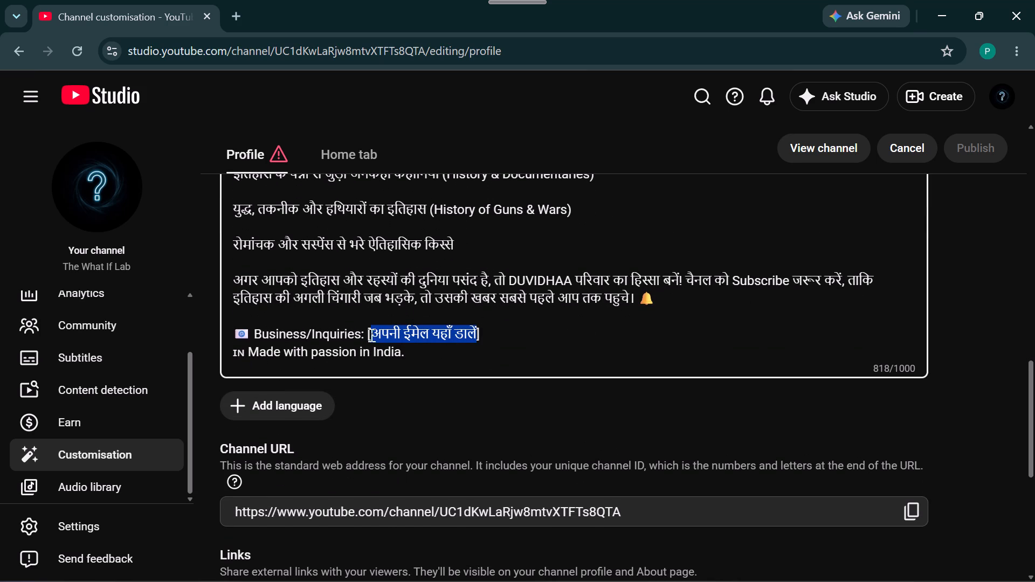
drag(370, 335, 374, 336)
key(Delete)
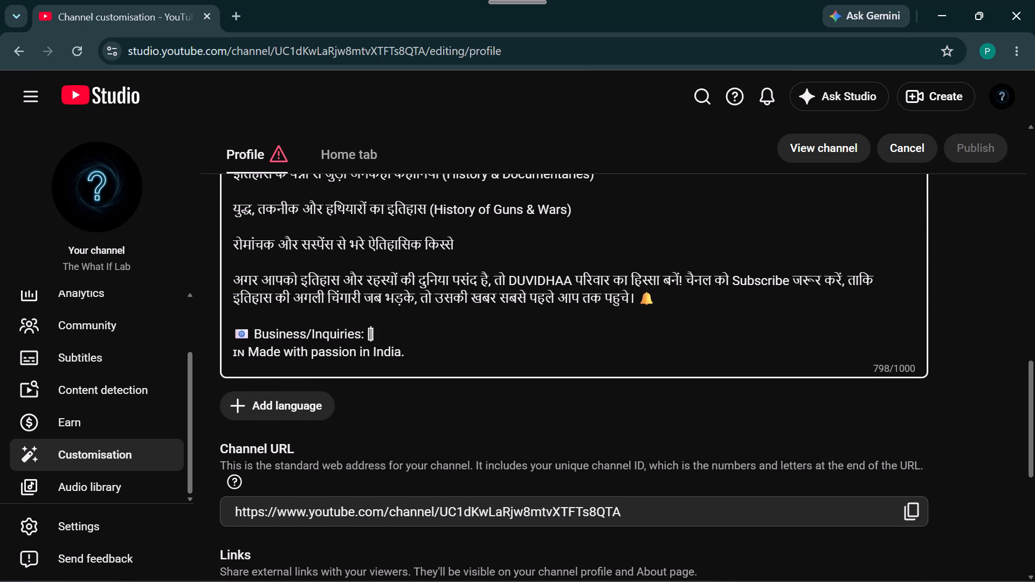
Open the Haryy Chrome profile in a new window and try to select its account e-mail address for copying.
click(985, 60)
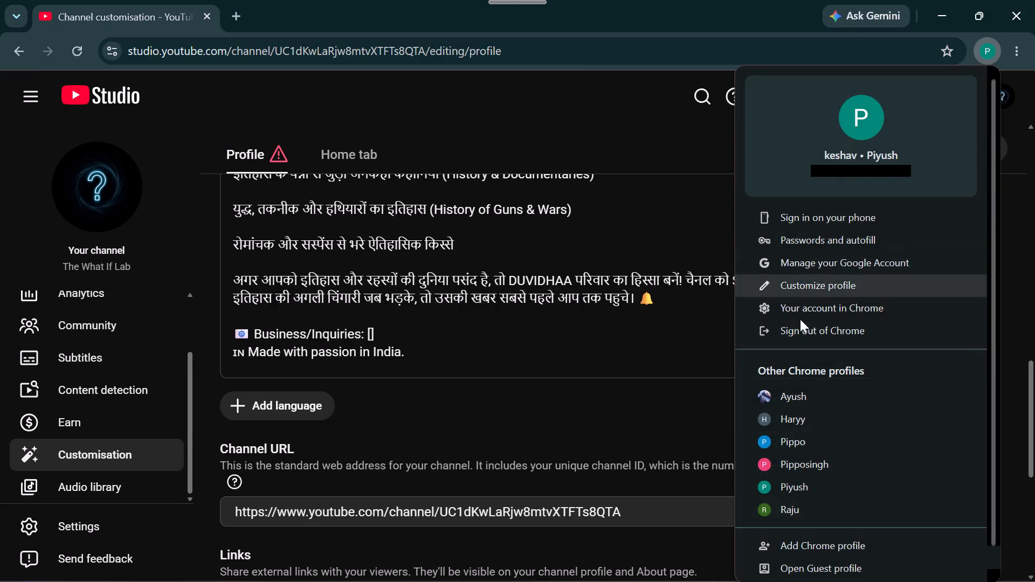
click(790, 418)
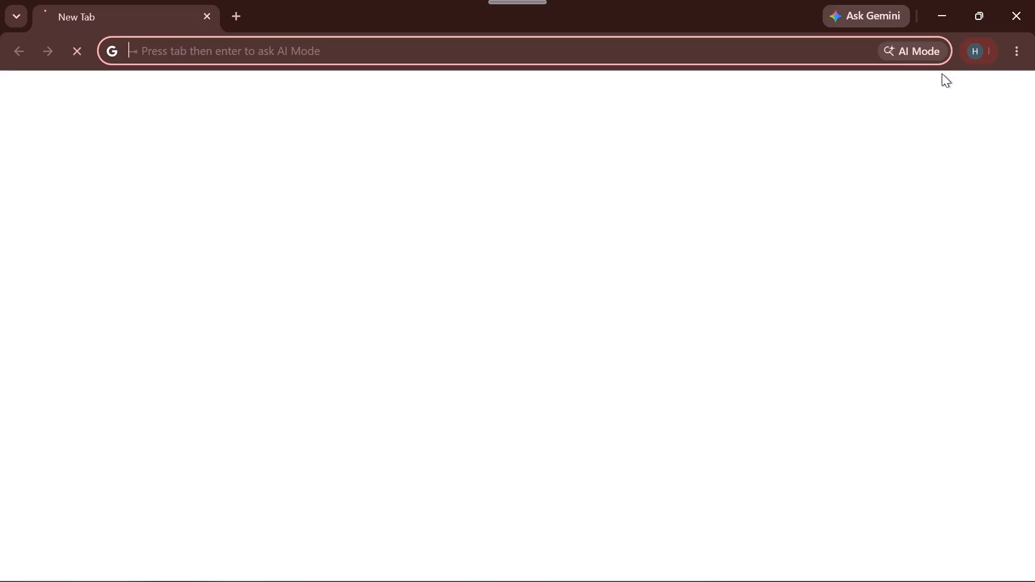
click(986, 45)
drag(914, 171, 815, 172)
click(815, 172)
right_click(815, 172)
drag(815, 169, 854, 168)
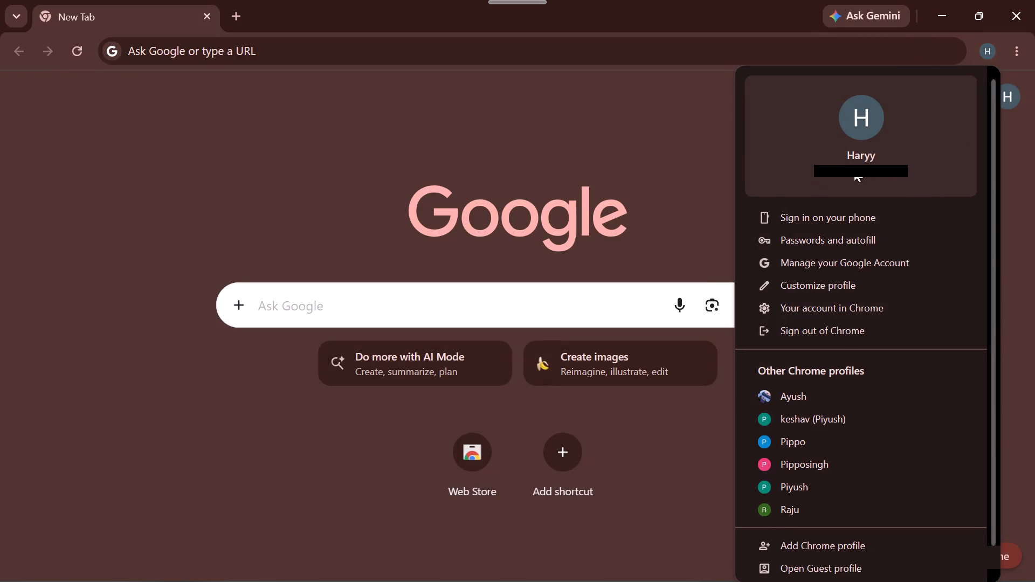
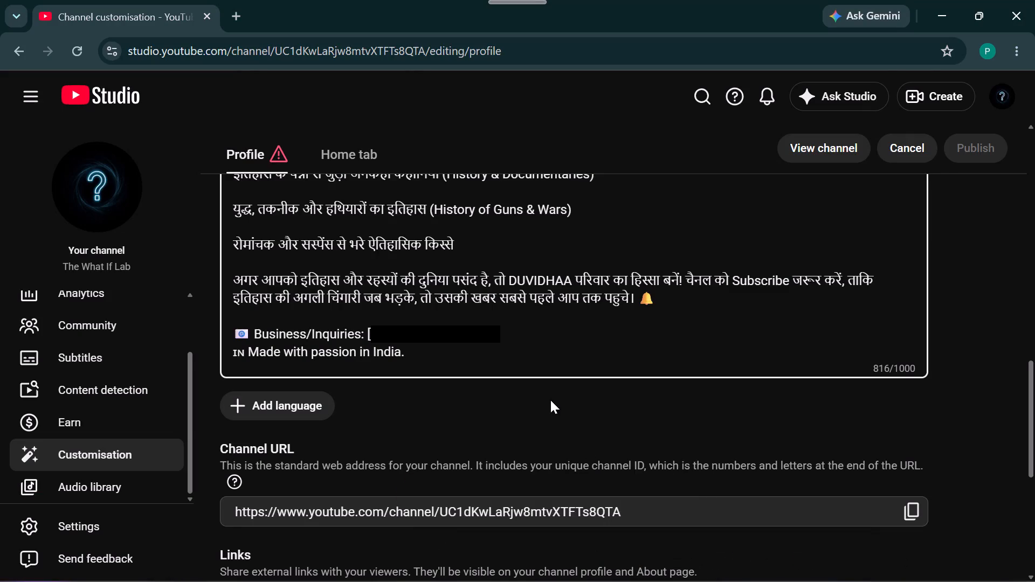
Copy DUVIDHAA from the start of the channel description and enter it as the channel name.
scroll(550, 400, up, 2)
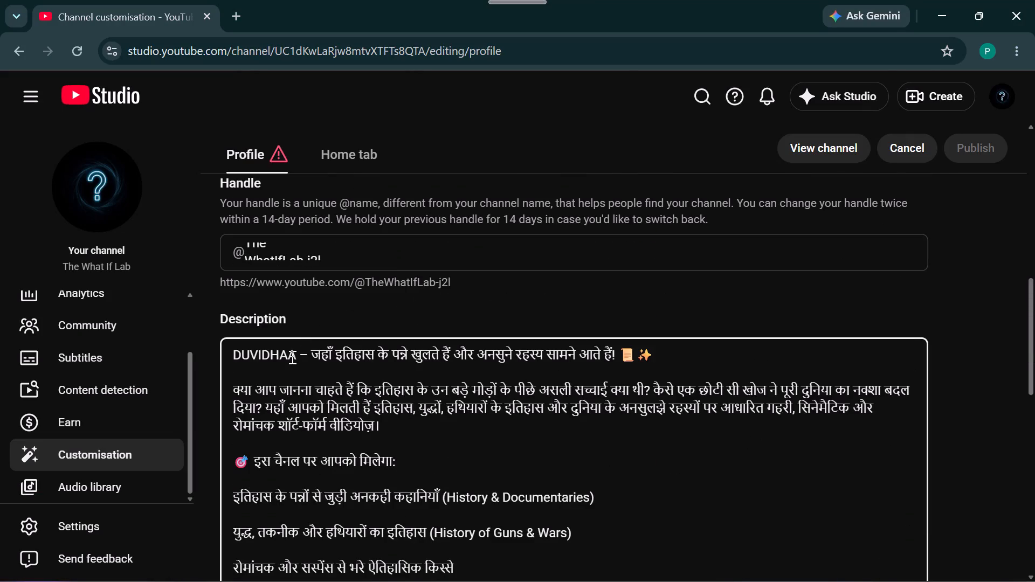
drag(293, 357, 238, 337)
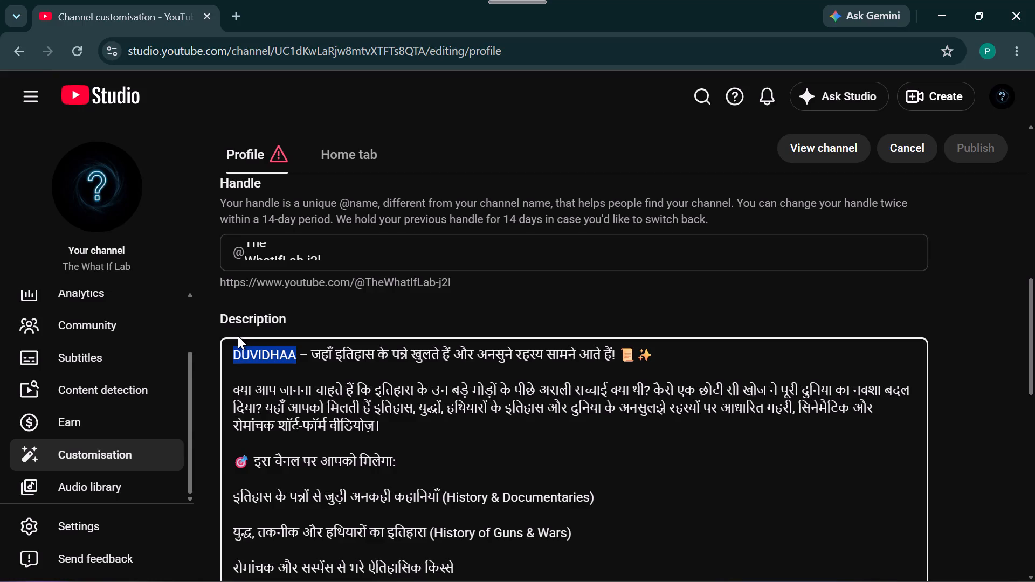
key(ctrl+c)
scroll(258, 387, down, 1)
scroll(258, 393, up, 3)
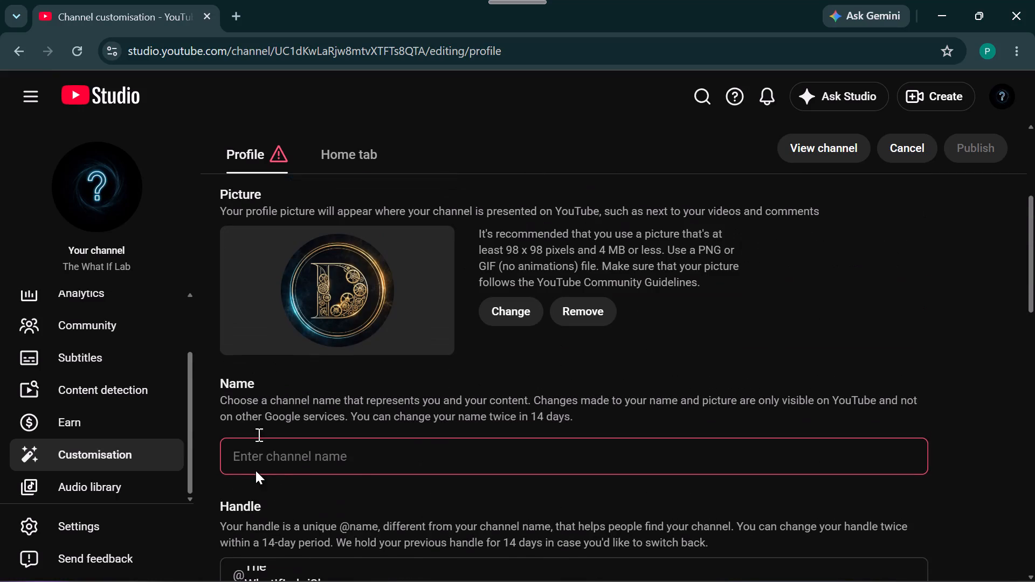
click(258, 461)
key(ctrl+v)
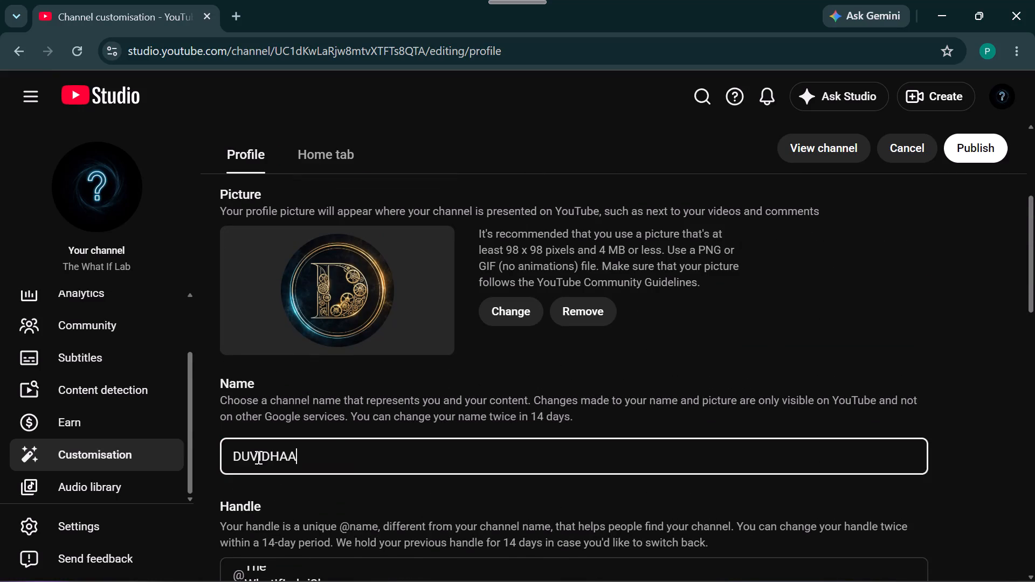
scroll(257, 457, down, 1)
click(340, 425)
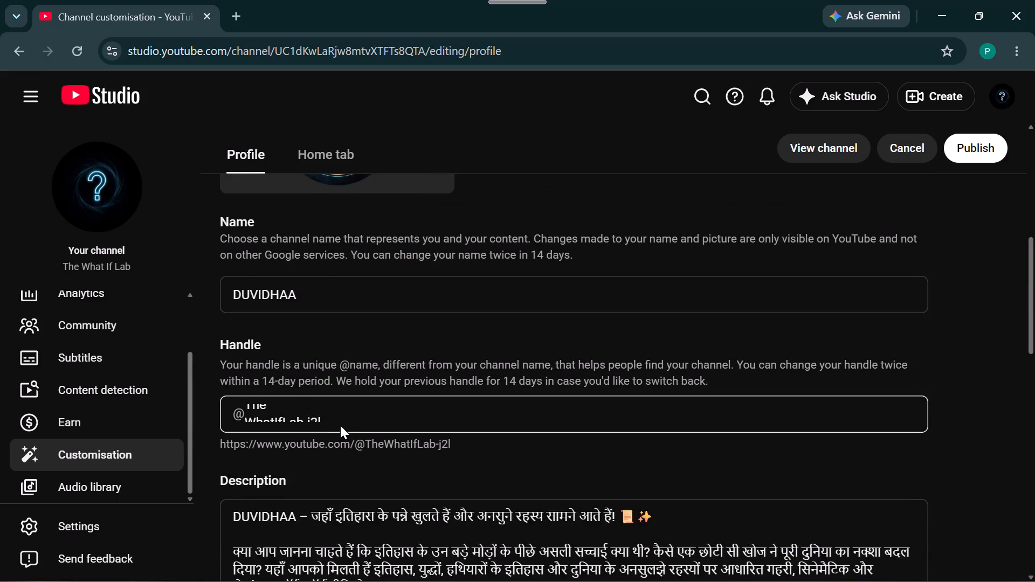
click(340, 422)
click(337, 414)
drag(336, 413, 234, 376)
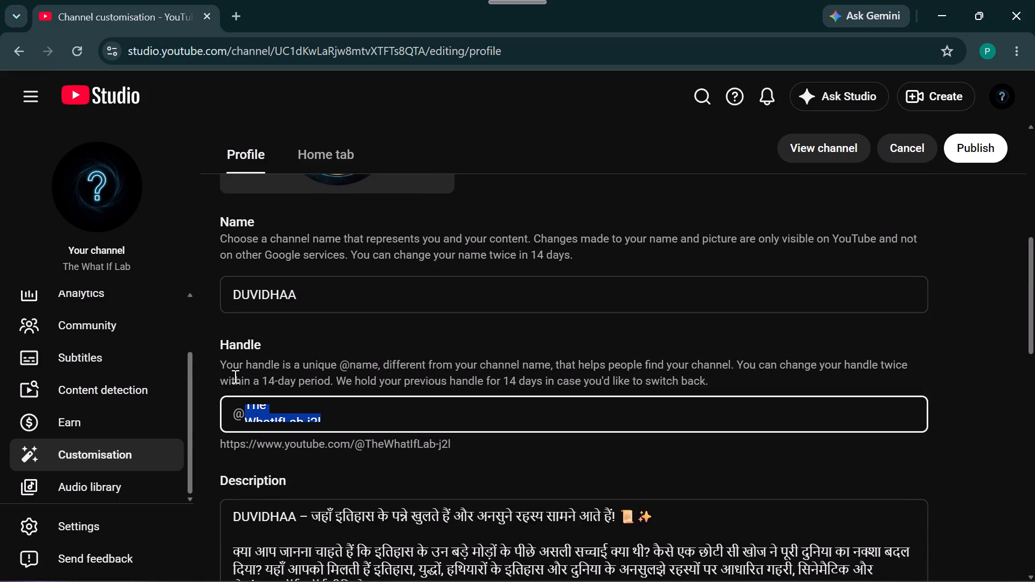
key(Delete)
key(ctrl+v)
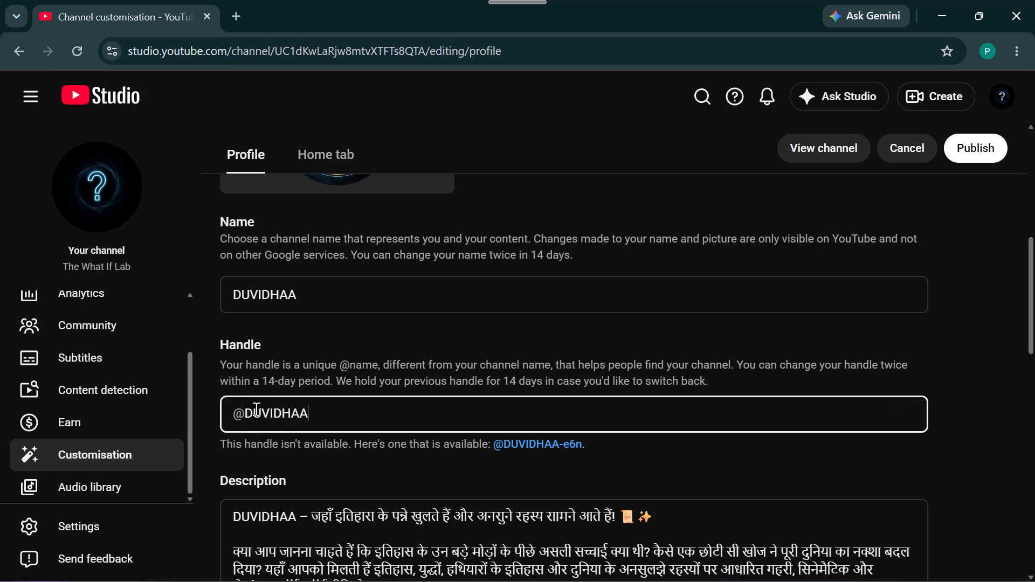
click(513, 440)
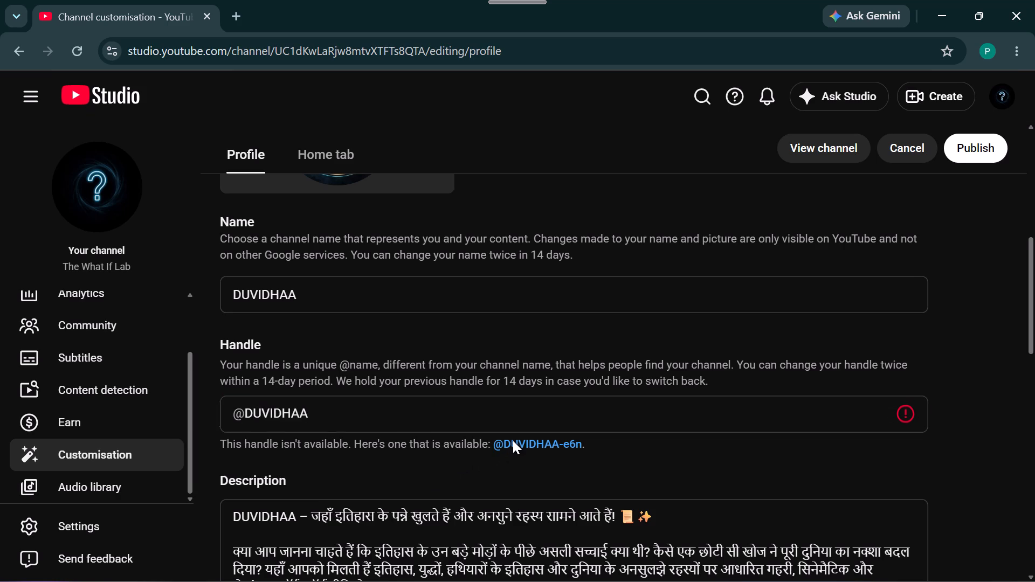
Enter the previously copied e-mail address from the clipboard history as the channel's contact e-mail.
scroll(513, 440, up, 7)
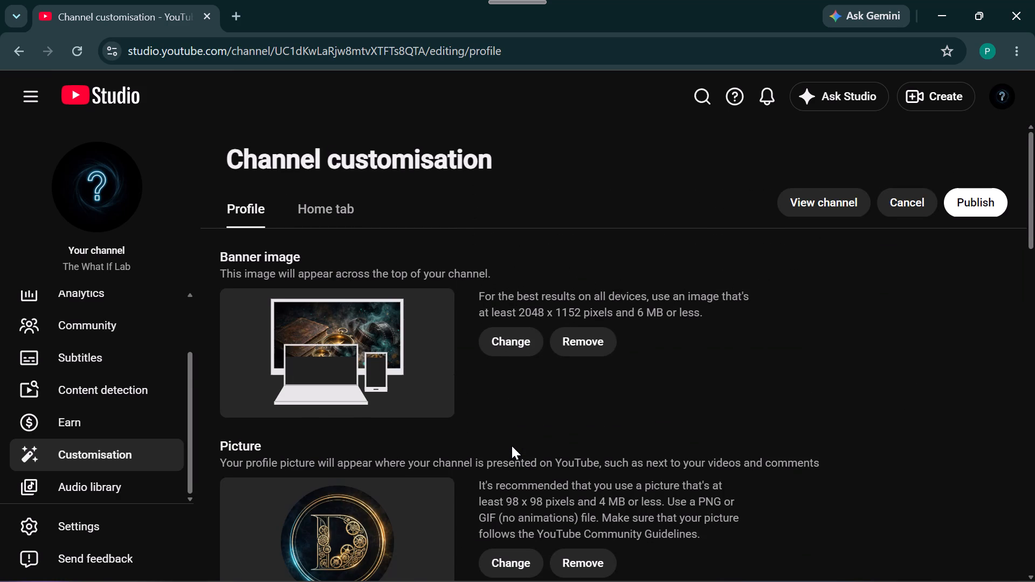
scroll(512, 436, down, 13)
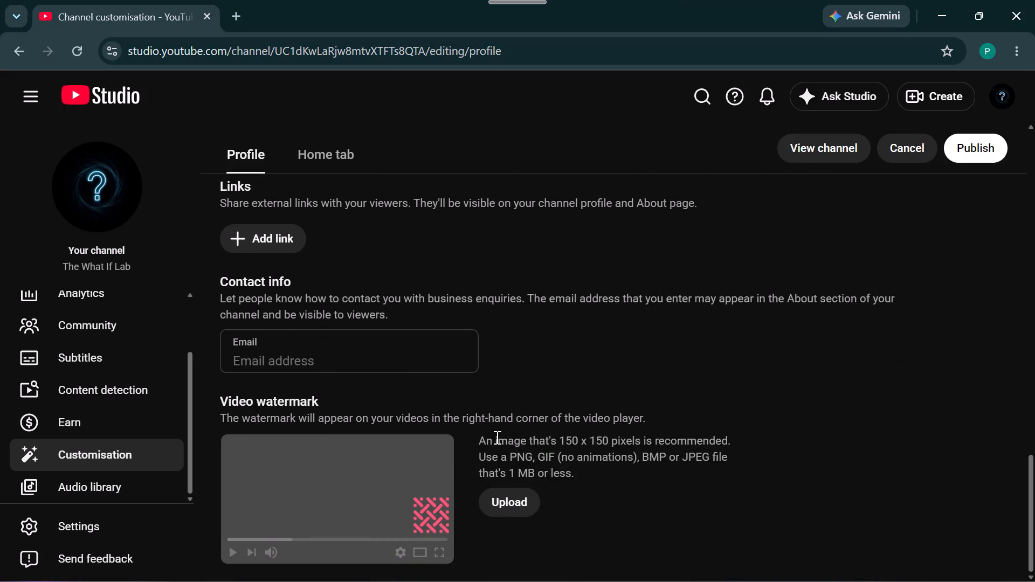
scroll(494, 436, up, 2)
scroll(494, 435, down, 2)
click(368, 329)
click(359, 345)
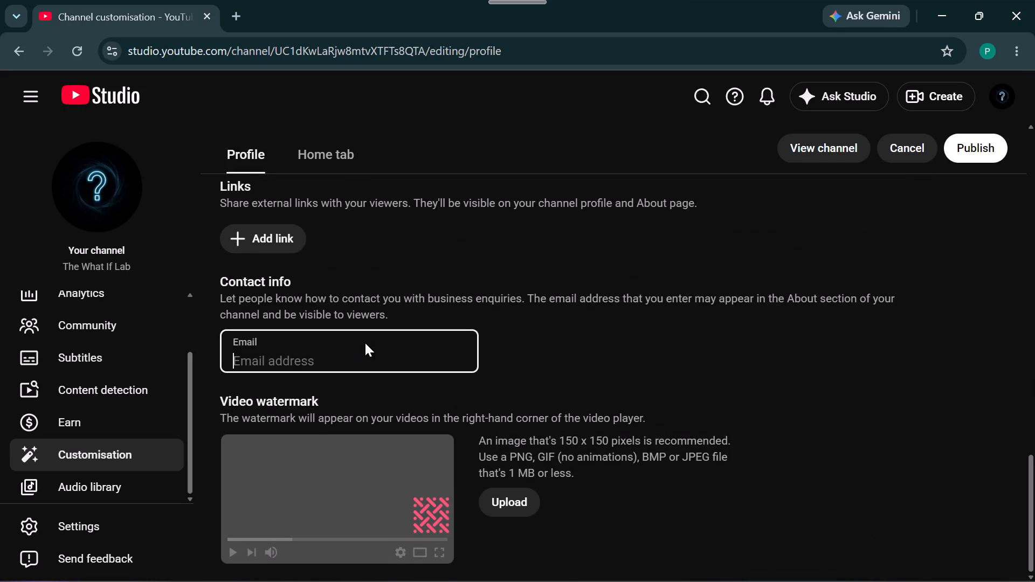
key(super+v)
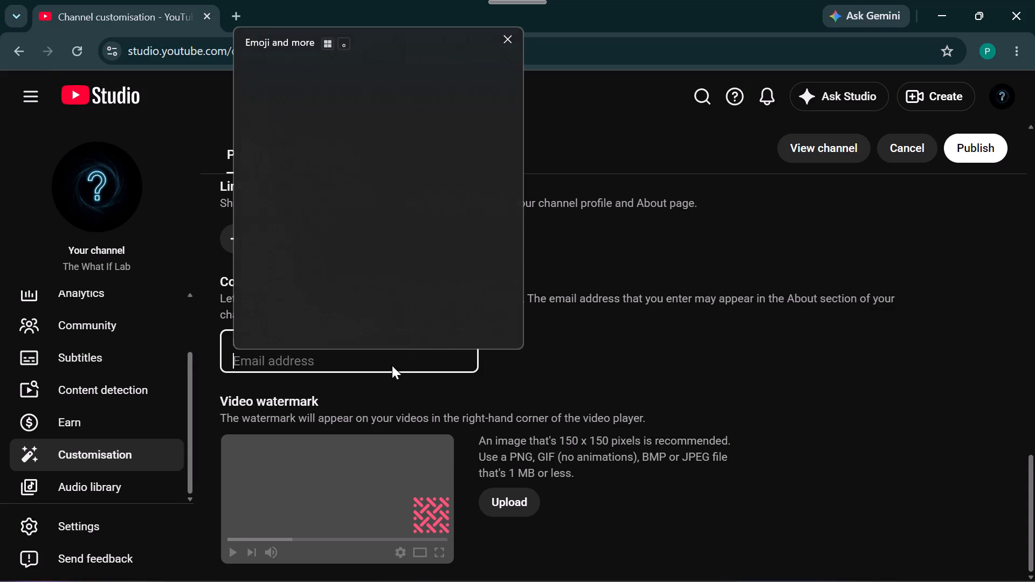
click(327, 245)
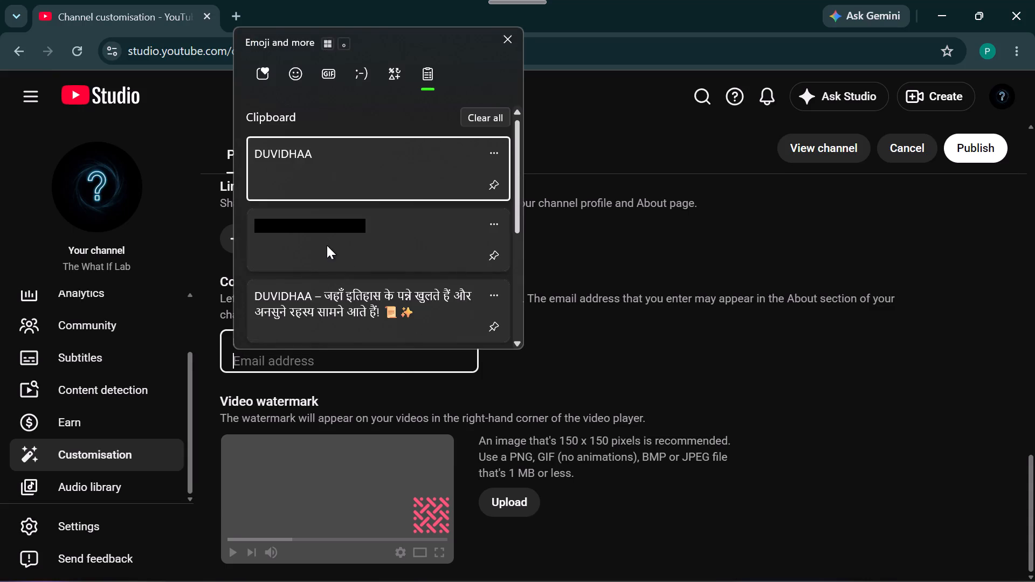
key(ctrl+v)
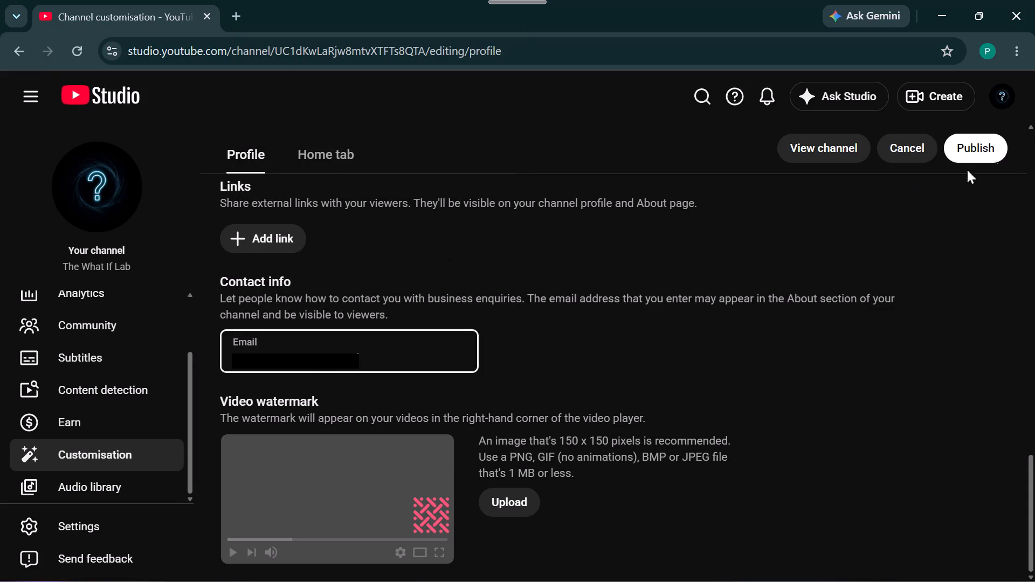
Publish the channel profile changes.
click(992, 157)
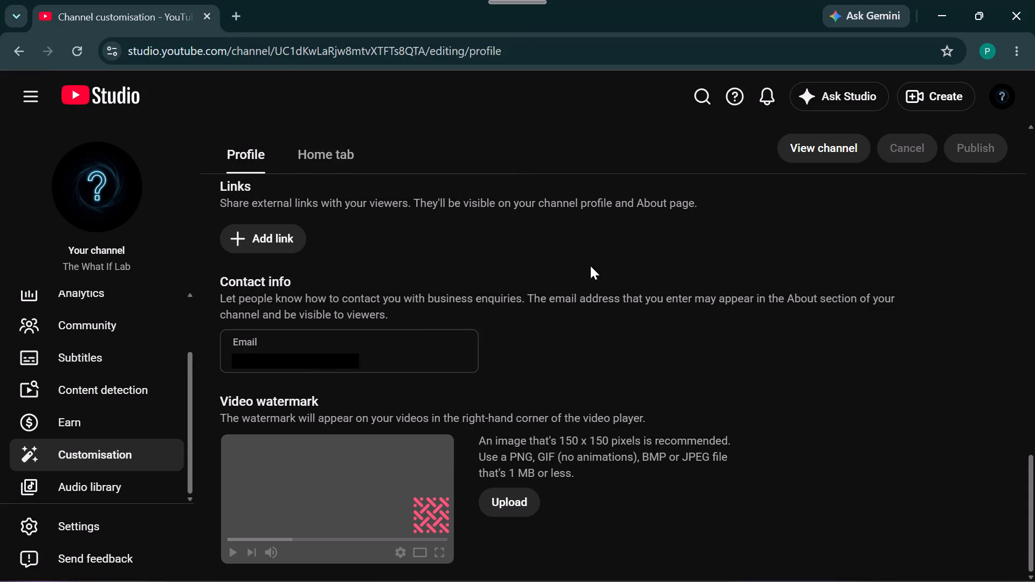
Clear all existing keywords in the basic info of the channel settings.
click(78, 525)
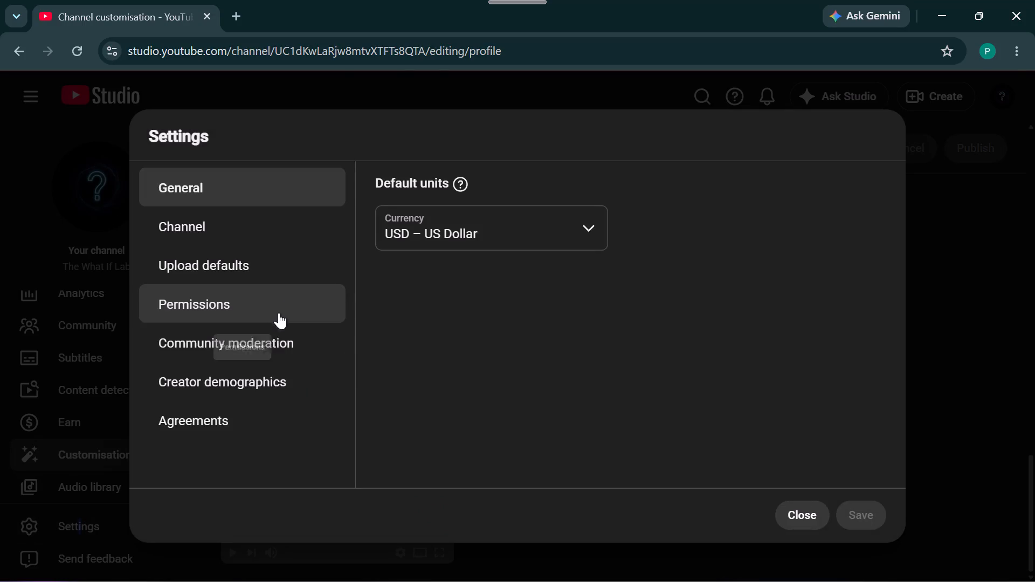
click(247, 242)
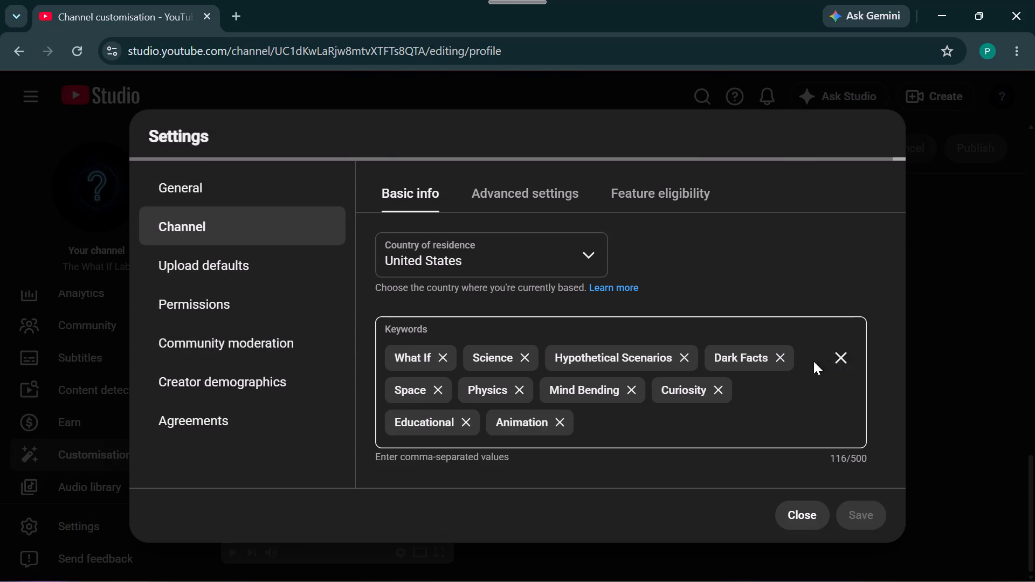
click(832, 360)
drag(528, 556, 537, 581)
click(538, 559)
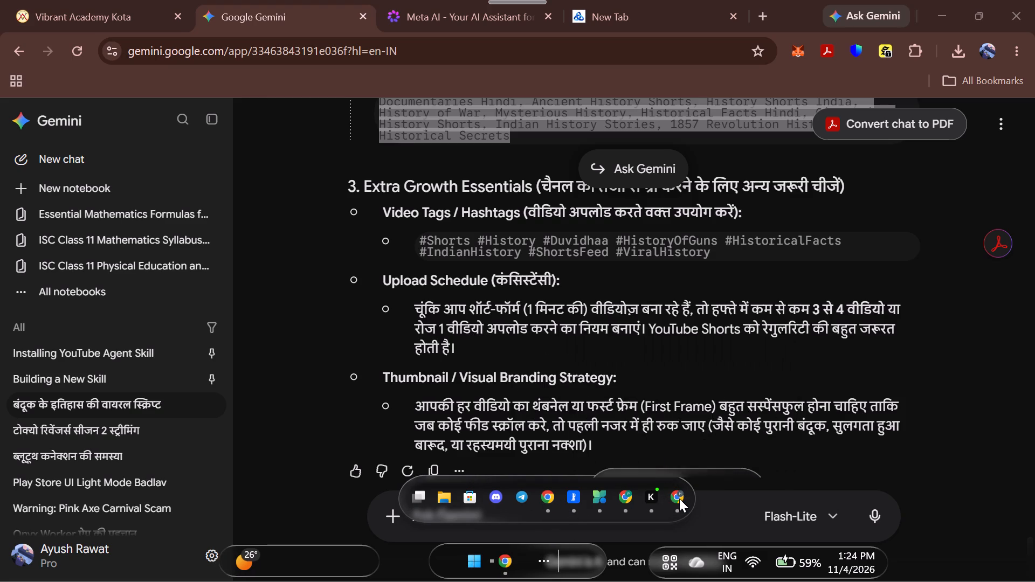
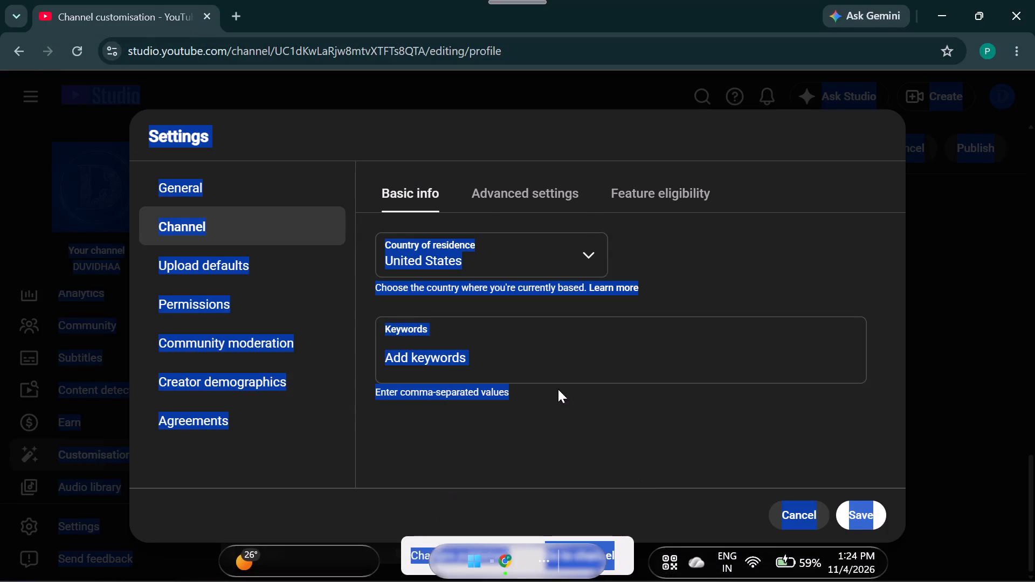
Add the copied channel tags, from DUVIDHAA through Historical Secrets, as the channel's keywords.
click(558, 389)
click(530, 278)
double_click(501, 344)
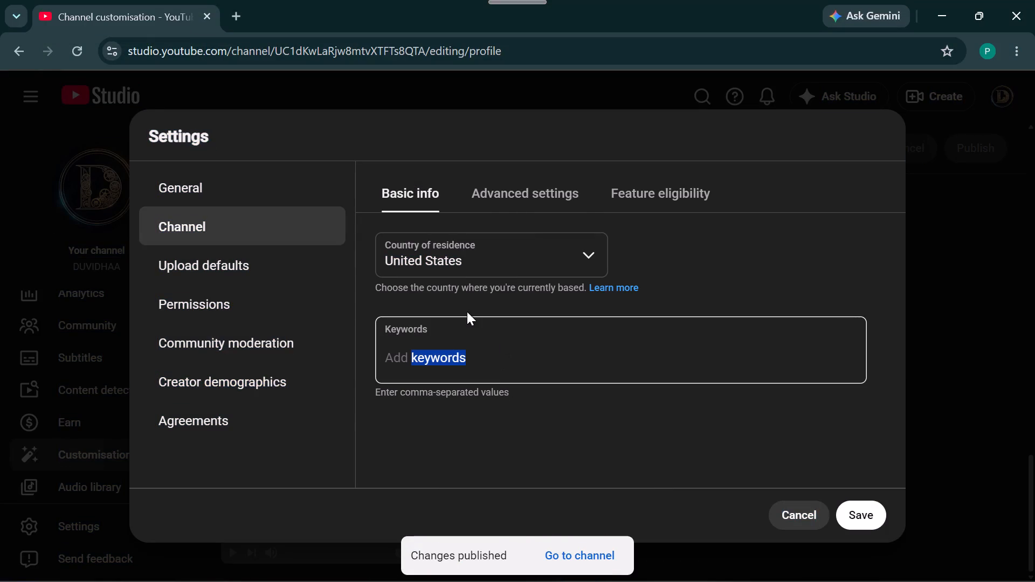
click(466, 352)
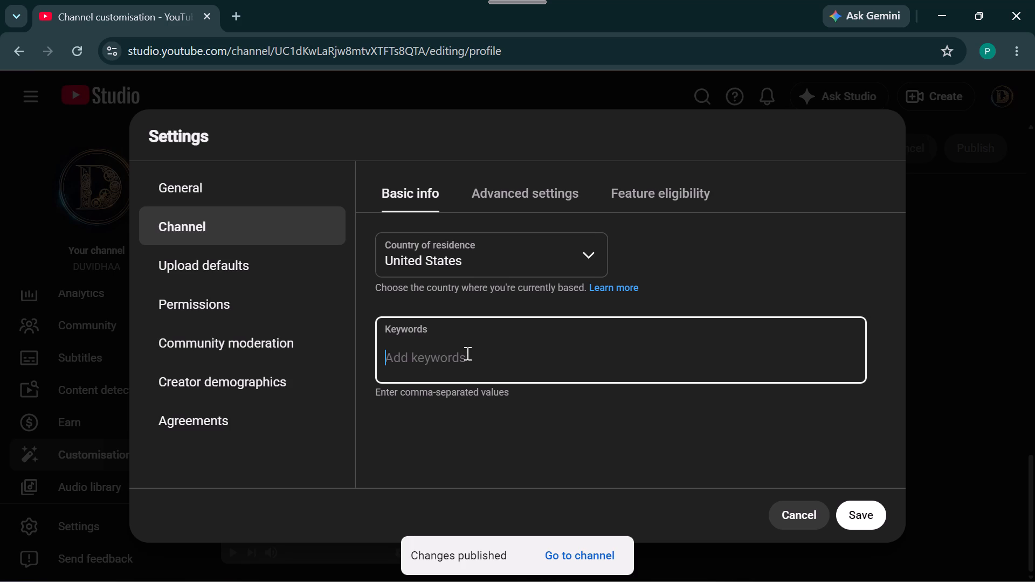
key(ctrl+v)
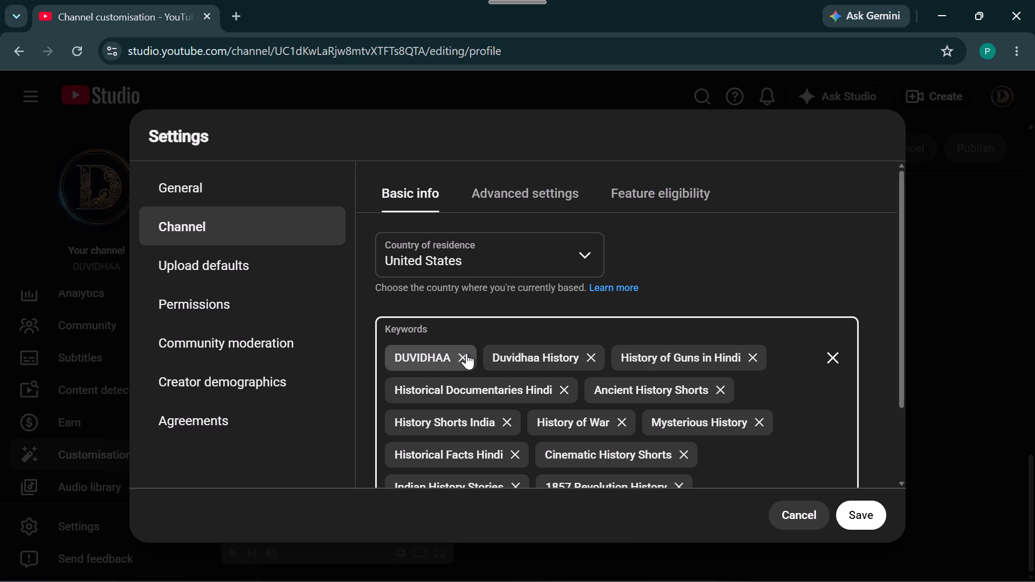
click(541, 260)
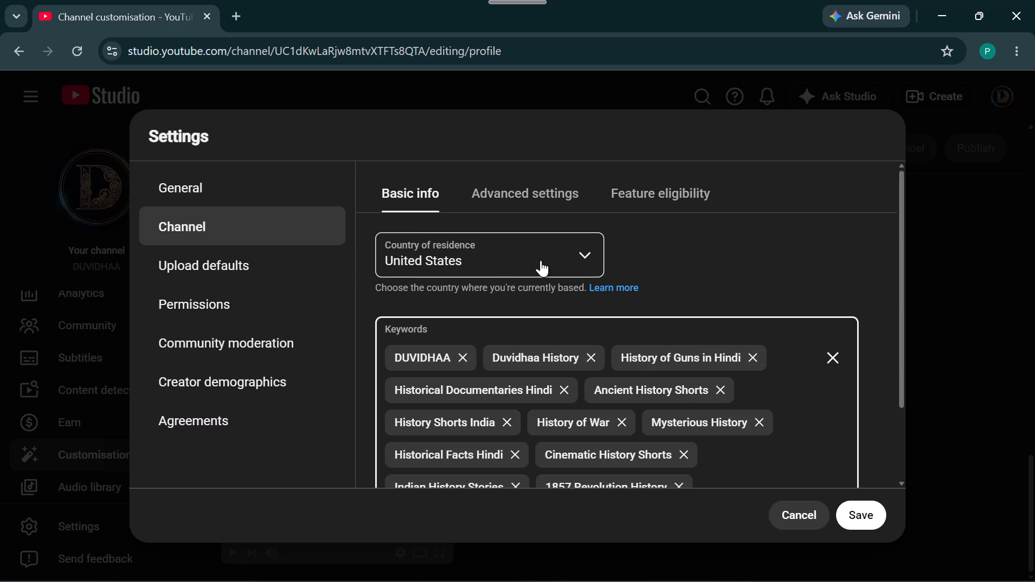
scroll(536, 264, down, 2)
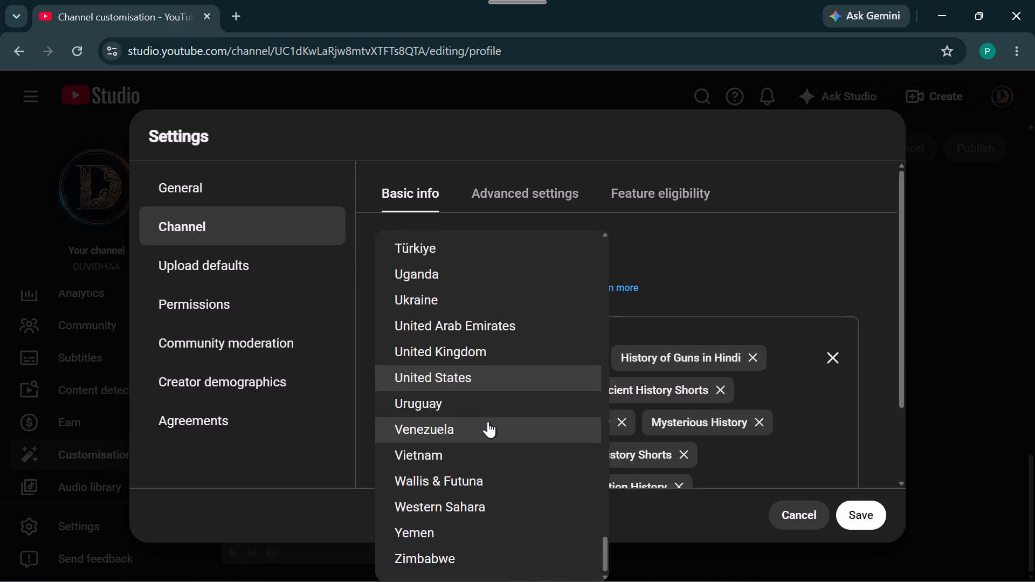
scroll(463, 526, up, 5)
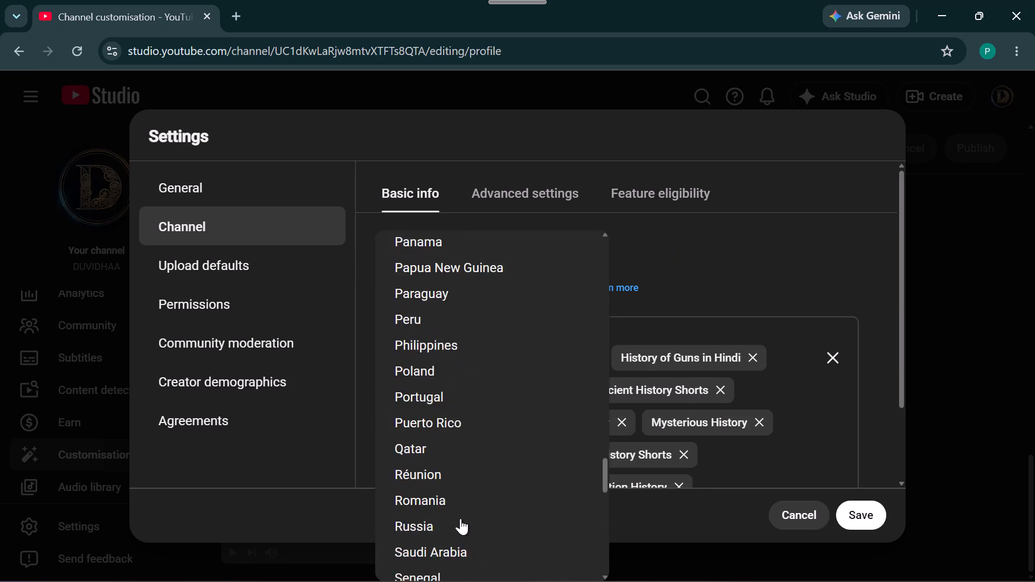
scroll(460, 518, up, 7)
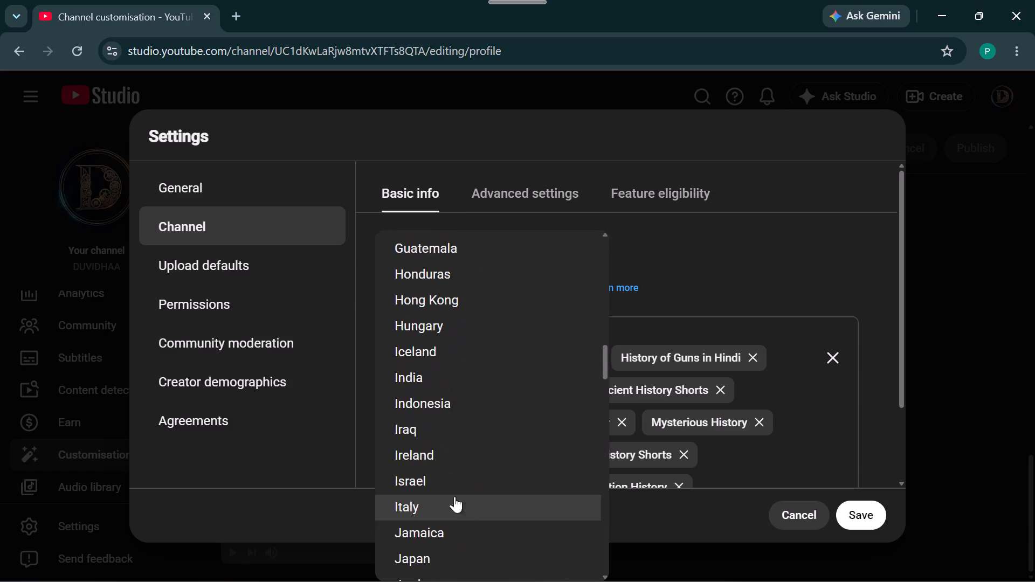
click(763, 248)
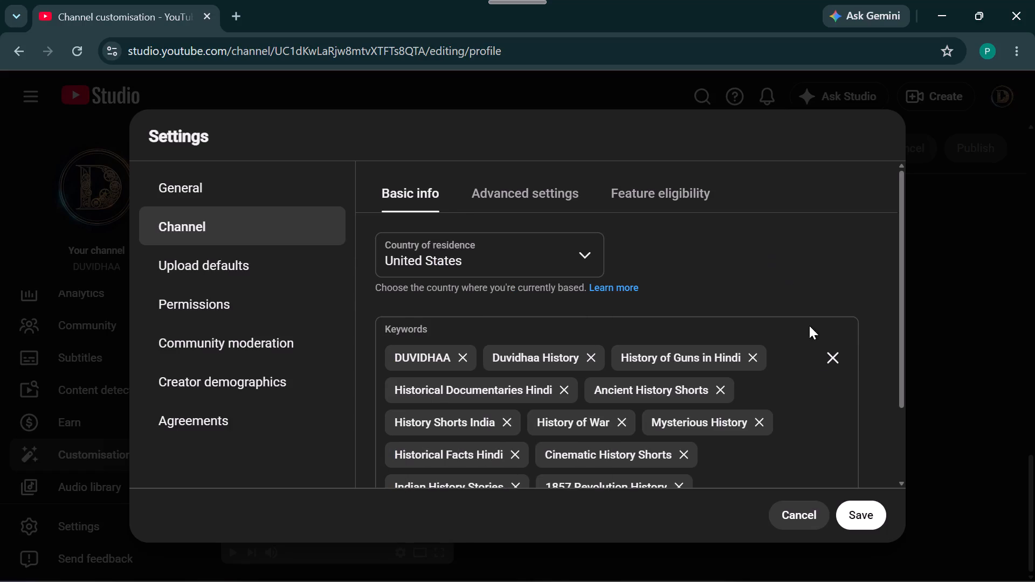
Save the channel settings.
click(856, 505)
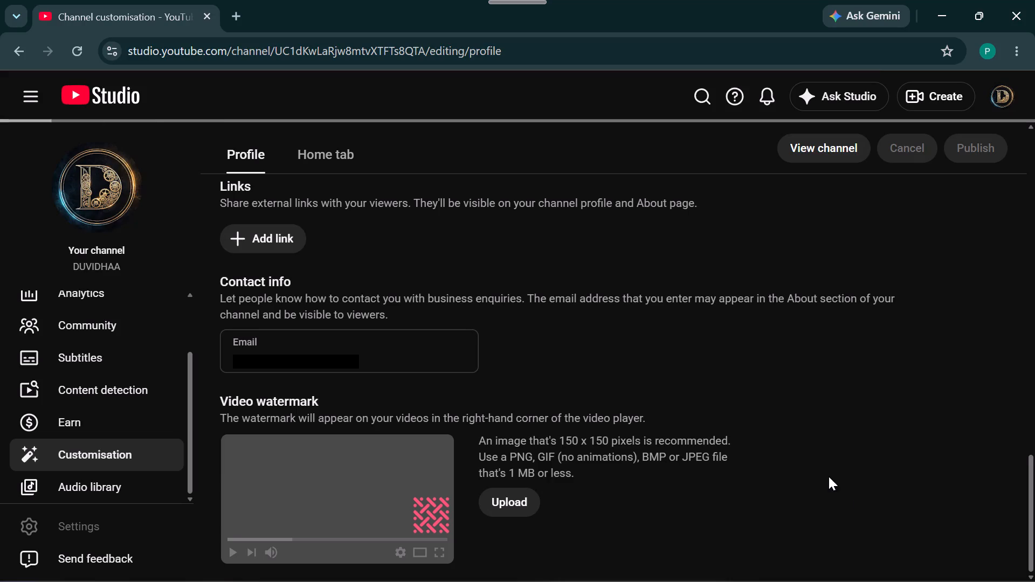
Go to the channel dashboard.
scroll(494, 430, down, 2)
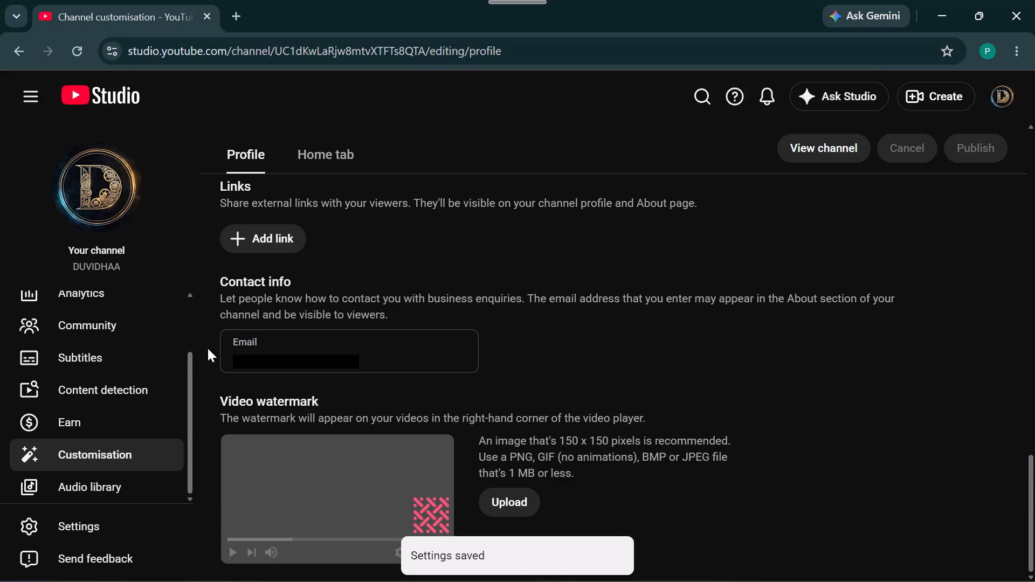
scroll(190, 341, up, 1)
click(123, 310)
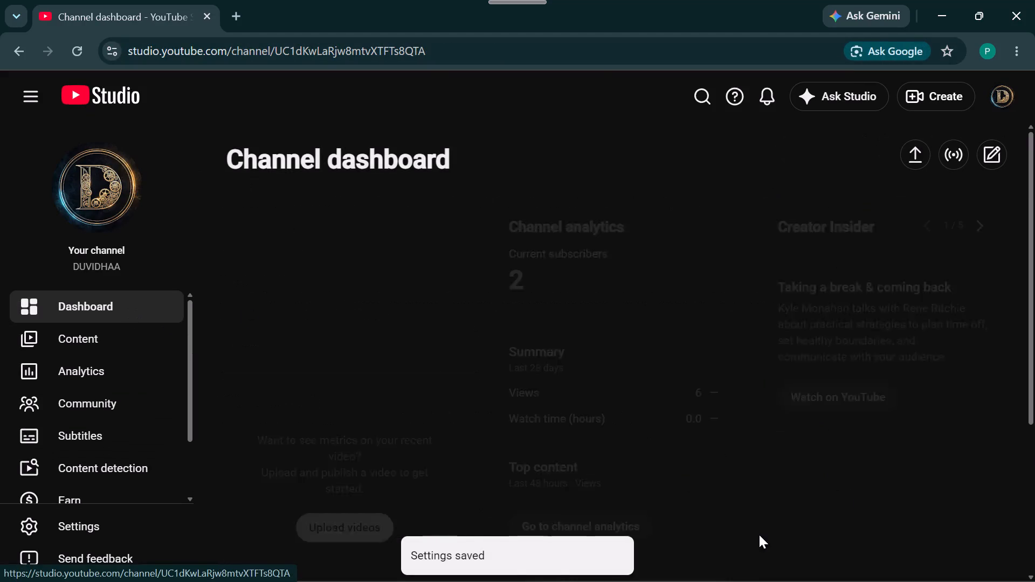
Switch to the video editor's export window and check the rendering progress.
click(536, 558)
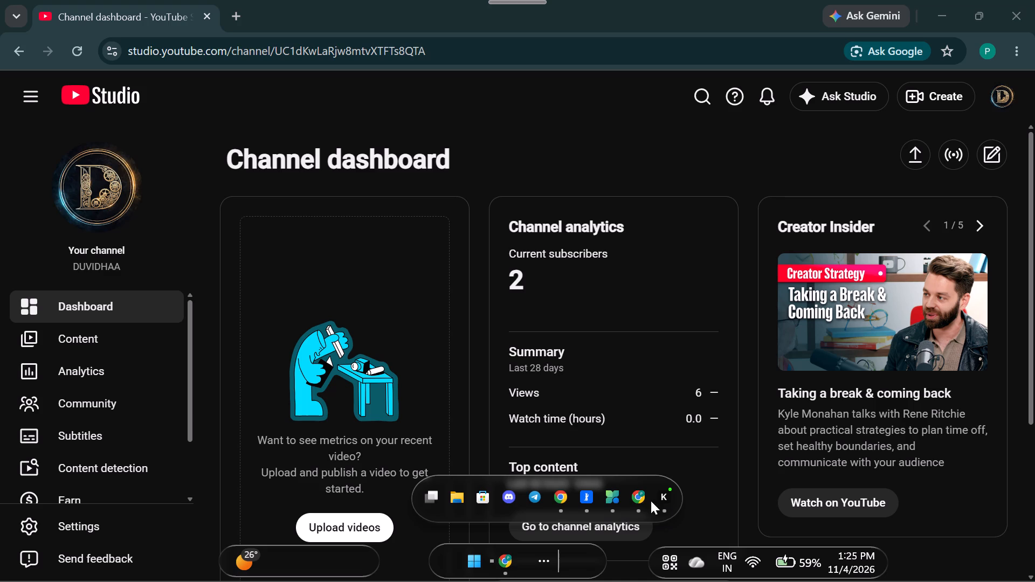
click(583, 495)
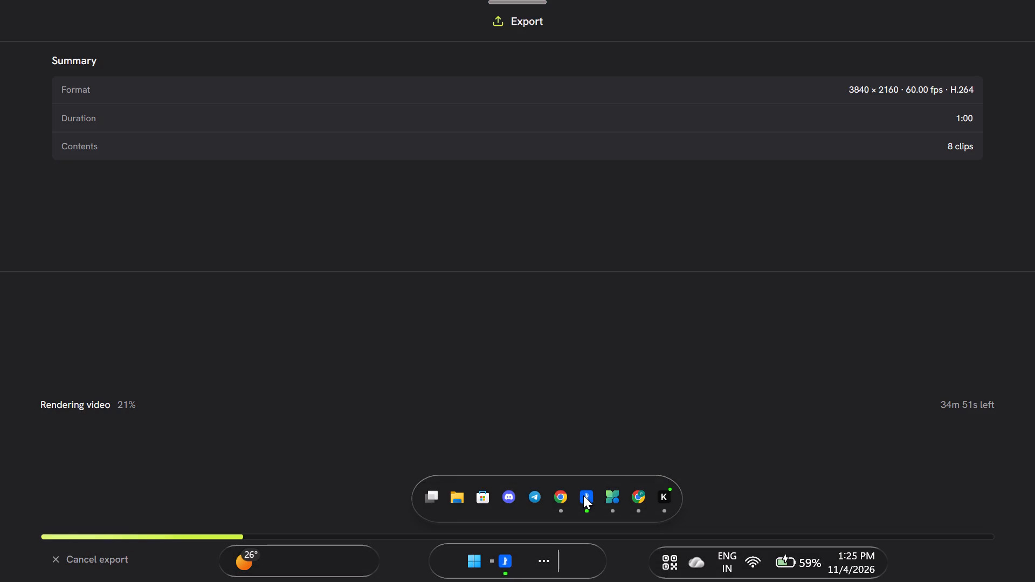
click(561, 568)
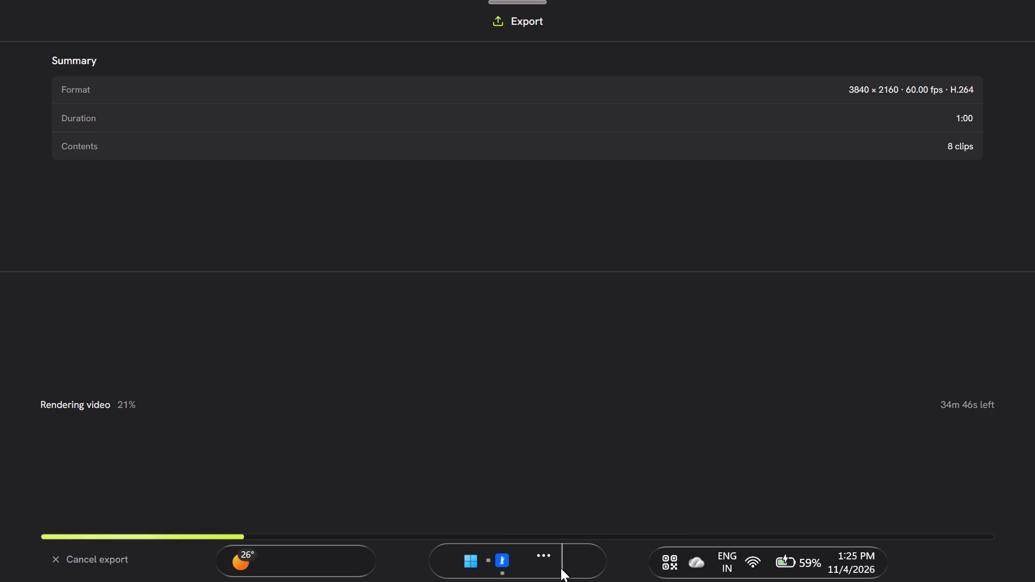
Show the hidden system tray icons.
click(672, 563)
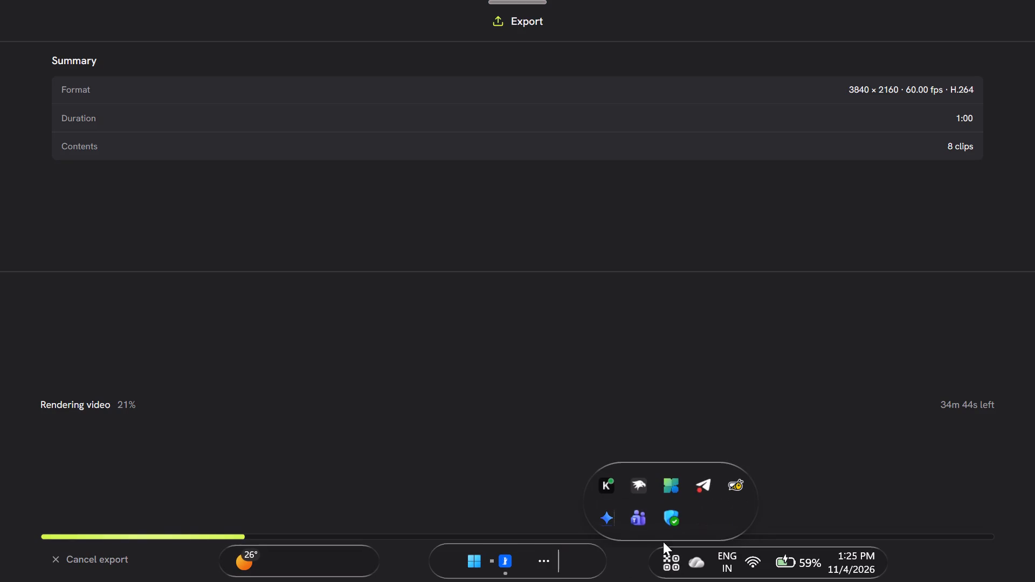